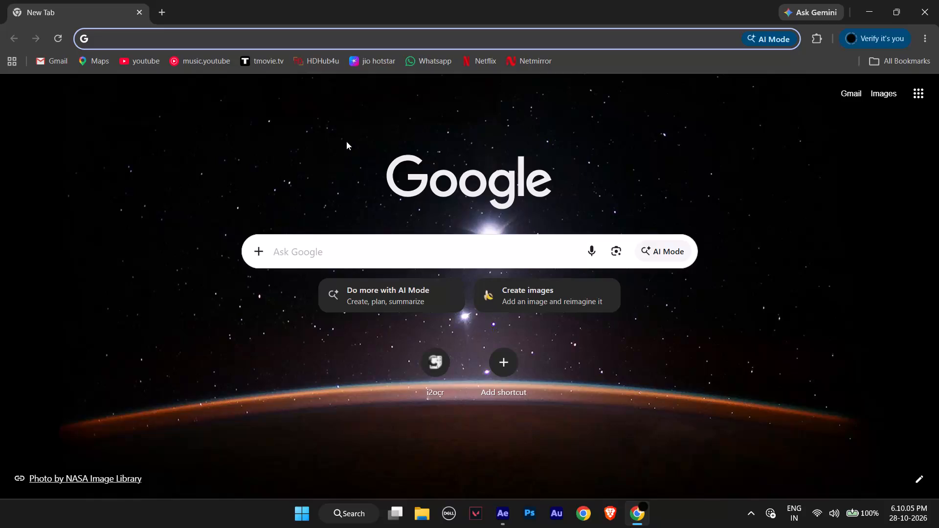
Switch to the After Effects project and look through the layer stack and clip timing in Comp 1's timeline.
{"action": "left_click", "coordinate": [867, 16]}
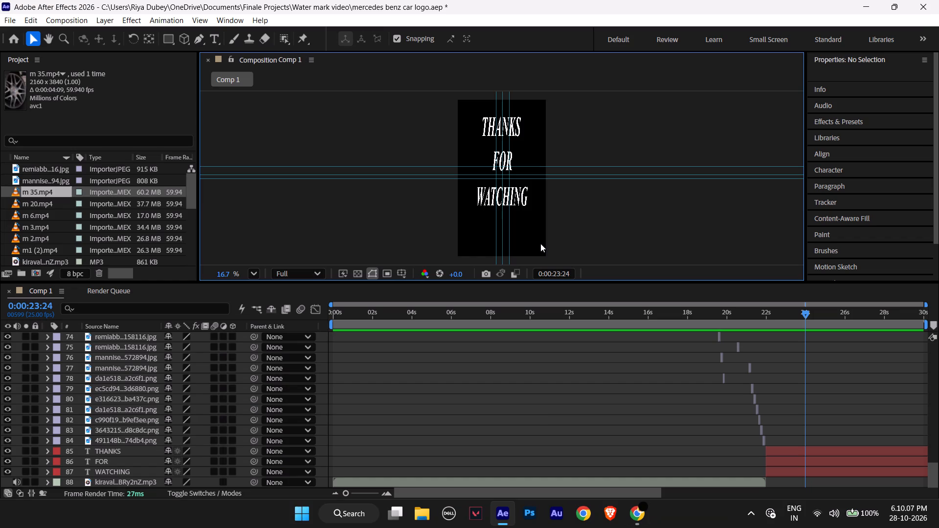
{"action": "scroll", "coordinate": [489, 411], "scroll_direction": "up", "scroll_amount": 12}
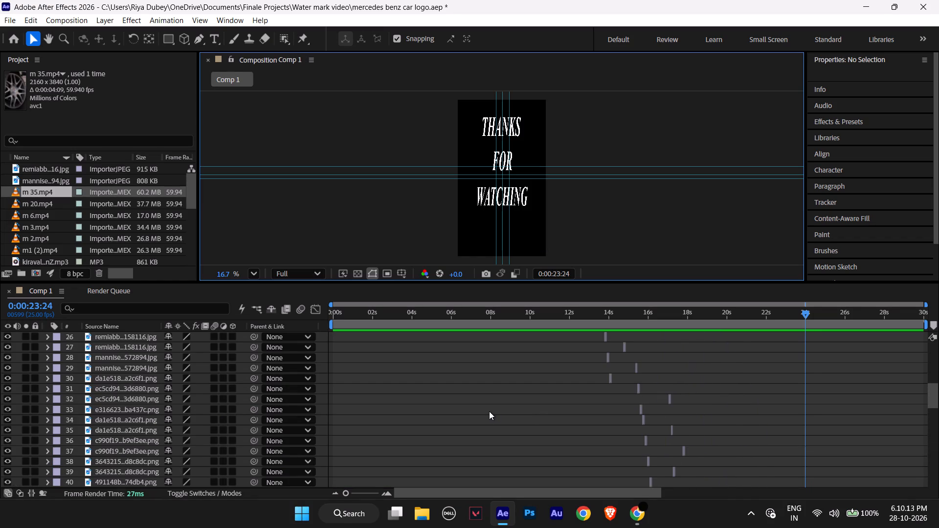
{"action": "scroll", "coordinate": [491, 411], "scroll_direction": "up", "scroll_amount": 5}
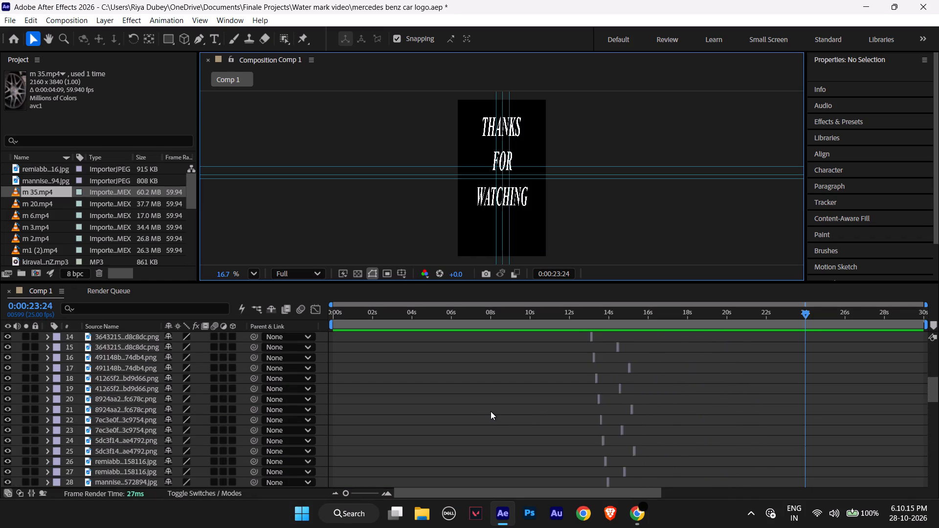
{"action": "scroll", "coordinate": [491, 411], "scroll_direction": "down", "scroll_amount": 5}
{"action": "scroll", "coordinate": [491, 411], "scroll_direction": "up", "scroll_amount": 2}
{"action": "scroll", "coordinate": [491, 411], "scroll_direction": "down", "scroll_amount": 8}
{"action": "scroll", "coordinate": [491, 411], "scroll_direction": "up", "scroll_amount": 1}
{"action": "scroll", "coordinate": [491, 411], "scroll_direction": "down", "scroll_amount": 1}
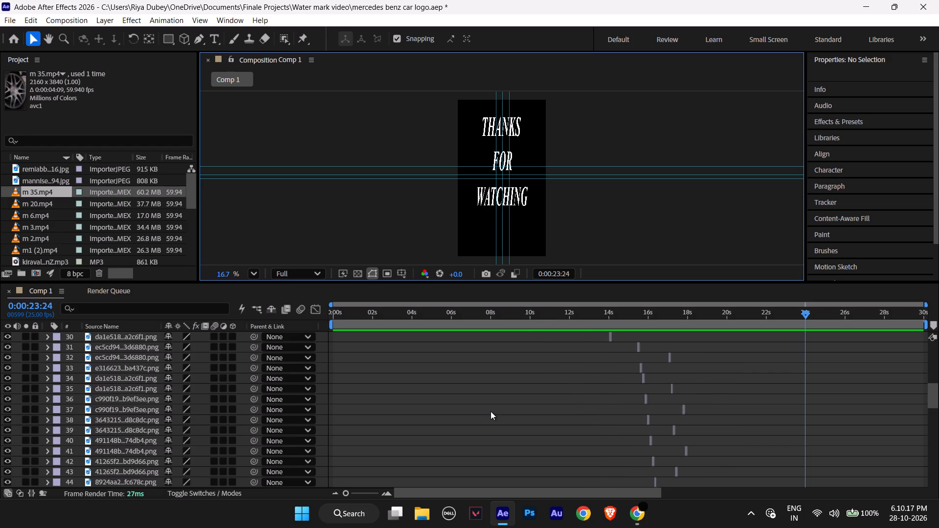
{"action": "scroll", "coordinate": [491, 411], "scroll_direction": "down", "scroll_amount": 2}
{"action": "scroll", "coordinate": [491, 411], "scroll_direction": "up", "scroll_amount": 1}
{"action": "scroll", "coordinate": [491, 411], "scroll_direction": "down", "scroll_amount": 7}
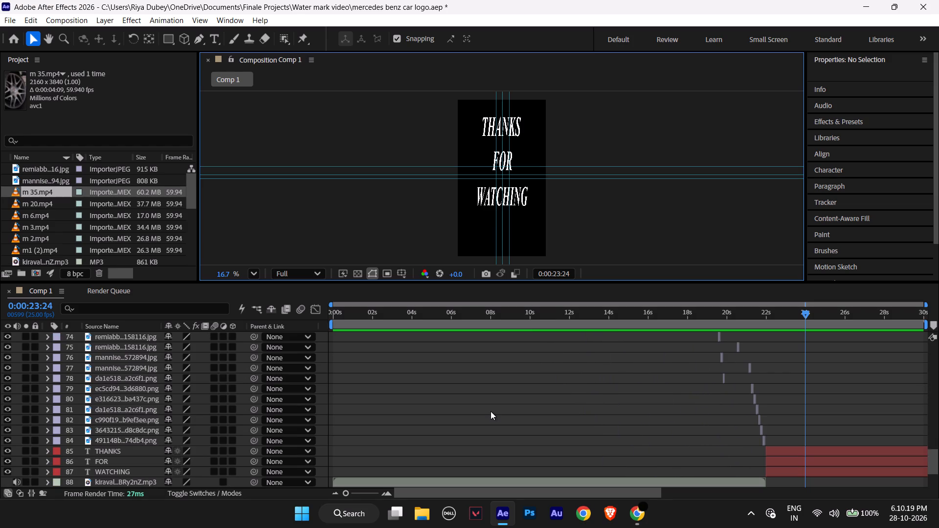
Move the current-time indicator in Comp 1 to 0:00:23:23.
{"action": "left_click", "coordinate": [805, 310]}
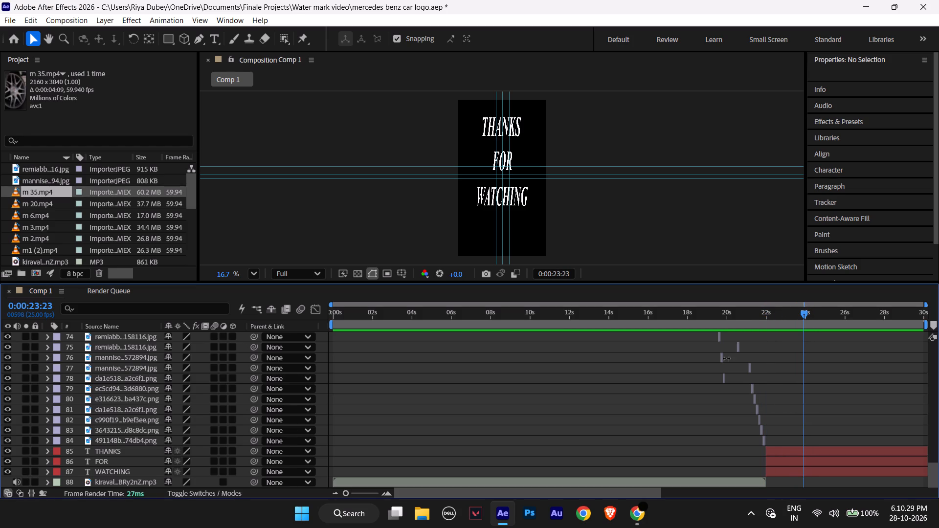
Show the hidden system tray icons.
{"action": "left_click", "coordinate": [757, 514]}
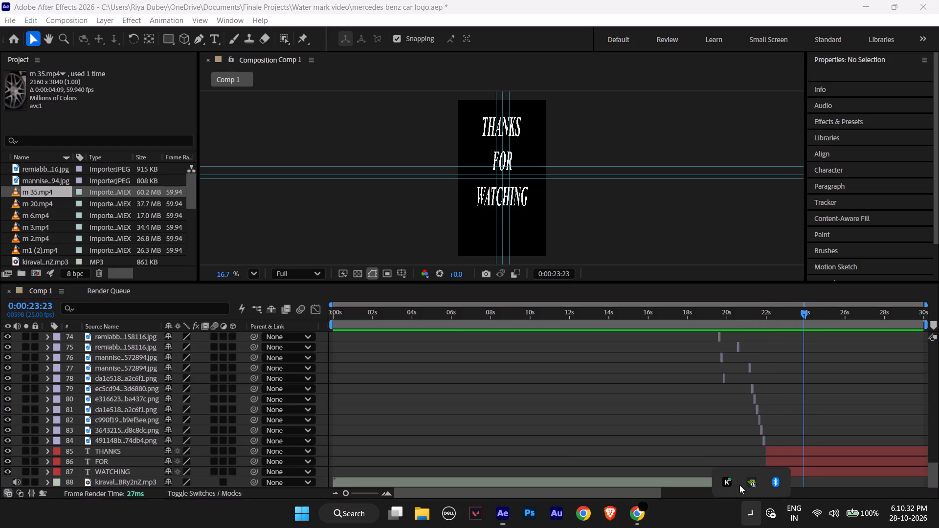
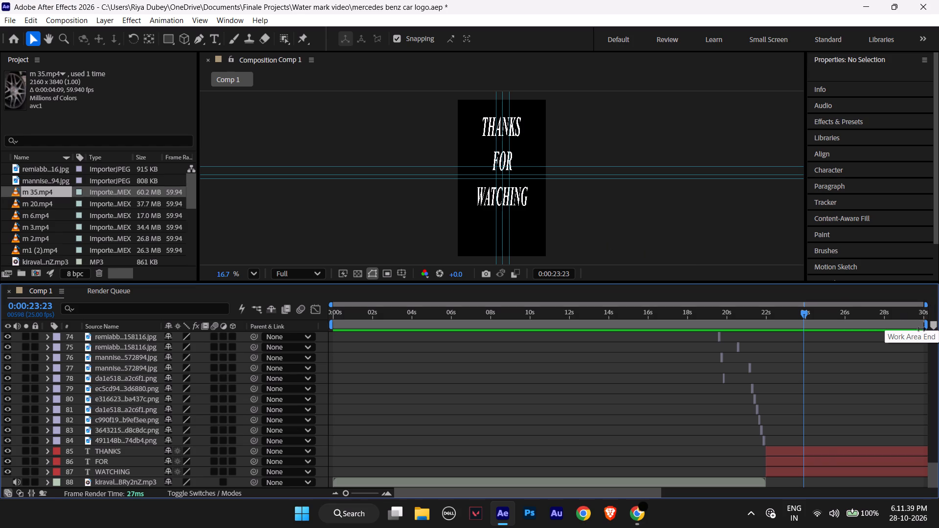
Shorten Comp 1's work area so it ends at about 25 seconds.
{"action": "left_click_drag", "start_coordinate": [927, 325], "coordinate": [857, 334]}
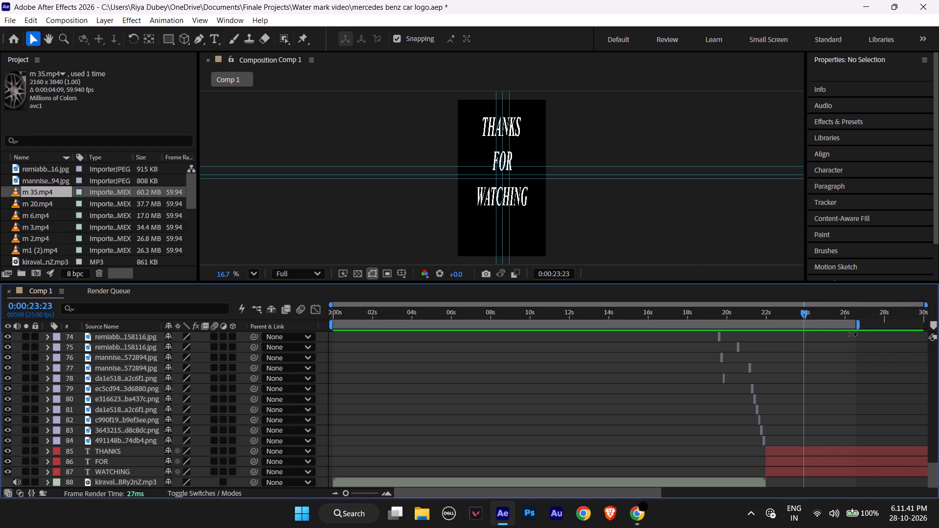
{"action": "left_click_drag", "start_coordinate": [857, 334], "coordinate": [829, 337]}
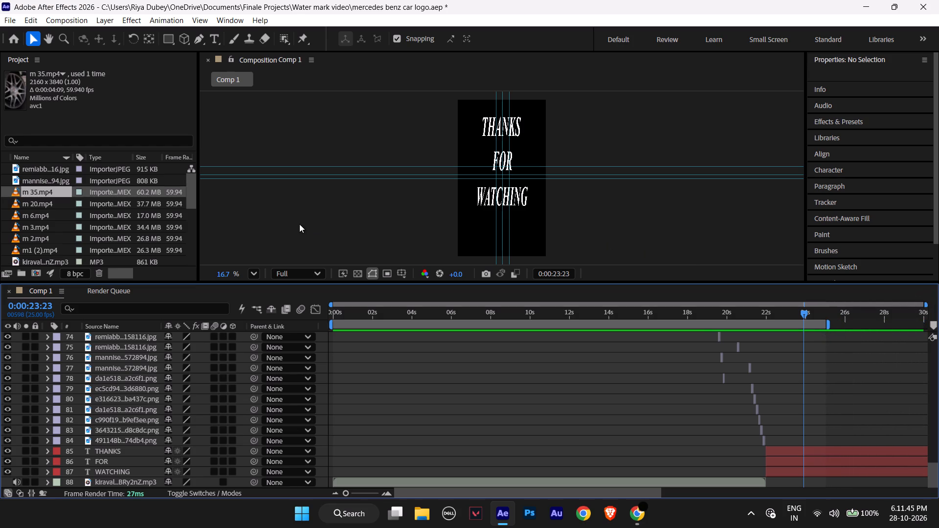
Set Comp 1's duration to 0:00:25:00 in its composition settings.
{"action": "left_click", "coordinate": [75, 18]}
{"action": "left_click", "coordinate": [99, 52]}
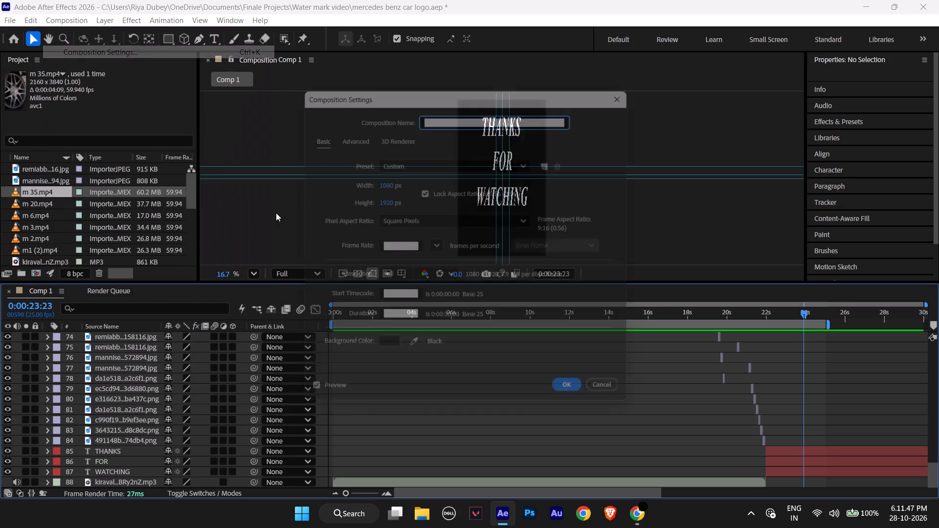
{"action": "left_click", "coordinate": [396, 324]}
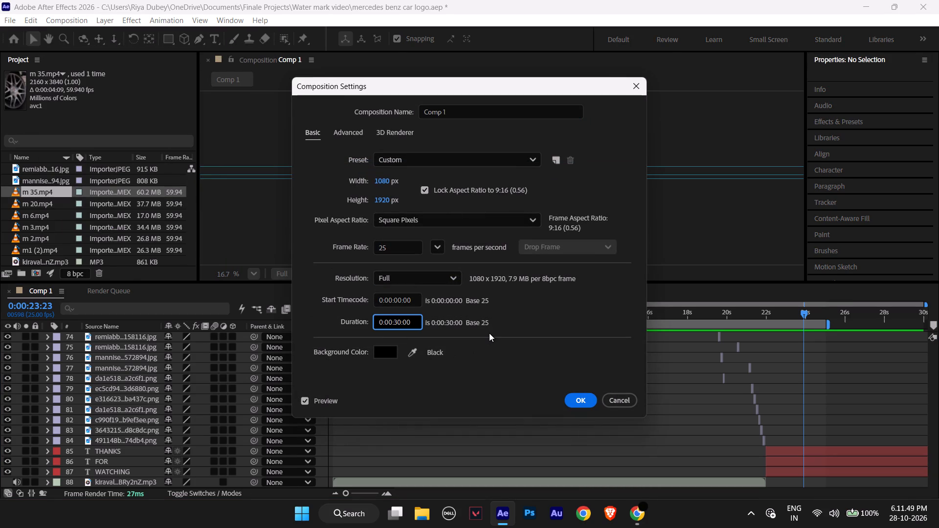
{"action": "key", "text": "BackSpace"}
{"action": "key", "text": "2"}
{"action": "key", "text": "Right"}
{"action": "key", "text": "backslash"}
{"action": "key", "text": "BackSpace"}
{"action": "key", "text": "BackSpace"}
{"action": "key", "text": "5"}
{"action": "key", "text": "Return"}
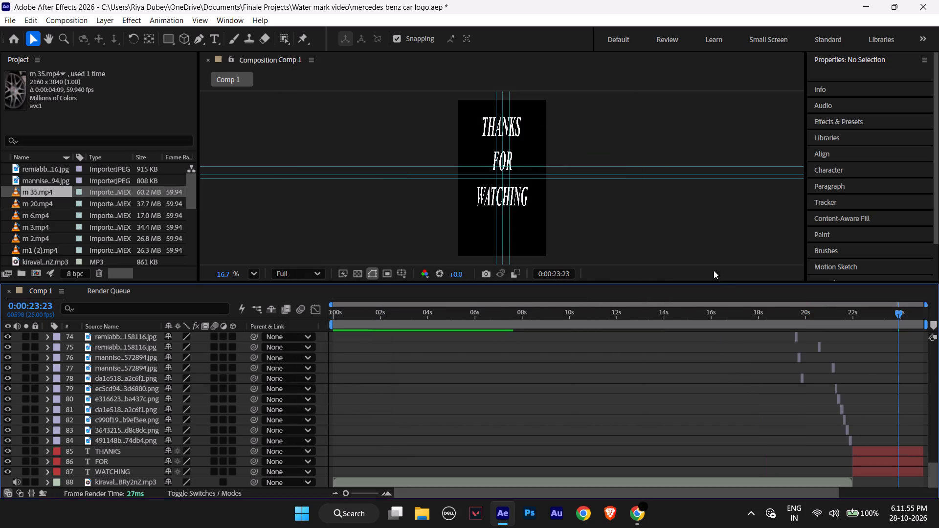
Preview Comp 1 from the beginning through the closing THANKS FOR WATCHING text.
{"action": "left_click_drag", "start_coordinate": [899, 315], "coordinate": [793, 325]}
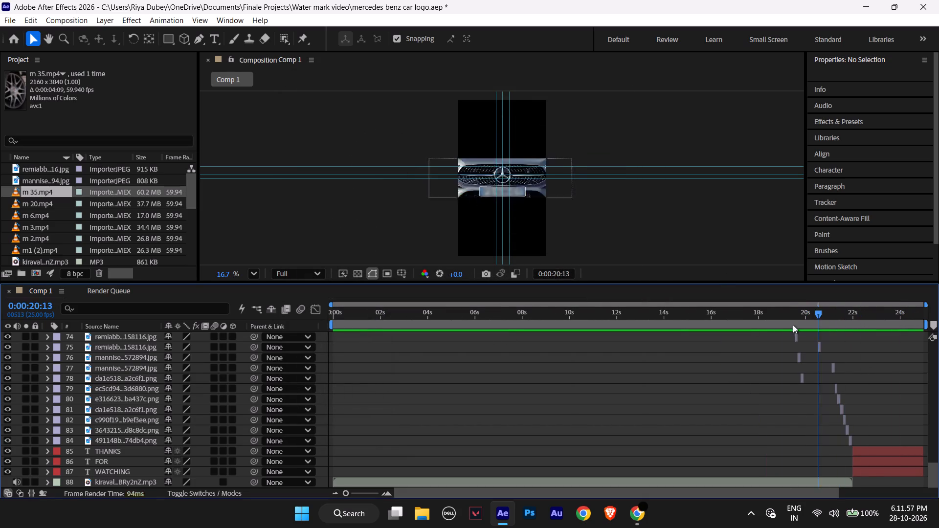
{"action": "left_click_drag", "start_coordinate": [793, 325], "coordinate": [140, 364]}
{"action": "key", "text": "space"}
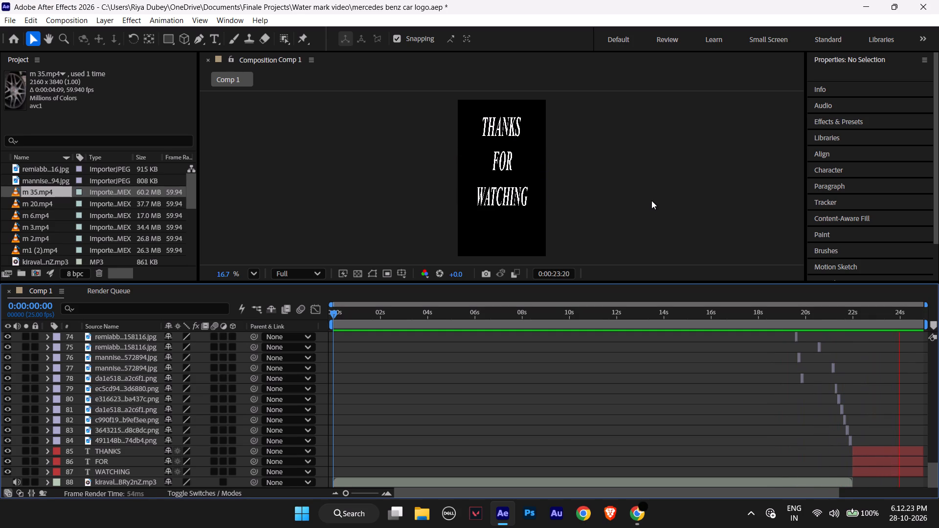
{"action": "key", "text": "space"}
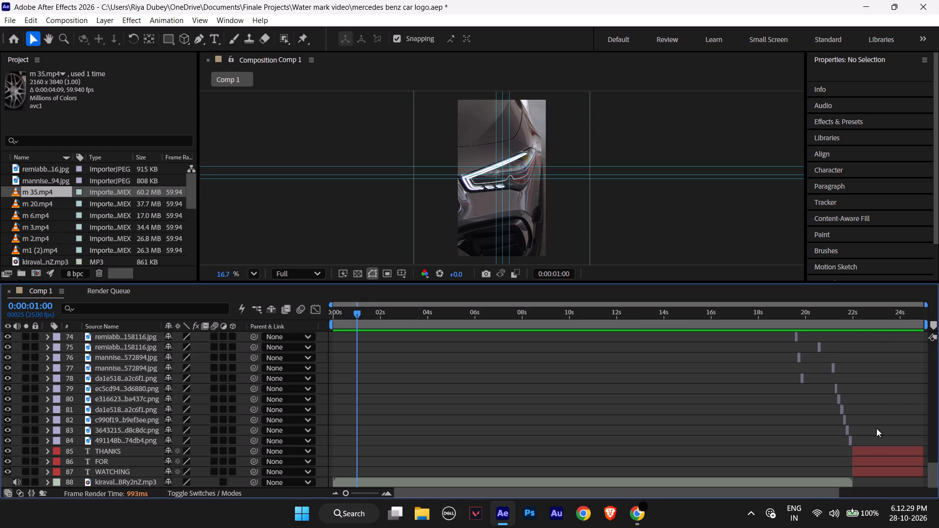
Replay Comp 1's ending from 0:00:20:06 and return the current-time indicator to 0:00:00:00.
{"action": "key", "text": "space"}
{"action": "left_click_drag", "start_coordinate": [804, 313], "coordinate": [810, 313]}
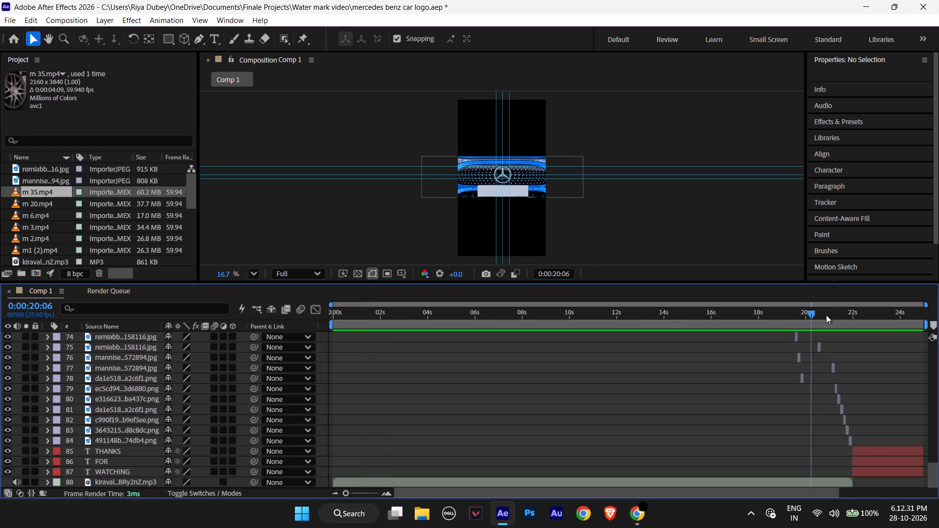
{"action": "key", "text": "space"}
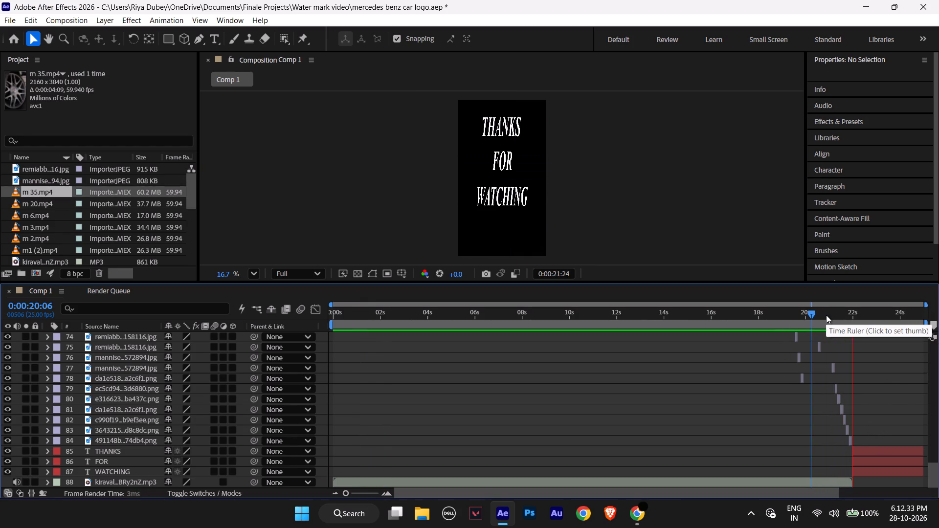
{"action": "key", "text": "space"}
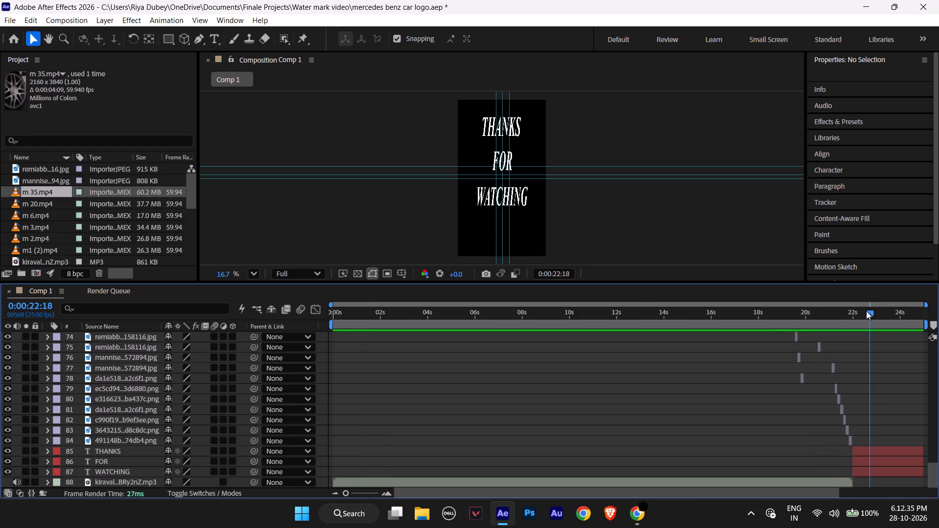
{"action": "left_click_drag", "start_coordinate": [869, 311], "coordinate": [229, 329]}
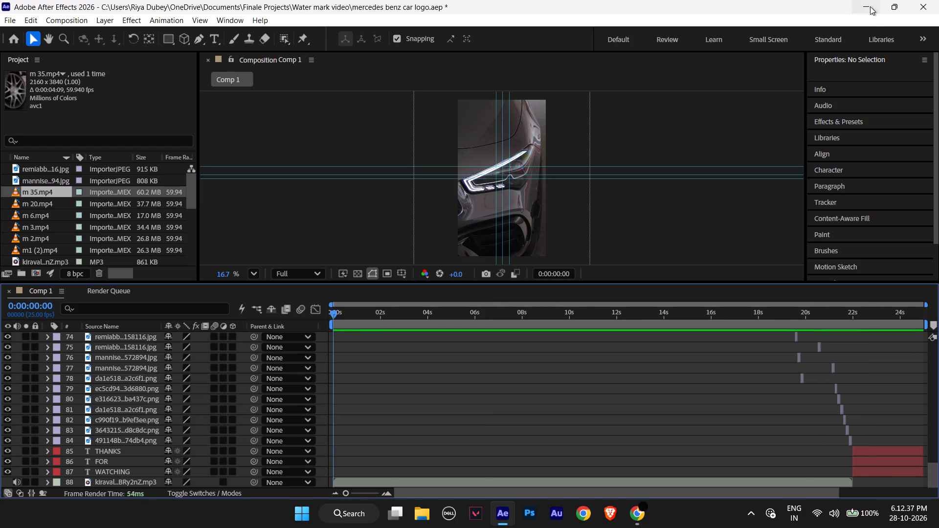
Switch to Chrome, restore the previously closed tabs and keep only the Clideo audio cut open.
{"action": "left_click", "coordinate": [870, 6]}
{"action": "left_click", "coordinate": [648, 511]}
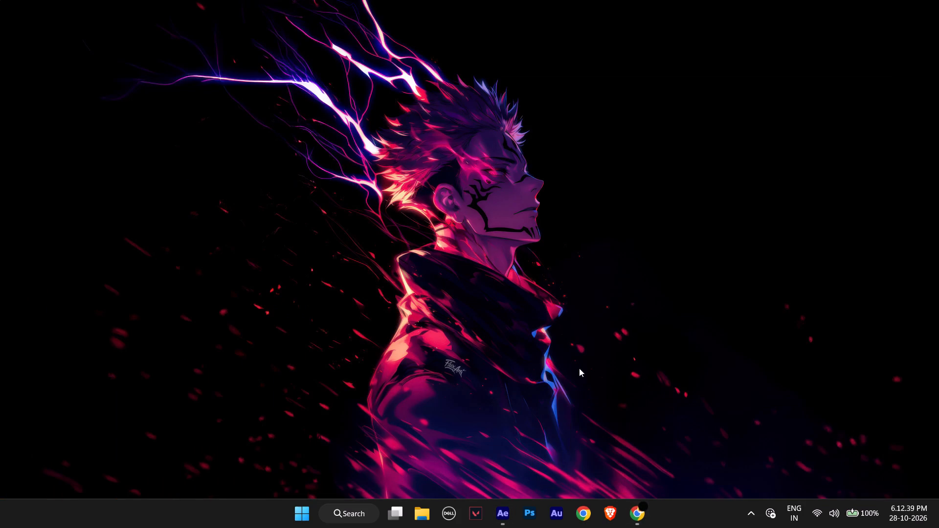
{"action": "left_click", "coordinate": [632, 513]}
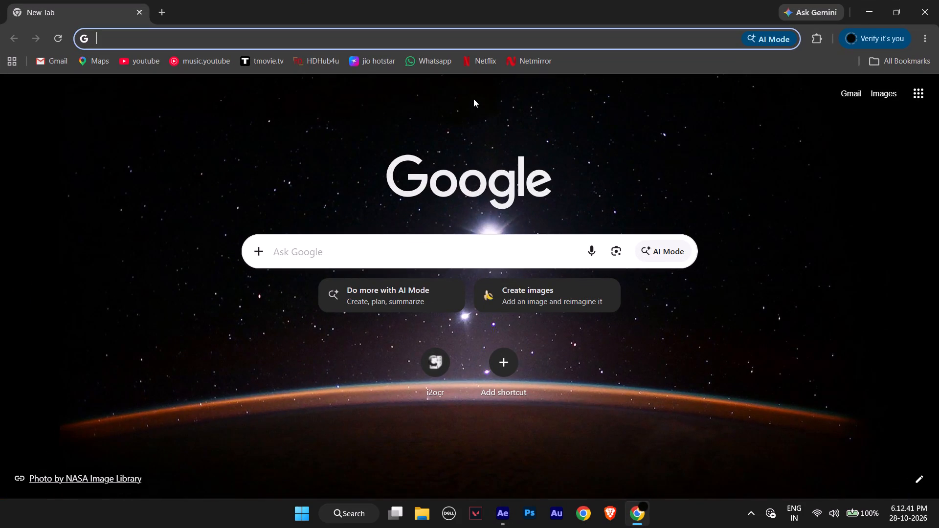
{"action": "key", "text": "ctrl+shift+t"}
{"action": "key", "text": "ctrl+shift+t"}
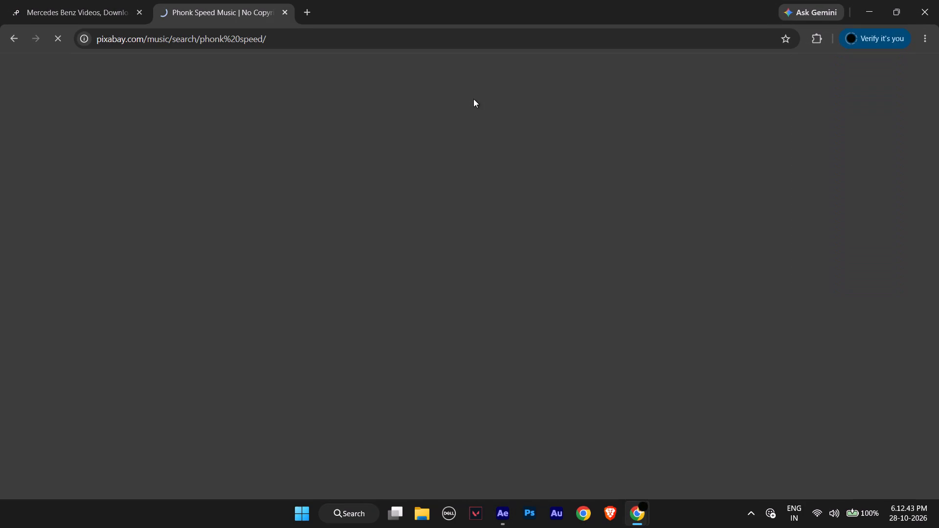
{"action": "key", "text": "ctrl+shift+t"}
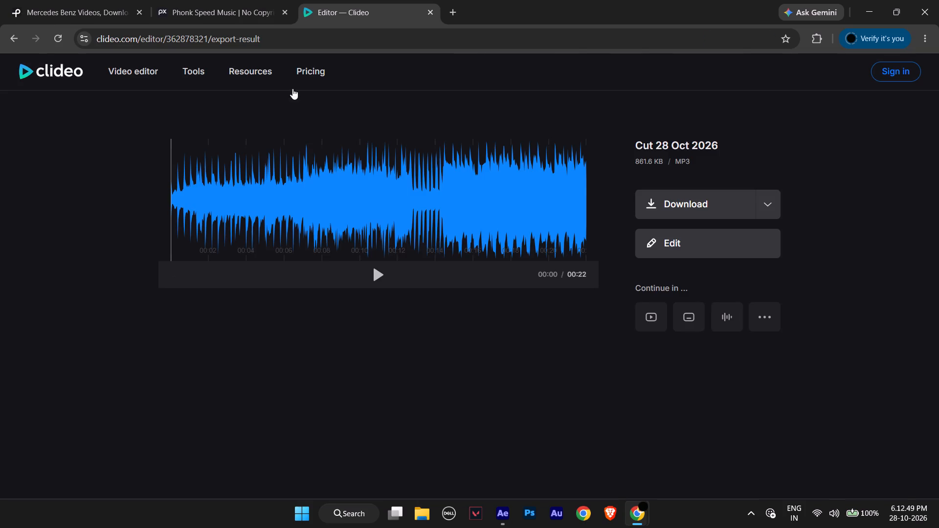
{"action": "left_click", "coordinate": [277, 8]}
{"action": "left_click", "coordinate": [283, 10]}
{"action": "left_click", "coordinate": [136, 12]}
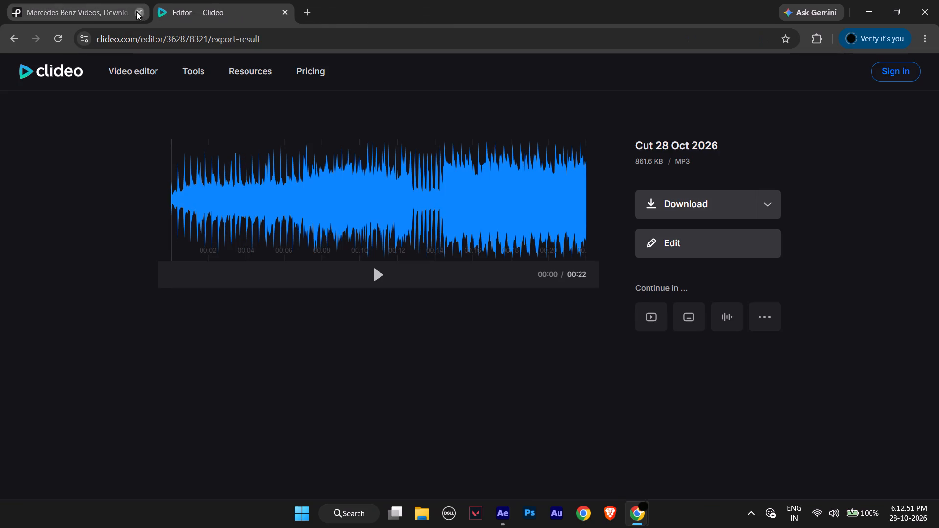
Reopen the audio cut for editing in Clideo, set its end time to 00:25.00 and play it.
{"action": "left_click", "coordinate": [696, 242]}
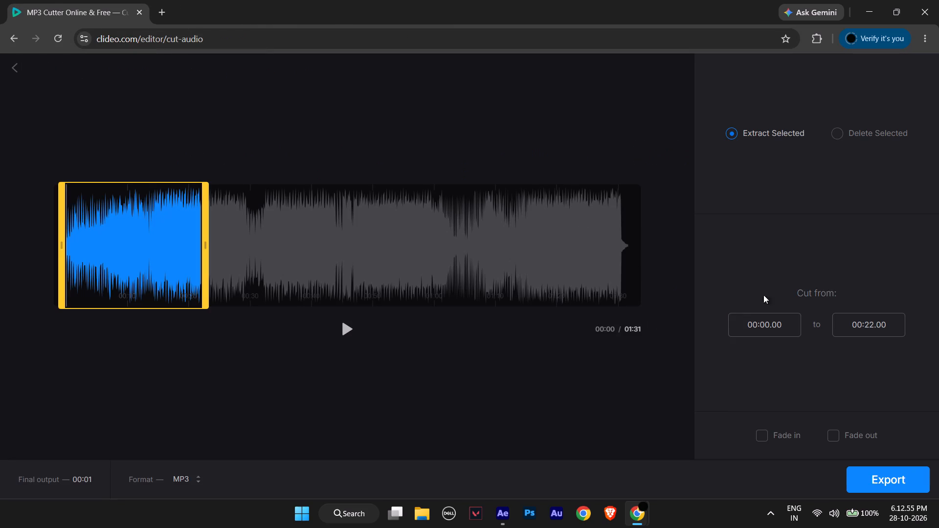
{"action": "left_click", "coordinate": [872, 328]}
{"action": "key", "text": "BackSpace"}
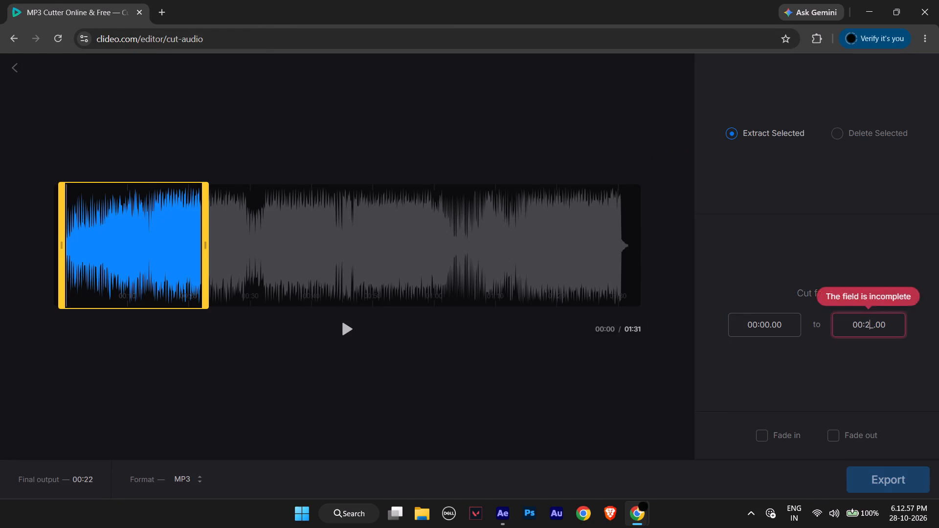
{"action": "key", "text": "5"}
{"action": "key", "text": "Return"}
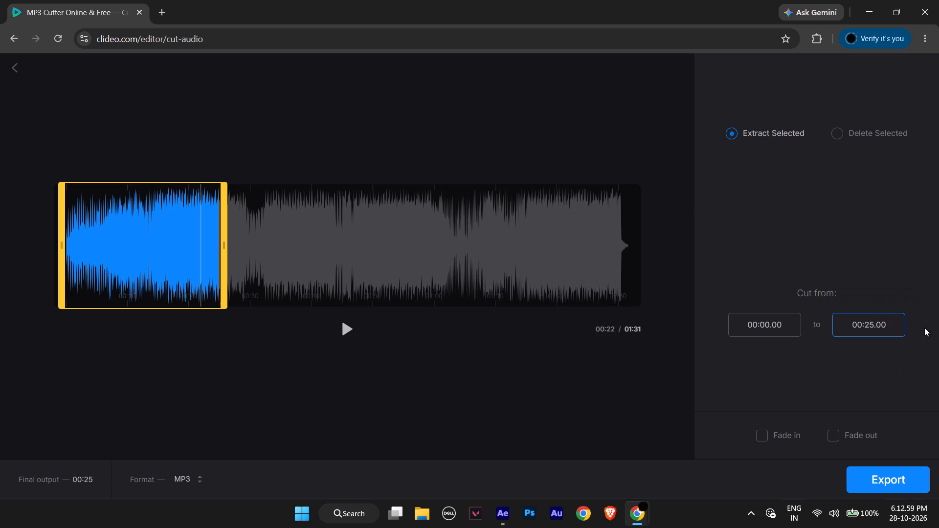
{"action": "left_click", "coordinate": [350, 331]}
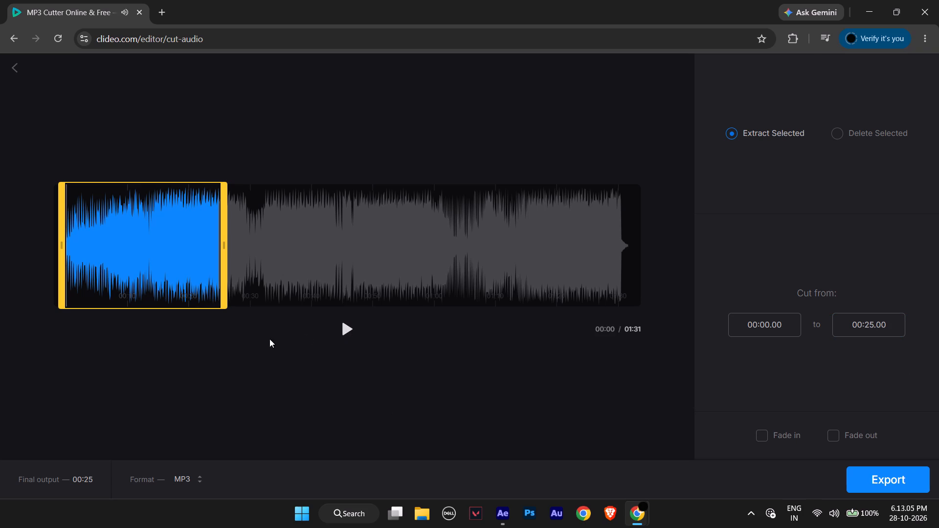
Add a fade out to the audio cut and export it as MP3.
{"action": "left_click", "coordinate": [838, 434]}
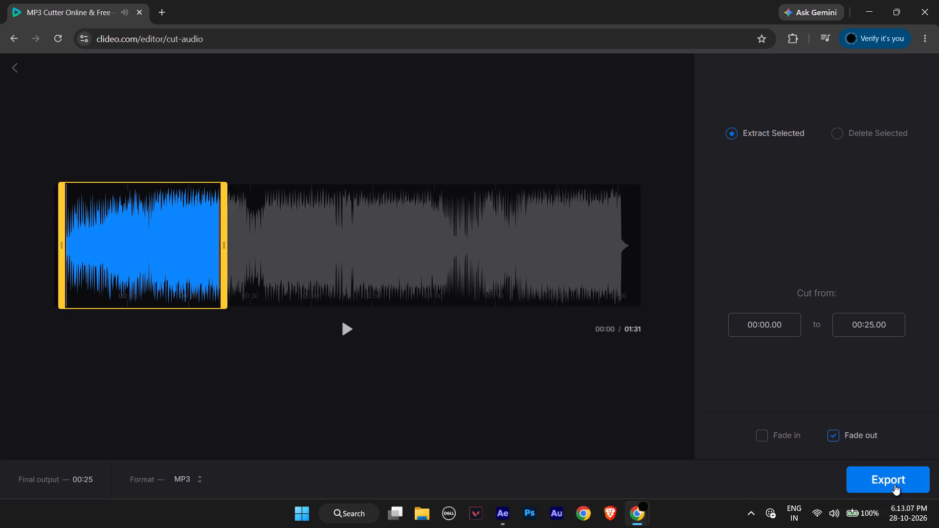
{"action": "left_click", "coordinate": [894, 484]}
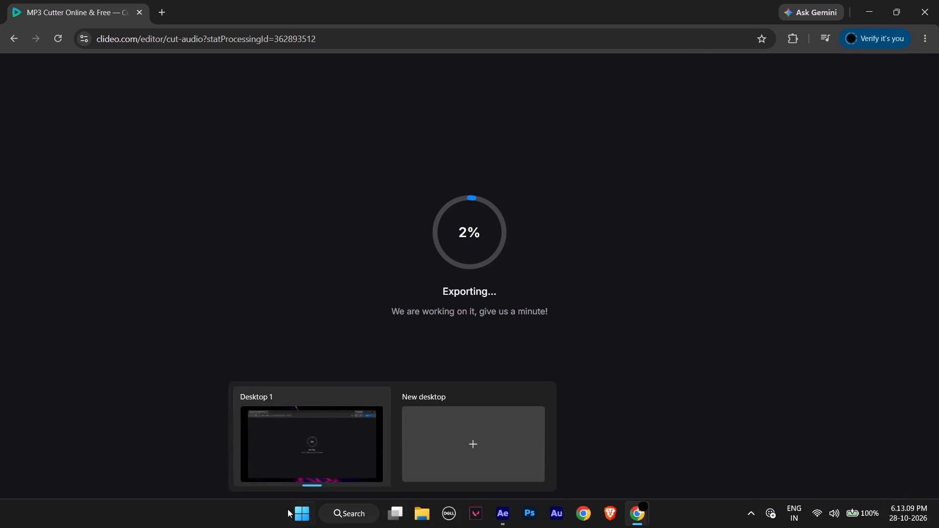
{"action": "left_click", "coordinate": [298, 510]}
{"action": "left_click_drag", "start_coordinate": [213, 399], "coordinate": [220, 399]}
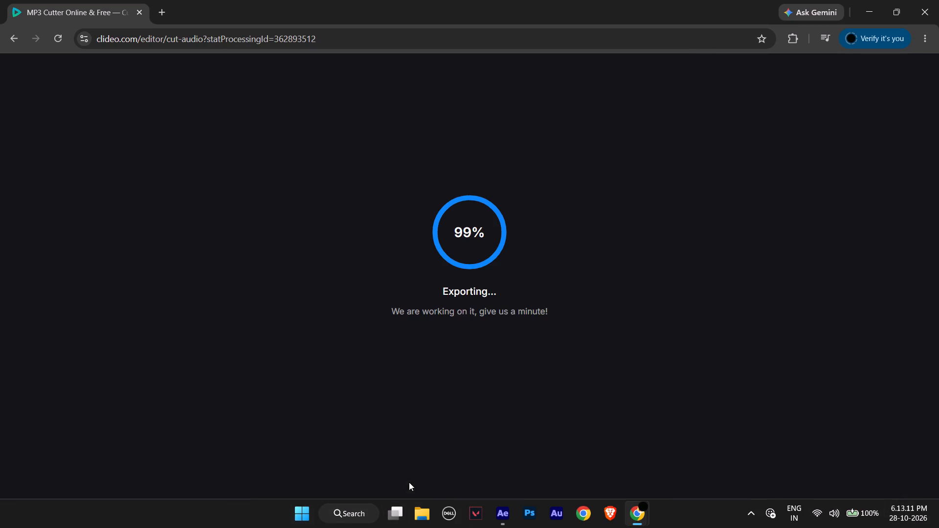
Delete the old kiravale-phonk-music-593661_QbBRy2nZ audio file from the Downloads folder in File Explorer.
{"action": "left_click", "coordinate": [427, 515]}
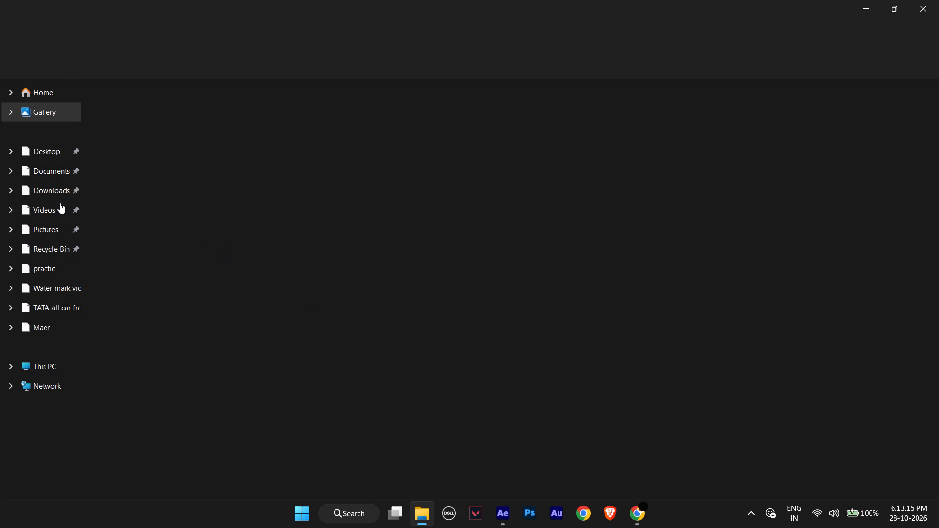
{"action": "left_click", "coordinate": [57, 189]}
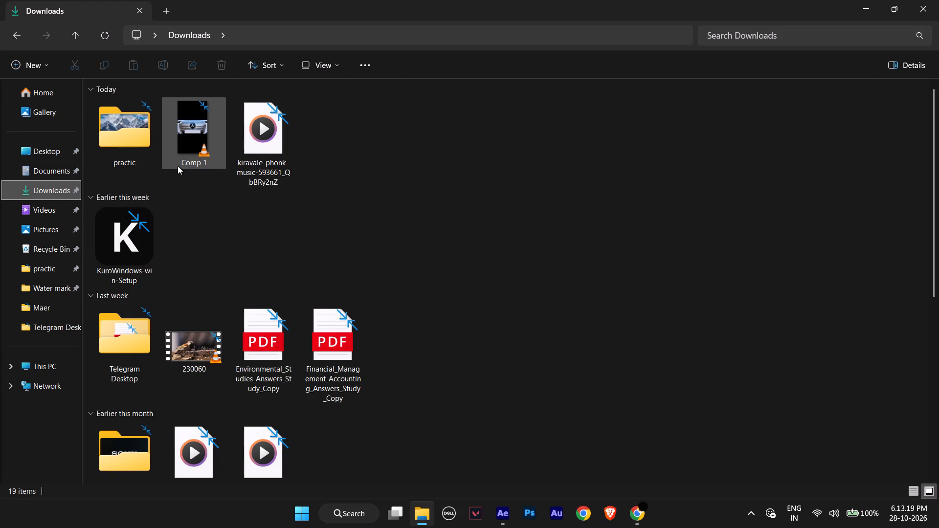
{"action": "left_click", "coordinate": [251, 146]}
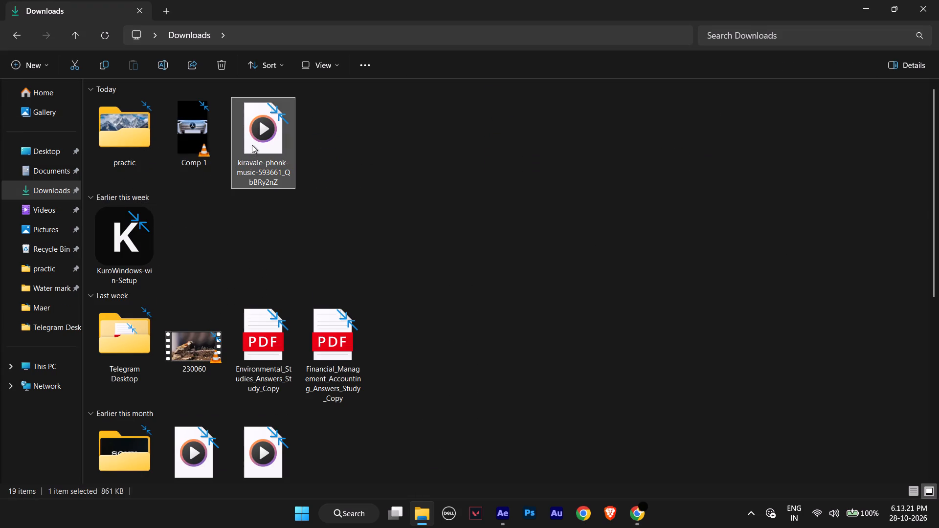
{"action": "left_click", "coordinate": [215, 68]}
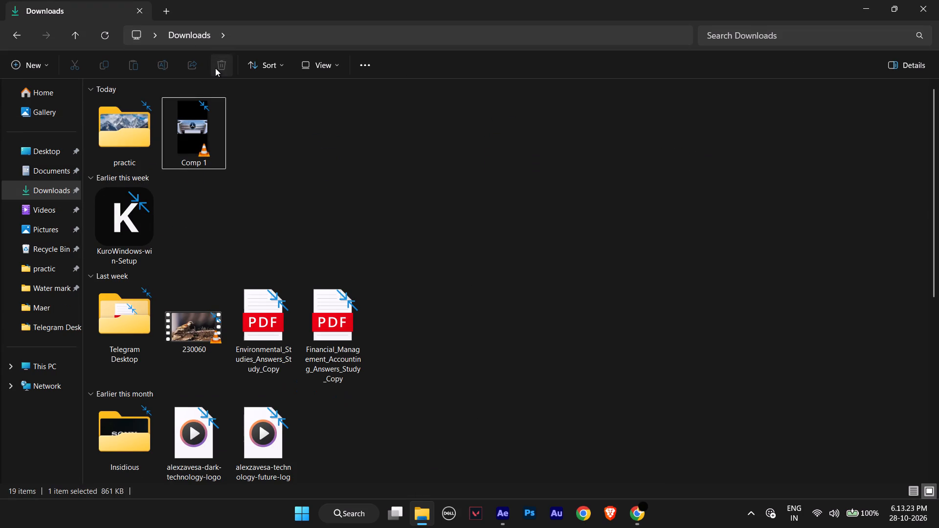
{"action": "left_click", "coordinate": [873, 2]}
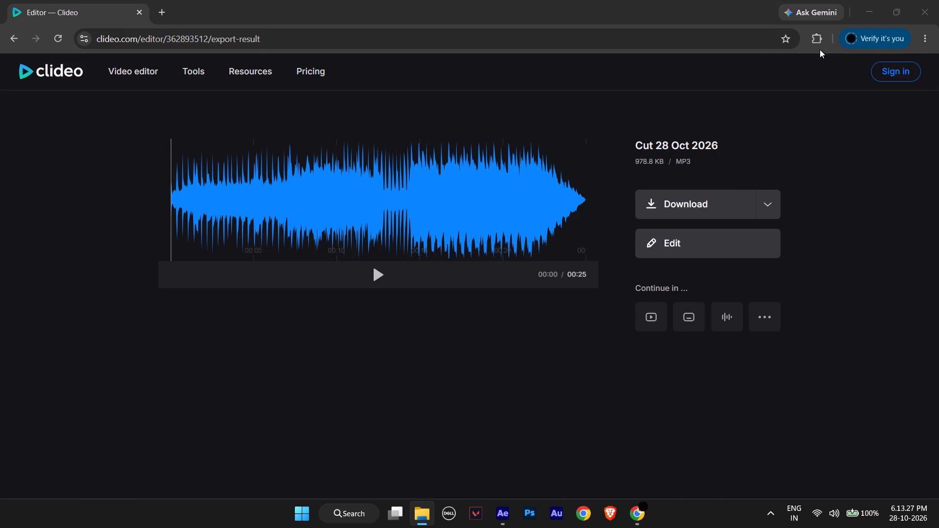
Download the exported 25-second audio cut from Clideo.
{"action": "left_click", "coordinate": [698, 198]}
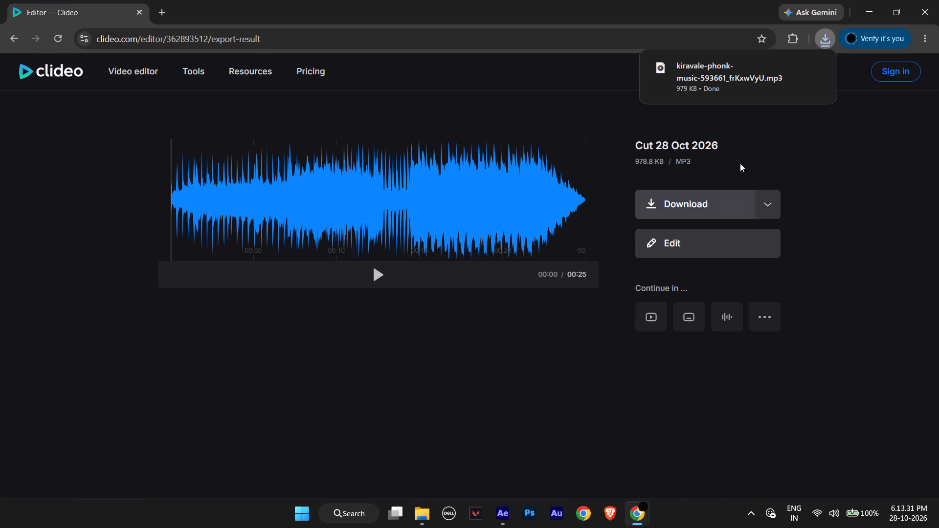
Switch to After Effects, dismiss the missing-file alert and delete the kiravale-phonk-music-593661_QbBRy2nZ.mp3 layer from Comp 1.
{"action": "left_click", "coordinate": [503, 516]}
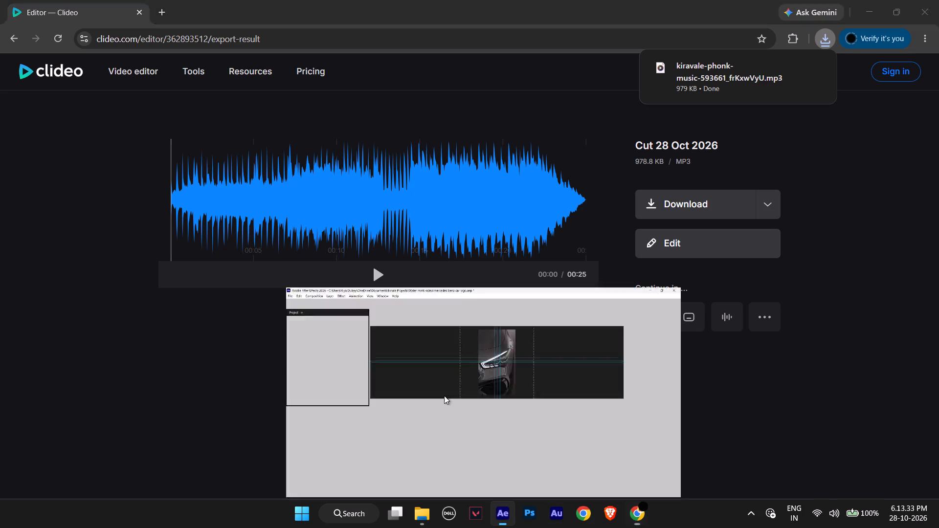
{"action": "scroll", "coordinate": [180, 354], "scroll_direction": "down", "scroll_amount": 2}
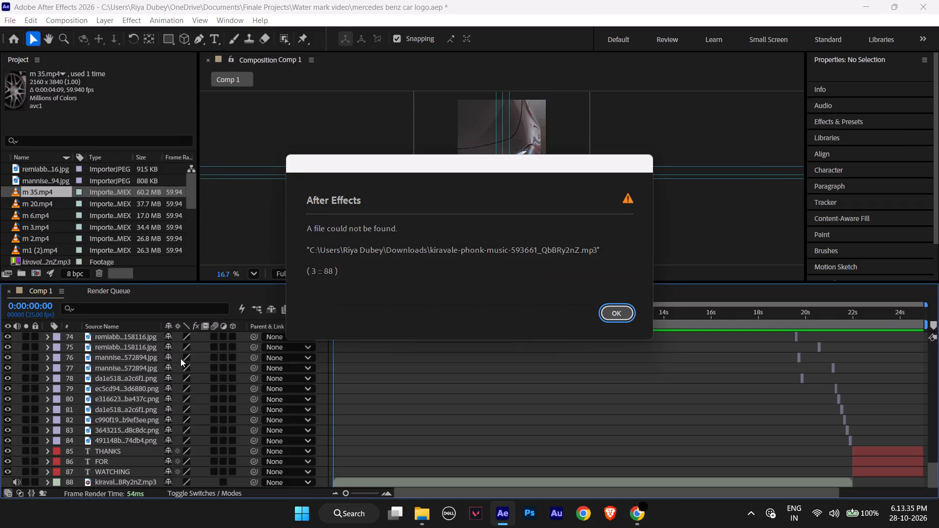
{"action": "scroll", "coordinate": [180, 358], "scroll_direction": "down", "scroll_amount": 1}
{"action": "left_click", "coordinate": [614, 312]}
{"action": "scroll", "coordinate": [214, 407], "scroll_direction": "down", "scroll_amount": 6}
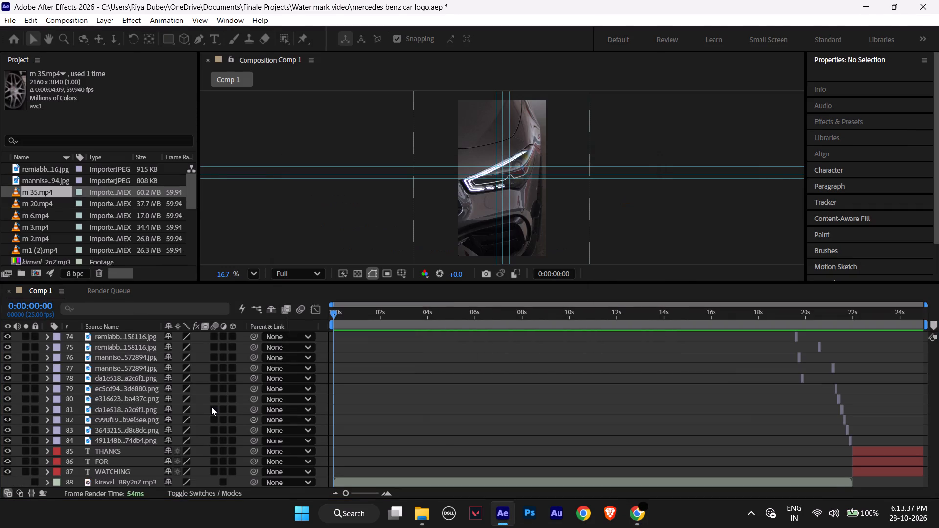
{"action": "scroll", "coordinate": [205, 362], "scroll_direction": "down", "scroll_amount": 5}
{"action": "scroll", "coordinate": [100, 461], "scroll_direction": "down", "scroll_amount": 5}
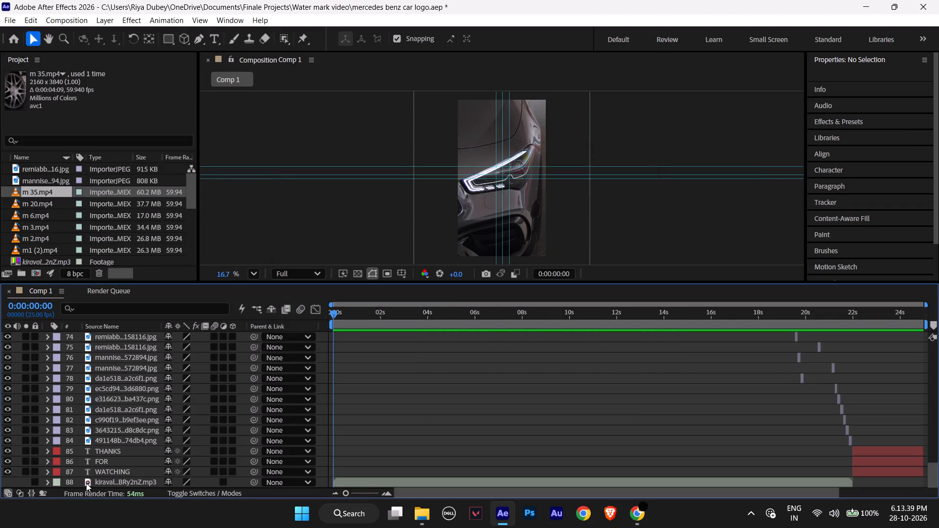
{"action": "left_click", "coordinate": [134, 484]}
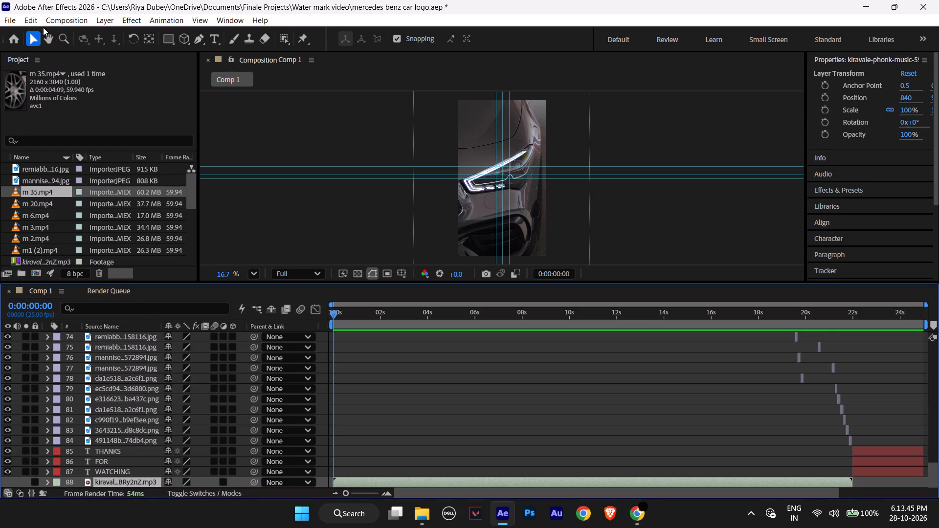
{"action": "key", "text": "Delete"}
Import kiravale-phonk-music-593661_frKxwVyU from the Downloads folder into the project.
{"action": "scroll", "coordinate": [135, 416], "scroll_direction": "up", "scroll_amount": 8}
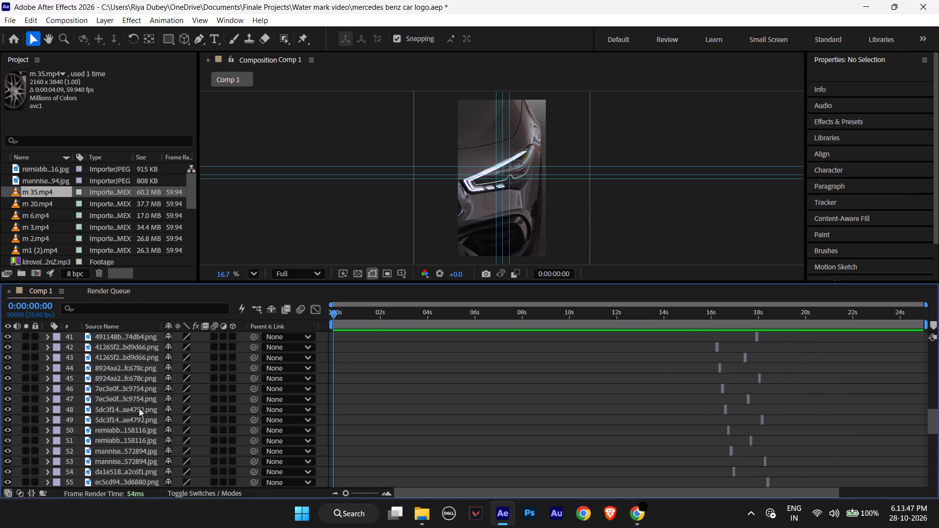
{"action": "scroll", "coordinate": [139, 408], "scroll_direction": "up", "scroll_amount": 16}
{"action": "scroll", "coordinate": [139, 408], "scroll_direction": "down", "scroll_amount": 1}
{"action": "scroll", "coordinate": [139, 408], "scroll_direction": "up", "scroll_amount": 6}
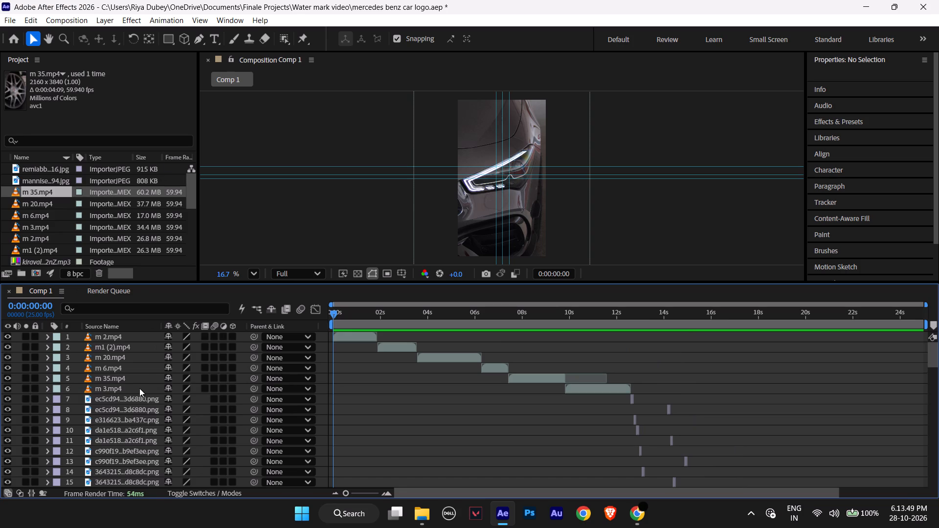
{"action": "scroll", "coordinate": [139, 390], "scroll_direction": "up", "scroll_amount": 5}
{"action": "left_click", "coordinate": [12, 19]}
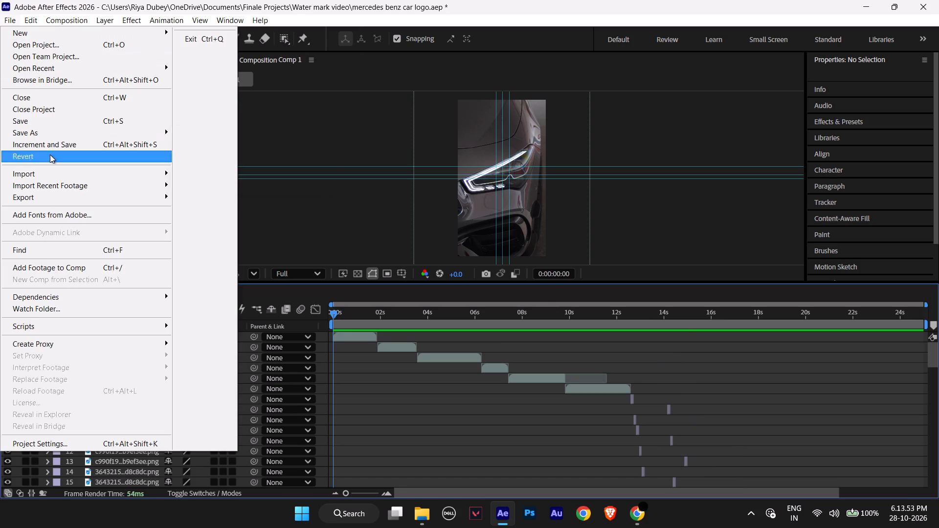
{"action": "left_click", "coordinate": [209, 173]}
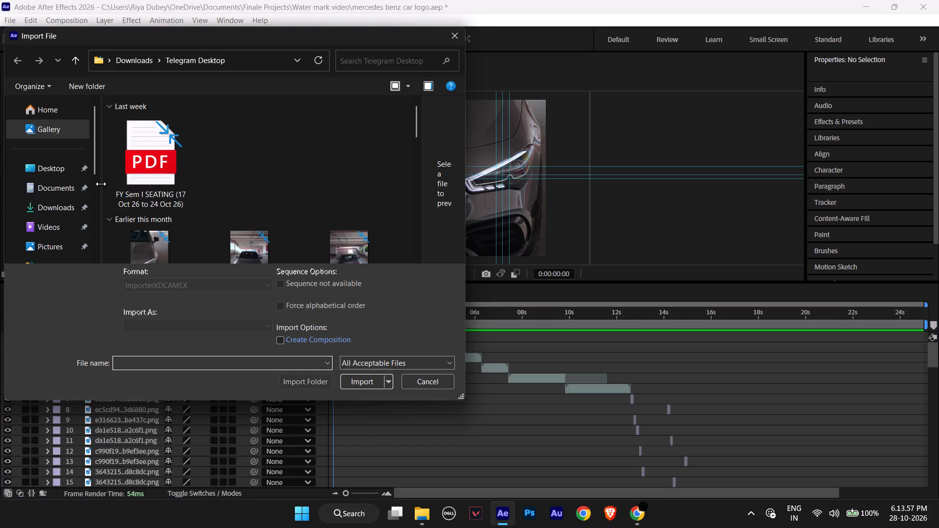
{"action": "left_click", "coordinate": [70, 204]}
{"action": "scroll", "coordinate": [214, 193], "scroll_direction": "up", "scroll_amount": 3}
{"action": "scroll", "coordinate": [214, 194], "scroll_direction": "down", "scroll_amount": 1}
{"action": "scroll", "coordinate": [214, 194], "scroll_direction": "up", "scroll_amount": 1}
{"action": "scroll", "coordinate": [154, 169], "scroll_direction": "down", "scroll_amount": 1}
{"action": "scroll", "coordinate": [154, 169], "scroll_direction": "up", "scroll_amount": 2}
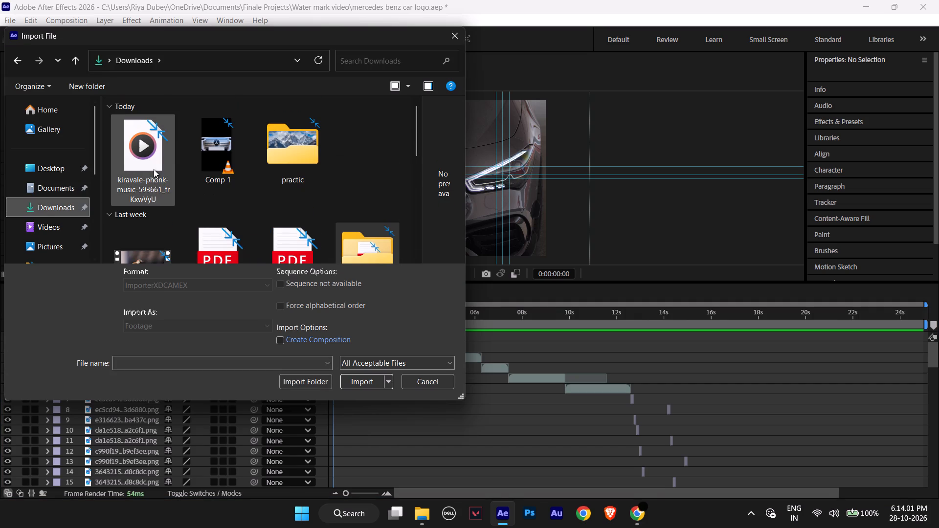
{"action": "left_click", "coordinate": [154, 169]}
{"action": "left_click", "coordinate": [356, 383]}
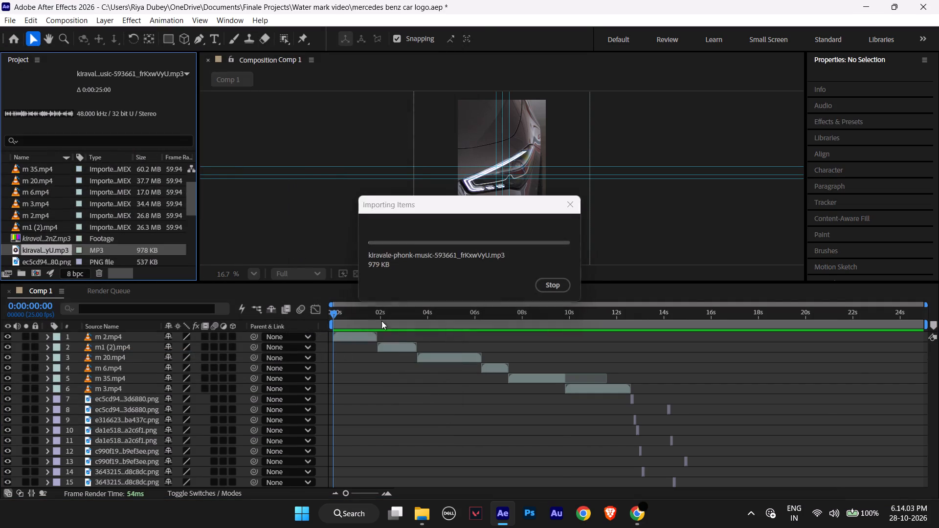
Delete the missing QbBRy2nZ.mp3 footage item from the project.
{"action": "left_click", "coordinate": [50, 239]}
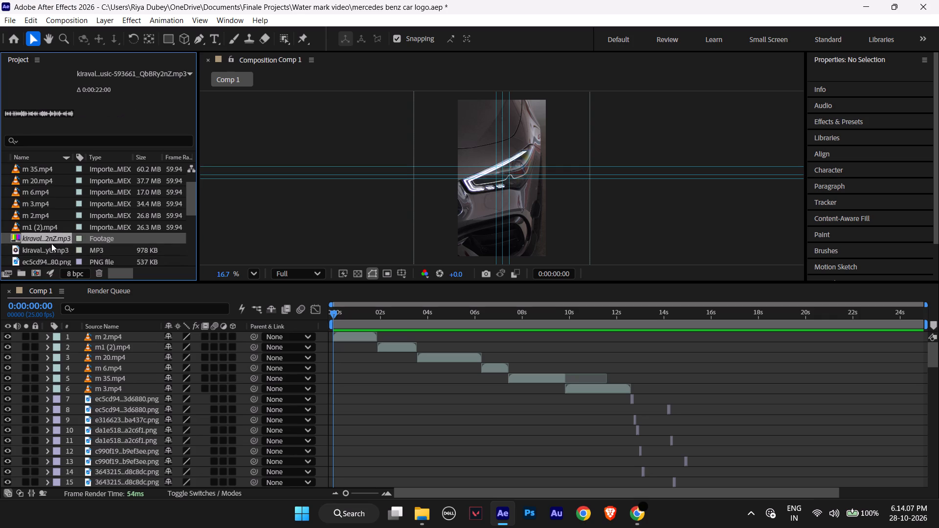
{"action": "key", "text": "Delete"}
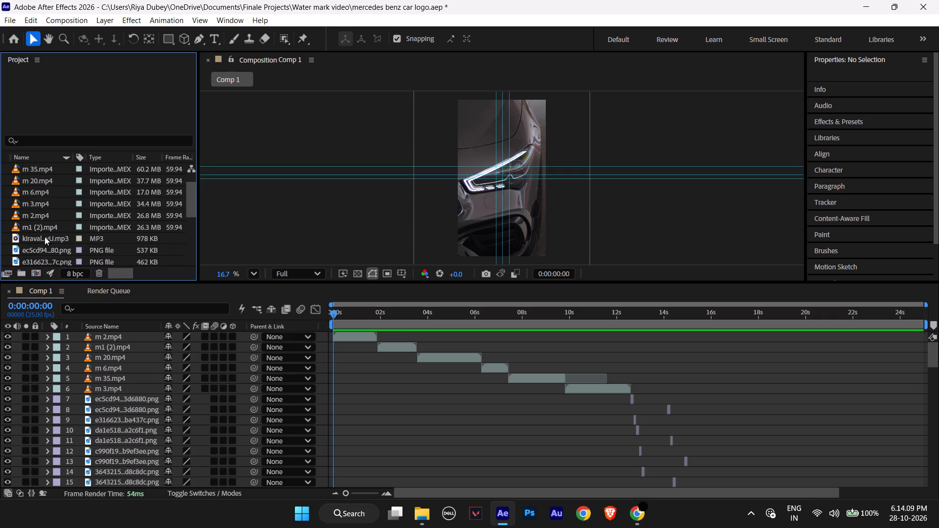
Add the frKxwVyU.mp3 audio to Comp 1 as the bottom layer, below the WATCHING text layer, starting at 0 s.
{"action": "left_click", "coordinate": [45, 237]}
{"action": "left_click_drag", "start_coordinate": [46, 238], "coordinate": [127, 482]}
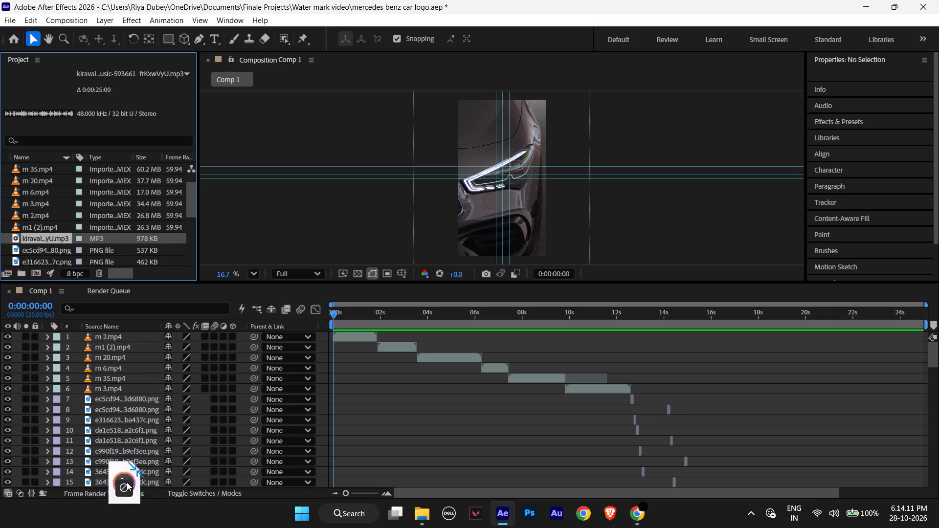
{"action": "left_click_drag", "start_coordinate": [127, 482], "coordinate": [139, 483]}
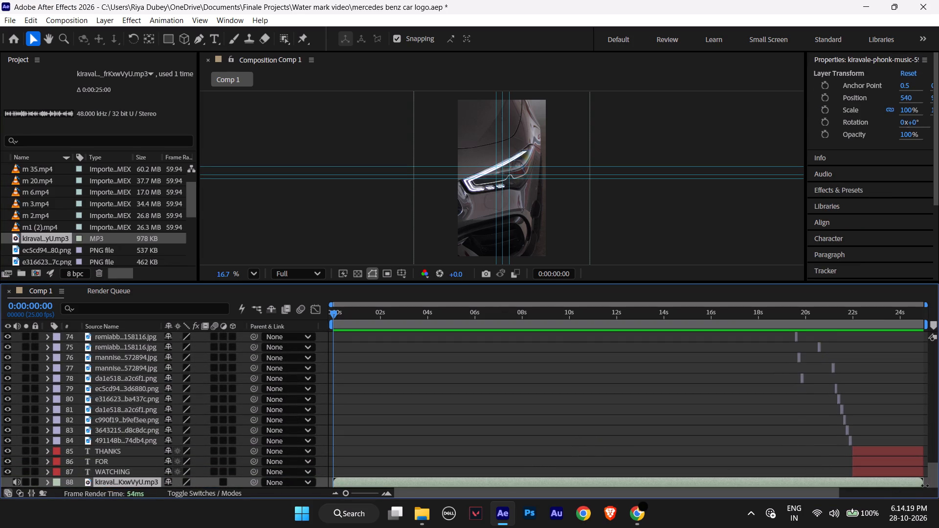
{"action": "left_click_drag", "start_coordinate": [922, 484], "coordinate": [938, 484]}
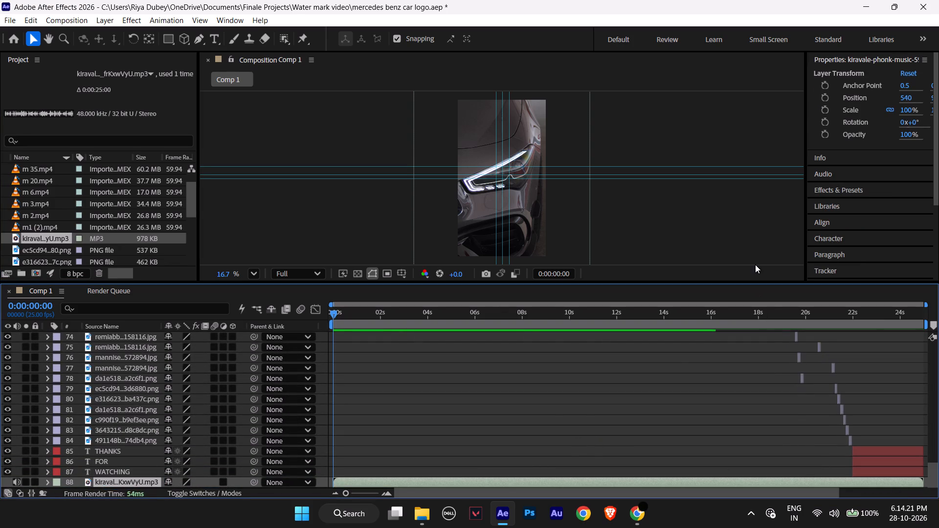
Switch to Chrome, play the exported 25-second audio cut in Clideo through to its end, and return to After Effects.
{"action": "left_click", "coordinate": [642, 517]}
{"action": "left_click", "coordinate": [670, 467]}
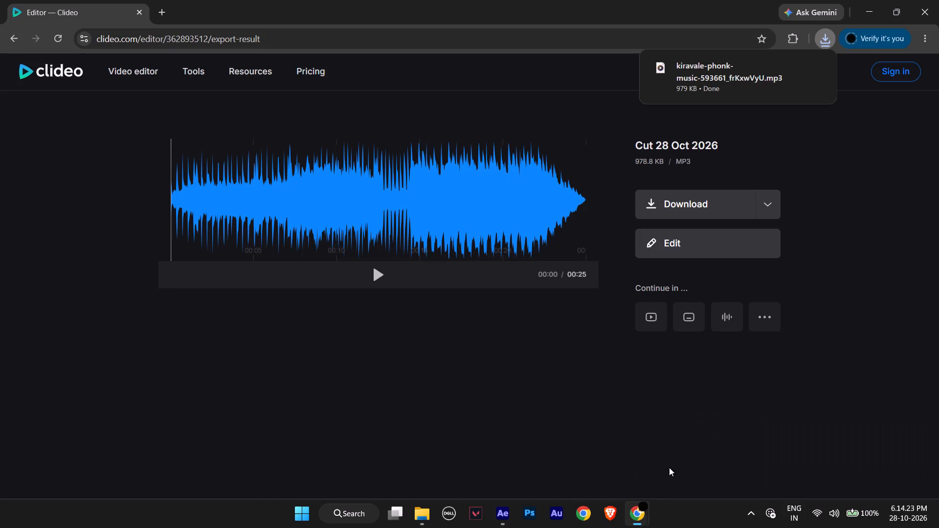
{"action": "left_click", "coordinate": [625, 412]}
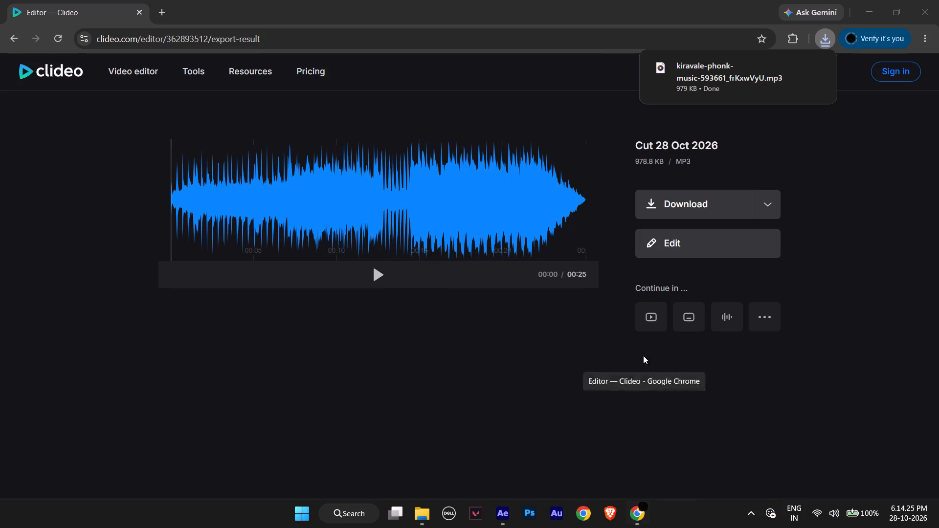
{"action": "left_click", "coordinate": [373, 272]}
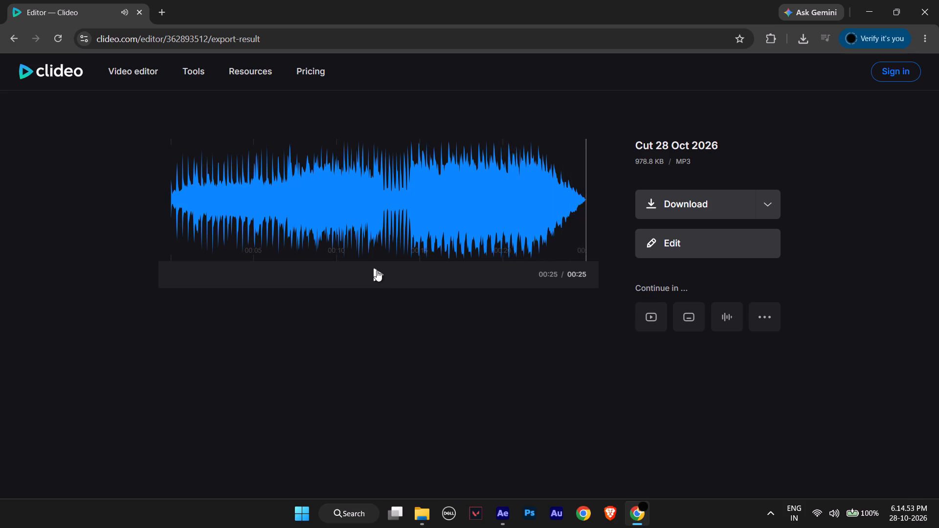
{"action": "left_click", "coordinate": [868, 8]}
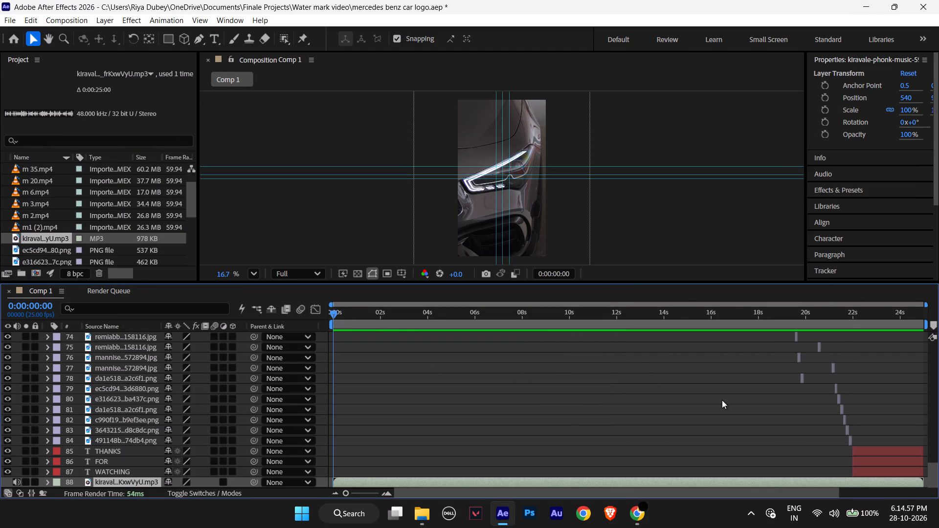
Preview Comp 1 from the start with the new soundtrack, stopping at about 17 seconds and scrubbing back.
{"action": "scroll", "coordinate": [836, 453], "scroll_direction": "up", "scroll_amount": 10}
{"action": "scroll", "coordinate": [836, 453], "scroll_direction": "down", "scroll_amount": 2}
{"action": "scroll", "coordinate": [836, 453], "scroll_direction": "up", "scroll_amount": 1}
{"action": "scroll", "coordinate": [836, 453], "scroll_direction": "down", "scroll_amount": 1}
{"action": "scroll", "coordinate": [836, 453], "scroll_direction": "up", "scroll_amount": 4}
{"action": "scroll", "coordinate": [834, 451], "scroll_direction": "down", "scroll_amount": 2}
{"action": "scroll", "coordinate": [834, 451], "scroll_direction": "up", "scroll_amount": 2}
{"action": "scroll", "coordinate": [834, 451], "scroll_direction": "down", "scroll_amount": 1}
{"action": "scroll", "coordinate": [834, 451], "scroll_direction": "up", "scroll_amount": 2}
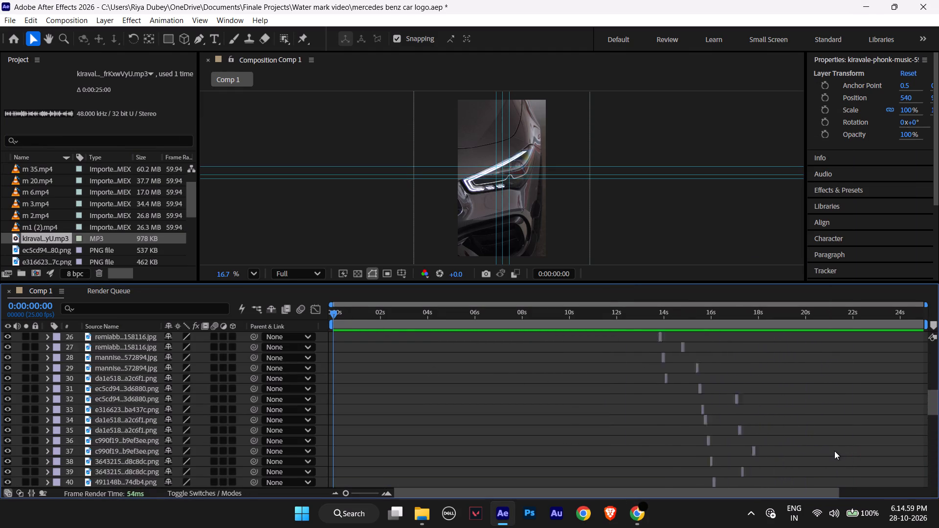
{"action": "scroll", "coordinate": [834, 451], "scroll_direction": "up", "scroll_amount": 7}
{"action": "scroll", "coordinate": [834, 450], "scroll_direction": "down", "scroll_amount": 1}
{"action": "scroll", "coordinate": [834, 450], "scroll_direction": "up", "scroll_amount": 7}
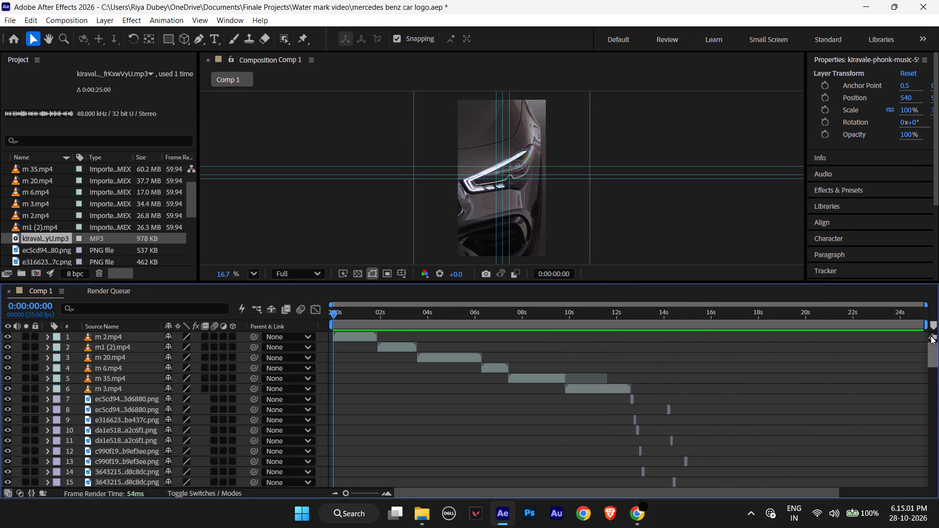
{"action": "key", "text": "space"}
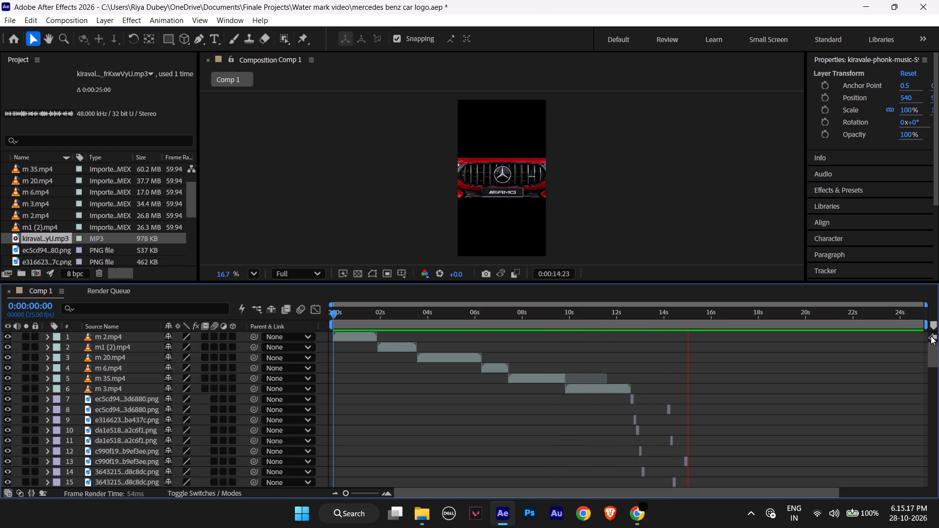
{"action": "key", "text": "space"}
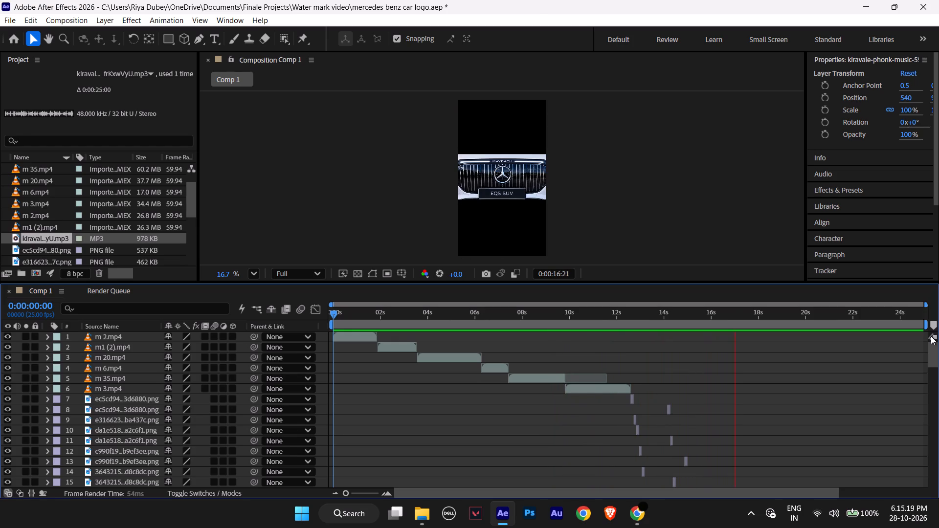
{"action": "left_click_drag", "start_coordinate": [733, 317], "coordinate": [442, 330]}
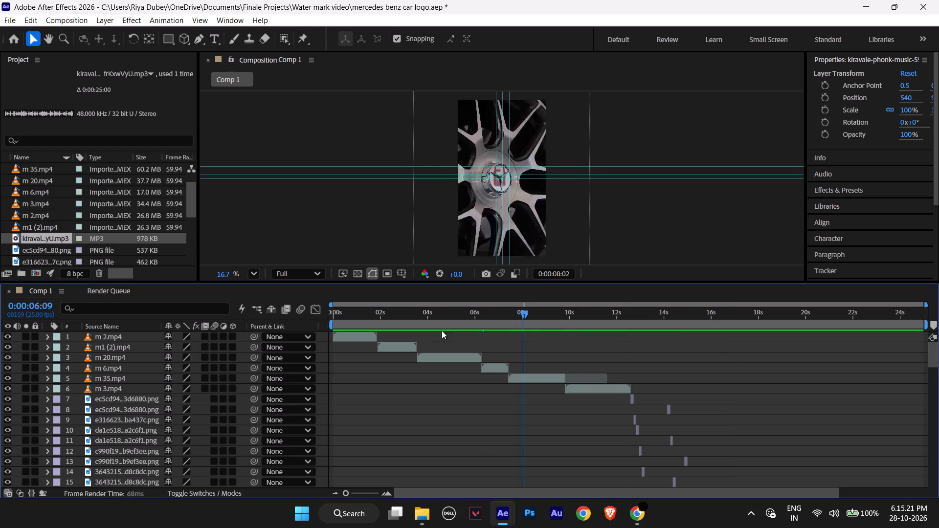
{"action": "left_click_drag", "start_coordinate": [442, 330], "coordinate": [413, 330]}
Save the project.
{"action": "key", "text": "ctrl+s"}
Preview Comp 1 from 0:00:00:16, pausing at the start of the m 20.mp4 clip and continuing into m 6.mp4.
{"action": "left_click_drag", "start_coordinate": [415, 310], "coordinate": [411, 310]}
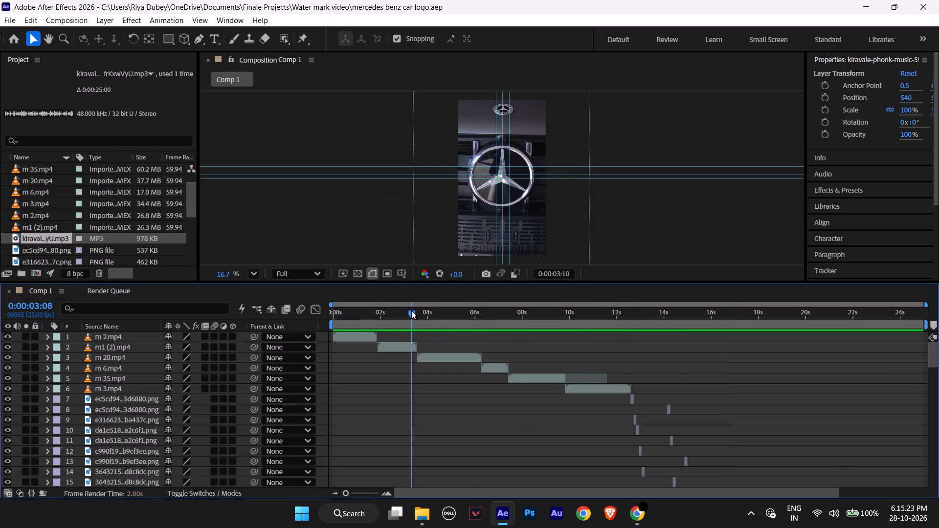
{"action": "left_click_drag", "start_coordinate": [411, 310], "coordinate": [349, 309]}
{"action": "key", "text": "space"}
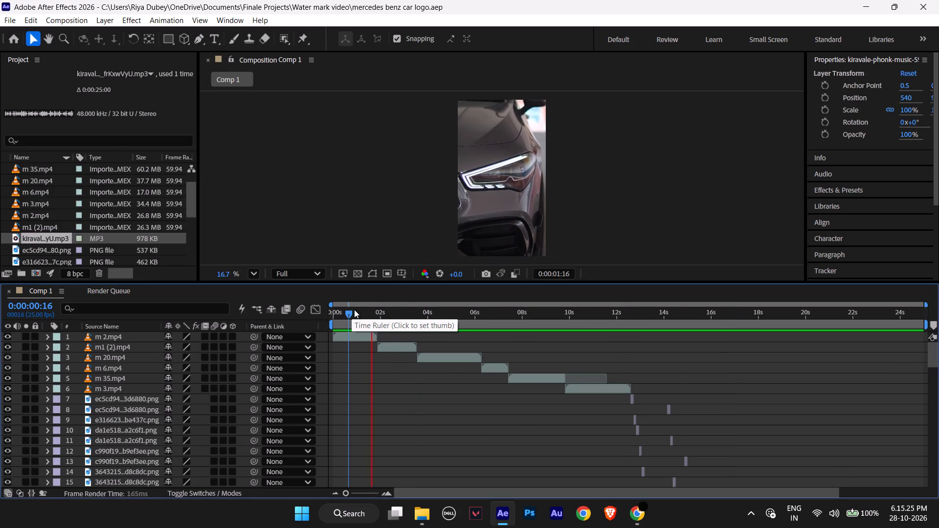
{"action": "key", "text": "space"}
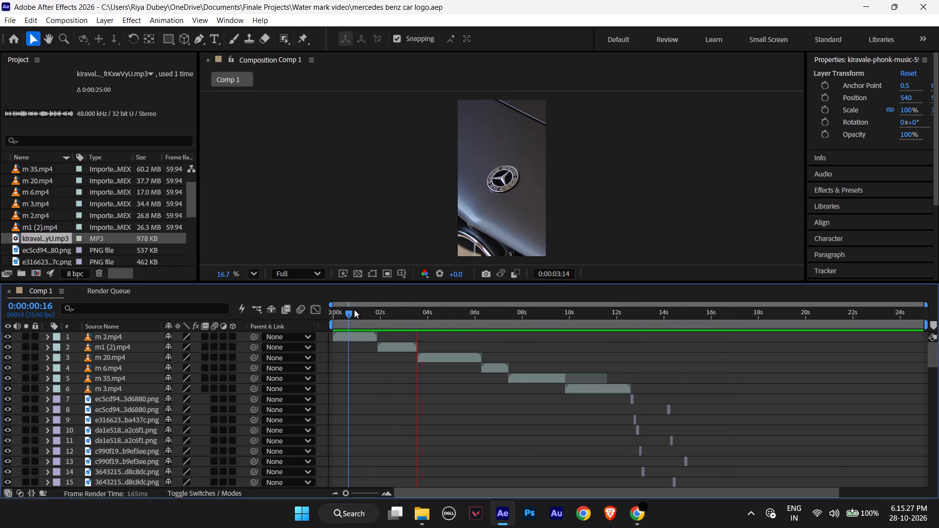
{"action": "key", "text": "space"}
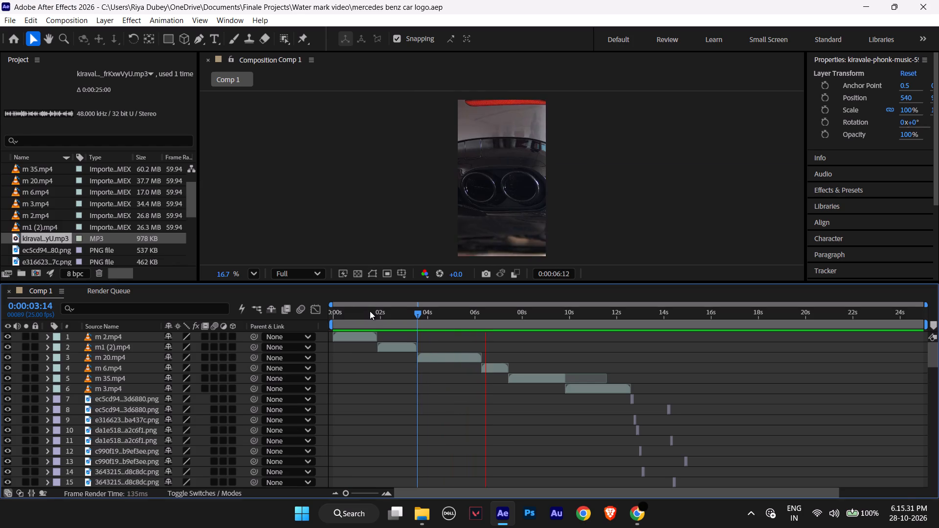
{"action": "key", "text": "space"}
Replay the section around the m 6.mp4 clip several times to check its cuts against the music.
{"action": "left_click_drag", "start_coordinate": [498, 314], "coordinate": [493, 313]}
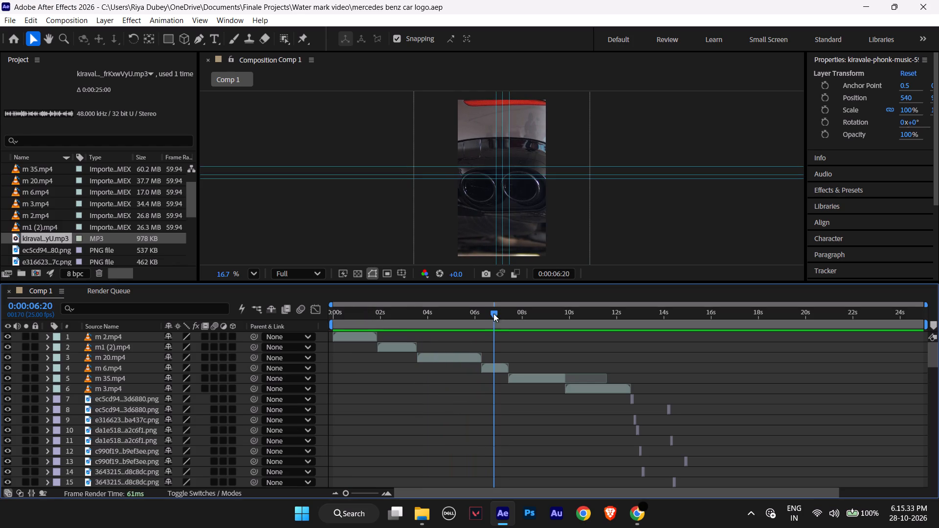
{"action": "left_click_drag", "start_coordinate": [493, 313], "coordinate": [471, 312]}
{"action": "key", "text": "space"}
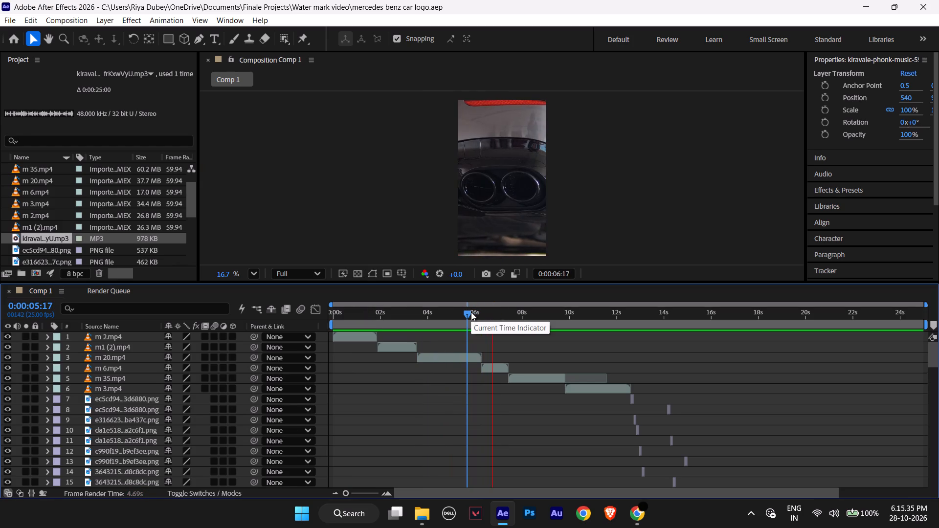
{"action": "key", "text": "space"}
{"action": "left_click_drag", "start_coordinate": [495, 314], "coordinate": [462, 316]}
{"action": "key", "text": "space"}
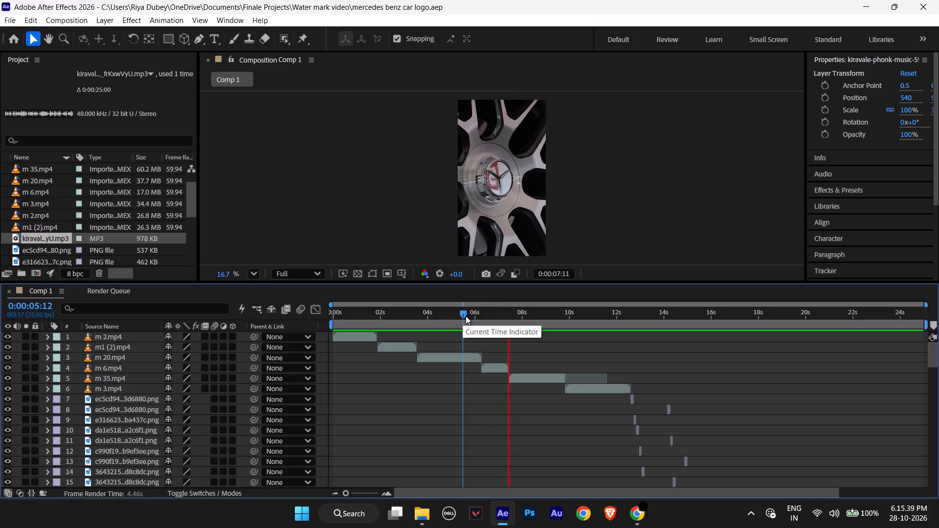
{"action": "key", "text": "space"}
{"action": "left_click_drag", "start_coordinate": [514, 312], "coordinate": [488, 320]}
{"action": "key", "text": "space"}
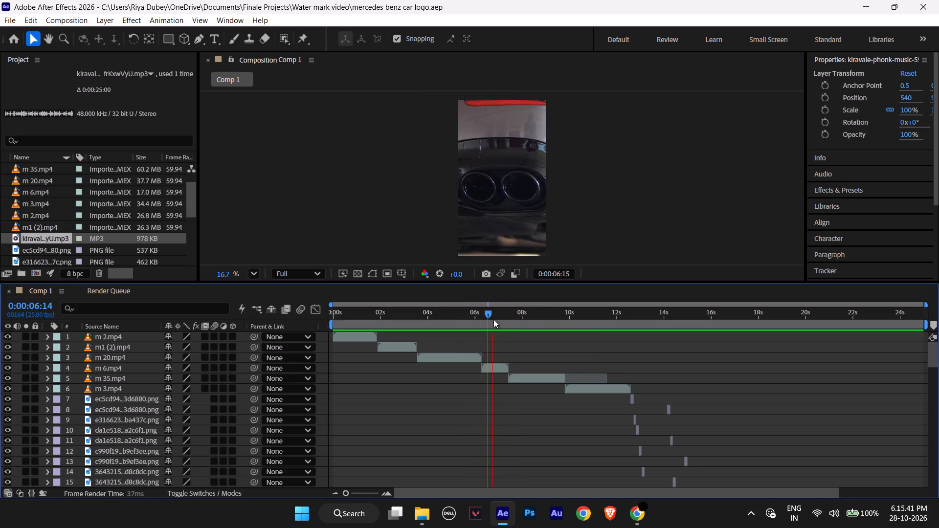
{"action": "key", "text": "space"}
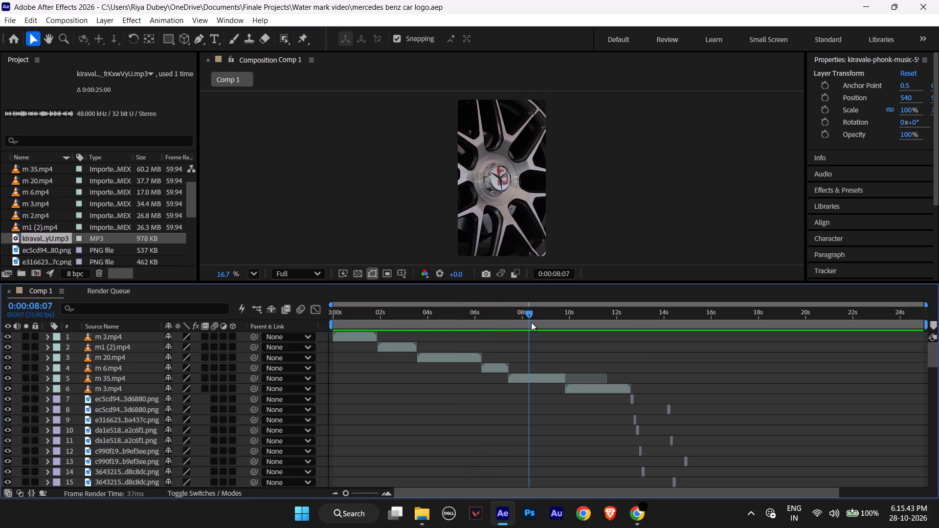
Replay the section around the m 35.mp4 clip from 0:00:07:15, continuing into the start of m 3.mp4.
{"action": "left_click_drag", "start_coordinate": [526, 313], "coordinate": [509, 313]}
{"action": "key", "text": "space"}
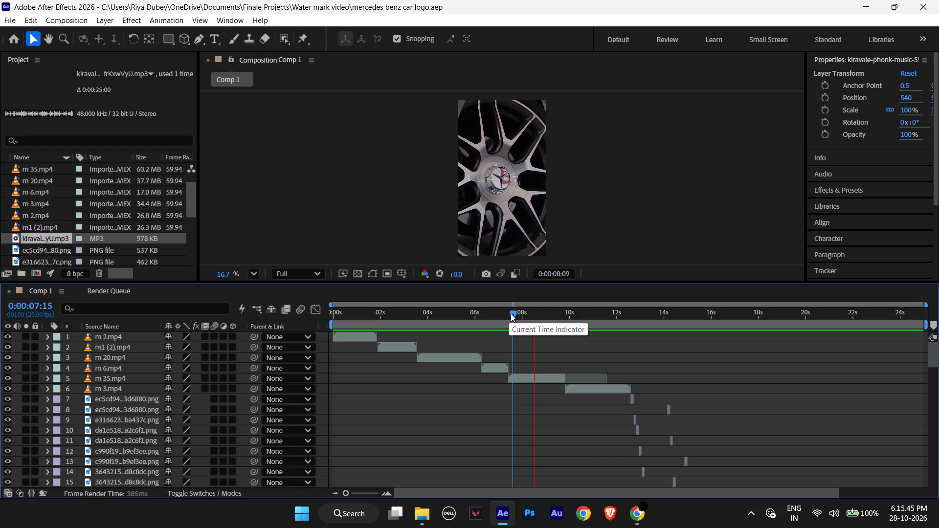
{"action": "key", "text": "space"}
{"action": "key", "text": "space"}
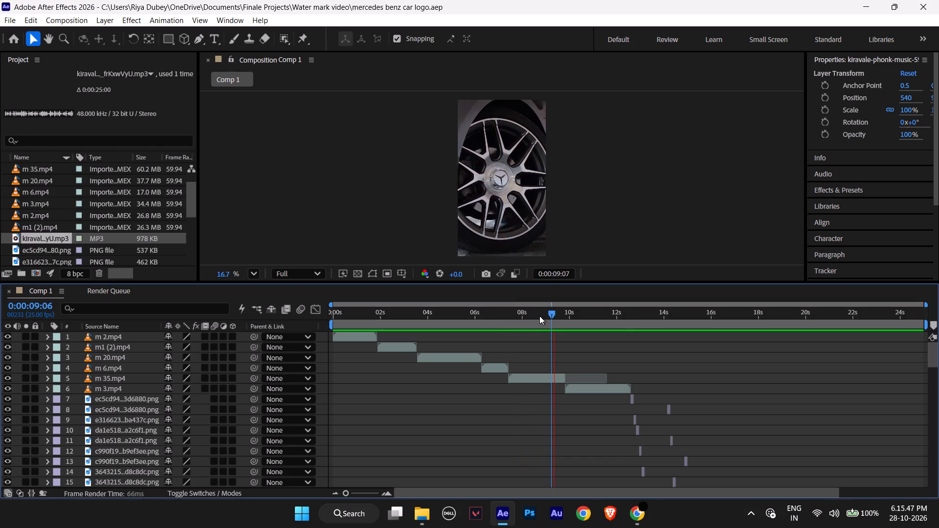
{"action": "key", "text": "space"}
Play Comp 1 from 0:00:09:10, letting it loop while looking through the layer stack, and stop on the end titles at 0:00:22:16.
{"action": "left_click_drag", "start_coordinate": [579, 311], "coordinate": [563, 311]}
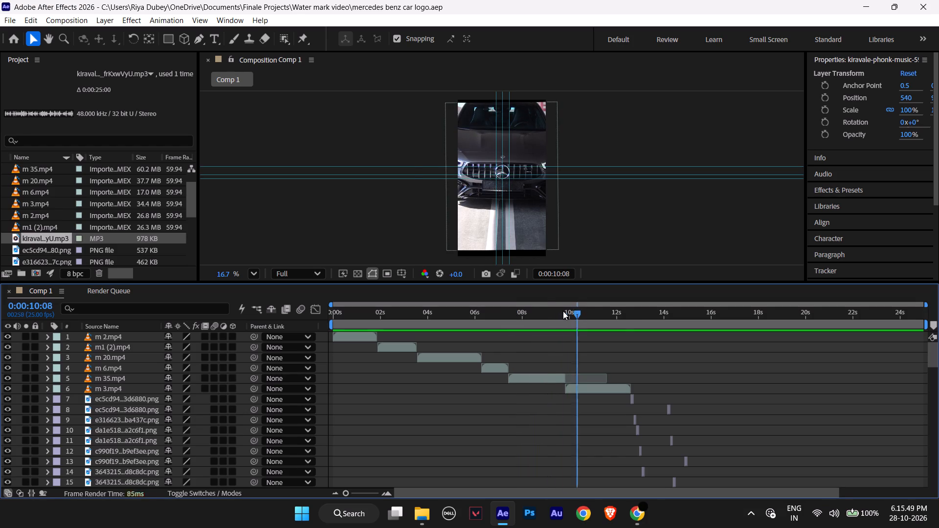
{"action": "left_click_drag", "start_coordinate": [563, 311], "coordinate": [556, 309]}
{"action": "key", "text": "space"}
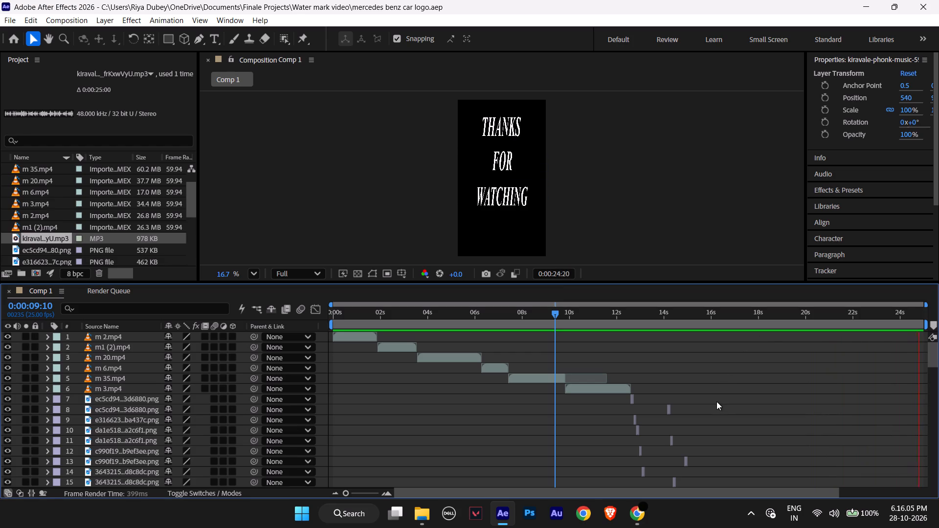
{"action": "scroll", "coordinate": [706, 402], "scroll_direction": "down", "scroll_amount": 1}
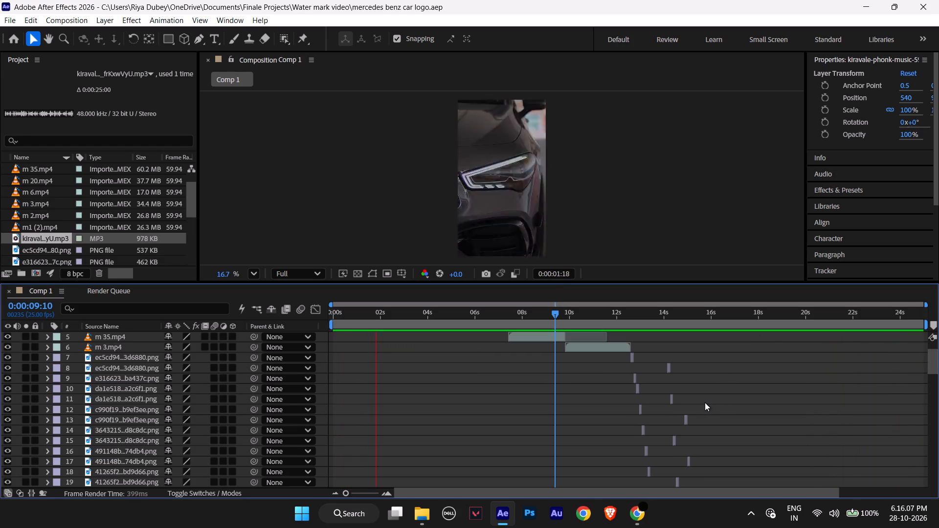
{"action": "scroll", "coordinate": [705, 402], "scroll_direction": "up", "scroll_amount": 1}
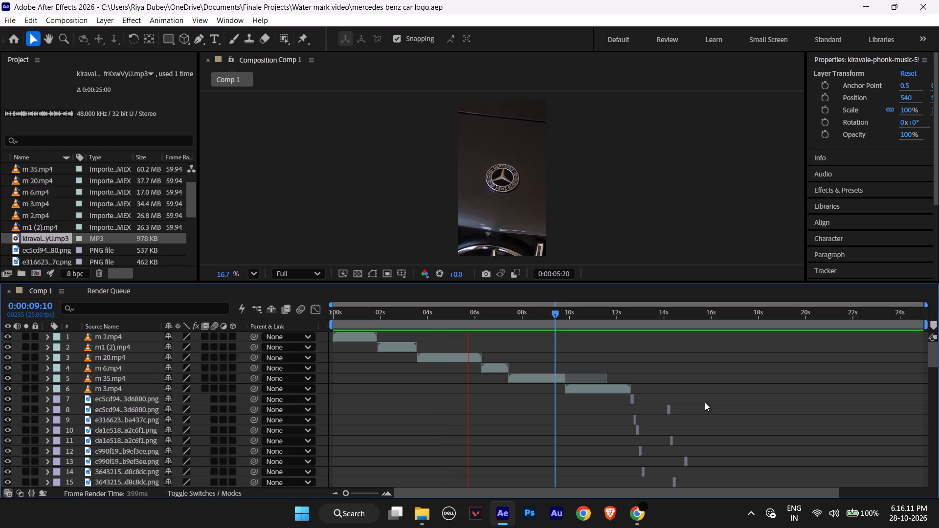
{"action": "scroll", "coordinate": [705, 402], "scroll_direction": "down", "scroll_amount": 5}
{"action": "scroll", "coordinate": [705, 402], "scroll_direction": "up", "scroll_amount": 5}
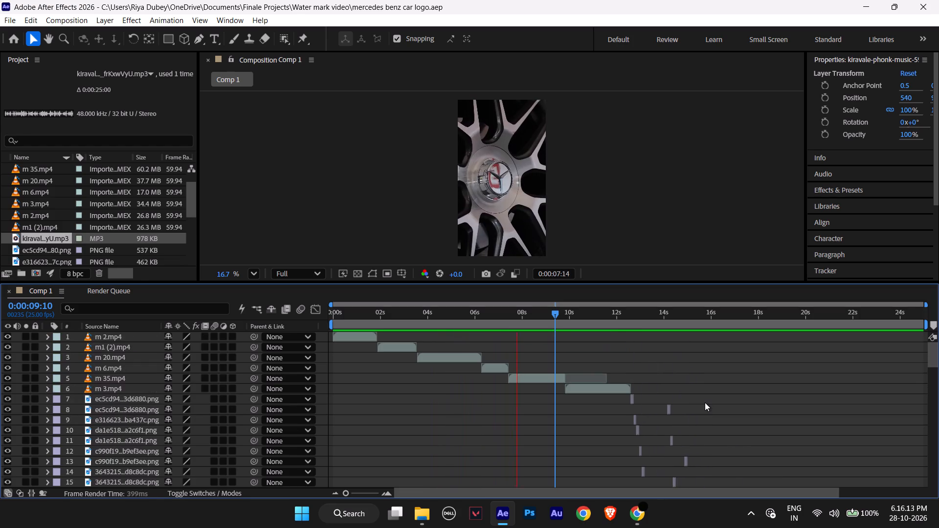
{"action": "scroll", "coordinate": [705, 402], "scroll_direction": "up", "scroll_amount": 1}
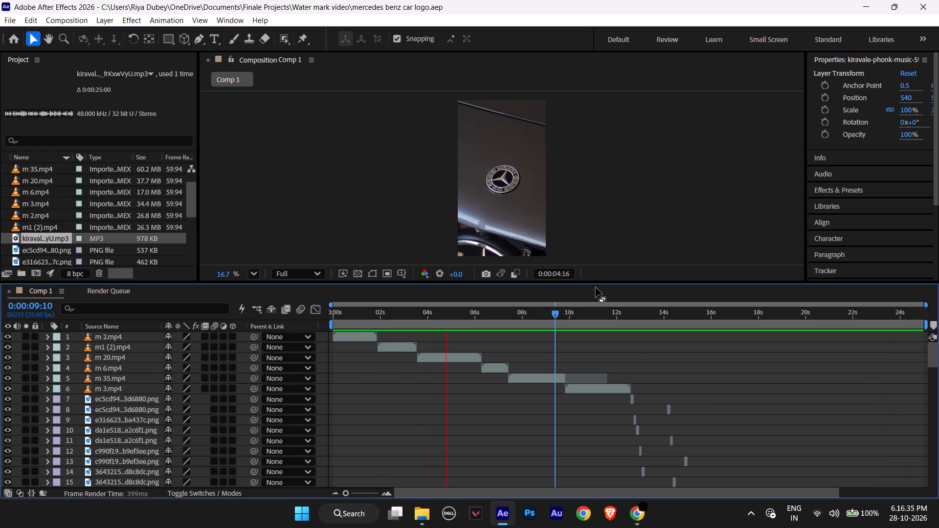
{"action": "scroll", "coordinate": [701, 446], "scroll_direction": "down", "scroll_amount": 2}
{"action": "scroll", "coordinate": [706, 436], "scroll_direction": "up", "scroll_amount": 1}
{"action": "scroll", "coordinate": [706, 431], "scroll_direction": "down", "scroll_amount": 6}
{"action": "scroll", "coordinate": [705, 417], "scroll_direction": "up", "scroll_amount": 1}
{"action": "scroll", "coordinate": [705, 417], "scroll_direction": "down", "scroll_amount": 2}
{"action": "scroll", "coordinate": [705, 417], "scroll_direction": "up", "scroll_amount": 2}
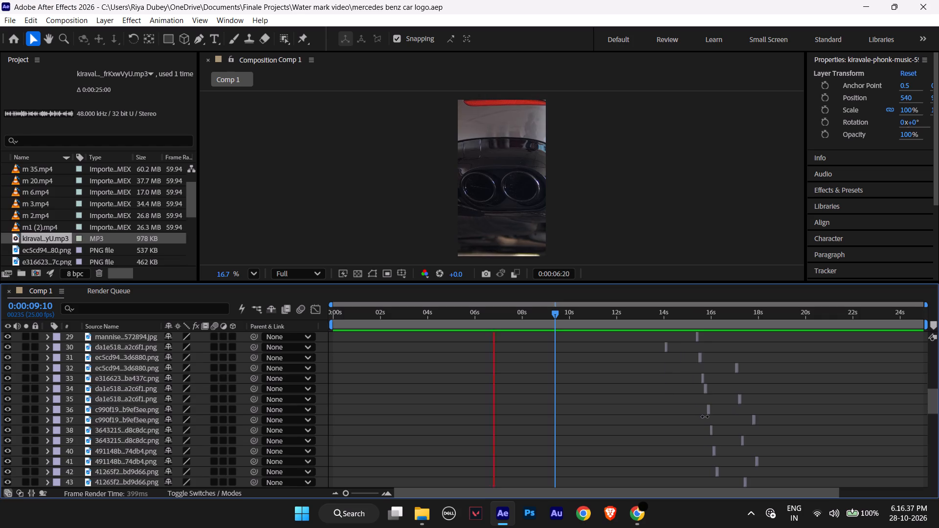
{"action": "scroll", "coordinate": [705, 417], "scroll_direction": "down", "scroll_amount": 15}
{"action": "scroll", "coordinate": [702, 409], "scroll_direction": "down", "scroll_amount": 6}
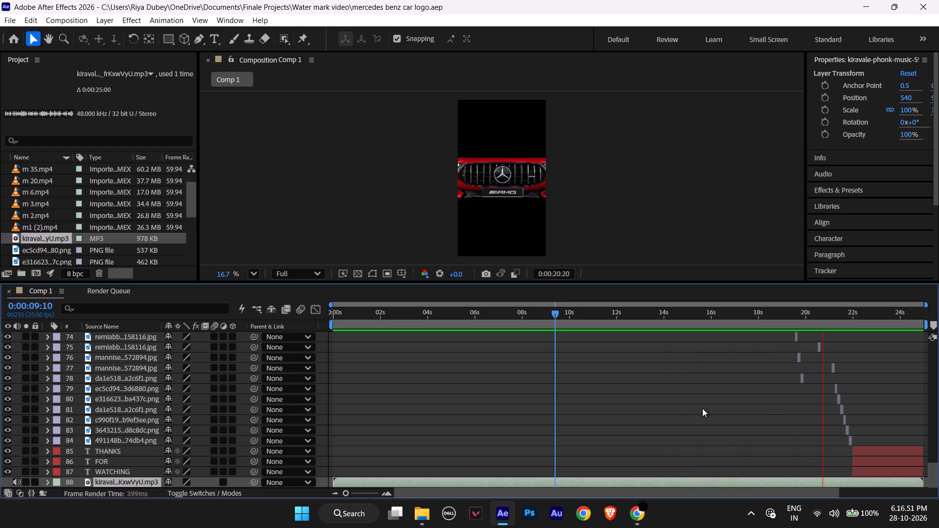
{"action": "key", "text": "space"}
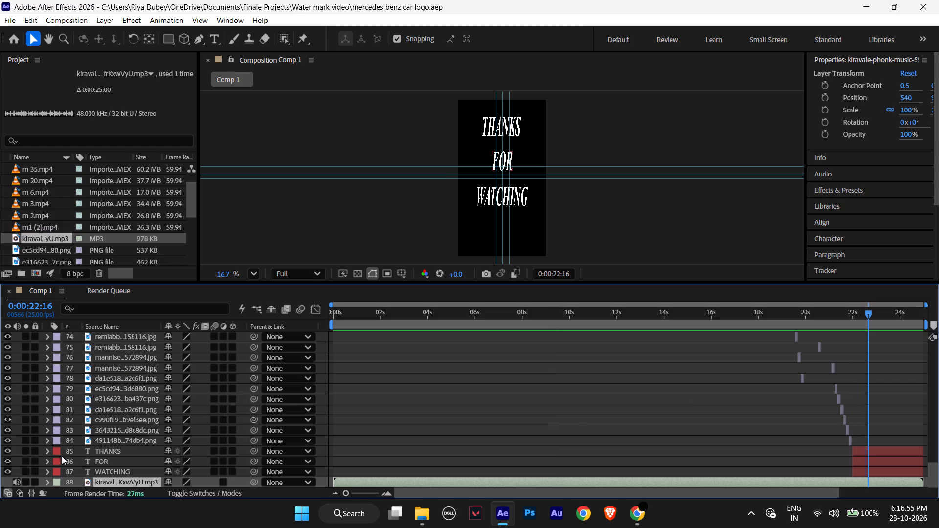
Duplicate the WATCHING text layer and place the copy between the original and the soundtrack layer.
{"action": "left_click", "coordinate": [106, 472]}
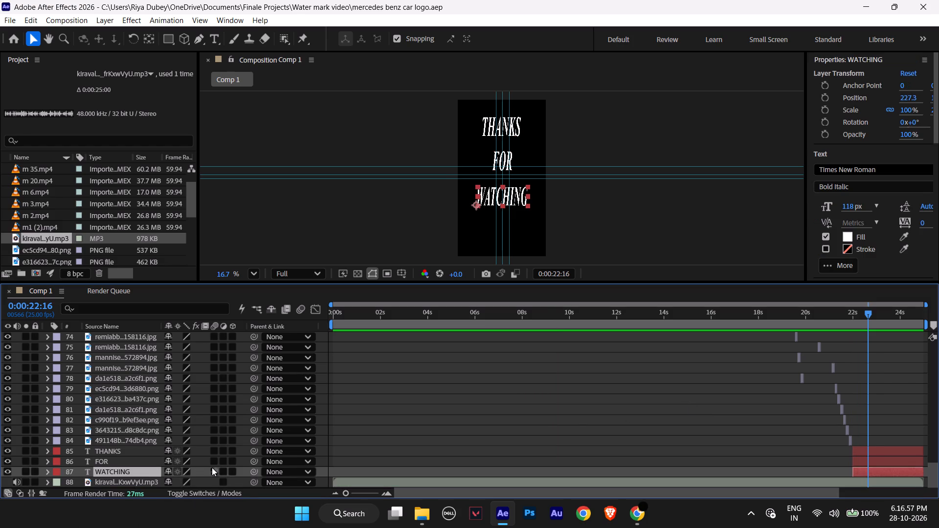
{"action": "key", "text": "ctrl+d"}
{"action": "left_click_drag", "start_coordinate": [127, 470], "coordinate": [137, 489]}
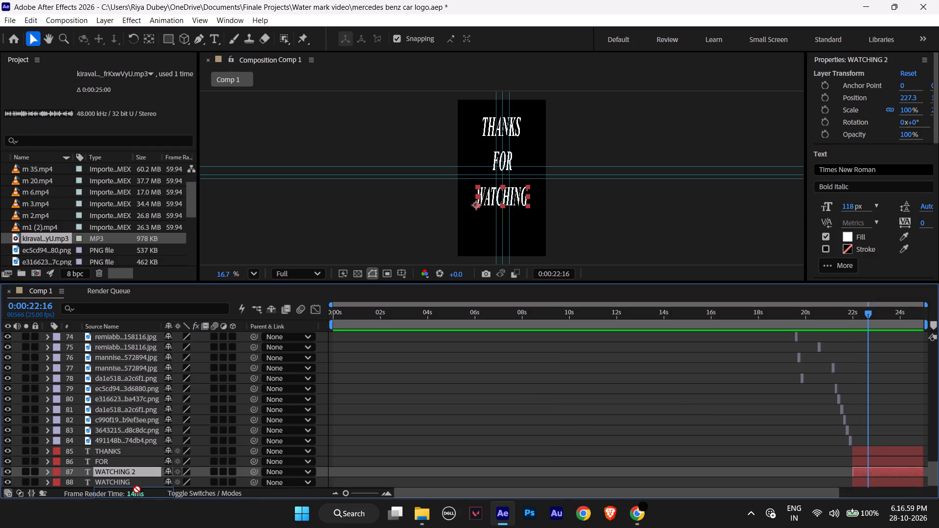
{"action": "left_click_drag", "start_coordinate": [137, 489], "coordinate": [136, 484]}
{"action": "left_click_drag", "start_coordinate": [130, 481], "coordinate": [129, 473]}
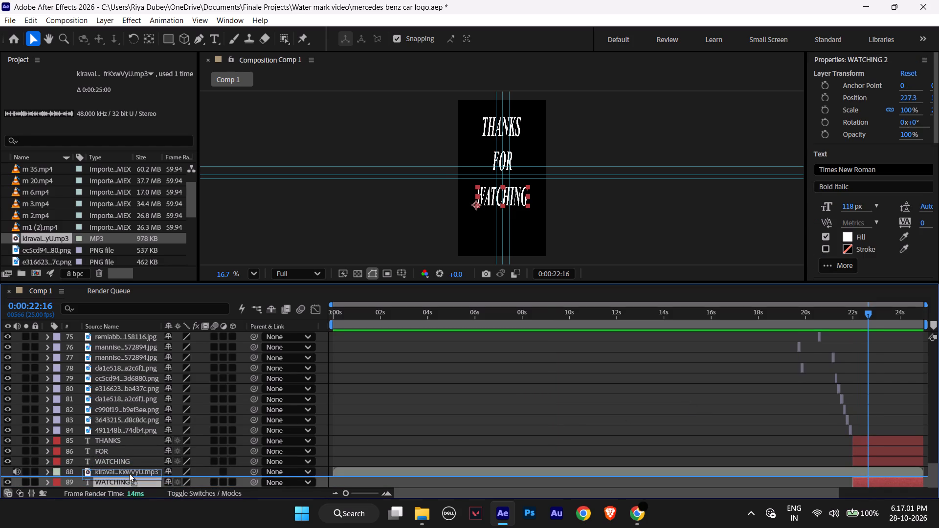
{"action": "left_click_drag", "start_coordinate": [129, 473], "coordinate": [129, 468]}
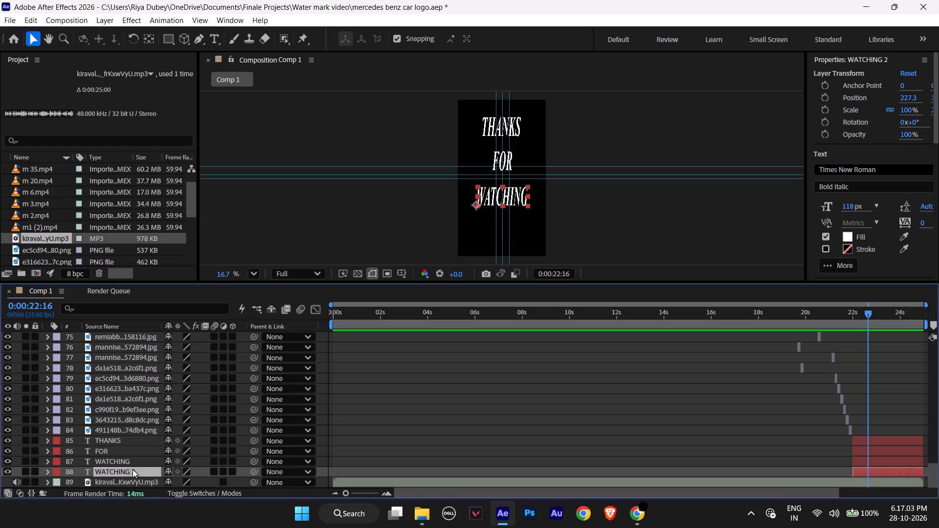
Move the duplicated WATCHING text straight down in the frame as a fourth line below the original.
{"action": "left_click", "coordinate": [130, 470]}
{"action": "key", "text": "shift+Down"}
{"action": "key", "text": "shift+Down"}
{"action": "key", "text": "shift+Down"}
{"action": "key", "text": "shift+Down"}
{"action": "key", "text": "shift+Down"}
{"action": "key", "text": "shift+Down"}
{"action": "key", "text": "shift+Down"}
{"action": "key", "text": "shift+Down"}
{"action": "key", "text": "shift+Down"}
{"action": "key", "text": "shift+Down"}
{"action": "key", "text": "shift+Down"}
{"action": "key", "text": "shift+Down"}
{"action": "key", "text": "shift+Down"}
{"action": "key", "text": "shift+Down"}
{"action": "key", "text": "shift+Down"}
{"action": "key", "text": "shift+Up"}
{"action": "key", "text": "shift+Up"}
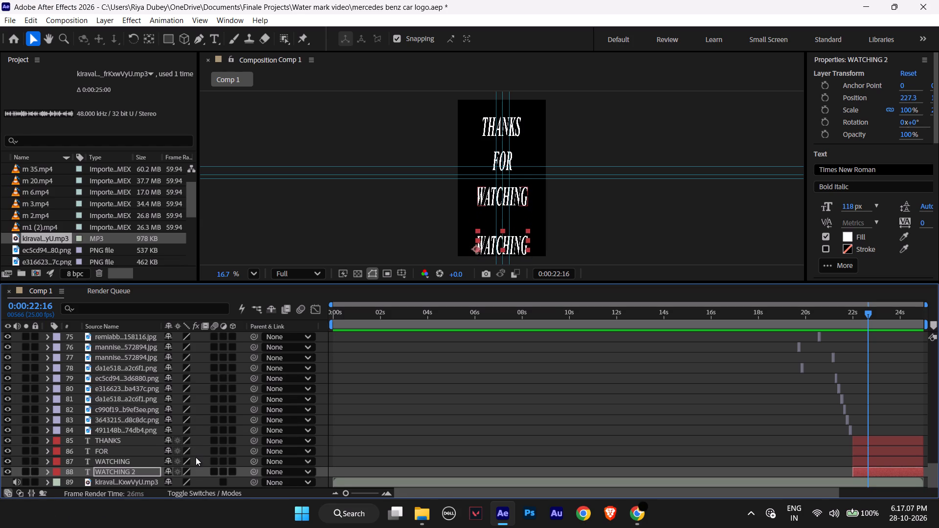
{"action": "key", "text": "shift+Up"}
{"action": "key", "text": "shift+Up"}
{"action": "key", "text": "shift+Down"}
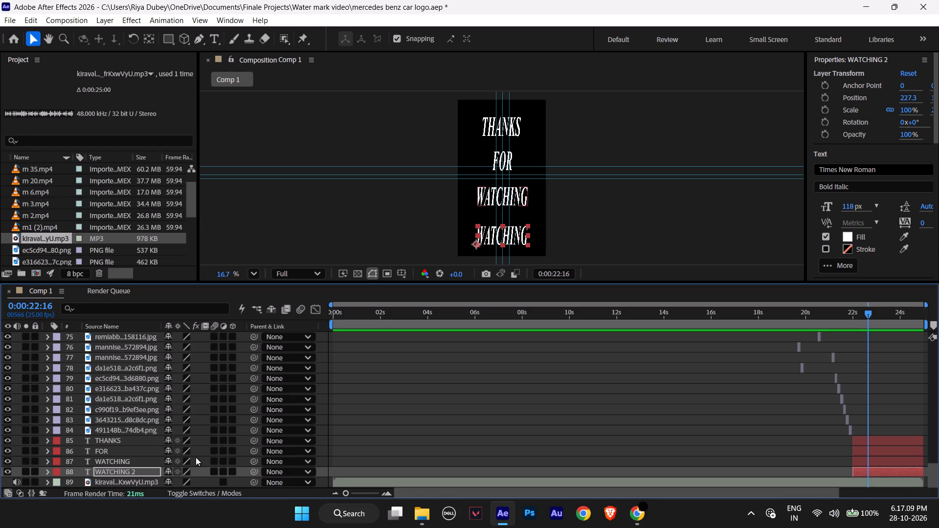
Replace the wording of the lowest WATCHING line with "Follow" followed by a space.
{"action": "scroll", "coordinate": [445, 296], "scroll_direction": "up", "scroll_amount": 5, "text": "alt"}
{"action": "scroll", "coordinate": [483, 230], "scroll_direction": "up", "scroll_amount": 4, "text": "alt"}
{"action": "scroll", "coordinate": [509, 223], "scroll_direction": "down", "scroll_amount": 5}
{"action": "scroll", "coordinate": [509, 223], "scroll_direction": "up", "scroll_amount": 5}
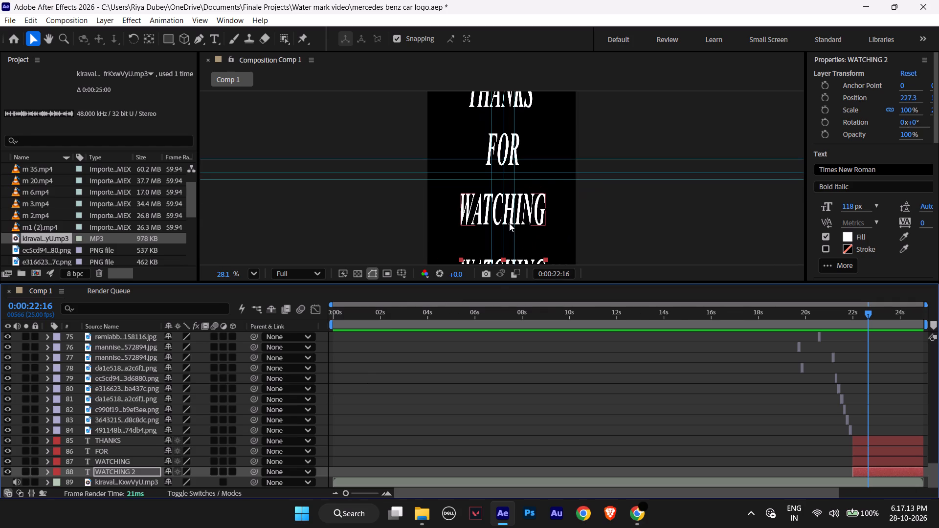
{"action": "scroll", "coordinate": [495, 276], "scroll_direction": "up", "scroll_amount": 4}
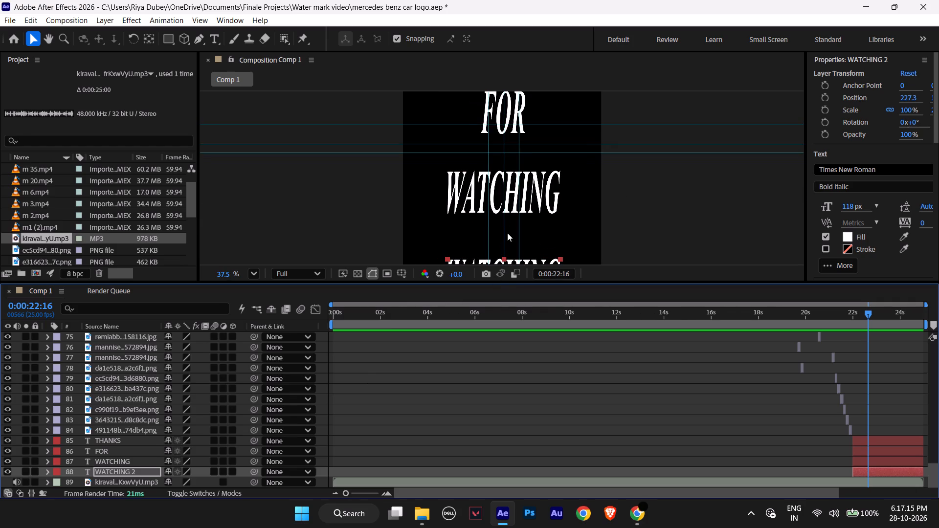
{"action": "key", "text": "space"}
{"action": "key", "text": "space"}
{"action": "key", "text": "space"}
{"action": "key", "text": "space"}
{"action": "key", "text": "space"}
{"action": "key", "text": "space"}
{"action": "key", "text": "space"}
{"action": "key", "text": "space"}
{"action": "key", "text": "space"}
{"action": "key", "text": "space"}
{"action": "key", "text": "space"}
{"action": "key", "text": "space"}
{"action": "key", "text": "space"}
{"action": "key", "text": "space"}
{"action": "key", "text": "space"}
{"action": "key", "text": "space"}
{"action": "key", "text": "space"}
{"action": "key", "text": "space"}
{"action": "key", "text": "space"}
{"action": "key", "text": "space"}
{"action": "left_click_drag", "start_coordinate": [507, 231], "coordinate": [505, 147]}
{"action": "scroll", "coordinate": [509, 229], "scroll_direction": "up", "scroll_amount": 1}
{"action": "scroll", "coordinate": [509, 229], "scroll_direction": "down", "scroll_amount": 2}
{"action": "scroll", "coordinate": [508, 228], "scroll_direction": "up", "scroll_amount": 2}
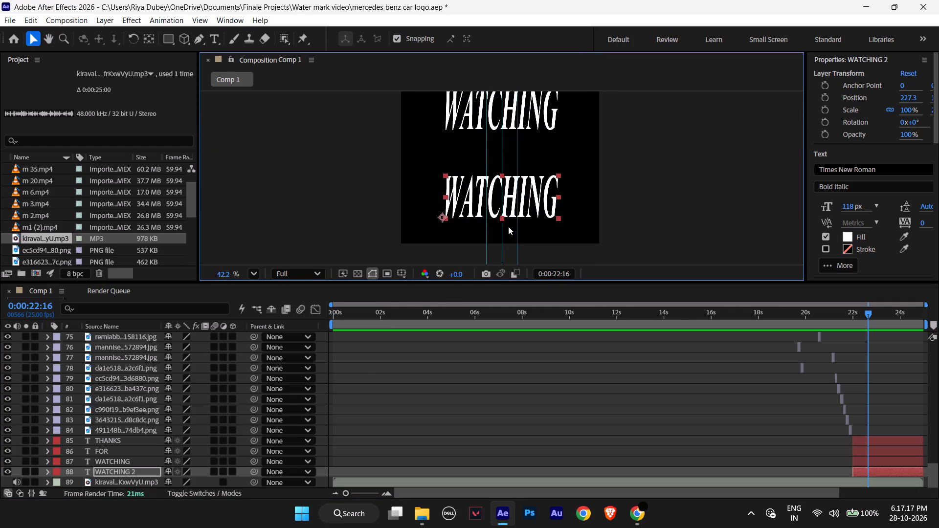
{"action": "scroll", "coordinate": [508, 226], "scroll_direction": "up", "scroll_amount": 2}
{"action": "double_click", "coordinate": [430, 173]}
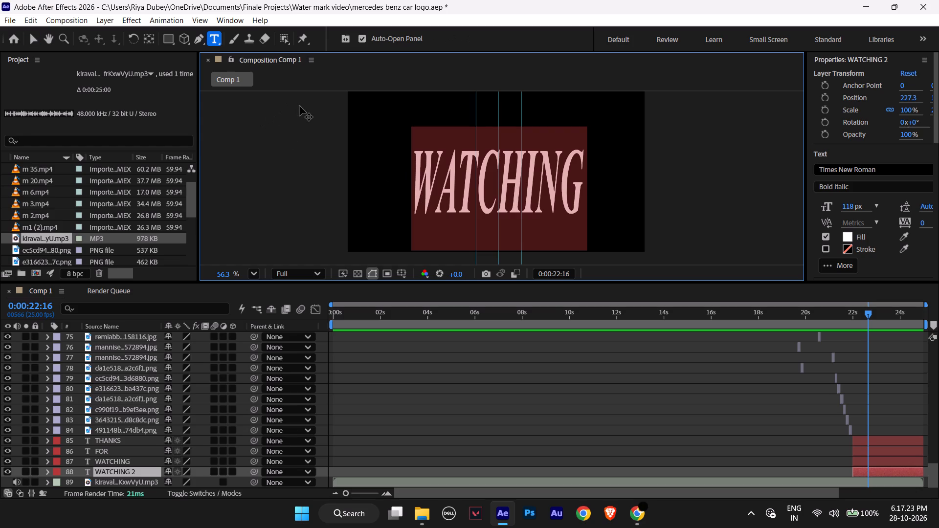
{"action": "key", "text": "shift+f"}
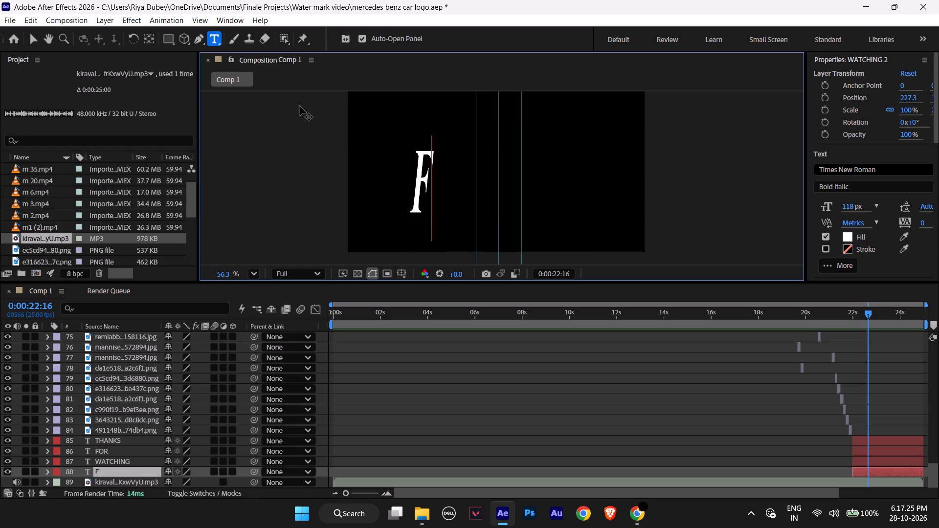
{"action": "type", "text": "ollo"}
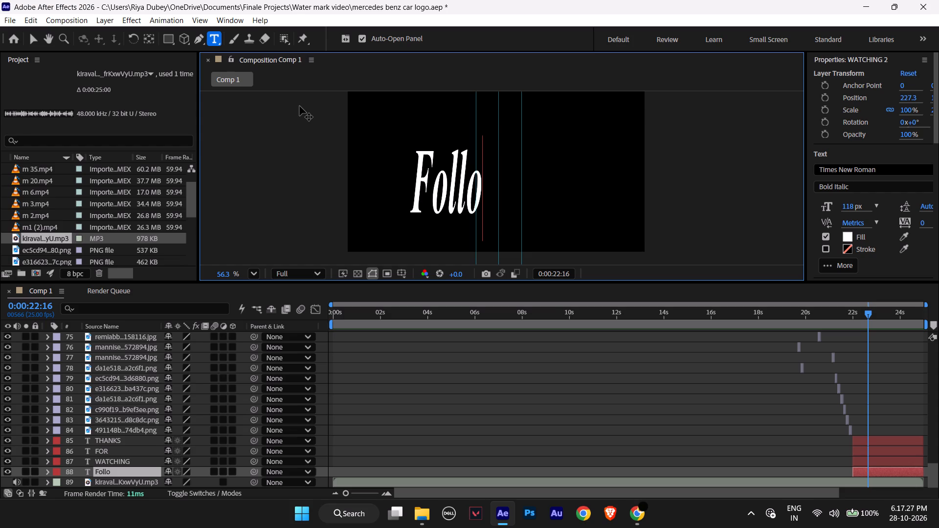
{"action": "type", "text": "w"}
{"action": "key", "text": "space"}
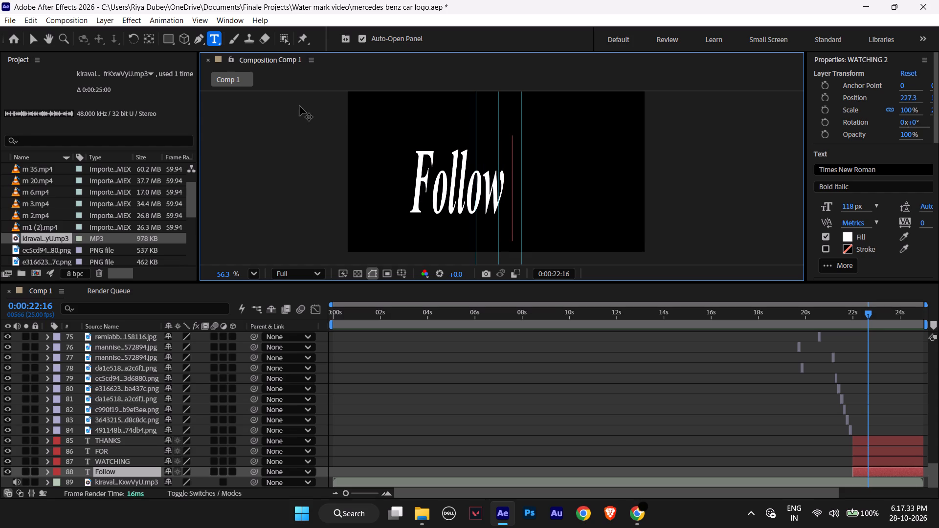
Resize the Follow text, trying 50 px and several in-between font sizes before settling on 80 px.
{"action": "scroll", "coordinate": [396, 158], "scroll_direction": "down", "scroll_amount": 1}
{"action": "left_click_drag", "start_coordinate": [413, 193], "coordinate": [507, 192]}
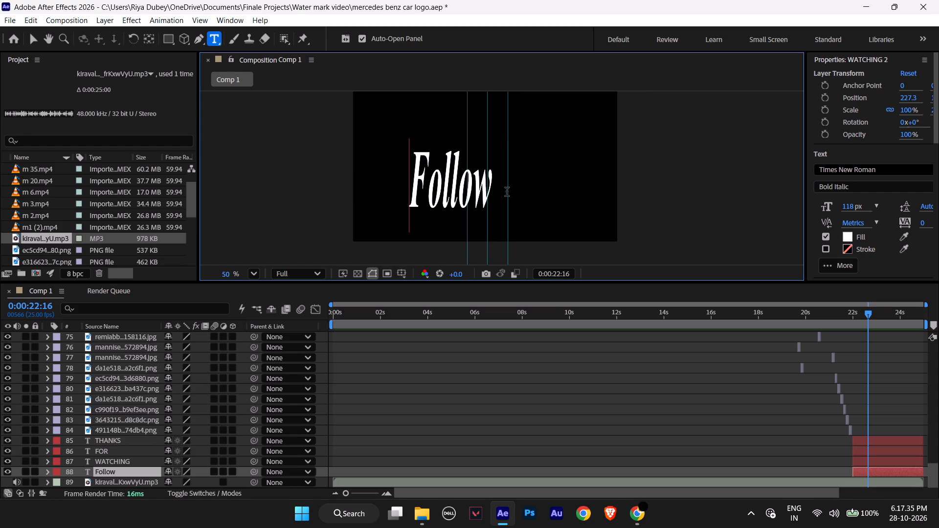
{"action": "left_click_drag", "start_coordinate": [507, 192], "coordinate": [522, 192]}
{"action": "left_click", "coordinate": [848, 206]}
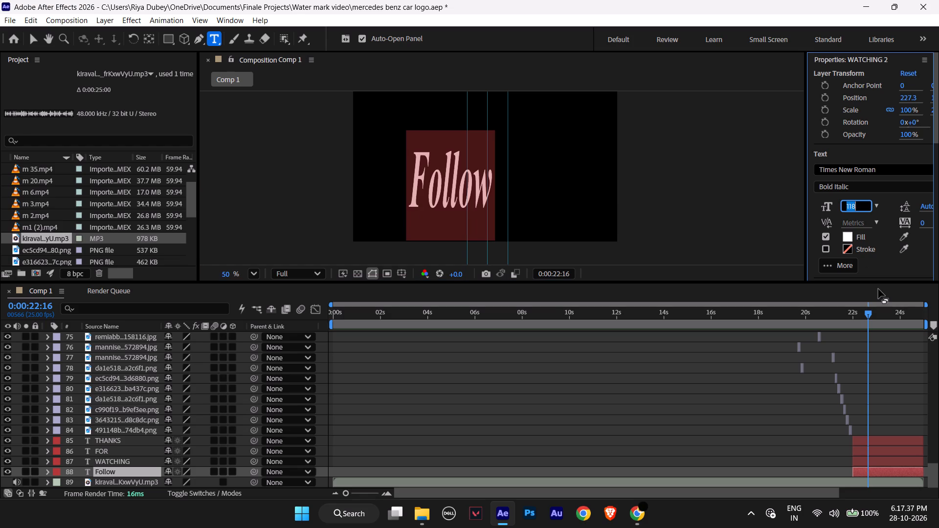
{"action": "type", "text": "52"}
{"action": "key", "text": "BackSpace"}
{"action": "key", "text": "0"}
{"action": "key", "text": "Return"}
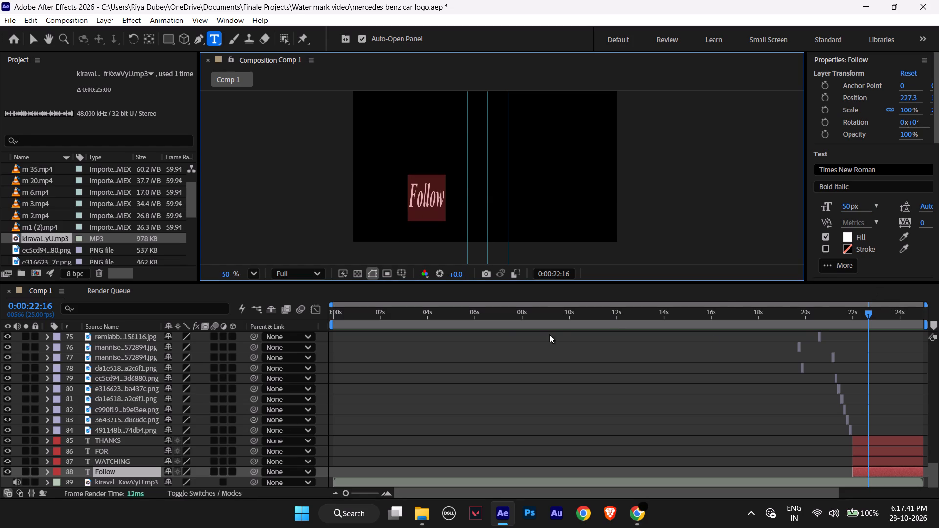
{"action": "left_click_drag", "start_coordinate": [847, 205], "coordinate": [870, 204]}
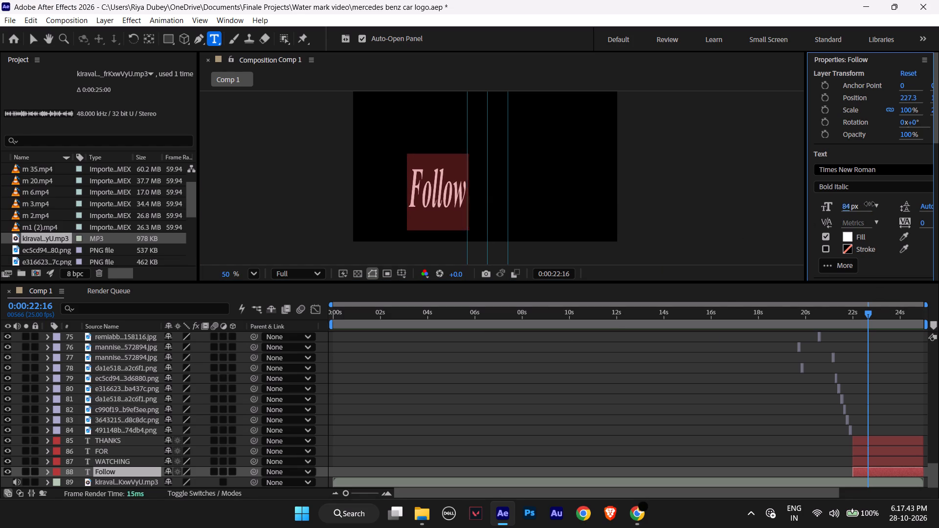
{"action": "left_click_drag", "start_coordinate": [870, 204], "coordinate": [865, 208]}
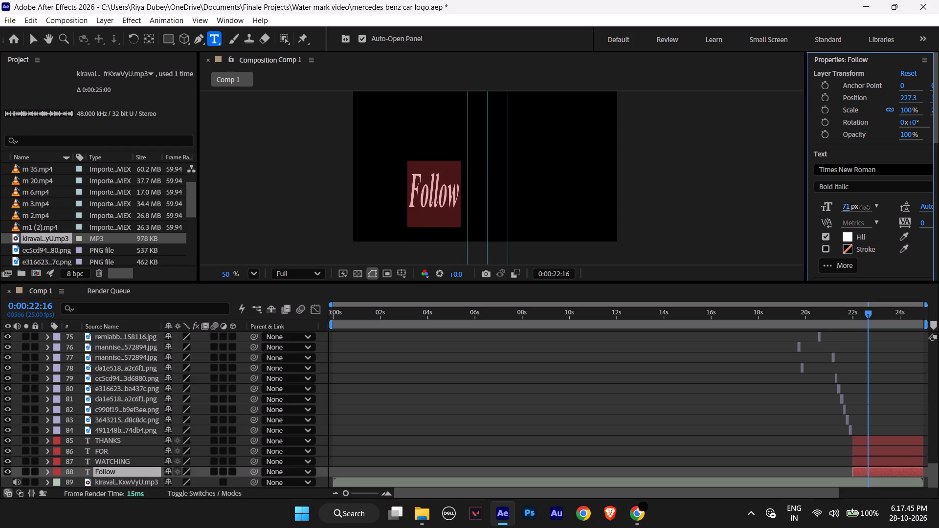
{"action": "left_click_drag", "start_coordinate": [865, 208], "coordinate": [867, 208]}
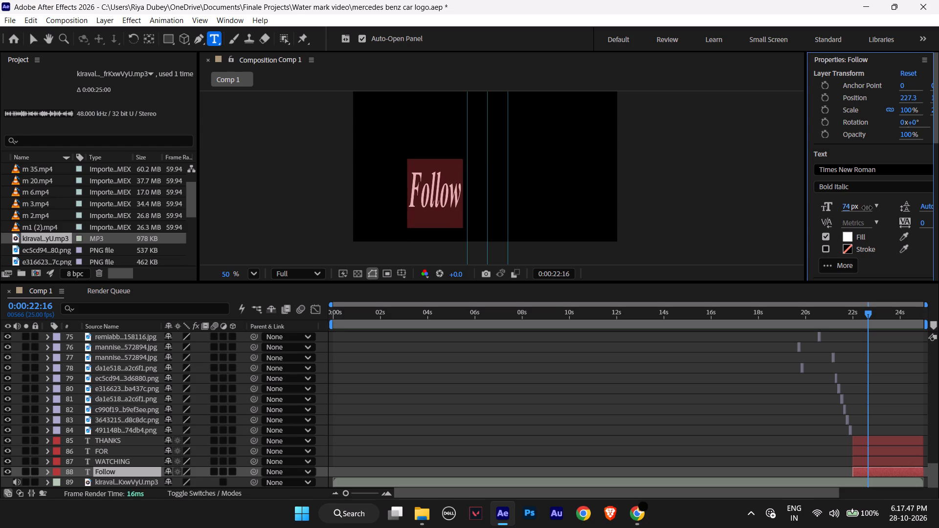
{"action": "left_click_drag", "start_coordinate": [867, 208], "coordinate": [869, 208]}
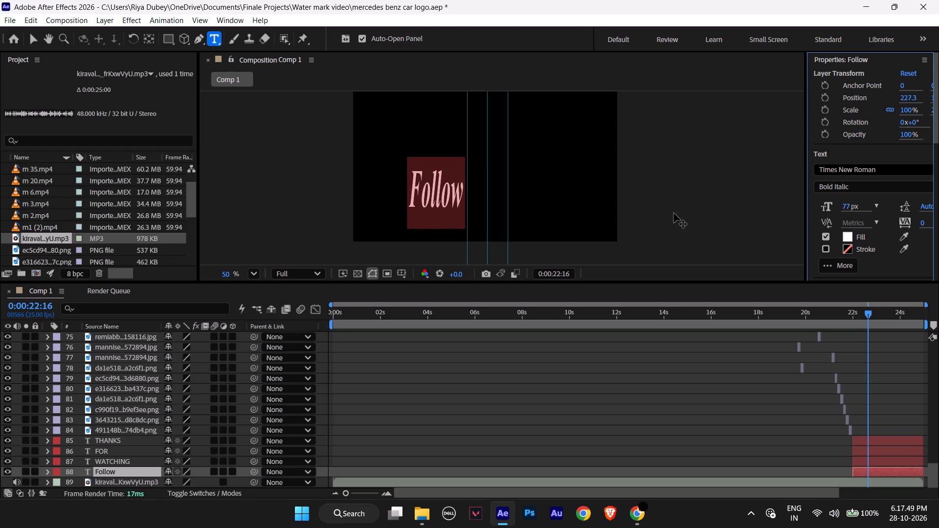
{"action": "left_click", "coordinate": [847, 204]}
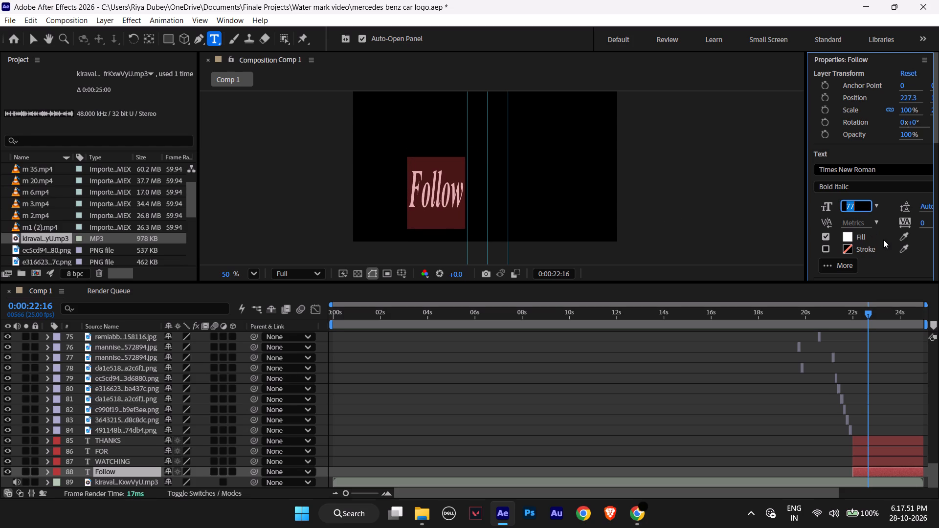
{"action": "type", "text": "80"}
{"action": "key", "text": "Return"}
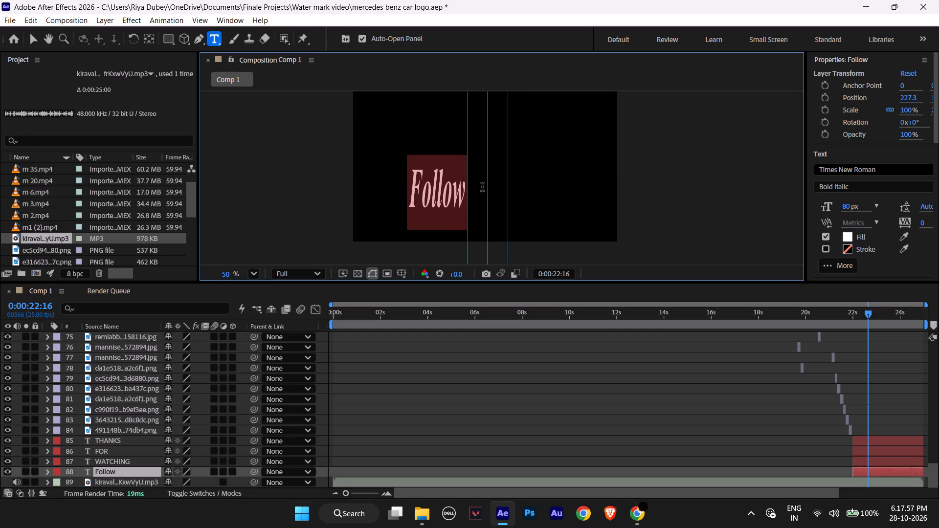
{"action": "left_click", "coordinate": [650, 176]}
Extend the Follow text layer's wording to read "Follow For More" with single spaces between the words.
{"action": "left_click", "coordinate": [122, 471]}
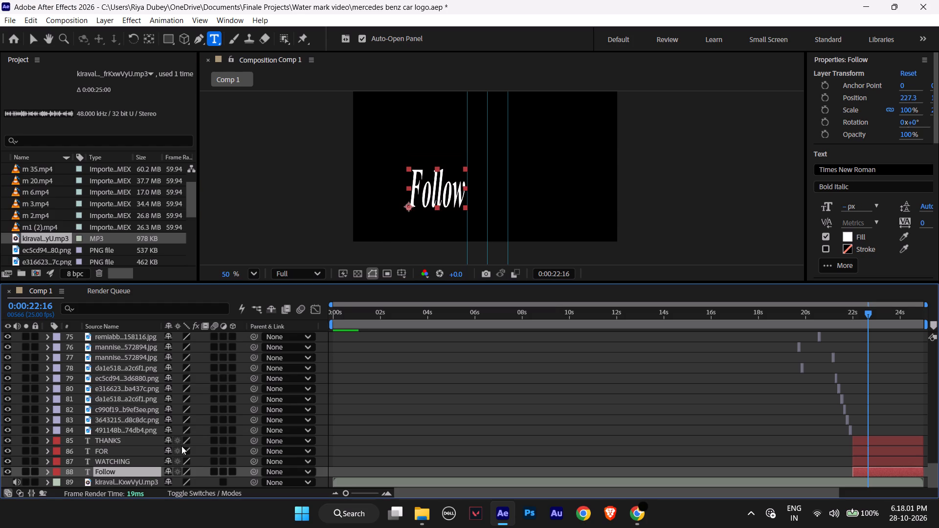
{"action": "left_click", "coordinate": [460, 185]}
{"action": "key", "text": "space"}
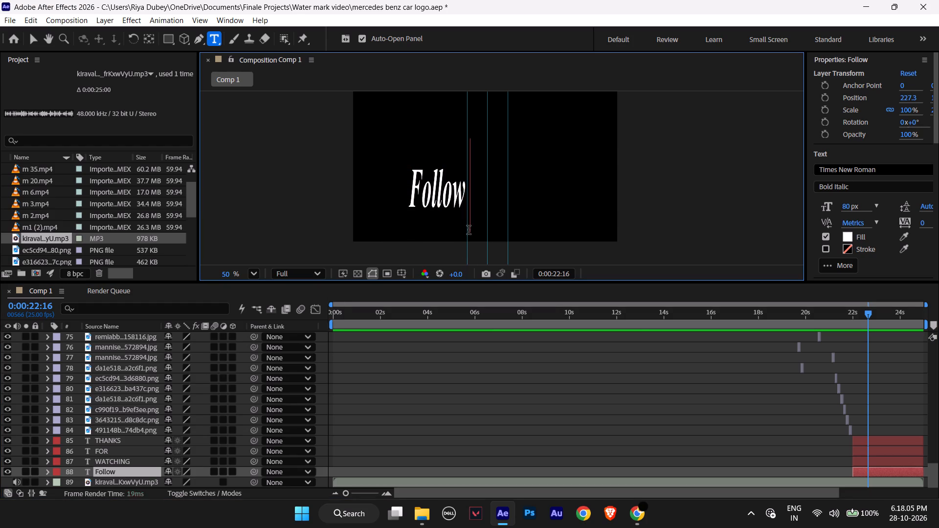
{"action": "key", "text": "space"}
{"action": "key", "text": "space"}
{"action": "type", "text": "FO"}
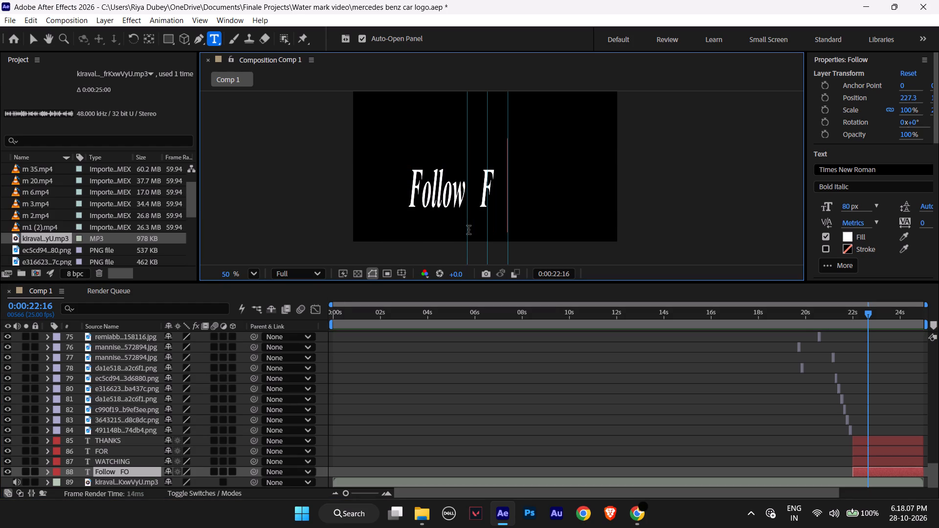
{"action": "key", "text": "BackSpace"}
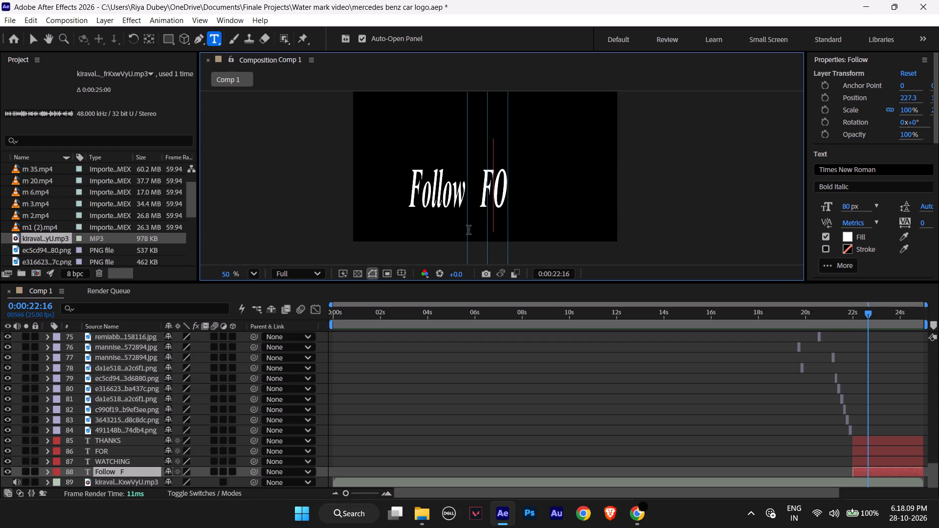
{"action": "type", "text": "or"}
{"action": "left_click", "coordinate": [480, 180]}
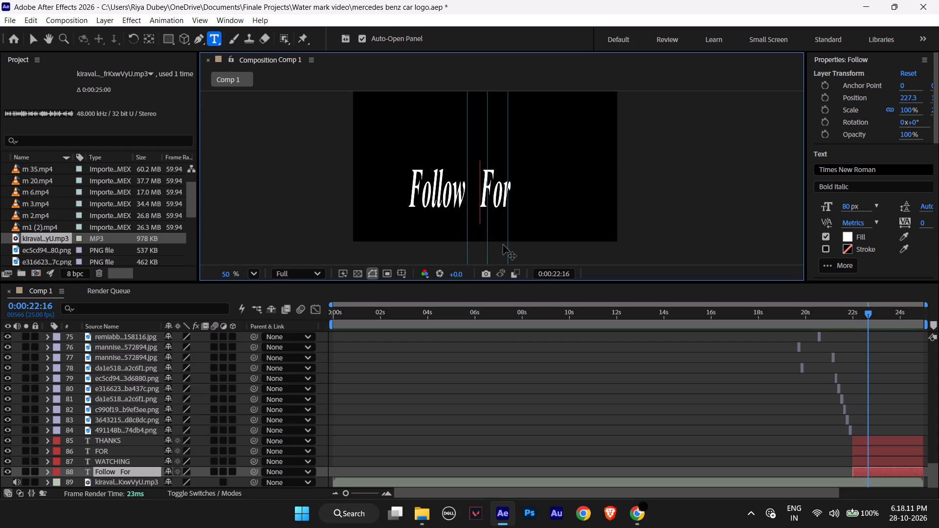
{"action": "key", "text": "BackSpace"}
{"action": "key", "text": "BackSpace"}
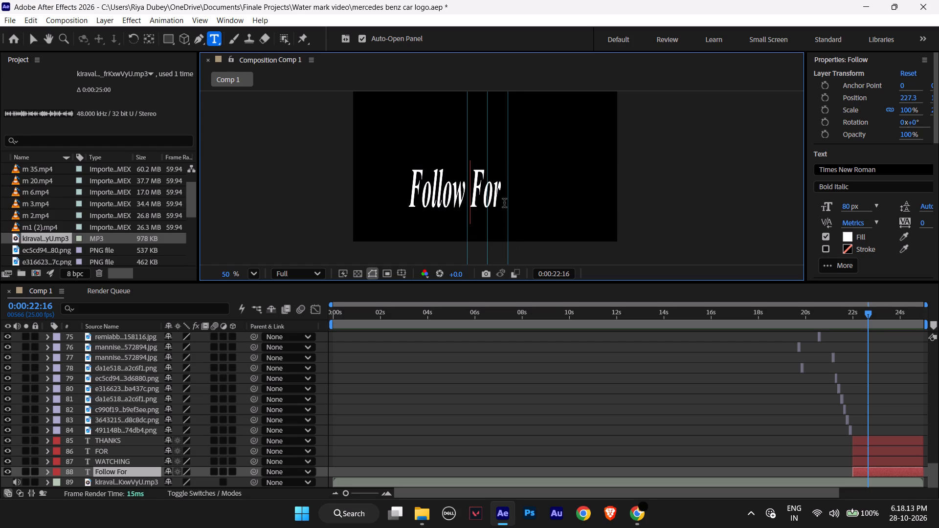
{"action": "left_click", "coordinate": [505, 184]}
{"action": "key", "text": "space"}
{"action": "type", "text": "More"}
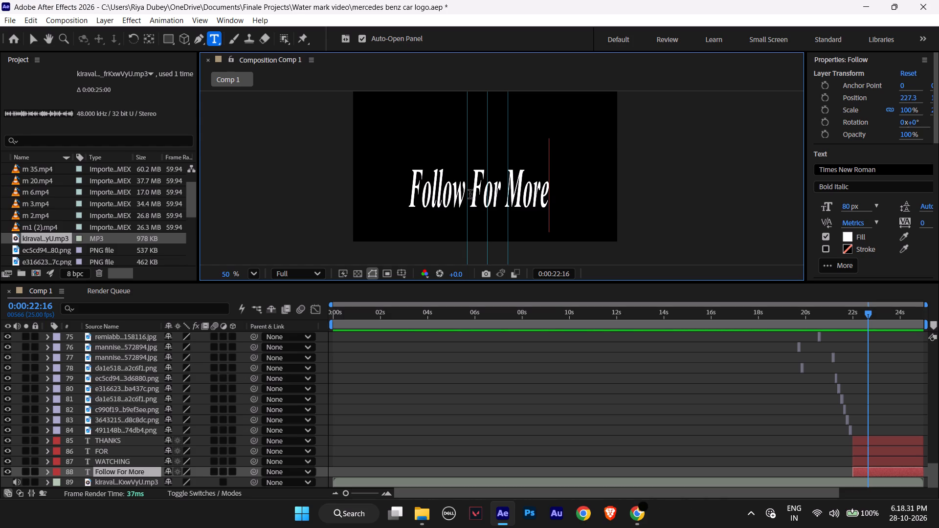
Insert "ANEK.VERSE" after Follow in the text layer and break "For More" onto a new line.
{"action": "left_click", "coordinate": [472, 193]}
{"action": "type", "text": "ANEK"}
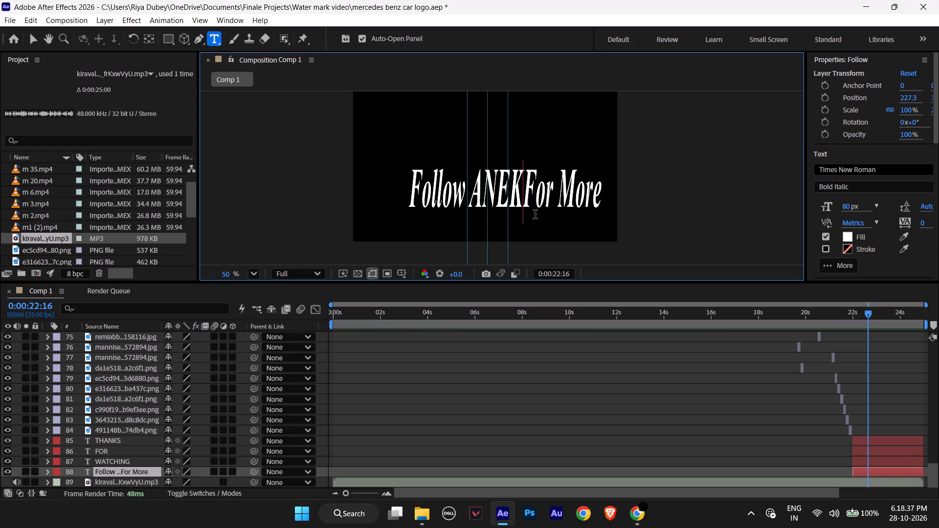
{"action": "type", "text": ">VERSE"}
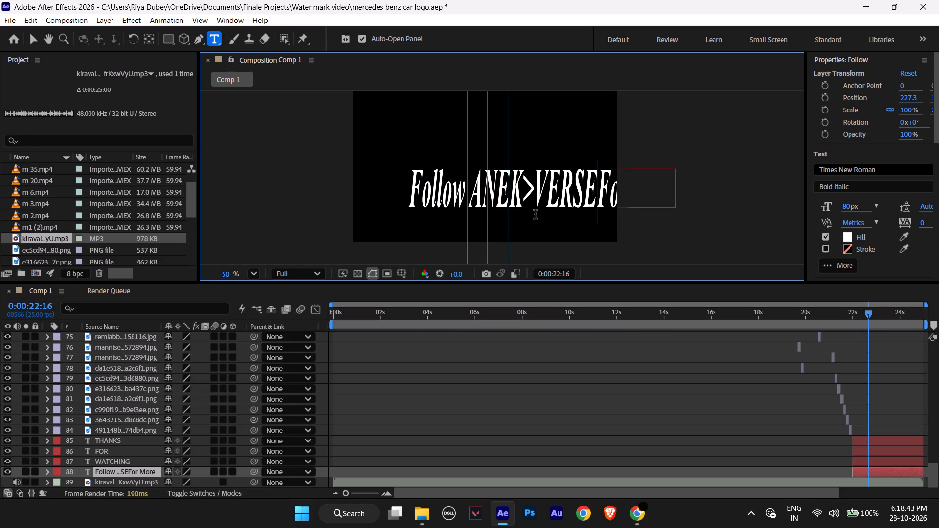
{"action": "key", "text": "Return"}
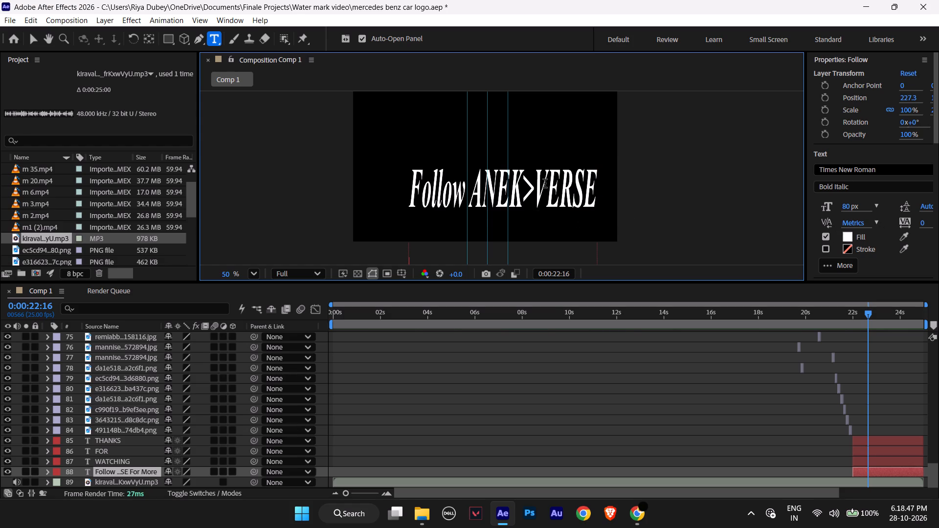
{"action": "left_click", "coordinate": [531, 197]}
{"action": "key", "text": "BackSpace"}
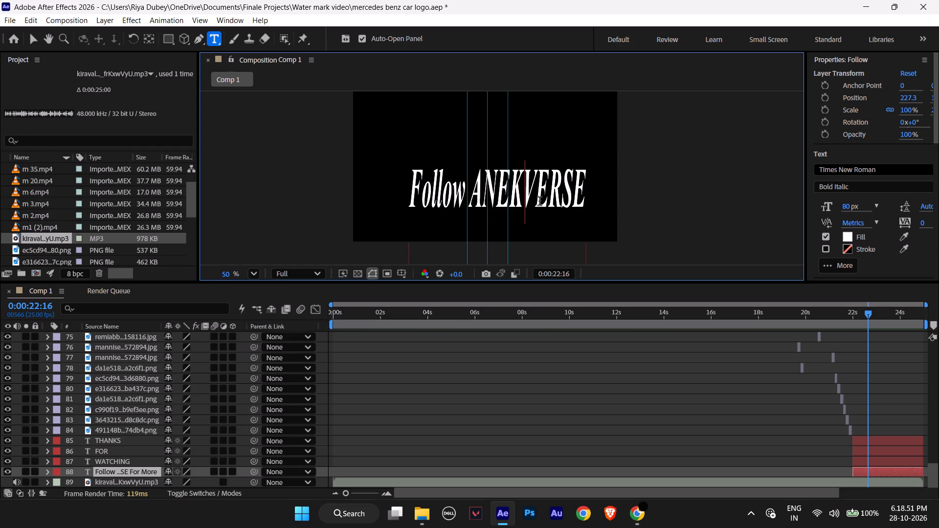
{"action": "key", "text": "shift+greater"}
{"action": "key", "text": "BackSpace"}
{"action": "key", "text": "period"}
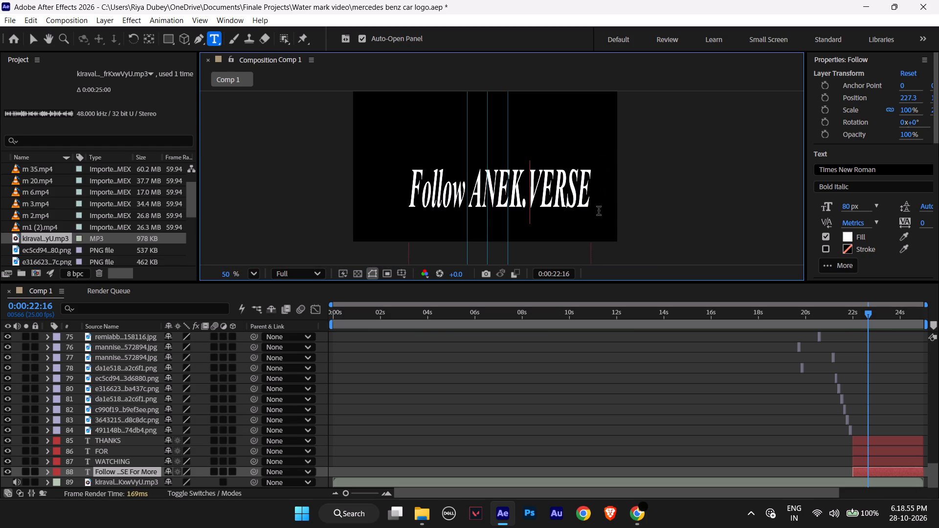
Enclose ANEK.VERSE in double quotation marks in the Follow text.
{"action": "left_click", "coordinate": [470, 194]}
{"action": "key", "text": "comma"}
{"action": "key", "text": "BackSpace"}
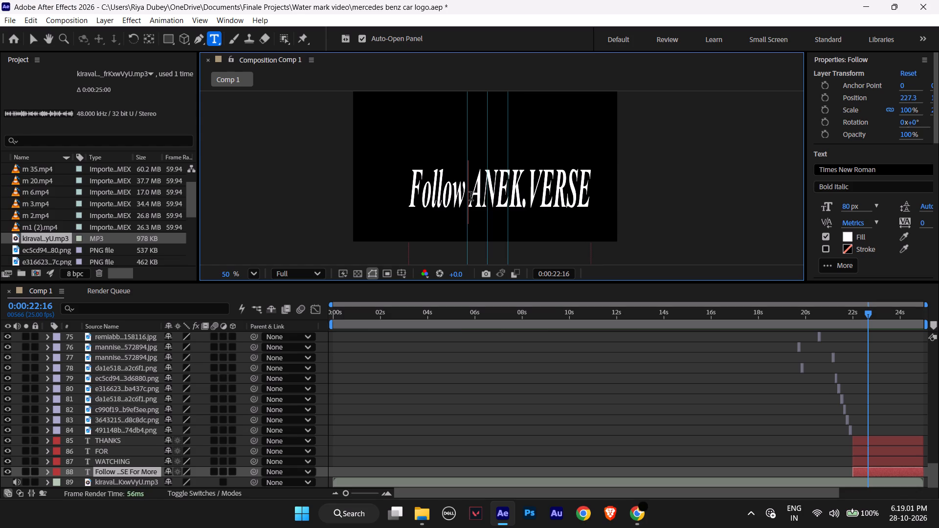
{"action": "key", "text": "shift+colon"}
{"action": "key", "text": "BackSpace"}
{"action": "key", "text": "shift+quotedbl"}
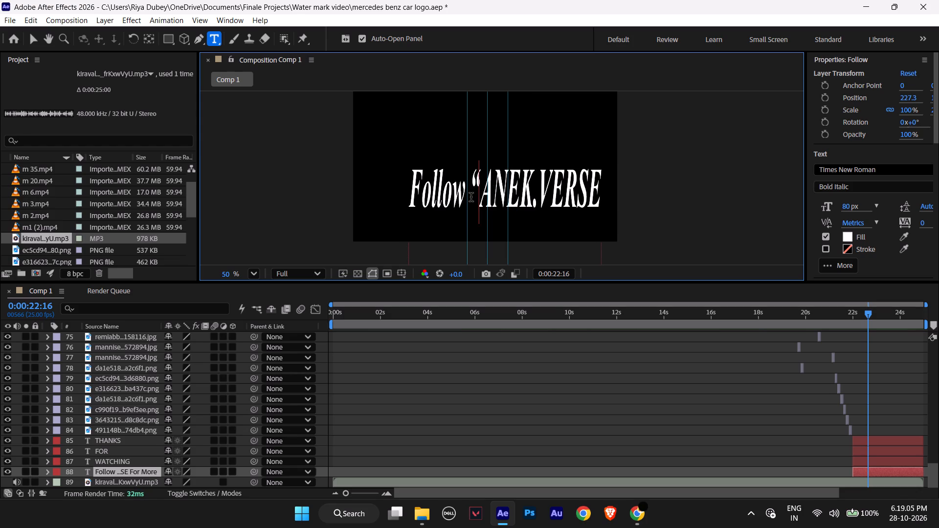
{"action": "left_click", "coordinate": [597, 182]}
{"action": "key", "text": "shift+quotedbl"}
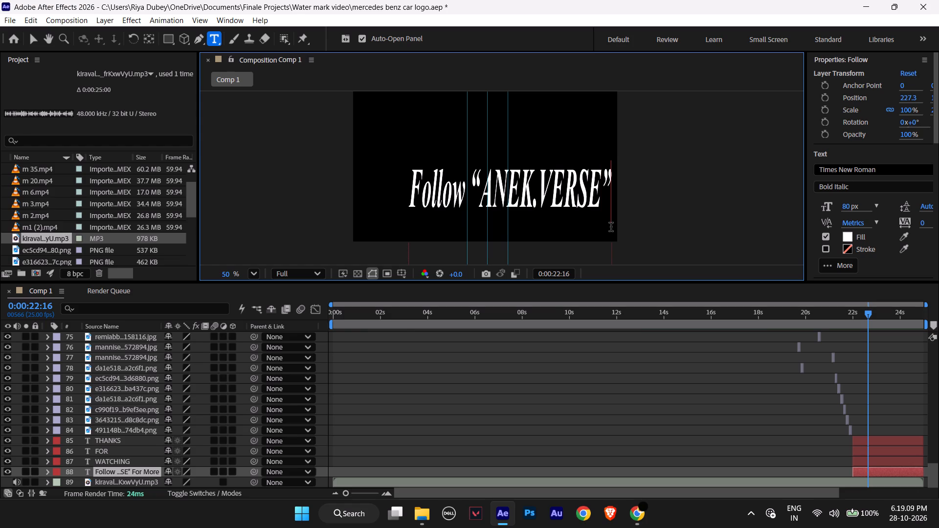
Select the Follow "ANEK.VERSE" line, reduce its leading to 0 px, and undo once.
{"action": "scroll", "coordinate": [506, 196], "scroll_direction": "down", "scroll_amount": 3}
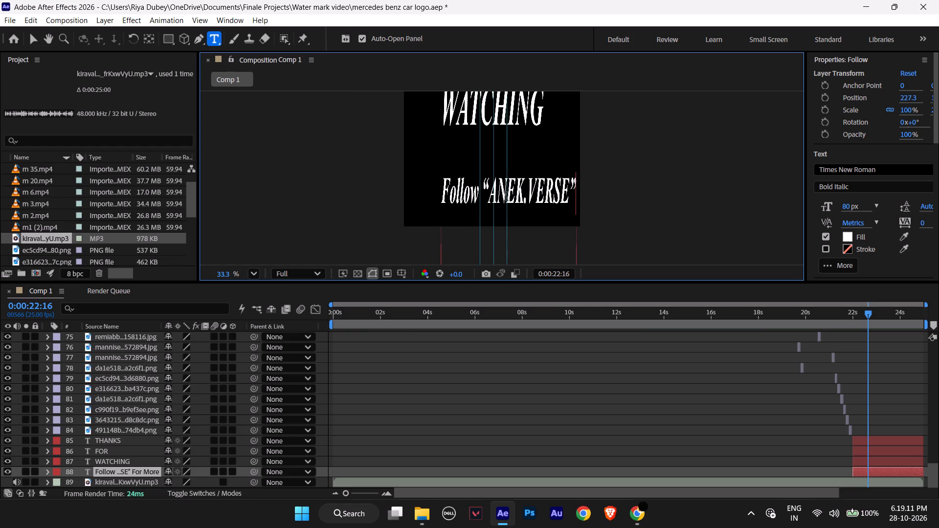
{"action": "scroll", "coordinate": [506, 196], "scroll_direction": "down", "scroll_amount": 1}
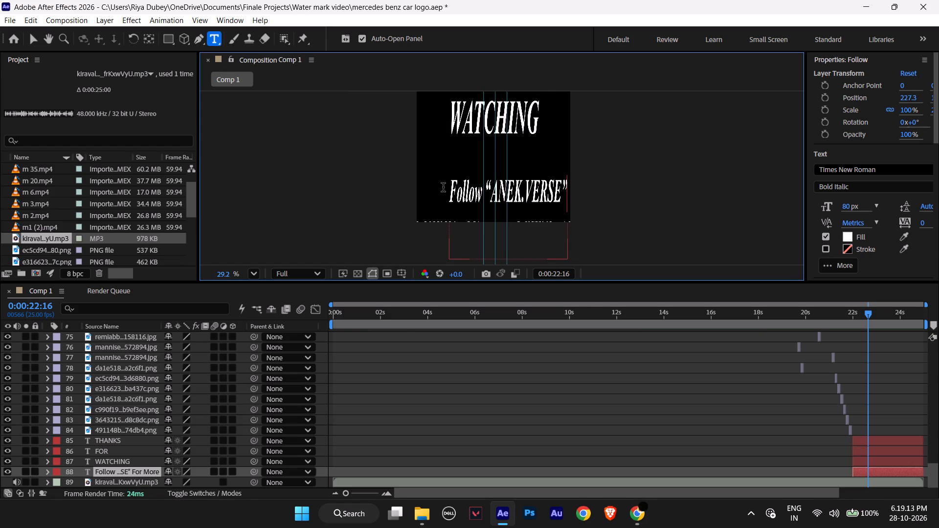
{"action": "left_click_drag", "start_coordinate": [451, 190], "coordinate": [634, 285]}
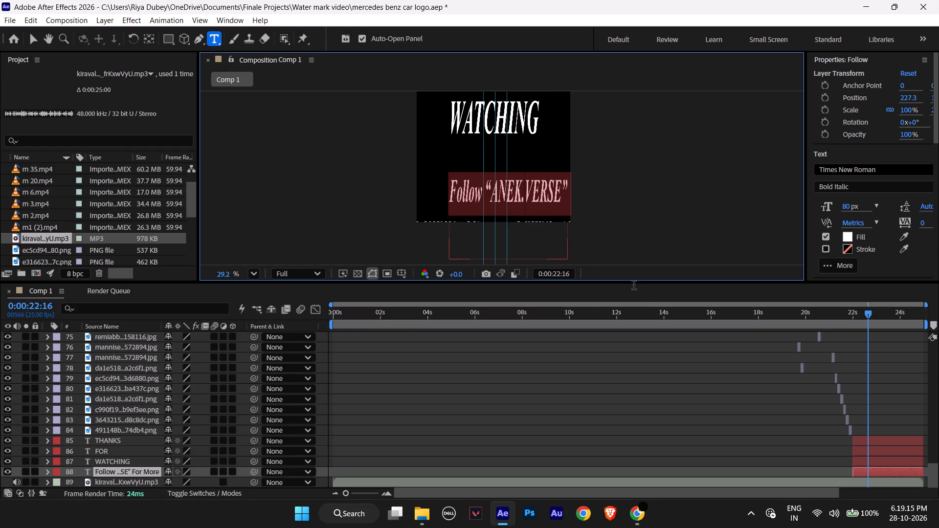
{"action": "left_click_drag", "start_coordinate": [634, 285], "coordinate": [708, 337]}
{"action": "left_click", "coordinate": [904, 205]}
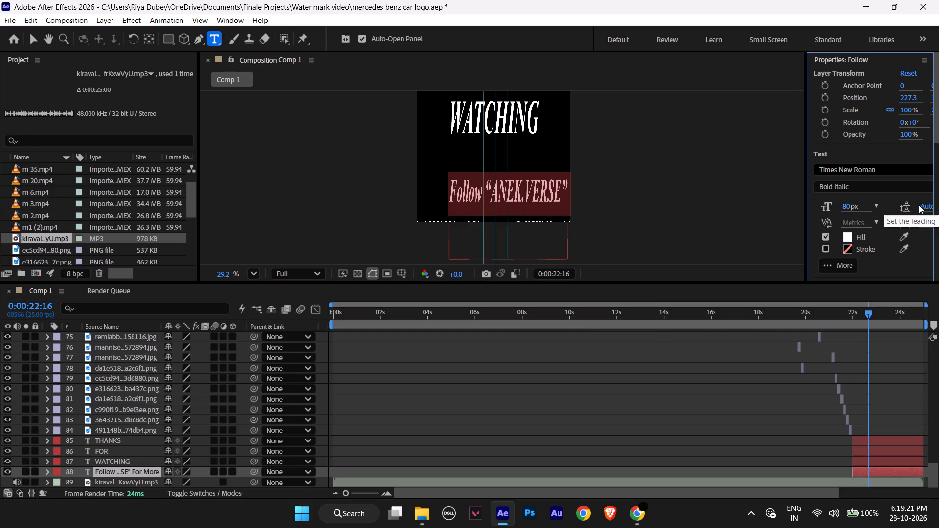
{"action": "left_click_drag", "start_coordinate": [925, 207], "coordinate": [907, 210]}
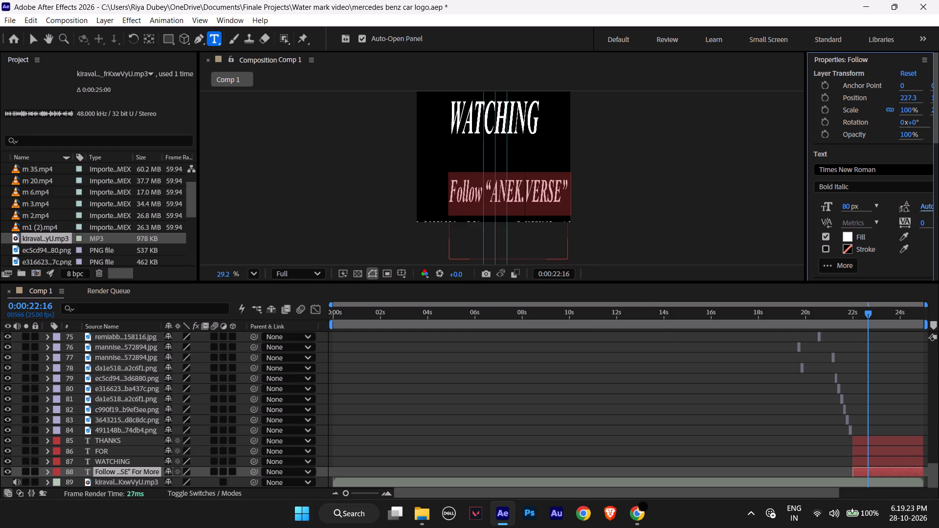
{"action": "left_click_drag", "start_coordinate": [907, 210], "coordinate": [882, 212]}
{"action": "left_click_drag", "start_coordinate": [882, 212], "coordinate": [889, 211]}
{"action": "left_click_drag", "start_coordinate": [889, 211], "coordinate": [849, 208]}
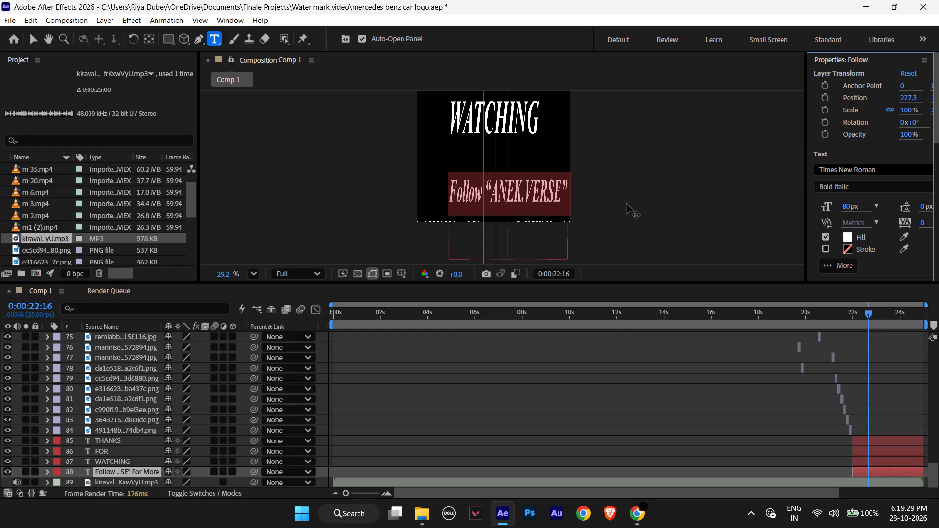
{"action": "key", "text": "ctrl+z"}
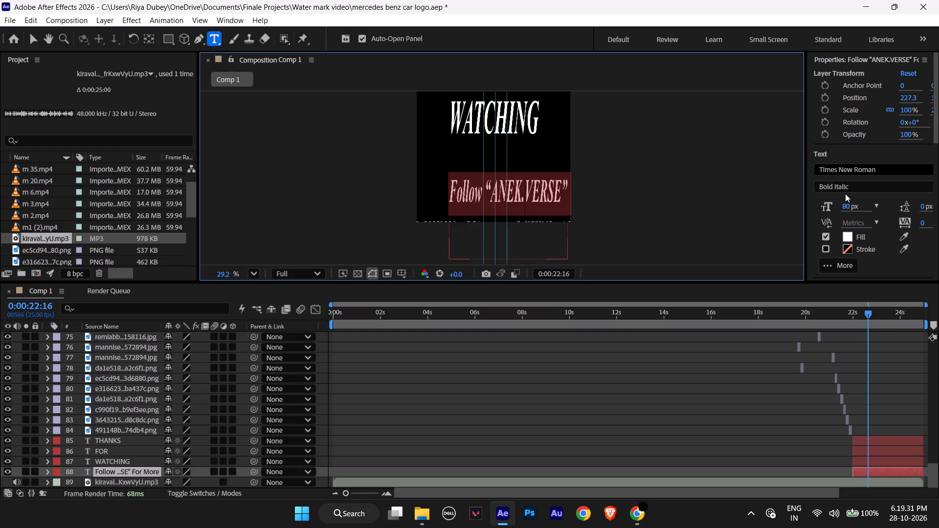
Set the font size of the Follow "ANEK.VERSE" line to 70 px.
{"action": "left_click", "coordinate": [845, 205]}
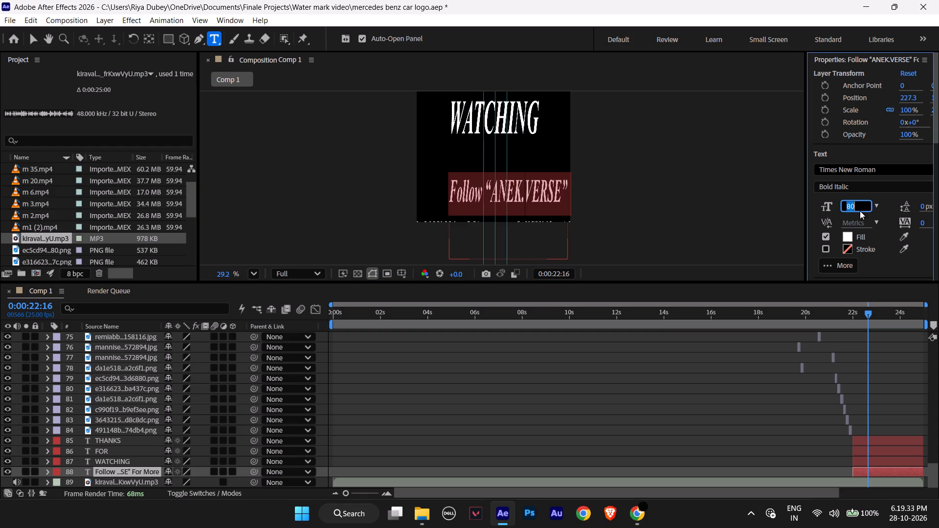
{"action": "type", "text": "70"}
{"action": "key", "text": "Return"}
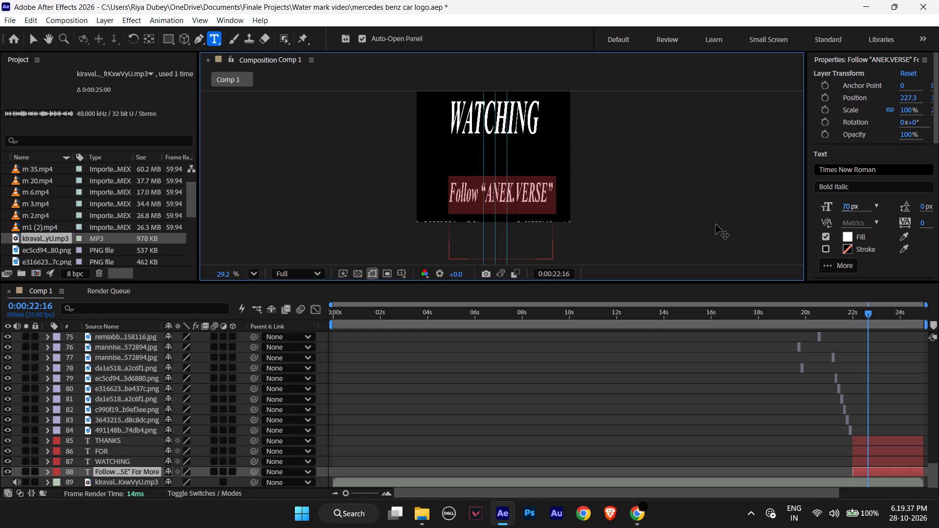
Move the Follow text layer up so its first line sits just below WATCHING.
{"action": "key", "text": "Up"}
{"action": "key", "text": "Up"}
{"action": "key", "text": "Up"}
{"action": "key", "text": "Up"}
{"action": "key", "text": "Up"}
{"action": "key", "text": "Up"}
{"action": "key", "text": "Up"}
{"action": "key", "text": "Up"}
{"action": "key", "text": "Up"}
{"action": "key", "text": "Up"}
{"action": "key", "text": "Up"}
{"action": "key", "text": "Up"}
{"action": "key", "text": "Up"}
{"action": "key", "text": "Up"}
{"action": "key", "text": "Up"}
{"action": "key", "text": "Up"}
{"action": "key", "text": "Up"}
{"action": "key", "text": "Up"}
{"action": "key", "text": "Up"}
{"action": "key", "text": "Up"}
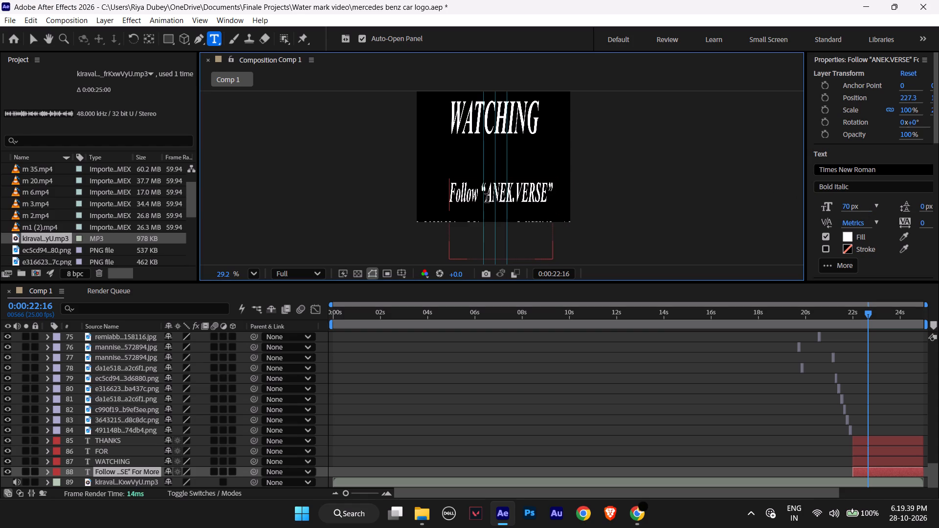
{"action": "key", "text": "Up"}
{"action": "key", "text": "Up"}
{"action": "key", "text": "Up"}
{"action": "left_click", "coordinate": [27, 38]}
{"action": "key", "text": "Up"}
{"action": "key", "text": "Up"}
{"action": "key", "text": "Up"}
{"action": "key", "text": "Up"}
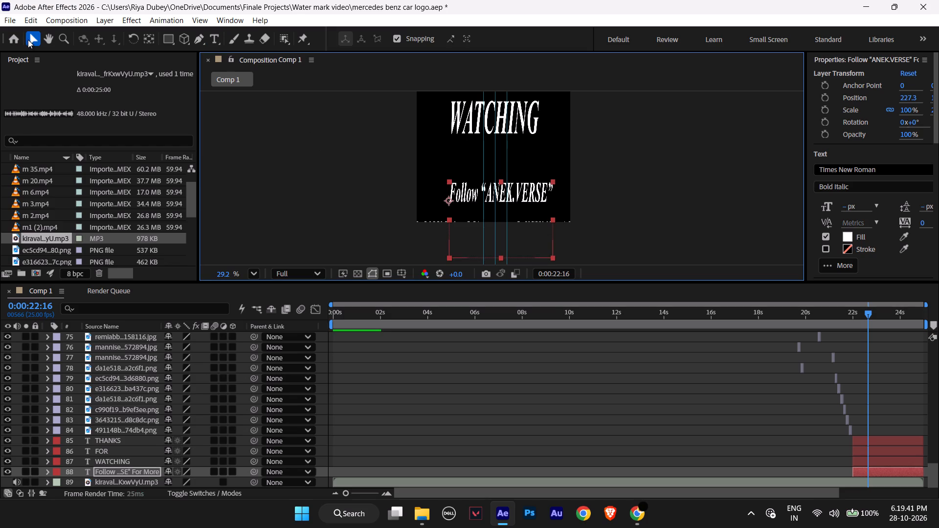
{"action": "key", "text": "Up"}
{"action": "key", "text": "Up"}
{"action": "key", "text": "Up"}
{"action": "key", "text": "Up"}
{"action": "key", "text": "Up"}
{"action": "key", "text": "Up"}
{"action": "key", "text": "Up"}
{"action": "key", "text": "Up"}
{"action": "key", "text": "Up"}
{"action": "key", "text": "Up"}
{"action": "key", "text": "Up"}
{"action": "key", "text": "Up"}
{"action": "key", "text": "Up"}
{"action": "key", "text": "Up"}
{"action": "key", "text": "Up"}
{"action": "key", "text": "Up"}
{"action": "key", "text": "Up"}
{"action": "key", "text": "Up"}
{"action": "key", "text": "Up"}
{"action": "key", "text": "Up"}
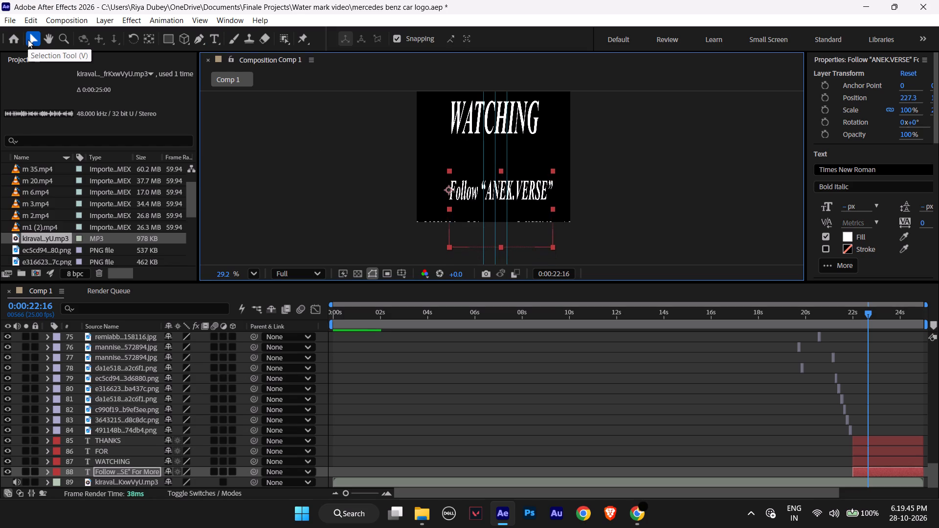
{"action": "key", "text": "shift+Up"}
{"action": "key", "text": "shift+Up"}
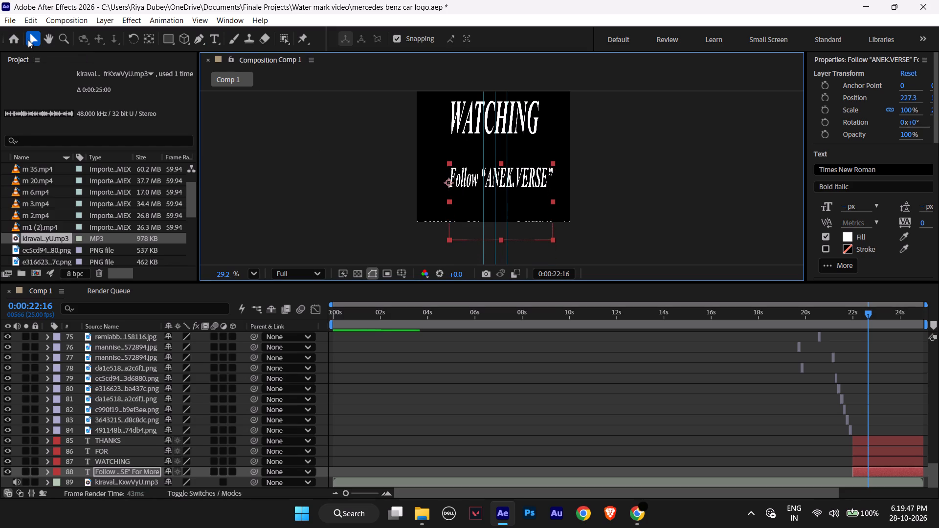
{"action": "key", "text": "shift+Up"}
{"action": "key", "text": "shift+Up"}
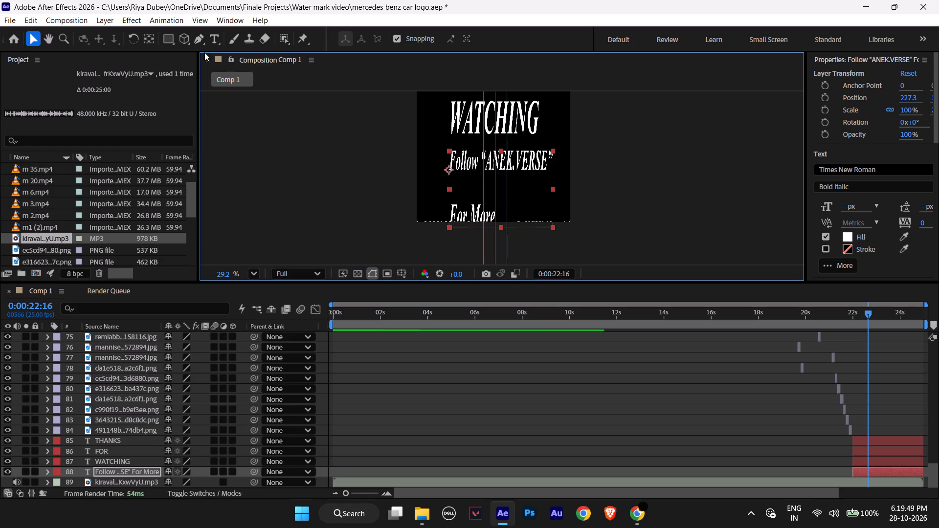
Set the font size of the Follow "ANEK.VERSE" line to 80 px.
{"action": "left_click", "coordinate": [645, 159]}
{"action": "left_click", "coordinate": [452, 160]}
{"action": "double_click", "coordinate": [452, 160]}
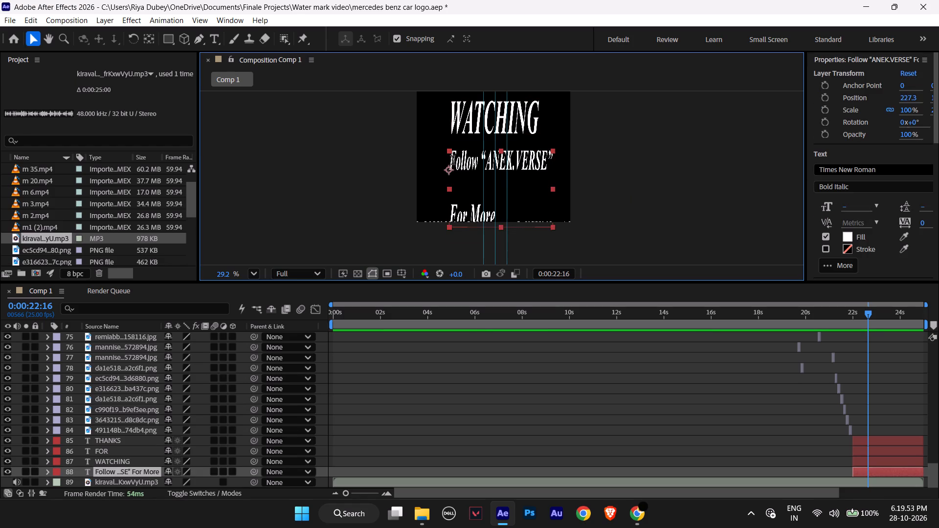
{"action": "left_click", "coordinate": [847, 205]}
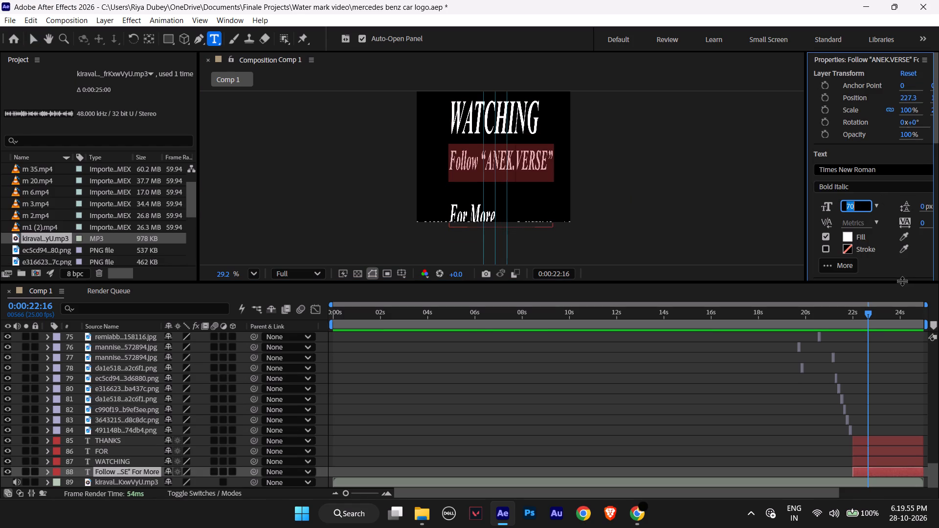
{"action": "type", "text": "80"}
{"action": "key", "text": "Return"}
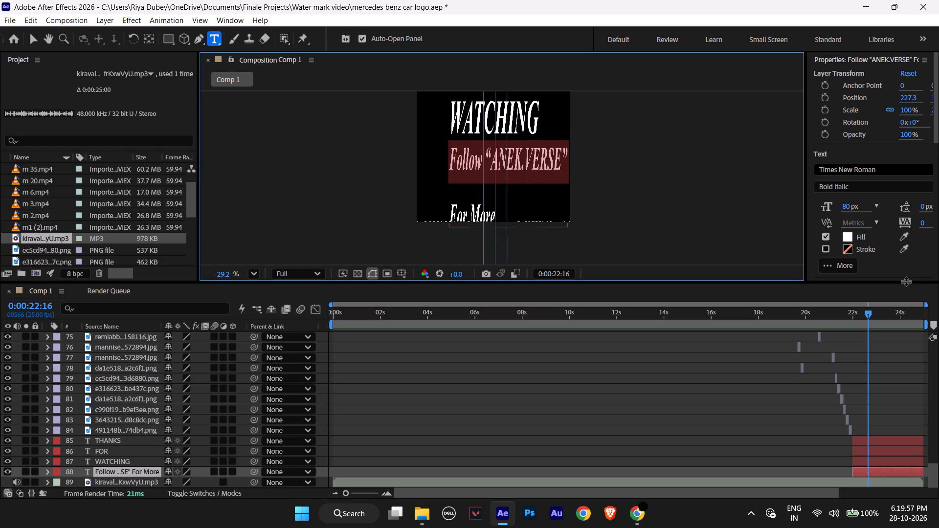
Select both lines of the Follow text and set their leading to 85 px.
{"action": "left_click_drag", "start_coordinate": [452, 164], "coordinate": [503, 212]}
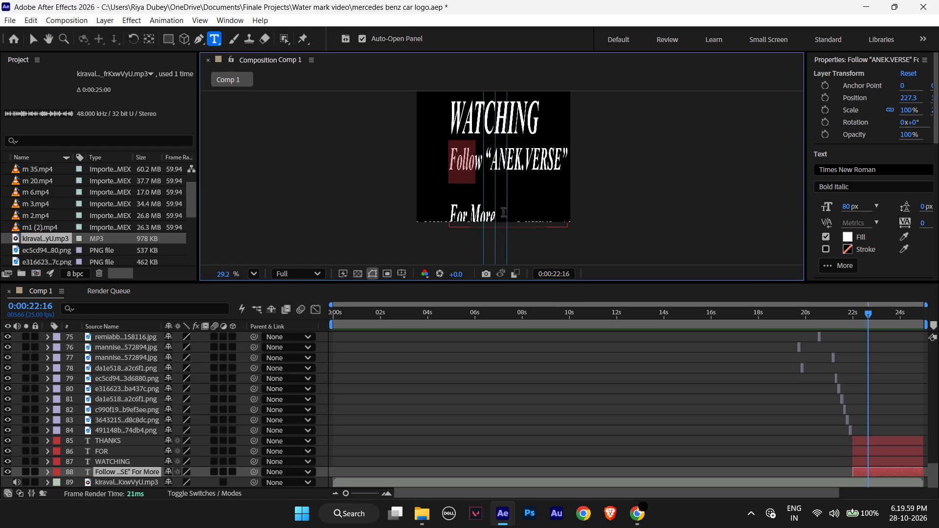
{"action": "left_click_drag", "start_coordinate": [503, 212], "coordinate": [538, 224]}
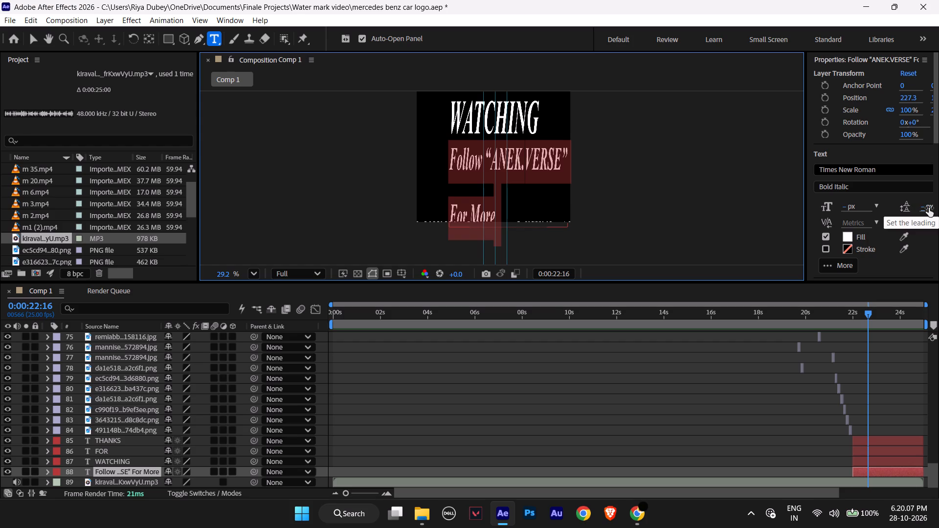
{"action": "left_click_drag", "start_coordinate": [929, 208], "coordinate": [938, 209]}
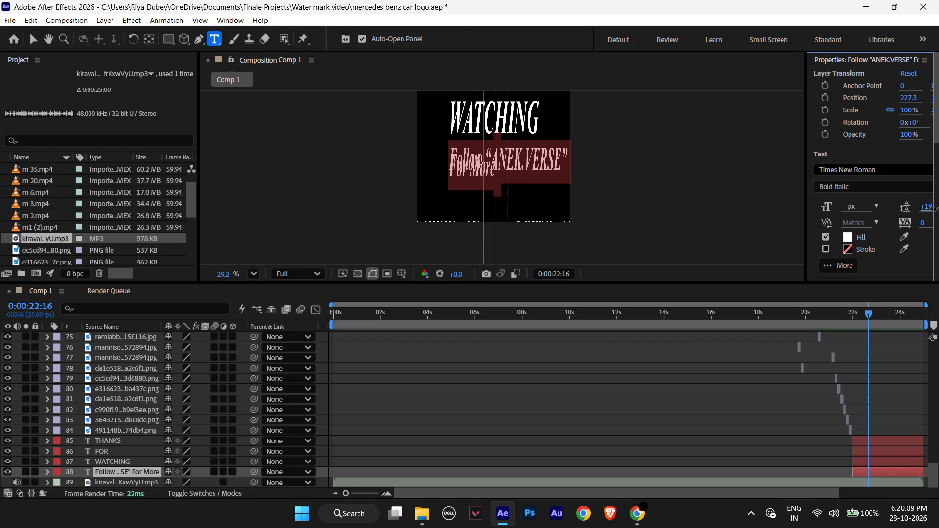
{"action": "left_click_drag", "start_coordinate": [938, 209], "coordinate": [938, 214]}
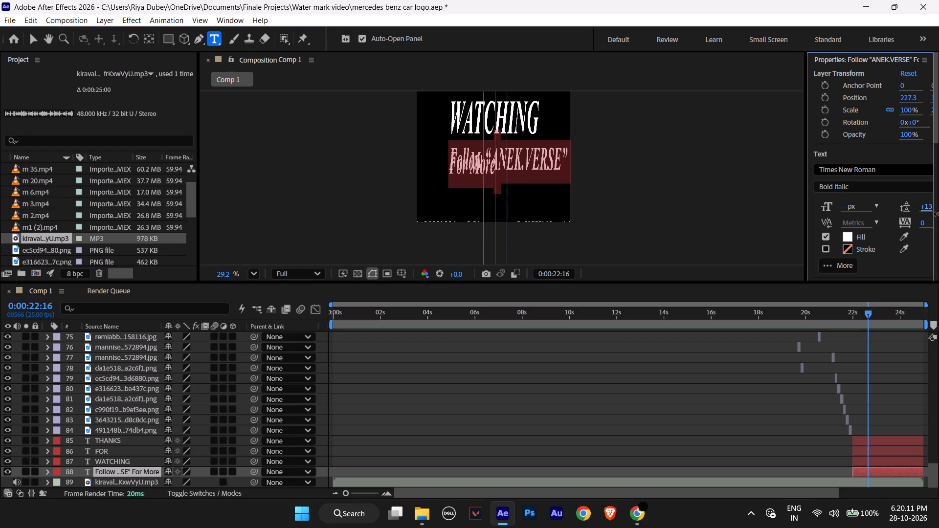
{"action": "left_click_drag", "start_coordinate": [938, 214], "coordinate": [925, 155]}
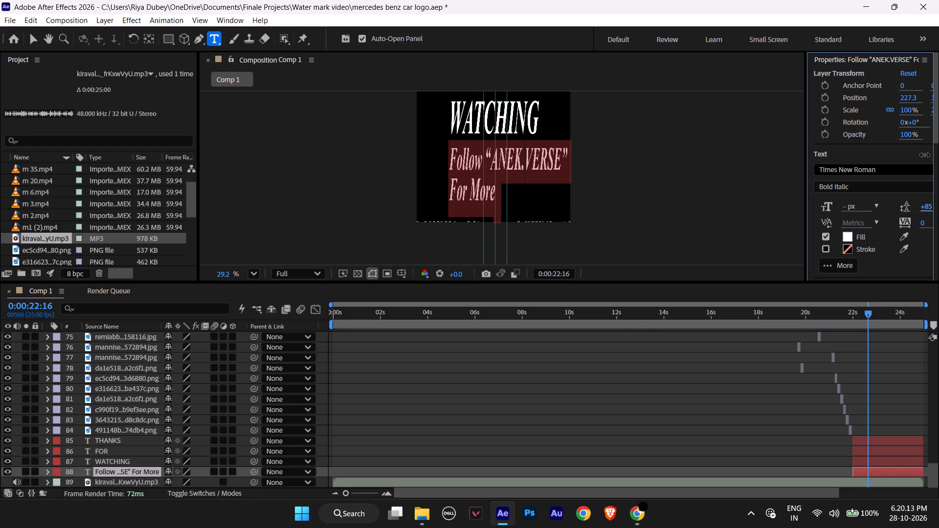
{"action": "left_click_drag", "start_coordinate": [925, 155], "coordinate": [924, 155]}
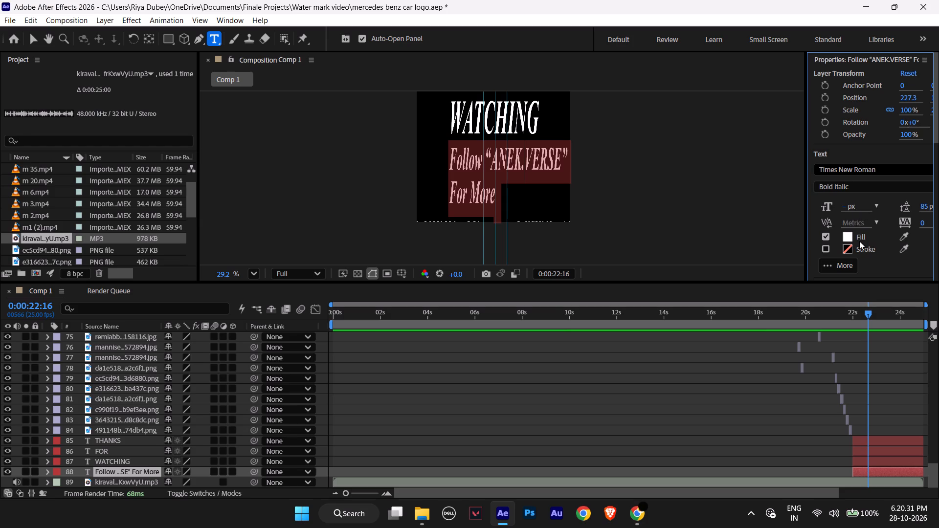
Set the font size of both selected Follow text lines to 83.1 px.
{"action": "left_click", "coordinate": [849, 206]}
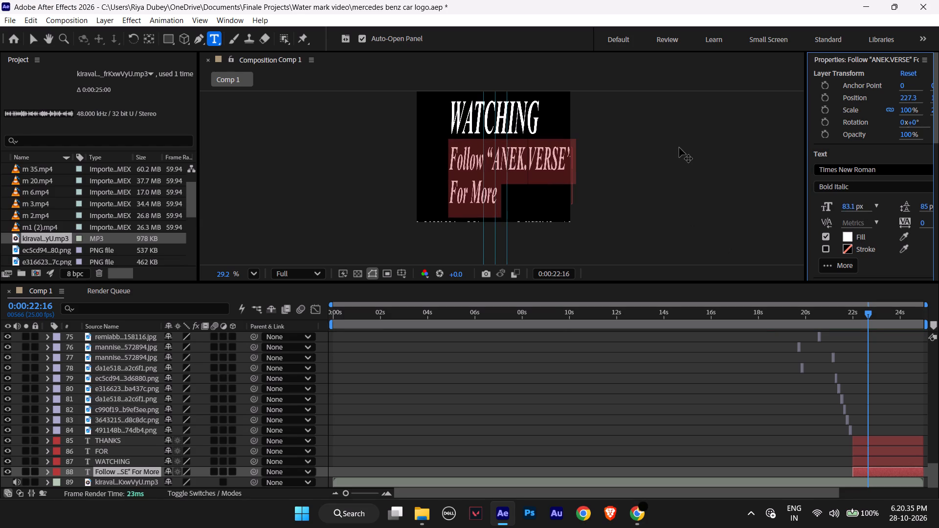
{"action": "left_click", "coordinate": [633, 150]}
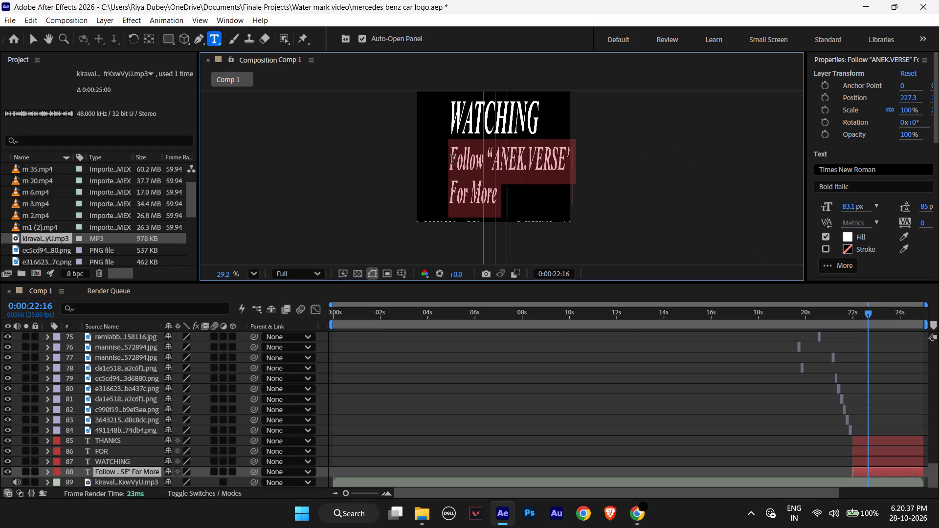
Shift the two-line Follow text layer left to an X position of 86.3, keeping it inside the frame.
{"action": "left_click", "coordinate": [452, 159]}
{"action": "left_click_drag", "start_coordinate": [453, 158], "coordinate": [508, 194]}
{"action": "left_click_drag", "start_coordinate": [508, 194], "coordinate": [510, 194]}
{"action": "key", "text": "Left"}
{"action": "key", "text": "Left"}
{"action": "key", "text": "Left"}
{"action": "key", "text": "Left"}
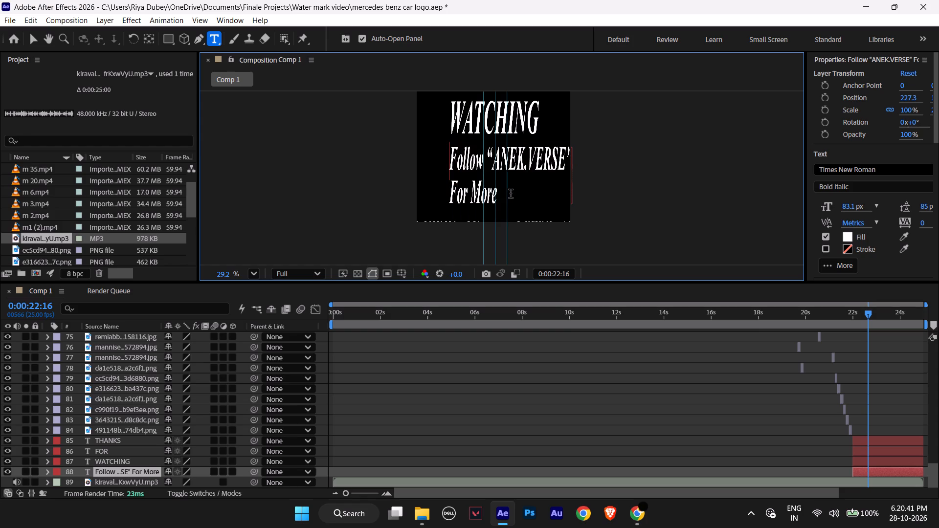
{"action": "left_click_drag", "start_coordinate": [504, 198], "coordinate": [389, 144]}
{"action": "left_click", "coordinate": [39, 38]}
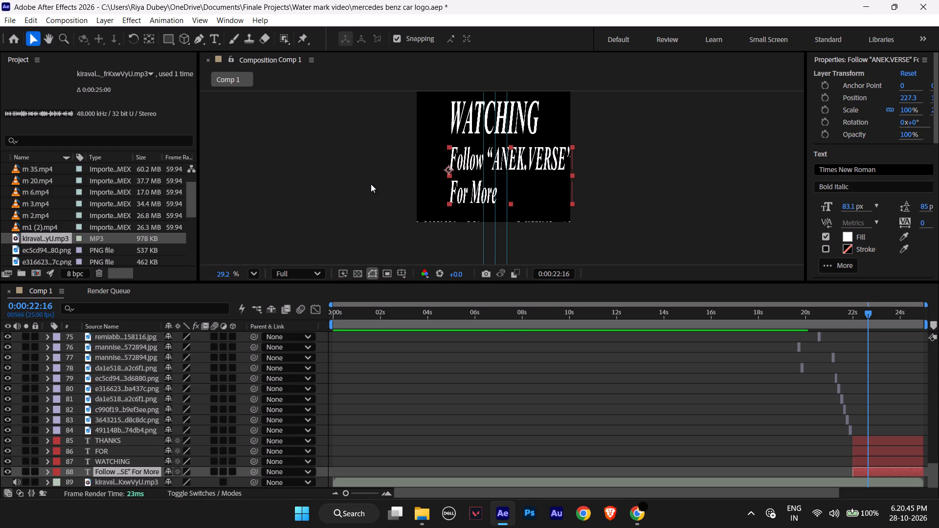
{"action": "key", "text": "Left"}
{"action": "key", "text": "Left"}
{"action": "key", "text": "Left"}
{"action": "key", "text": "Left"}
{"action": "key", "text": "Left"}
{"action": "key", "text": "Left"}
{"action": "key", "text": "Left"}
{"action": "key", "text": "shift+Left"}
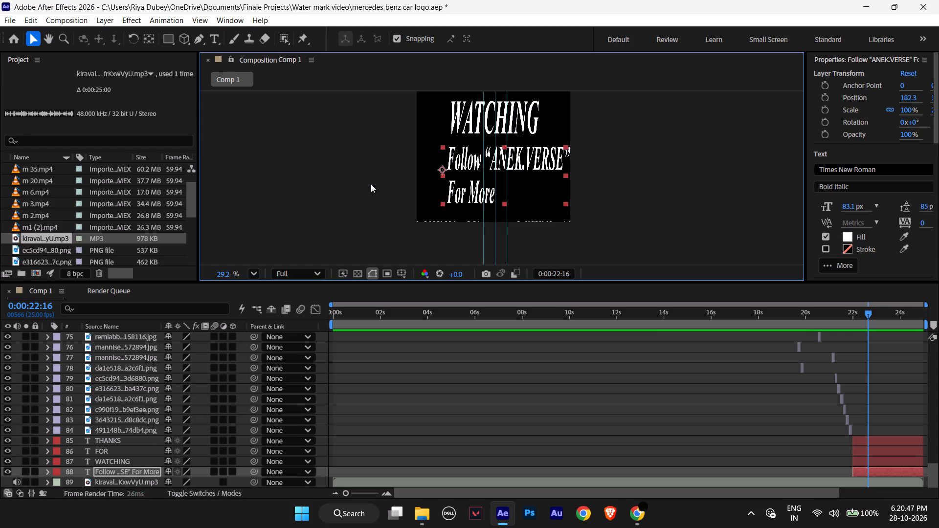
{"action": "key", "text": "shift+Left"}
{"action": "key", "text": "shift+Left"}
{"action": "key", "text": "shift+Left"}
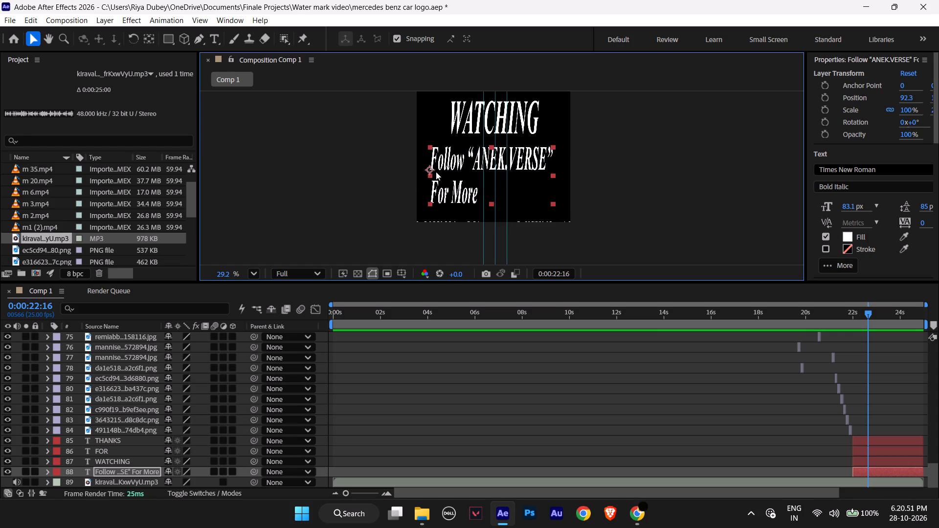
{"action": "key", "text": "Left"}
{"action": "key", "text": "Left"}
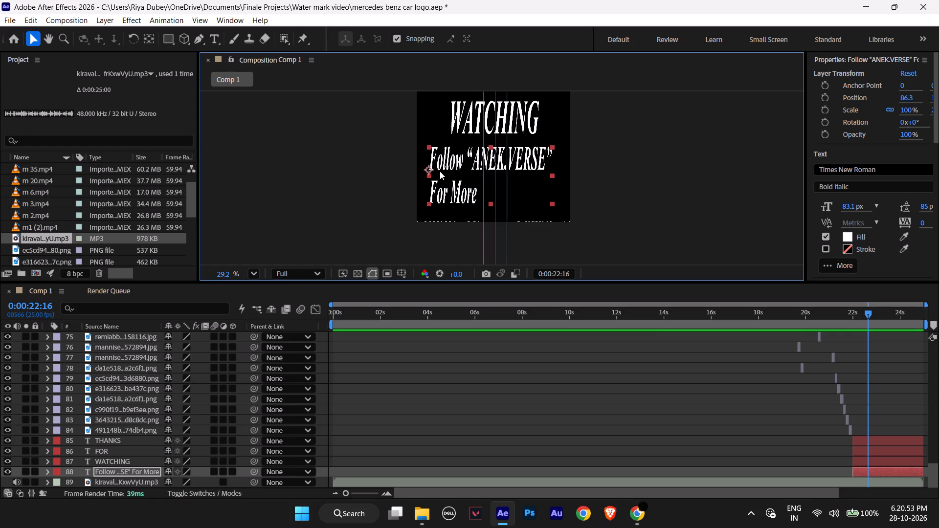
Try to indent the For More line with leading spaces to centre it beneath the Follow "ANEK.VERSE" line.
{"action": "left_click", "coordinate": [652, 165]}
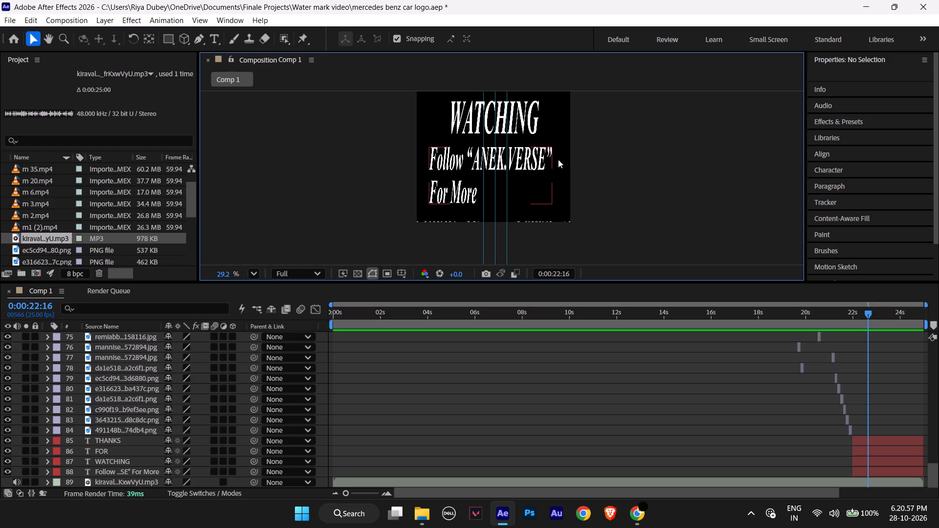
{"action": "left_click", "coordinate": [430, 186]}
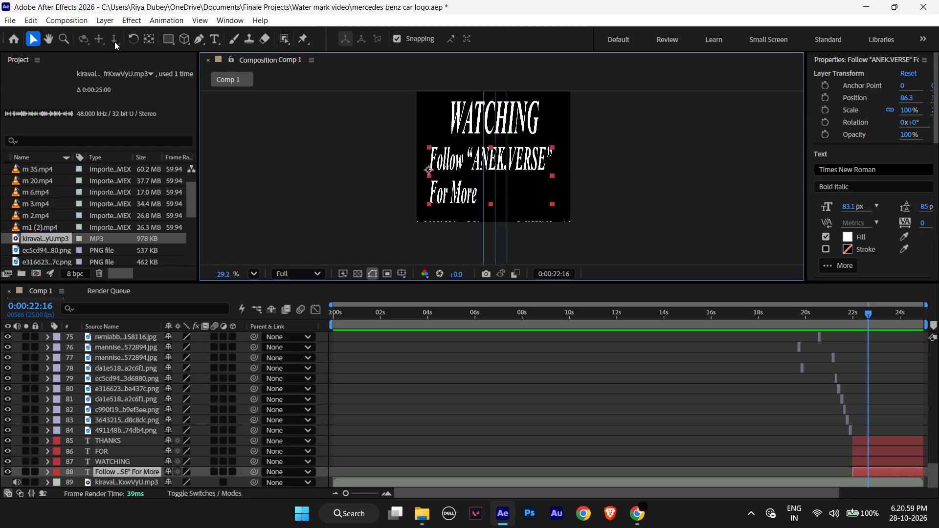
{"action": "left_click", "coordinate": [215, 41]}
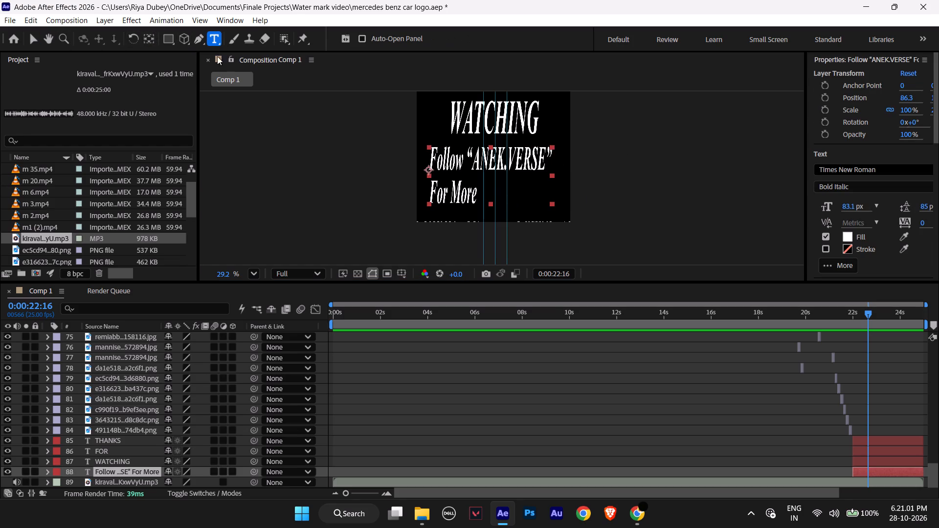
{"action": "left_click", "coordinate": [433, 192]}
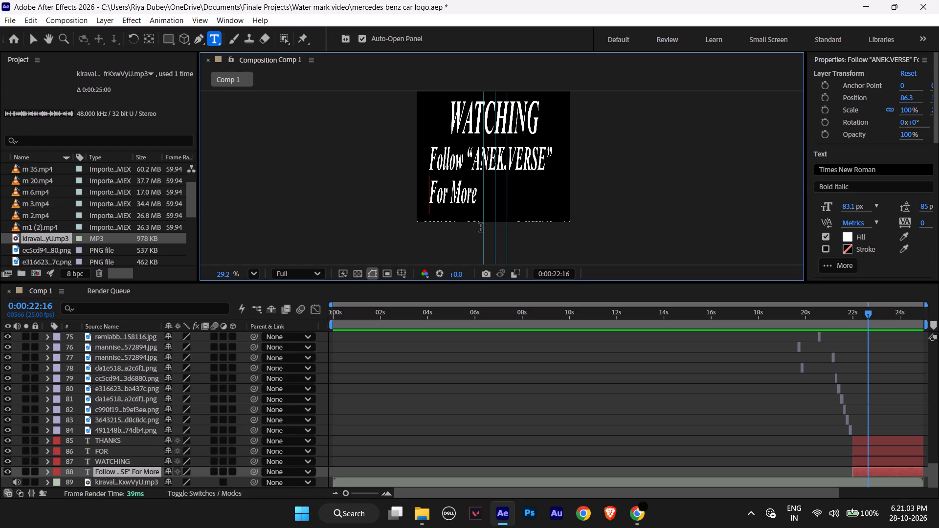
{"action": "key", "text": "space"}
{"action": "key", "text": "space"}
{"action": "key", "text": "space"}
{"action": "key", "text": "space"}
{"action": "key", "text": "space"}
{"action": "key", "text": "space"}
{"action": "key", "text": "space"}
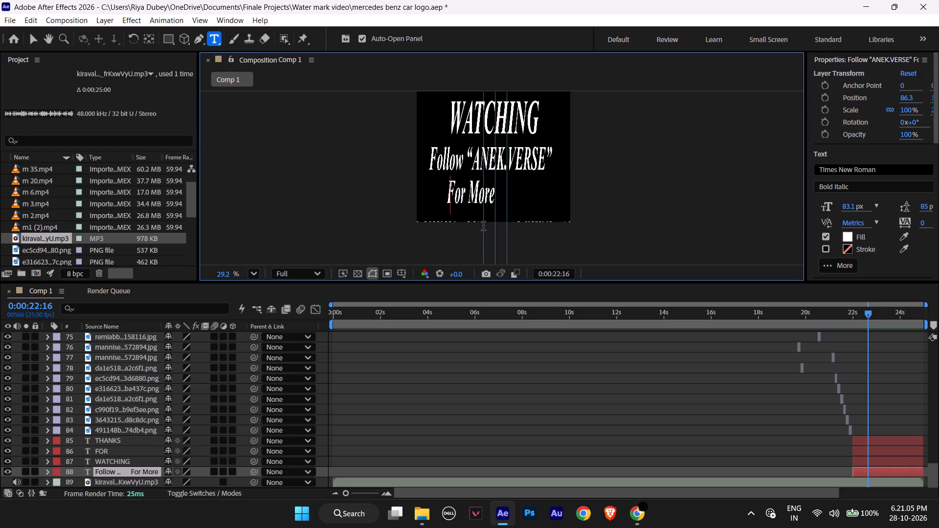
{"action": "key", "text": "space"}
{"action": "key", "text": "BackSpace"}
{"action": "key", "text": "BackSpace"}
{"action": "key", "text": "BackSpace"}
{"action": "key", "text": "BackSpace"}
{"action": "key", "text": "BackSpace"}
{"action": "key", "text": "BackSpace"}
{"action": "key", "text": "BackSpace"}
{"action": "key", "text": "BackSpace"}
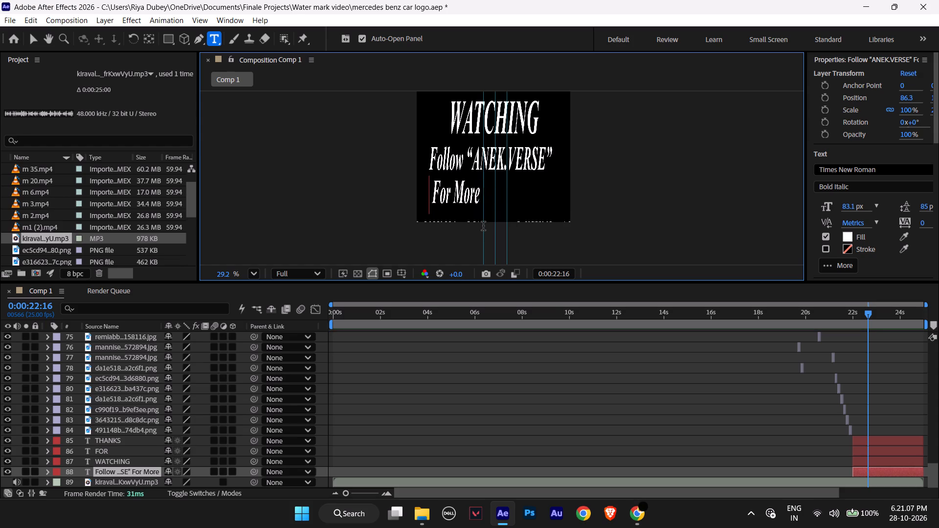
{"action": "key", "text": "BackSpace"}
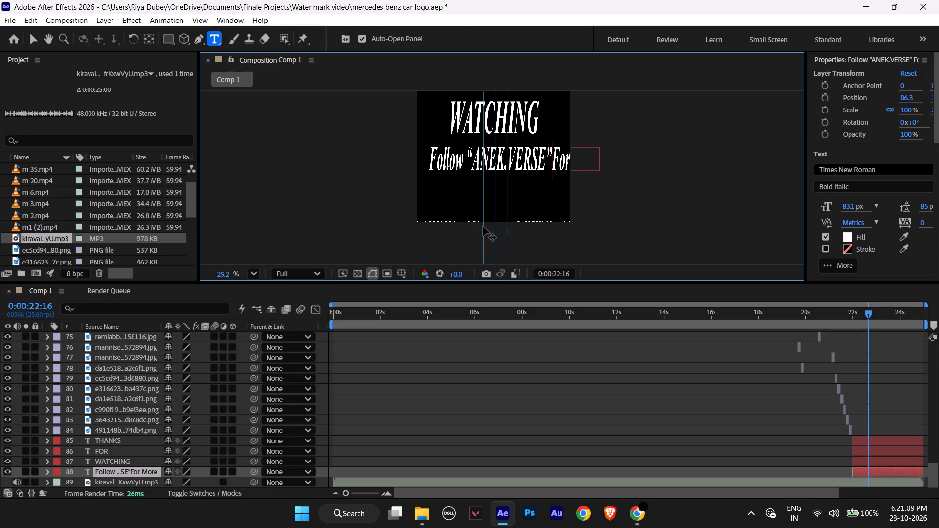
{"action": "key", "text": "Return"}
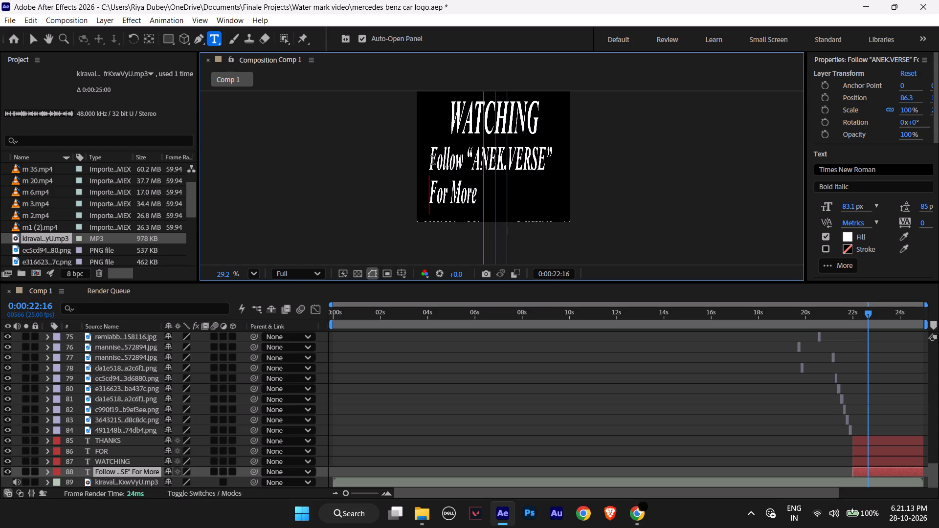
Select both lines of the Follow text and set their font size to 70 px.
{"action": "left_click_drag", "start_coordinate": [429, 157], "coordinate": [545, 213]}
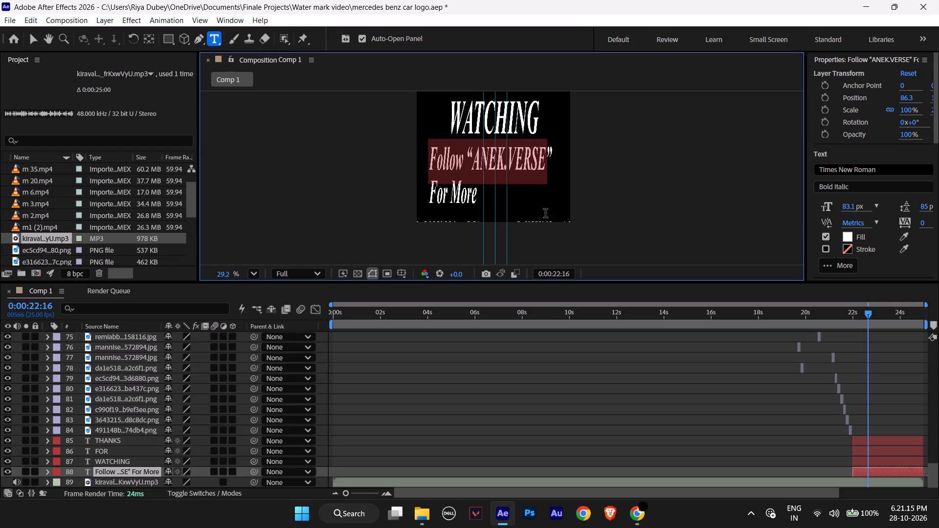
{"action": "left_click_drag", "start_coordinate": [545, 213], "coordinate": [471, 228]}
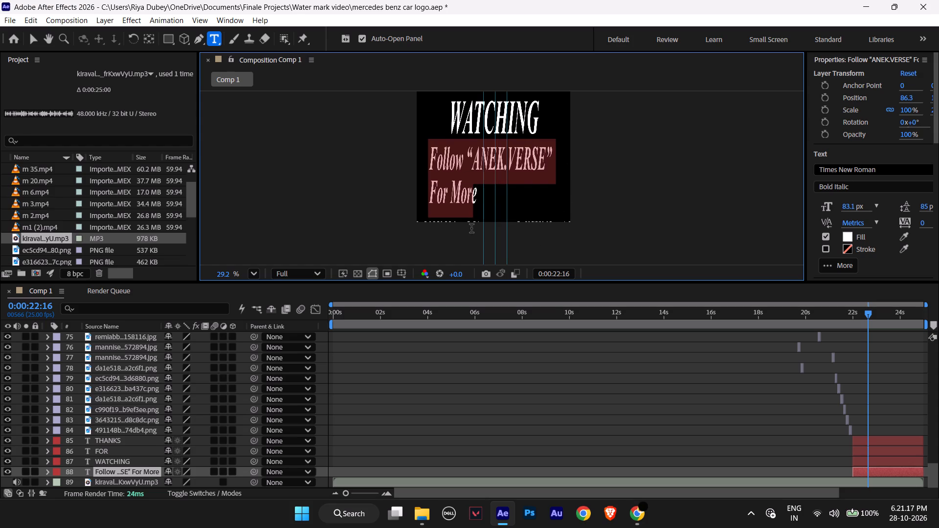
{"action": "left_click_drag", "start_coordinate": [471, 228], "coordinate": [478, 220]}
{"action": "left_click", "coordinate": [854, 203]}
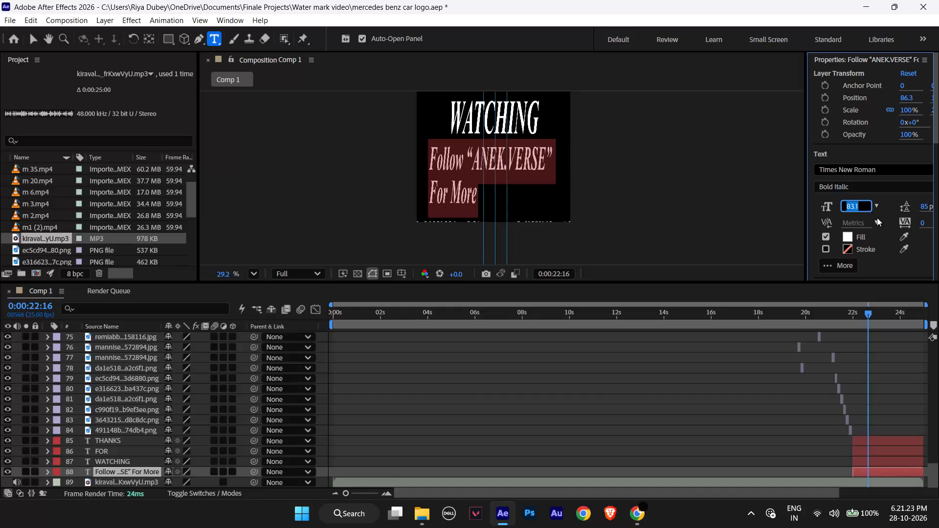
{"action": "type", "text": "70"}
{"action": "key", "text": "Return"}
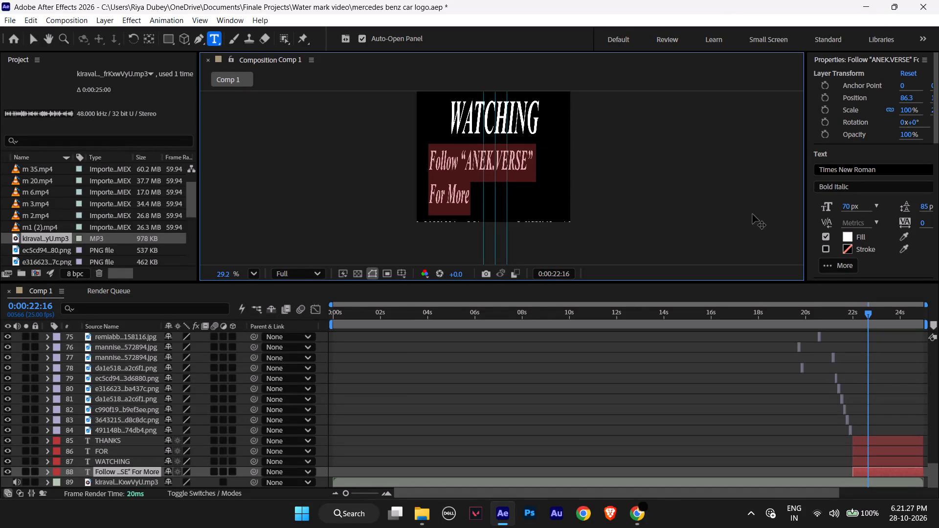
{"action": "left_click", "coordinate": [660, 176]}
Rearrange the line breaks so the text reads Follow "ANEK.VERSE" For on the first line and More on the second.
{"action": "left_click", "coordinate": [433, 198]}
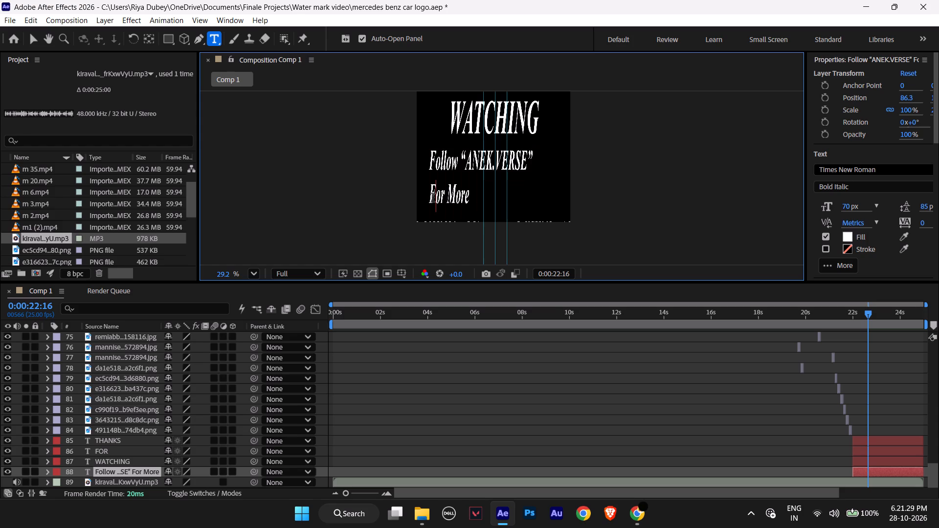
{"action": "left_click", "coordinate": [428, 196]}
{"action": "left_click", "coordinate": [448, 198]}
{"action": "key", "text": "BackSpace"}
{"action": "key", "text": "Return"}
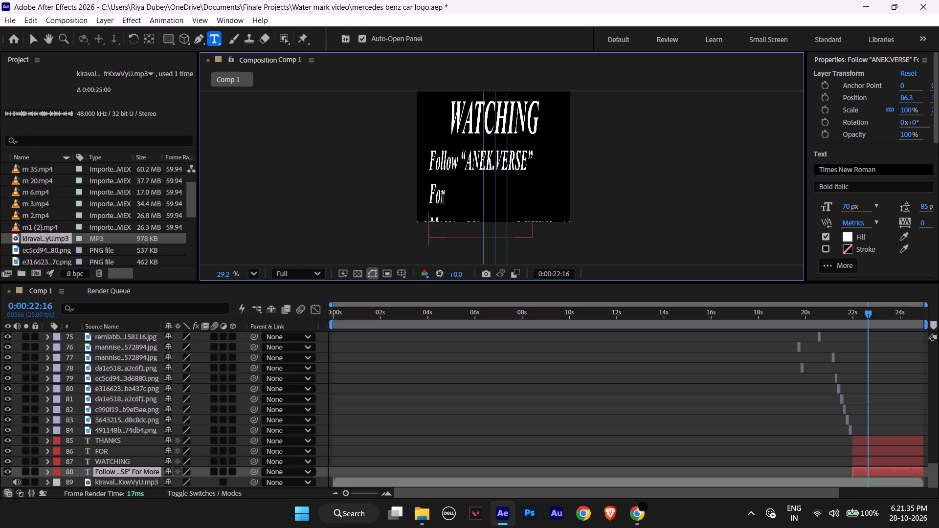
{"action": "left_click", "coordinate": [431, 194]}
{"action": "key", "text": "BackSpace"}
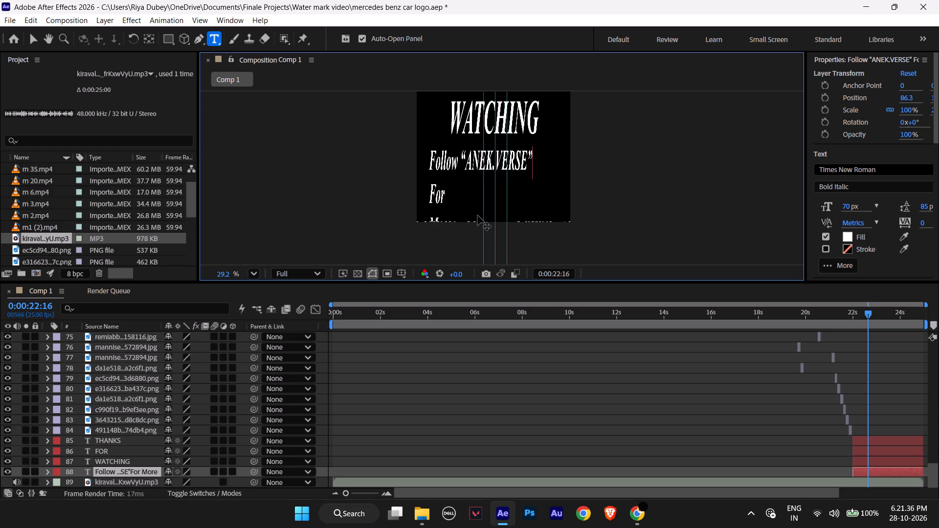
{"action": "key", "text": "space"}
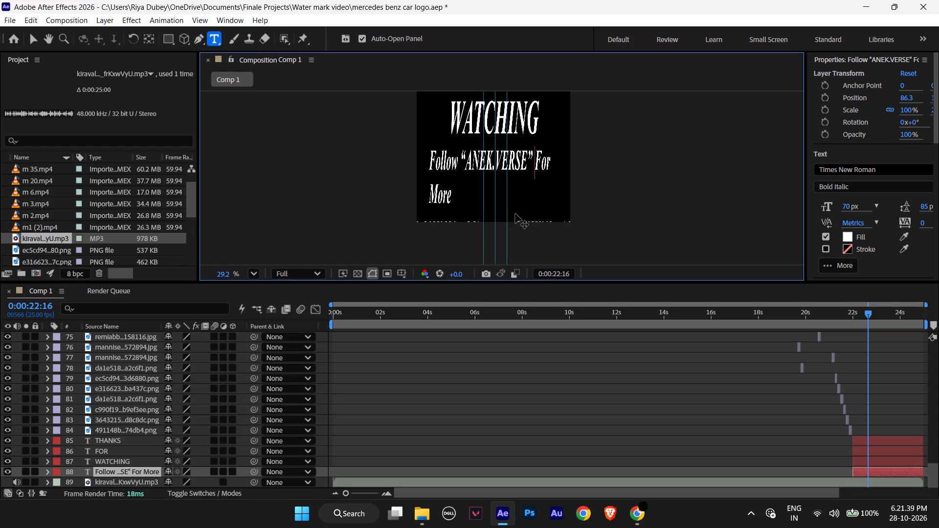
Indent the word More with leading spaces until it sits roughly centred beneath the Follow "ANEK.VERSE" For line.
{"action": "left_click", "coordinate": [428, 195]}
{"action": "key", "text": "space"}
{"action": "key", "text": "space"}
{"action": "key", "text": "space"}
{"action": "key", "text": "space"}
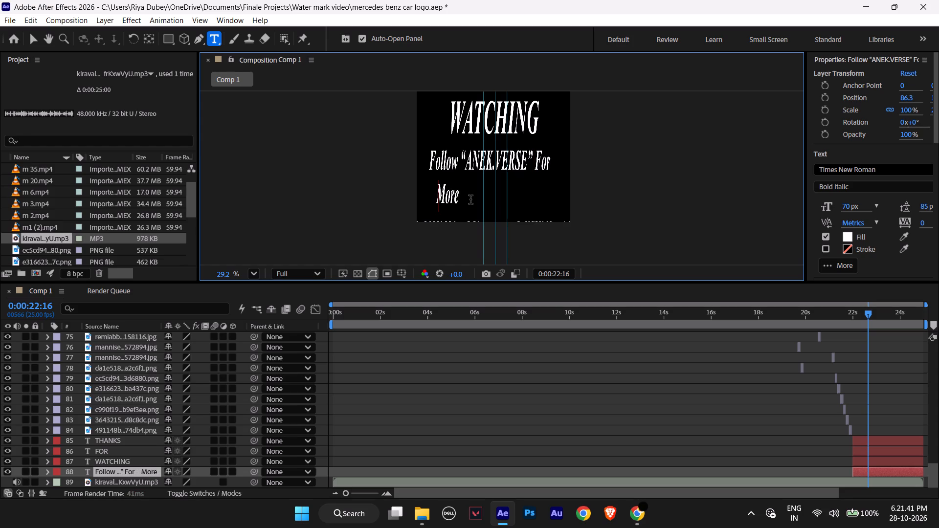
{"action": "key", "text": "space"}
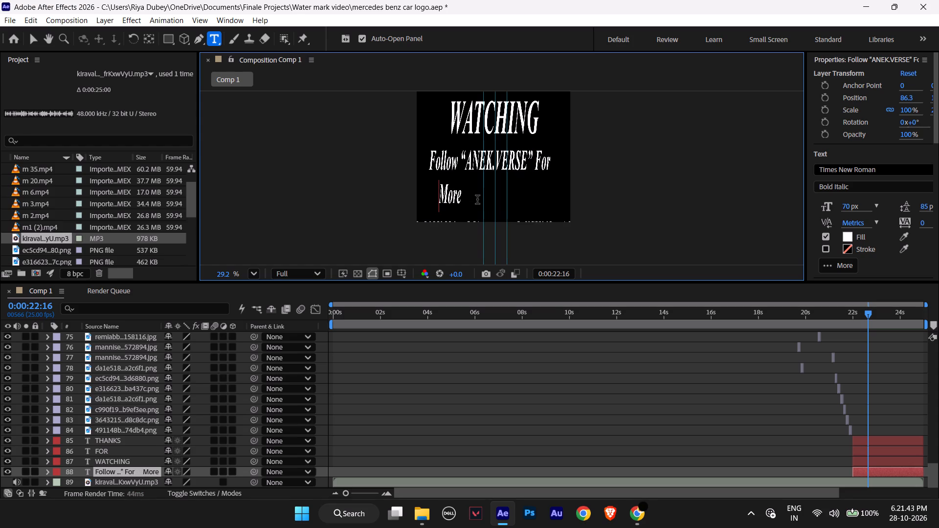
{"action": "key", "text": "space"}
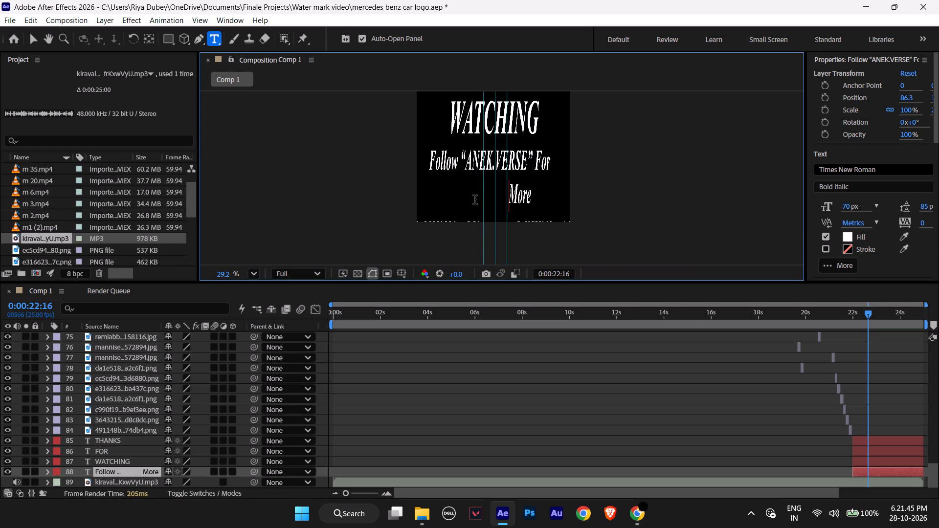
{"action": "key", "text": "BackSpace"}
{"action": "key", "text": "BackSpace"}
{"action": "key", "text": "BackSpace"}
{"action": "key", "text": "BackSpace"}
{"action": "key", "text": "BackSpace"}
{"action": "key", "text": "BackSpace"}
{"action": "key", "text": "BackSpace"}
{"action": "key", "text": "BackSpace"}
{"action": "key", "text": "BackSpace"}
{"action": "key", "text": "BackSpace"}
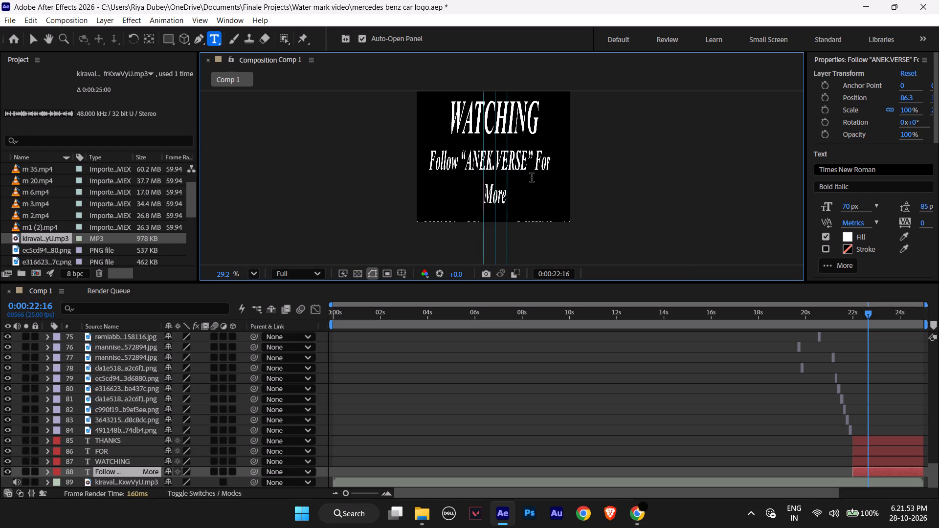
{"action": "key", "text": "BackSpace"}
{"action": "key", "text": "BackSpace"}
{"action": "key", "text": "BackSpace"}
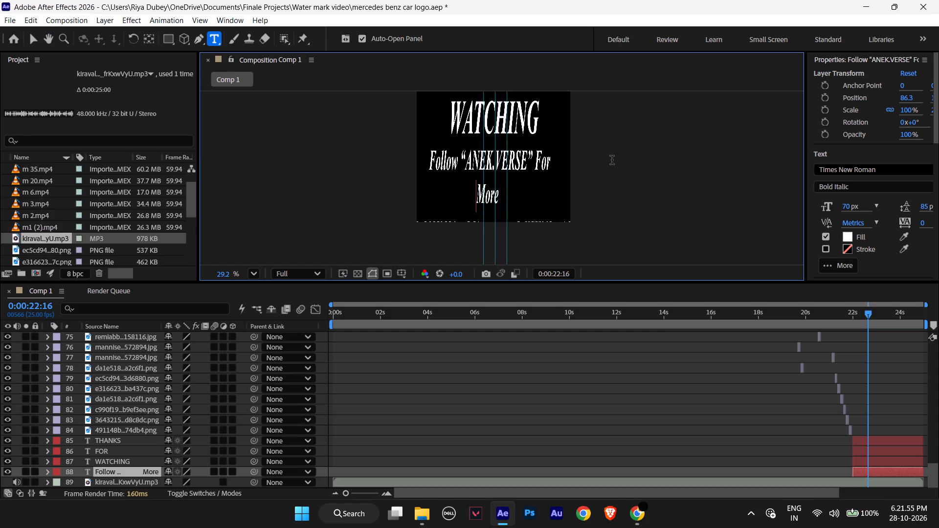
{"action": "left_click", "coordinate": [633, 153]}
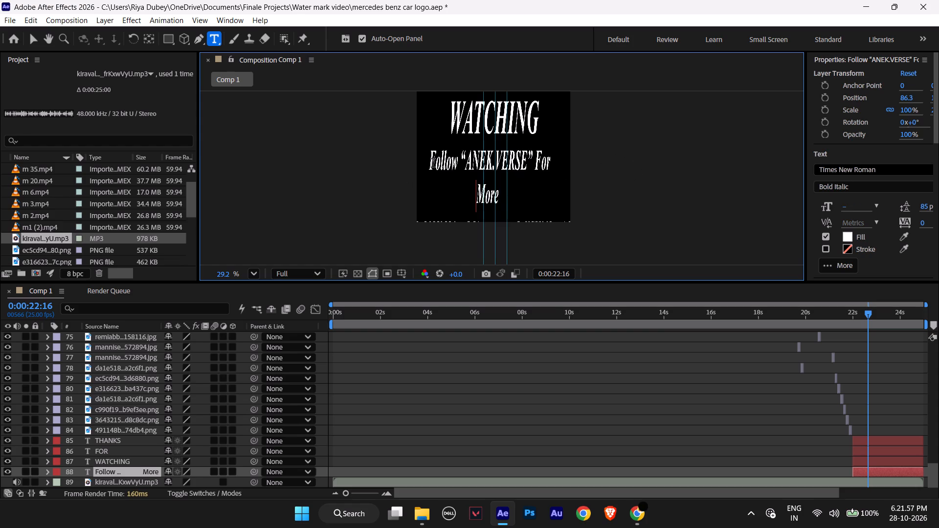
Nudge the Follow text layer right to an X position of 101.3 to centre it under WATCHING.
{"action": "left_click_drag", "start_coordinate": [430, 163], "coordinate": [517, 205]}
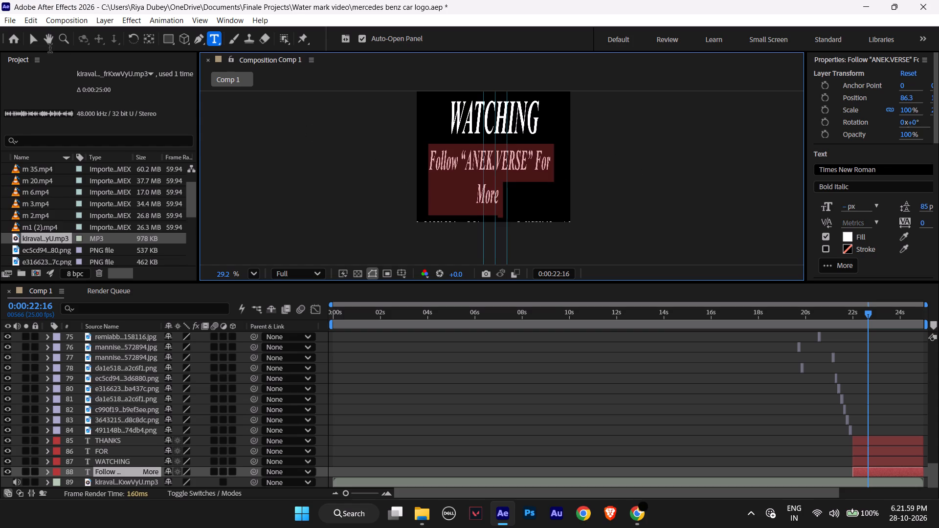
{"action": "left_click", "coordinate": [38, 42]}
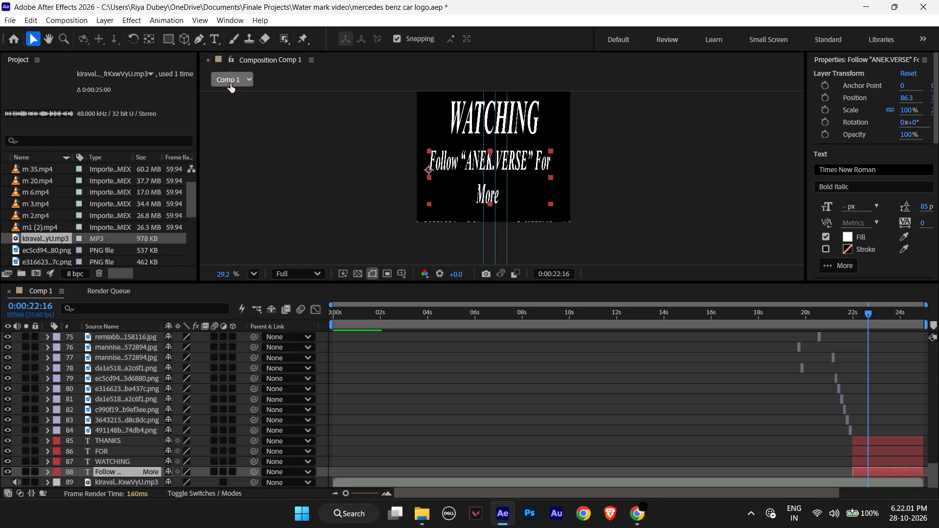
{"action": "key", "text": "Right"}
{"action": "key", "text": "Right"}
{"action": "key", "text": "Right"}
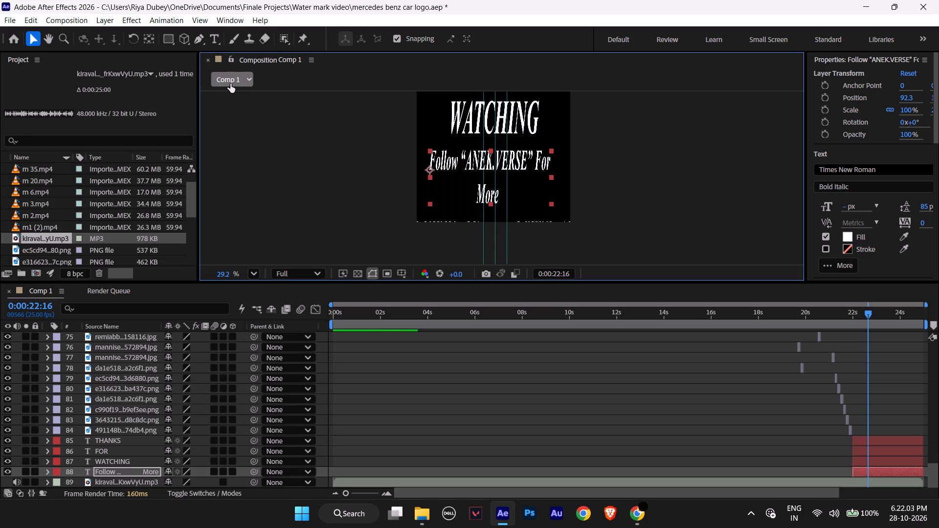
{"action": "key", "text": "Right"}
{"action": "key", "text": "Right"}
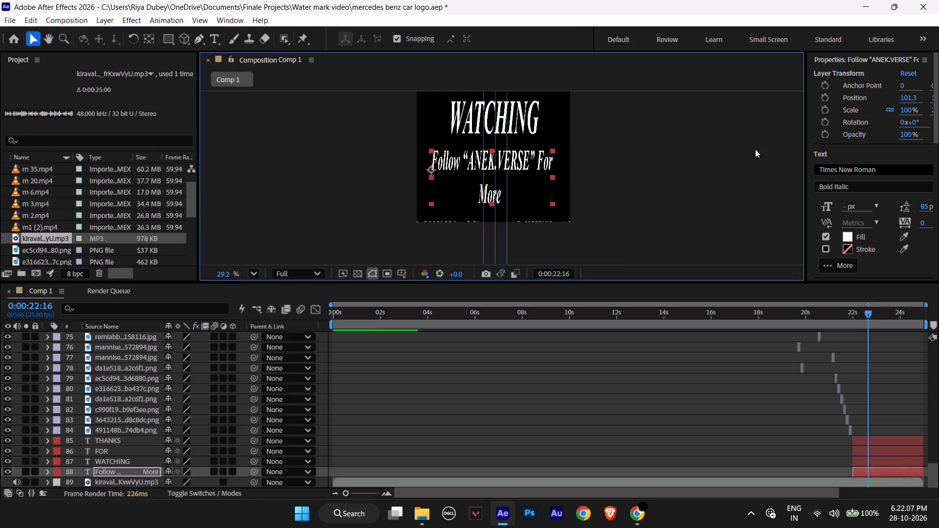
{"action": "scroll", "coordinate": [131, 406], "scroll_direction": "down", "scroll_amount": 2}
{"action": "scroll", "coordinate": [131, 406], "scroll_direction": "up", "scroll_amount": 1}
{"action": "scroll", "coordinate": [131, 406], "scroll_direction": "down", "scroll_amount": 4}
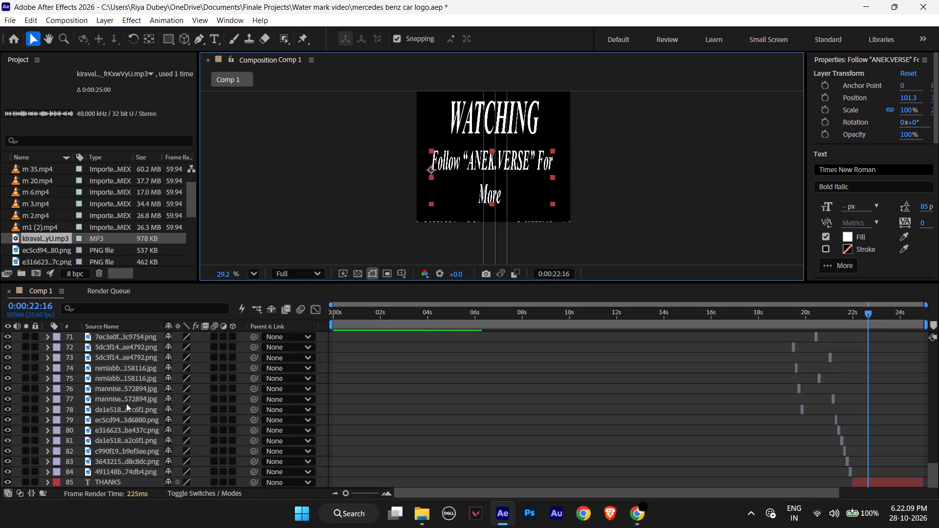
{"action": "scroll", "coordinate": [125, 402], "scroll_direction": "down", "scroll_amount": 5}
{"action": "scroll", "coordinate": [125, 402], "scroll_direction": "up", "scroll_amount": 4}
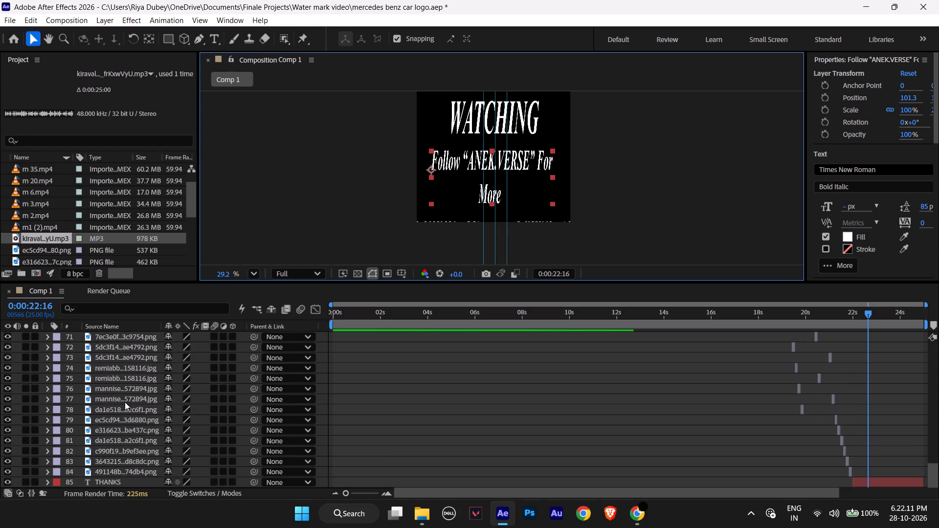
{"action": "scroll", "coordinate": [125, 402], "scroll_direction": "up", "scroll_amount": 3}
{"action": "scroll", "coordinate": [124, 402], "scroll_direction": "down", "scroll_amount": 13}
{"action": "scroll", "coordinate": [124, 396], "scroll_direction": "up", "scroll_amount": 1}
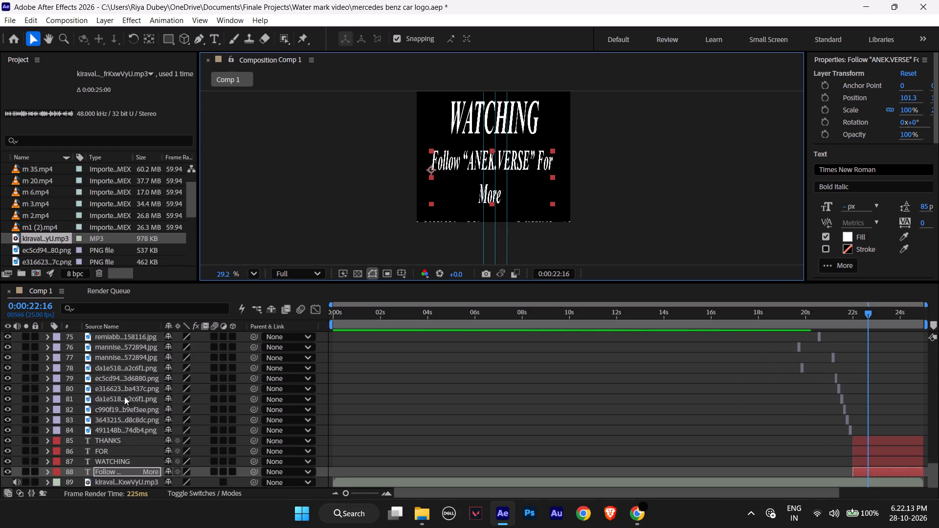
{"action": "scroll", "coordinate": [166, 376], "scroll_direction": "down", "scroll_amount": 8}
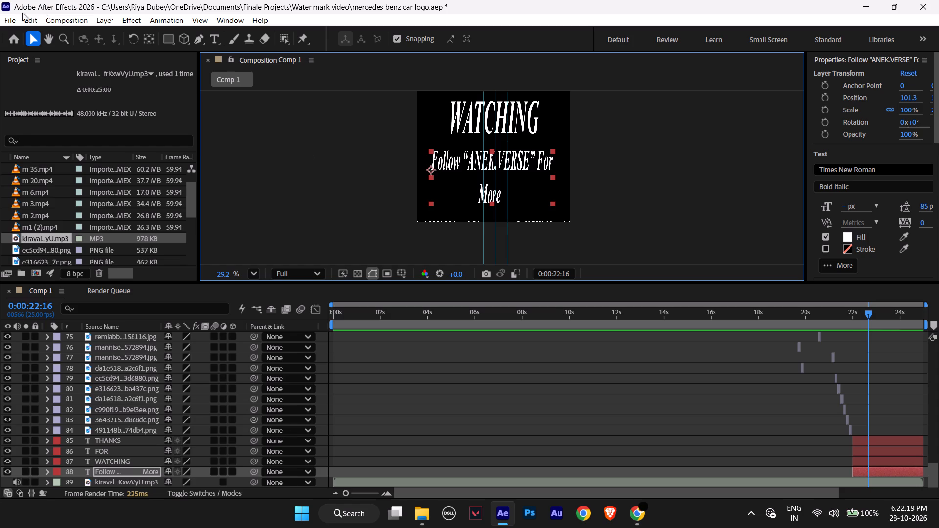
Set the line leading to 80 px for both lines of the Follow "ANEK.VERSE" For More text.
{"action": "left_click", "coordinate": [214, 42]}
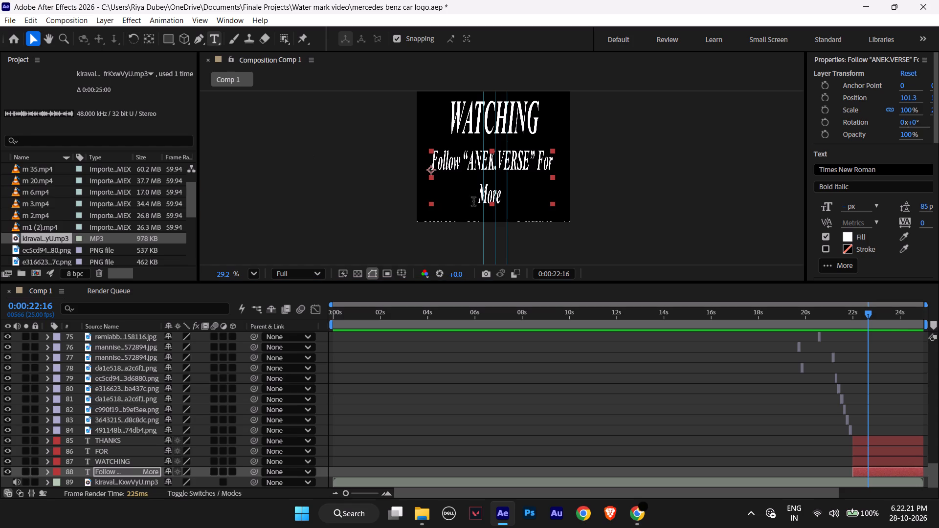
{"action": "left_click_drag", "start_coordinate": [502, 198], "coordinate": [438, 157]}
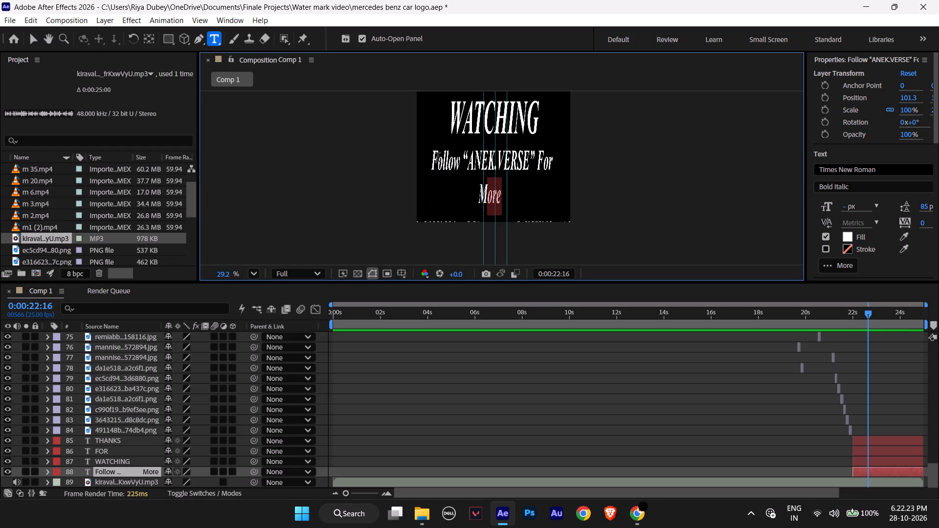
{"action": "left_click_drag", "start_coordinate": [438, 157], "coordinate": [428, 153]}
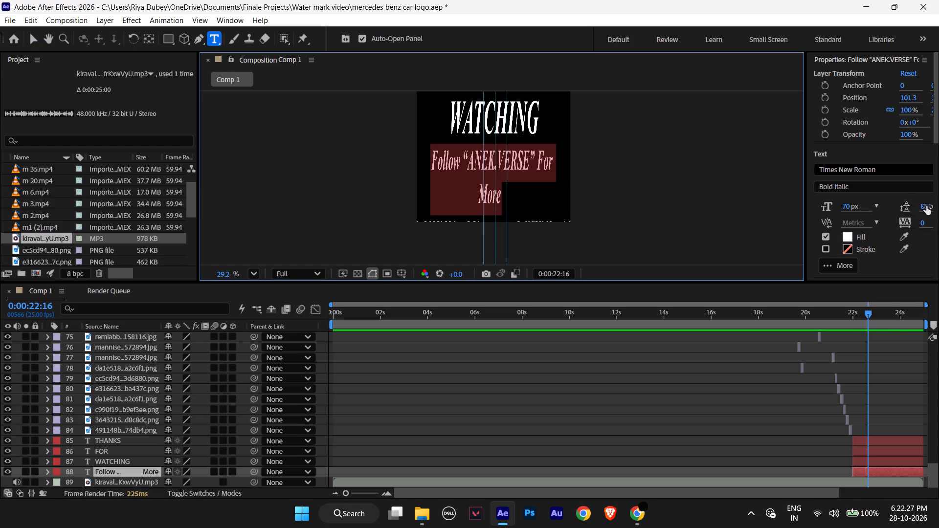
{"action": "left_click_drag", "start_coordinate": [927, 206], "coordinate": [922, 206]}
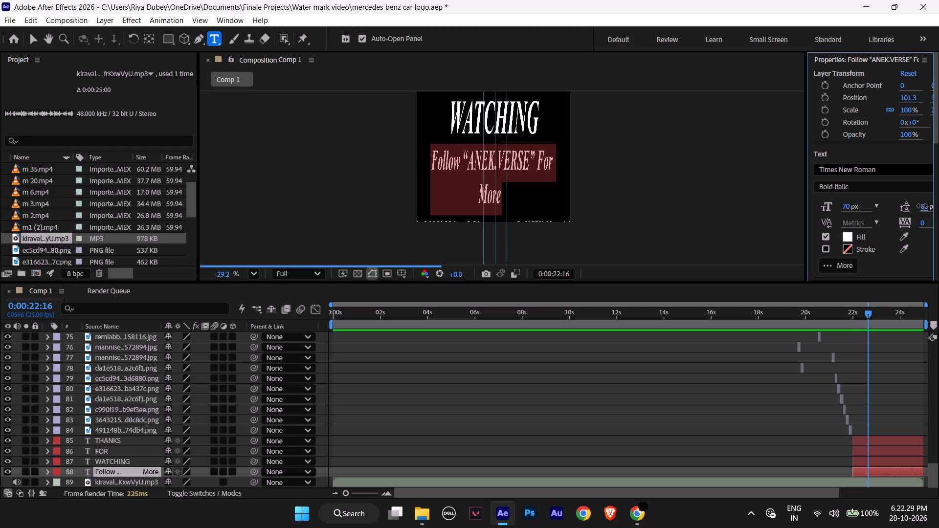
{"action": "left_click_drag", "start_coordinate": [922, 206], "coordinate": [900, 206]}
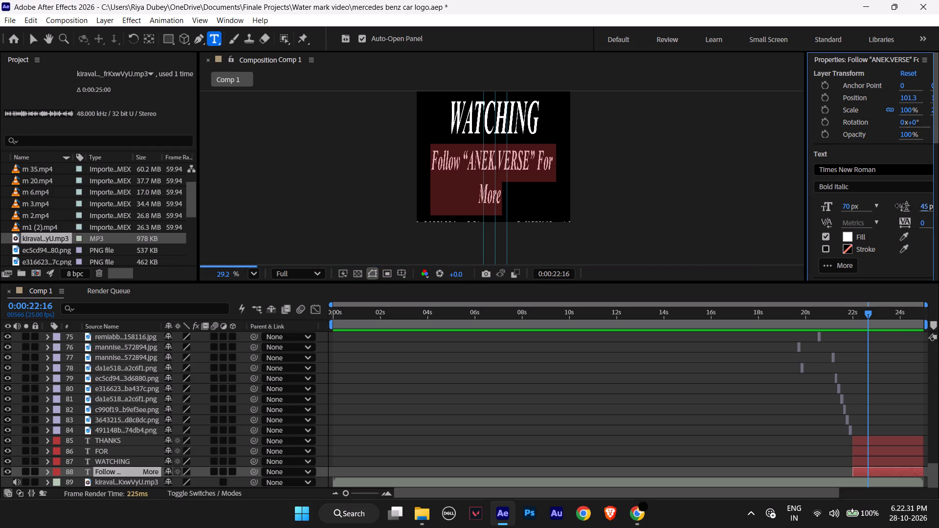
{"action": "left_click_drag", "start_coordinate": [900, 206], "coordinate": [938, 161]}
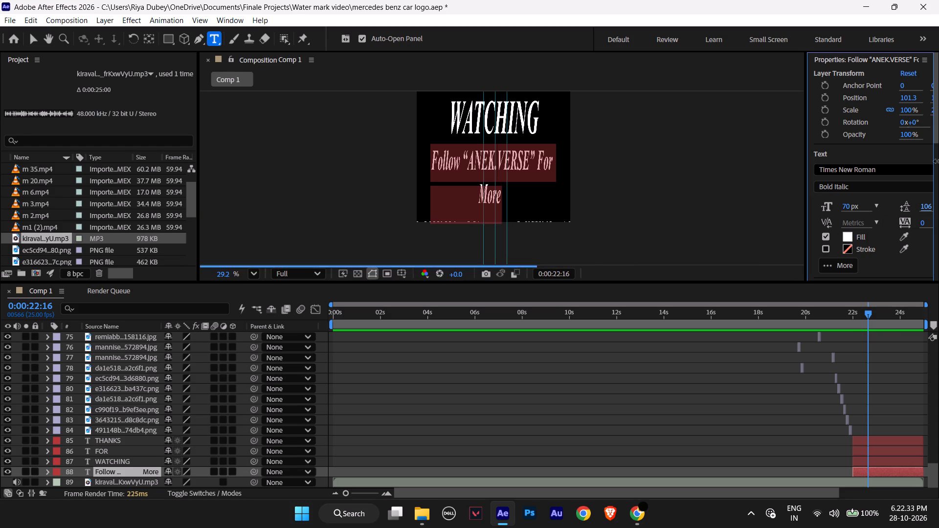
{"action": "left_click_drag", "start_coordinate": [938, 161], "coordinate": [938, 188]}
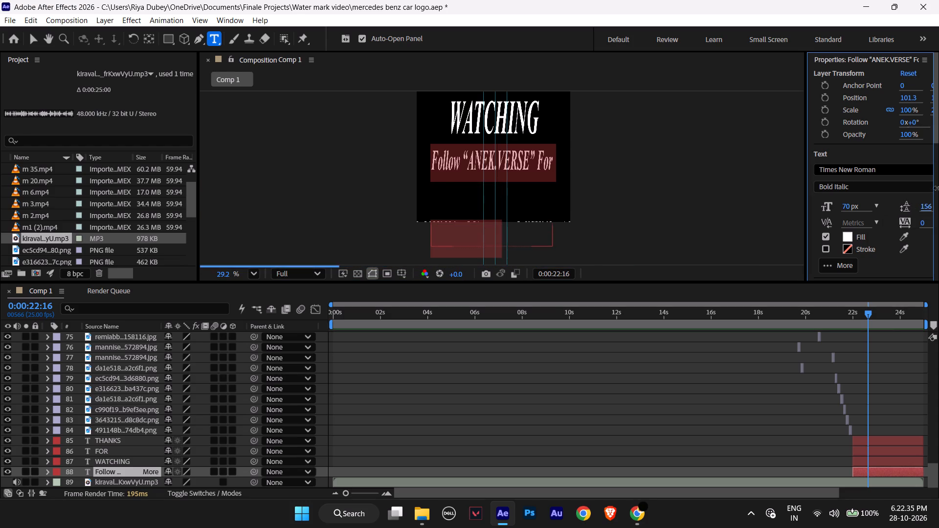
{"action": "left_click_drag", "start_coordinate": [938, 188], "coordinate": [938, 213]}
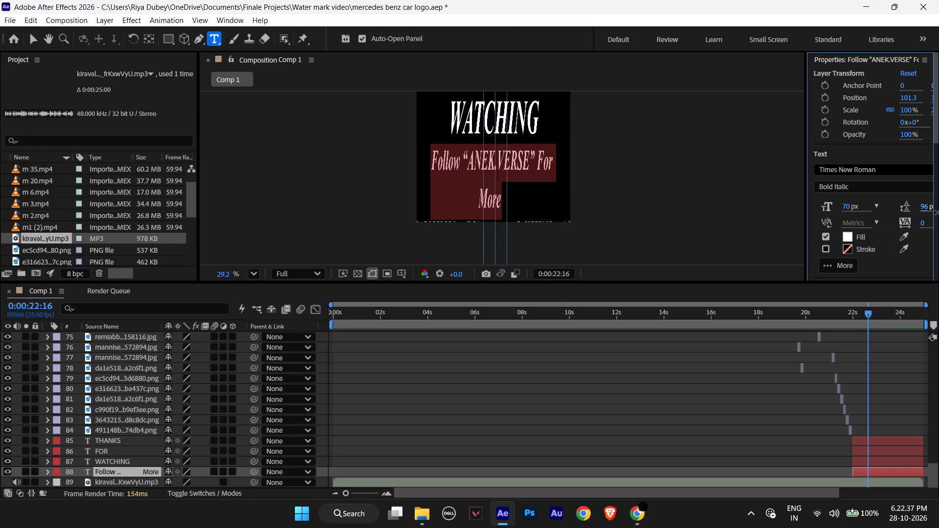
{"action": "left_click_drag", "start_coordinate": [938, 213], "coordinate": [938, 219]}
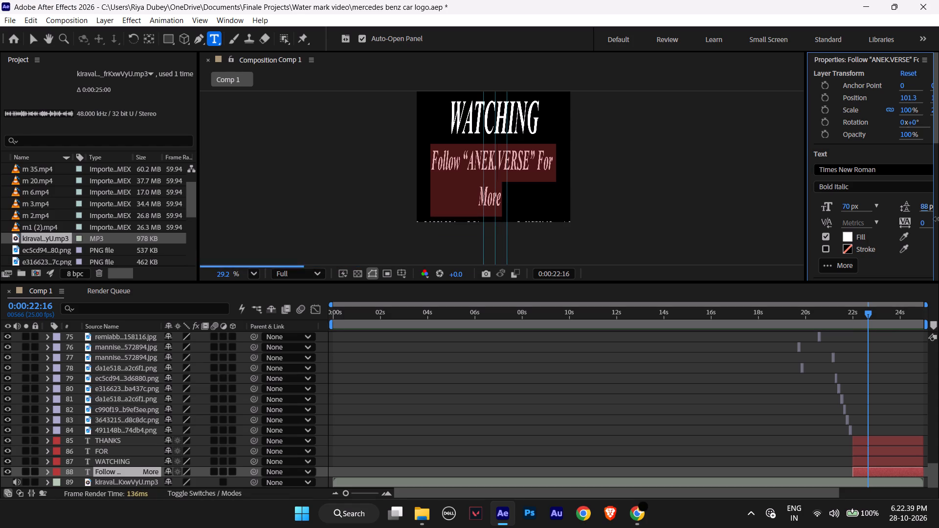
{"action": "left_click_drag", "start_coordinate": [938, 219], "coordinate": [938, 223]}
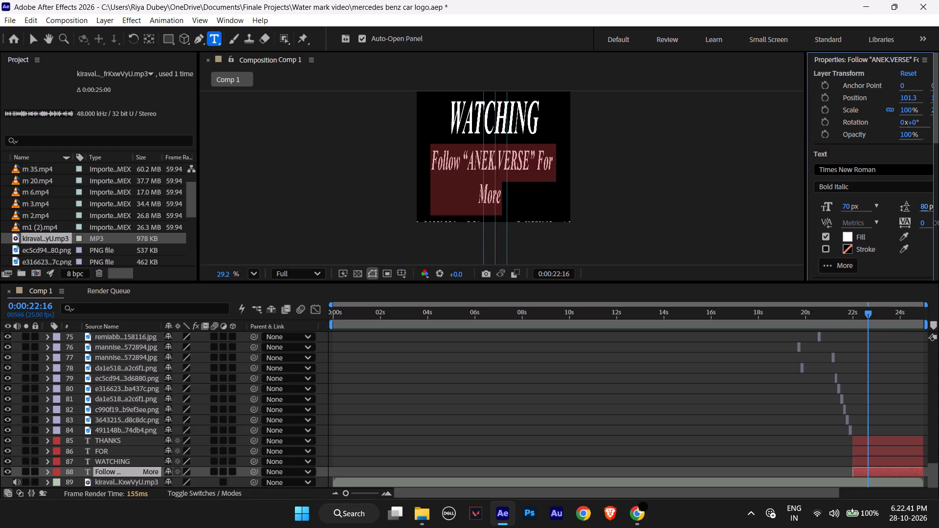
{"action": "left_click_drag", "start_coordinate": [938, 223], "coordinate": [938, 236]}
{"action": "left_click_drag", "start_coordinate": [925, 204], "coordinate": [938, 210]}
{"action": "left_click_drag", "start_coordinate": [938, 210], "coordinate": [938, 221]}
{"action": "left_click_drag", "start_coordinate": [938, 221], "coordinate": [938, 312]}
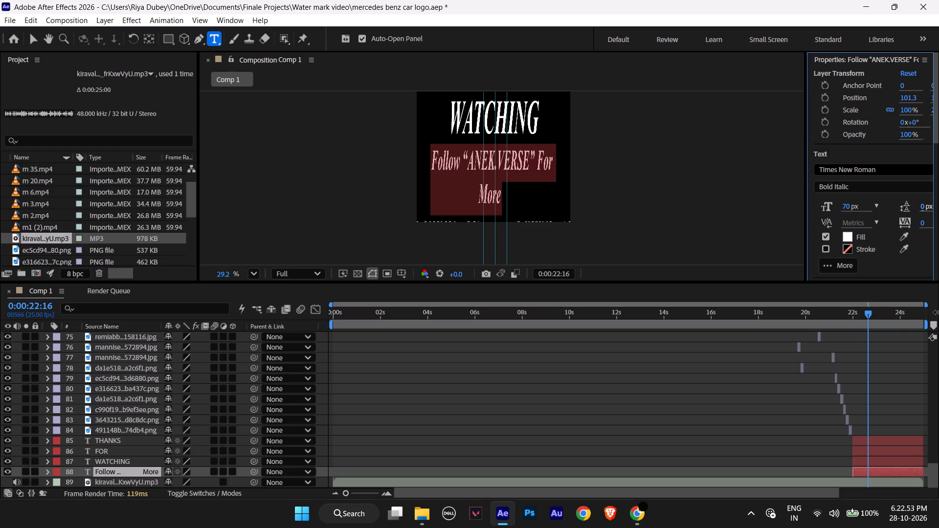
{"action": "left_click_drag", "start_coordinate": [938, 312], "coordinate": [938, 309]}
{"action": "left_click_drag", "start_coordinate": [938, 309], "coordinate": [938, 261]}
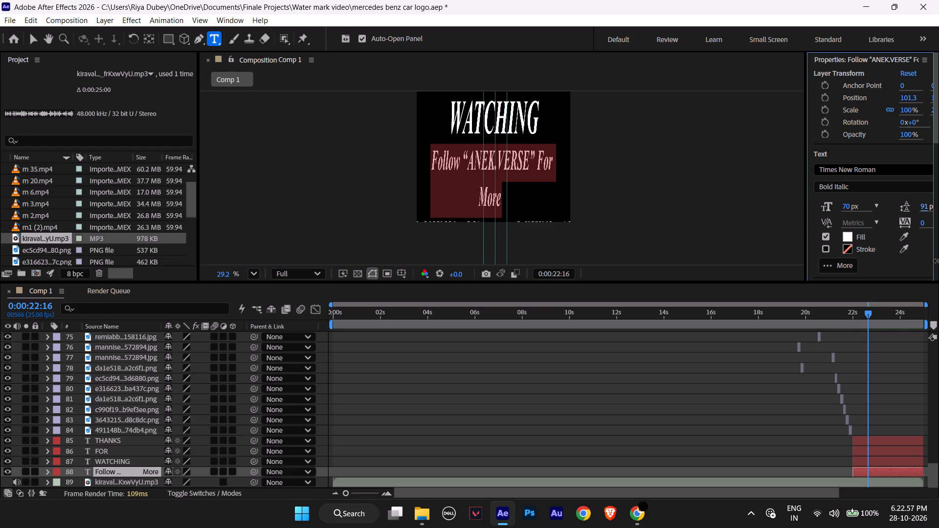
{"action": "left_click_drag", "start_coordinate": [938, 261], "coordinate": [938, 264]}
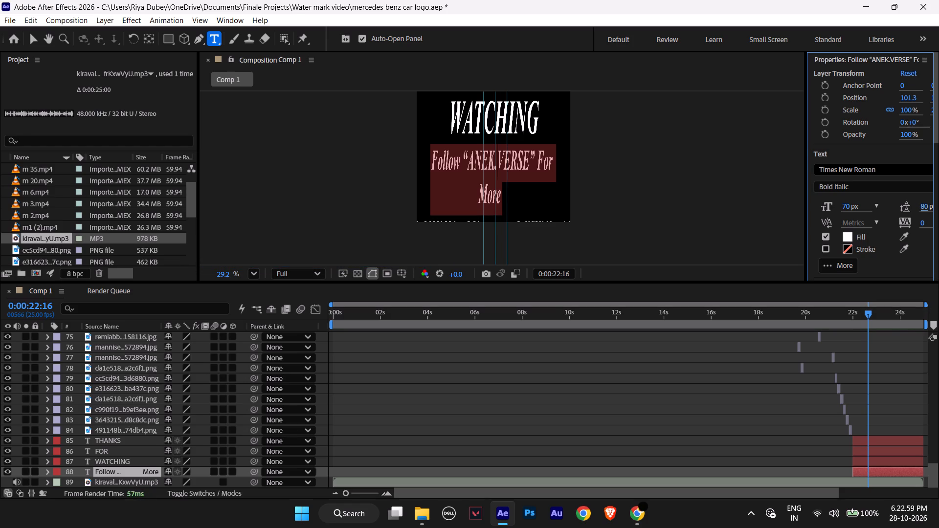
{"action": "left_click", "coordinate": [655, 179]}
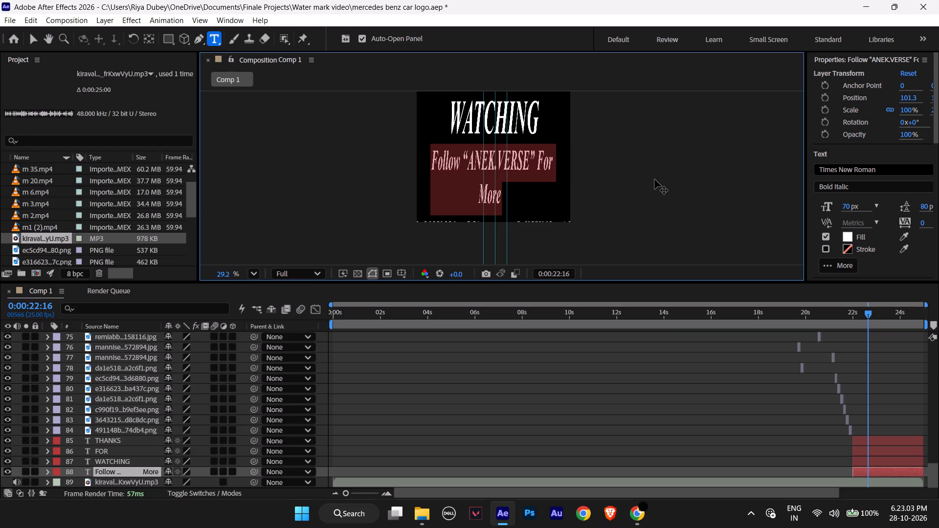
{"action": "left_click", "coordinate": [574, 180]}
Save the project.
{"action": "key", "text": "ctrl+s"}
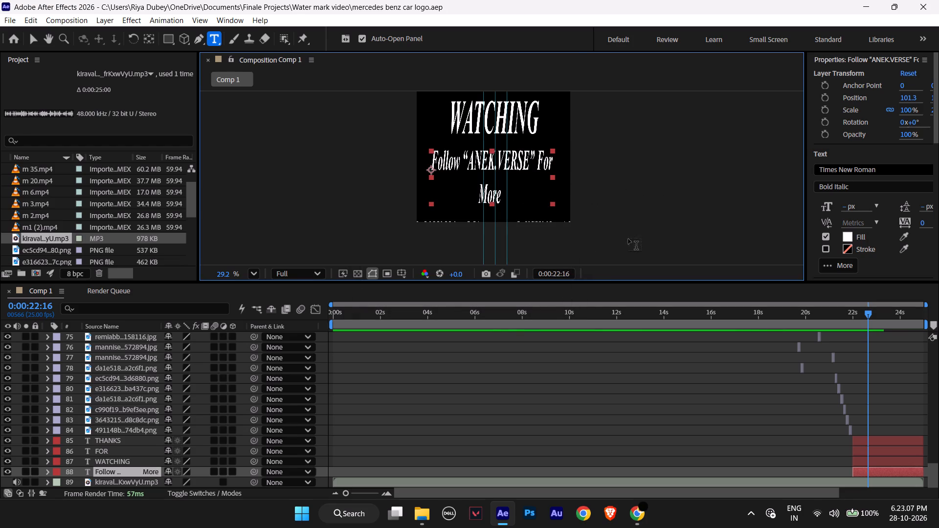
Examine the end titles at 0:00:23:00 with the whole composition frame fitted in view.
{"action": "left_click_drag", "start_coordinate": [868, 308], "coordinate": [772, 319]}
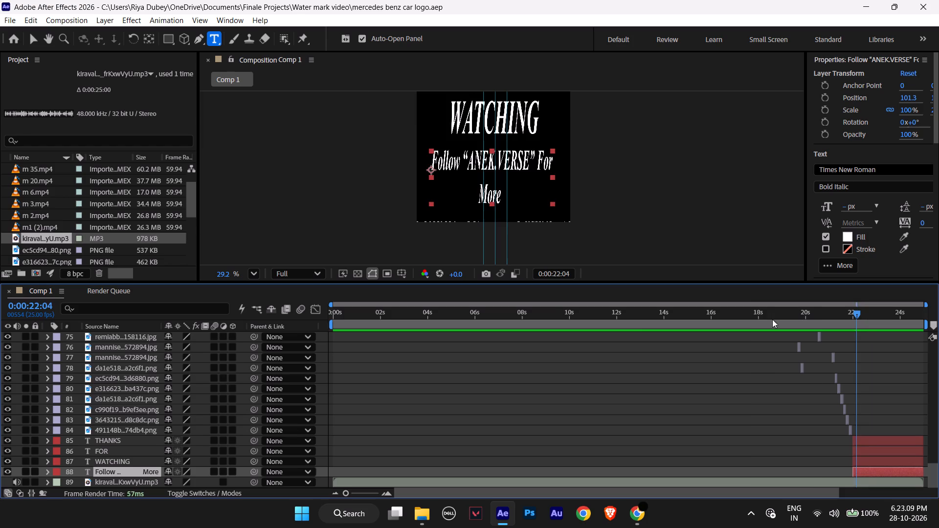
{"action": "left_click_drag", "start_coordinate": [772, 319], "coordinate": [876, 324]}
{"action": "scroll", "coordinate": [613, 167], "scroll_direction": "down", "scroll_amount": 2}
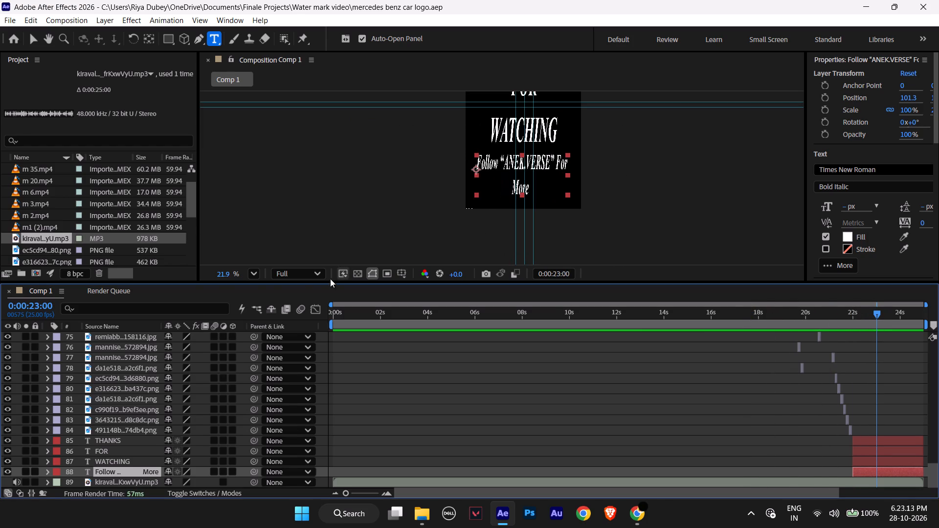
{"action": "left_click", "coordinate": [254, 273]}
{"action": "left_click", "coordinate": [282, 46]}
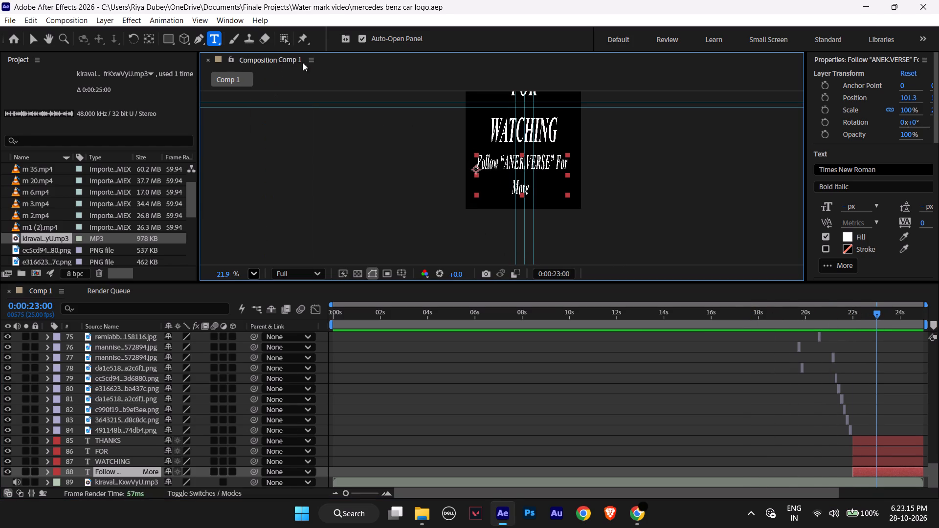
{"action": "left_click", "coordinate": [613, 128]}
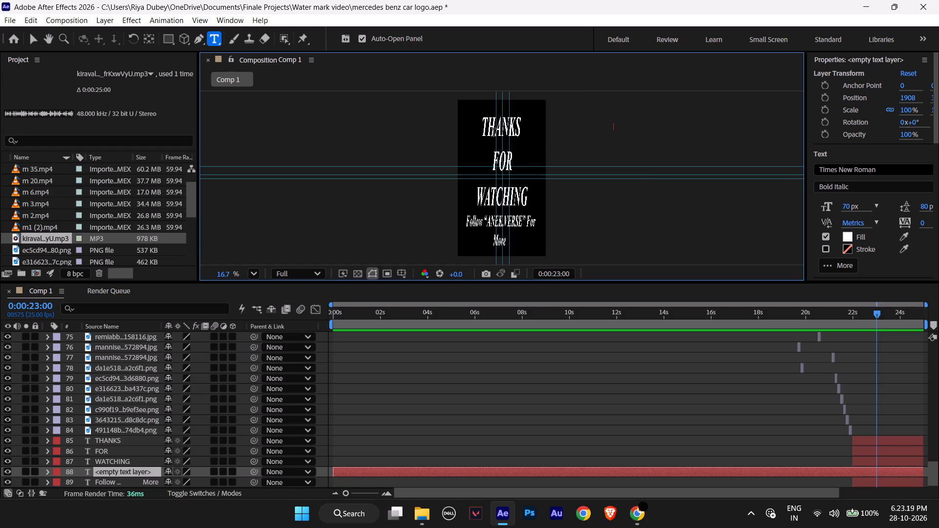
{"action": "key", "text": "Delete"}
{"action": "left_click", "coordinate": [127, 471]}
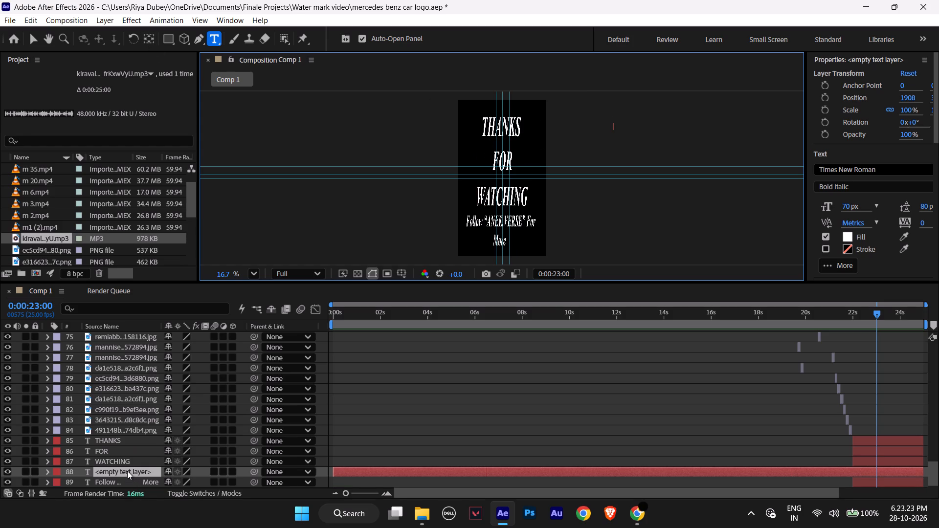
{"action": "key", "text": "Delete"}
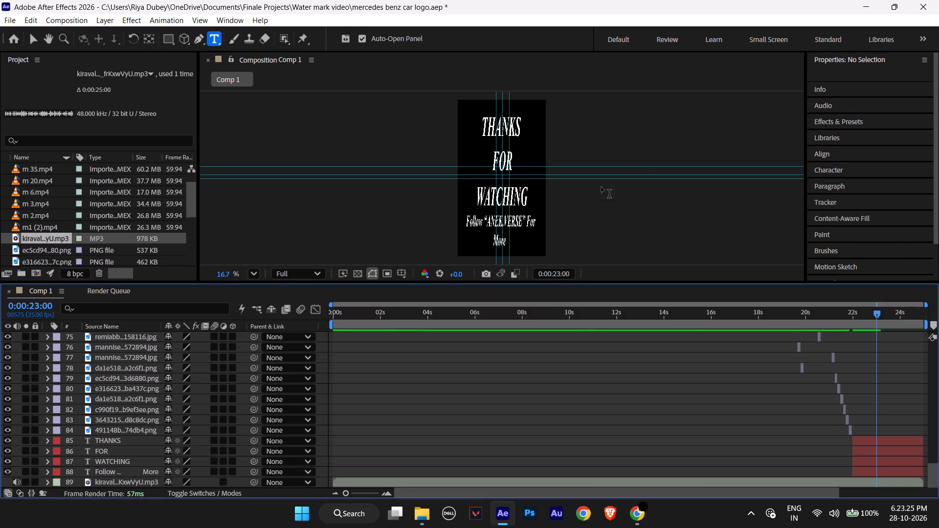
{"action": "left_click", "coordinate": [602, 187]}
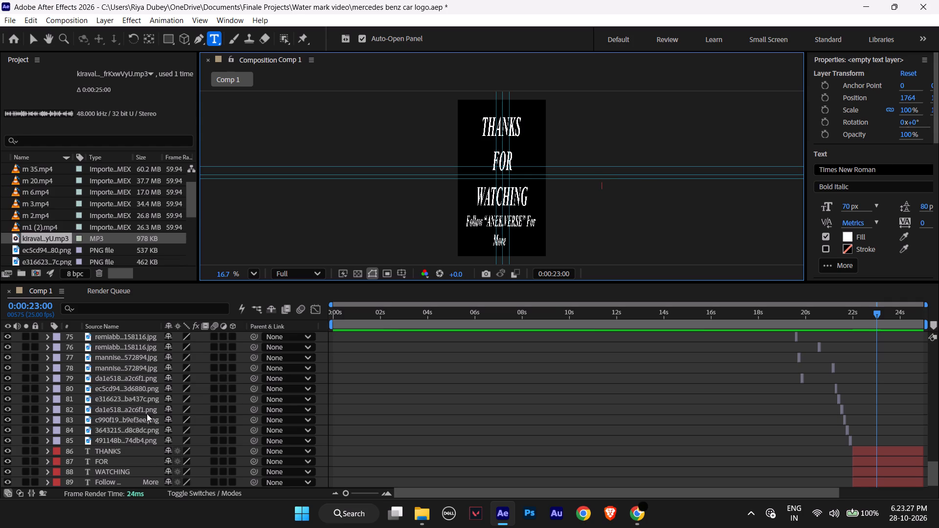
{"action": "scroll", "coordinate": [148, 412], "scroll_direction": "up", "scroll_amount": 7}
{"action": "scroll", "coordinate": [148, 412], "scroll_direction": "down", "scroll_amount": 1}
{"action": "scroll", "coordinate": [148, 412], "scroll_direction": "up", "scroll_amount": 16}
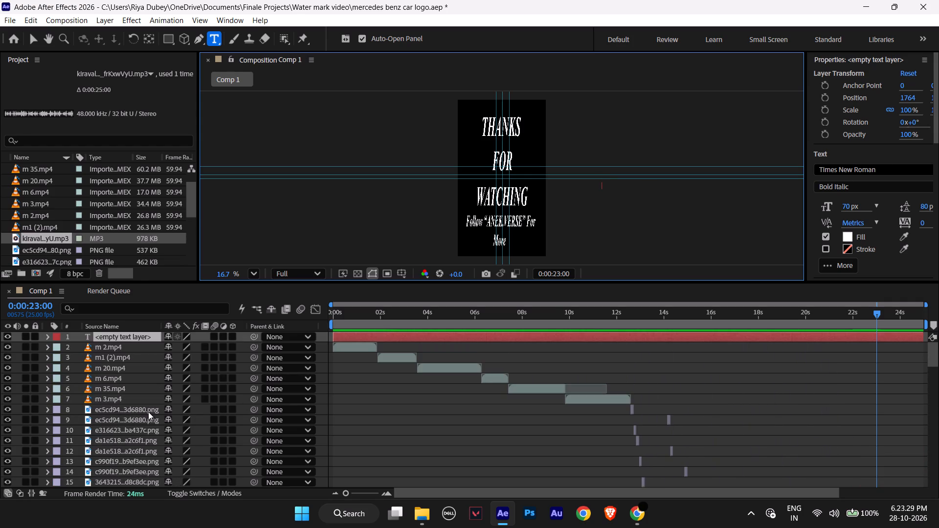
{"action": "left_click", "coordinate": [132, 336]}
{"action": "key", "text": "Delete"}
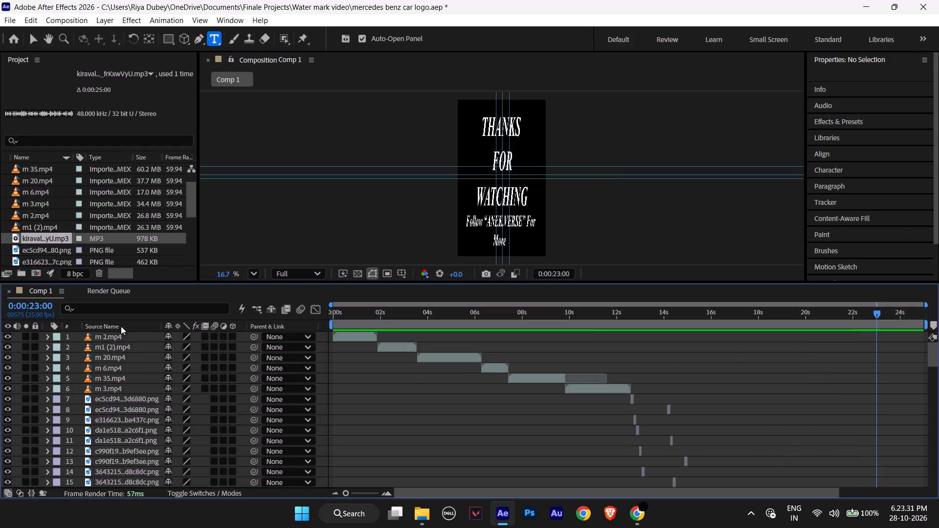
Nudge the THANKS title up slightly by two increments, keeping its horizontal position.
{"action": "left_click", "coordinate": [29, 44]}
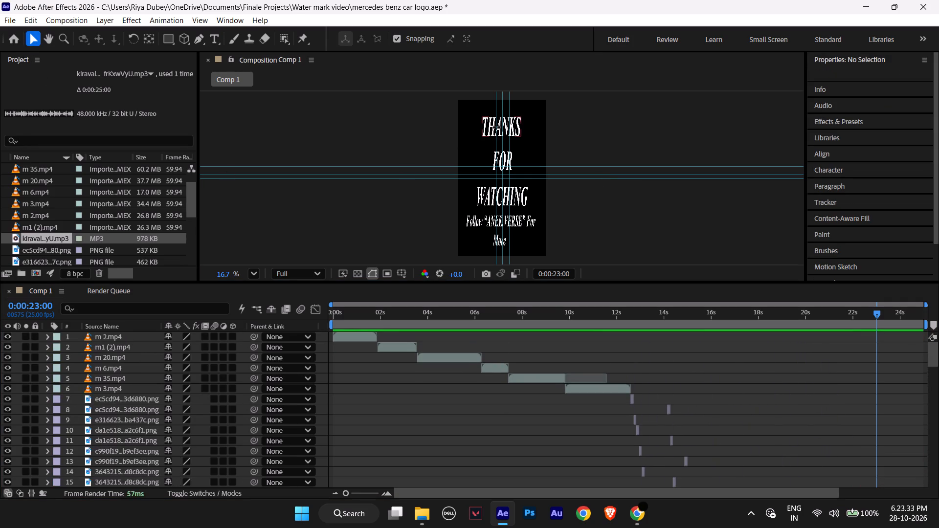
{"action": "left_click", "coordinate": [501, 126]}
{"action": "left_click", "coordinate": [517, 130]}
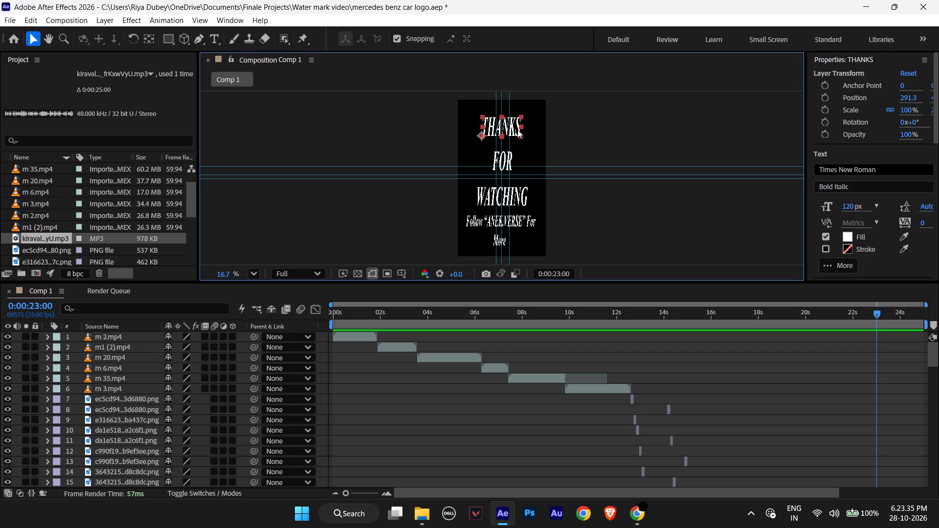
{"action": "key", "text": "ctrl+z"}
{"action": "key", "text": "ctrl+z"}
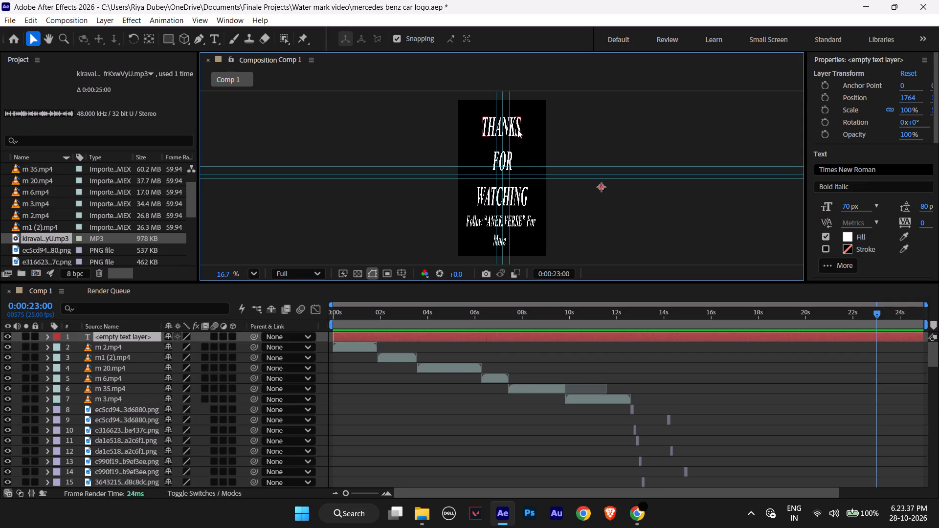
{"action": "key", "text": "ctrl+shift+z"}
{"action": "left_click", "coordinate": [573, 106]}
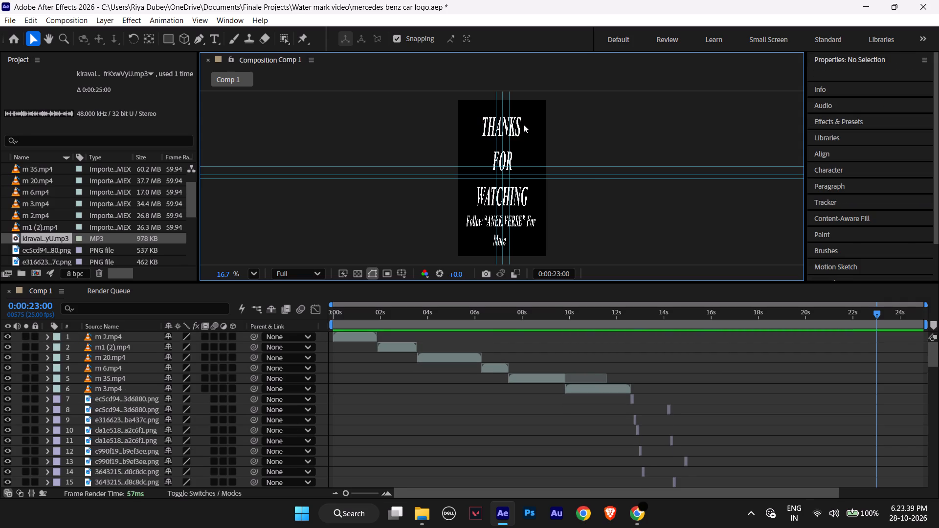
{"action": "left_click", "coordinate": [520, 125]}
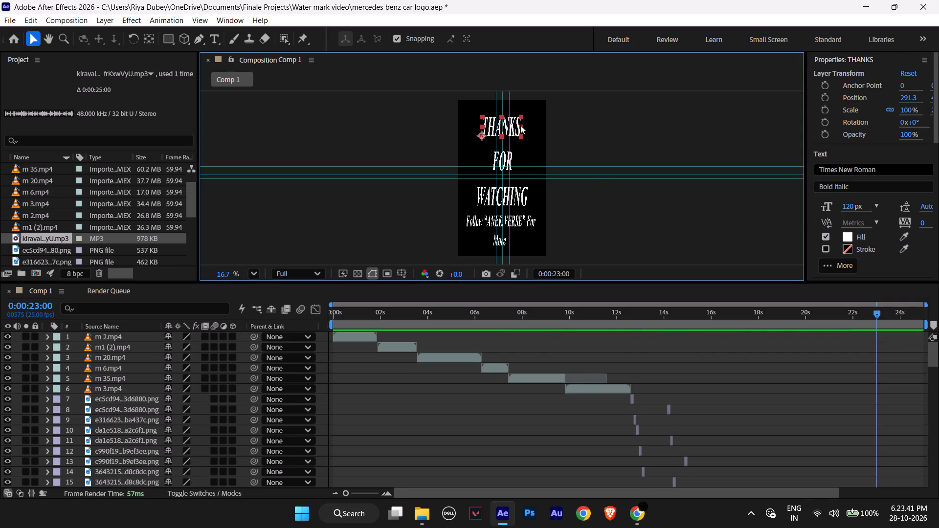
{"action": "key", "text": "Up"}
{"action": "key", "text": "Up"}
{"action": "left_click", "coordinate": [579, 124]}
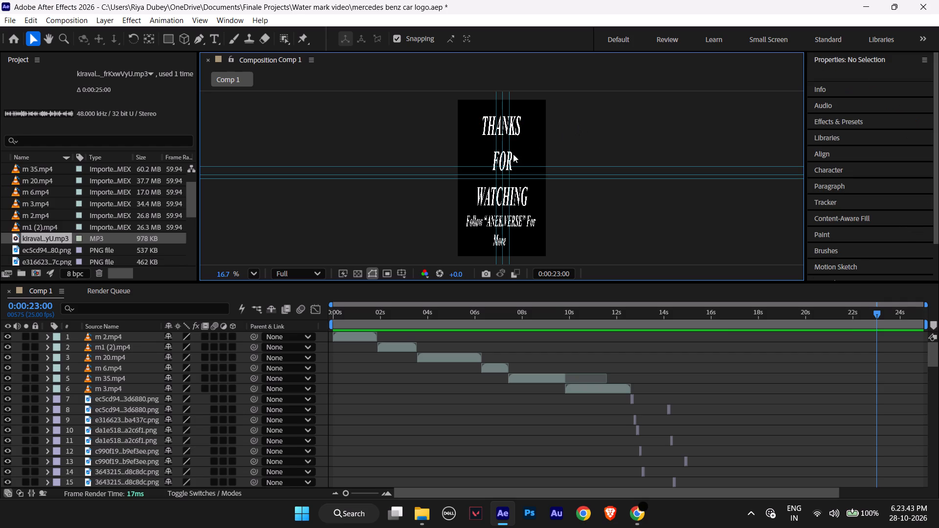
Nudge the FOR title up by four increments, bringing it closer to THANKS.
{"action": "left_click", "coordinate": [512, 154]}
{"action": "key", "text": "Up"}
{"action": "key", "text": "Up"}
{"action": "key", "text": "Up"}
{"action": "key", "text": "Up"}
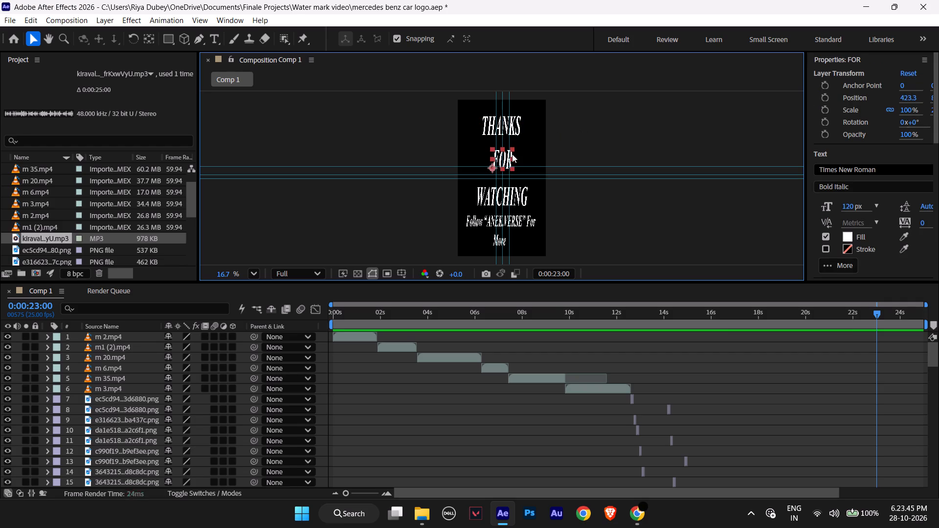
Nudge the FOR title up by four more increments, closer to THANKS, and deselect it.
{"action": "key", "text": "Up"}
{"action": "key", "text": "Up"}
{"action": "key", "text": "Up"}
{"action": "key", "text": "Up"}
{"action": "left_click", "coordinate": [624, 141]}
Nudge the WATCHING title up by 19 increments, bringing it closer to FOR.
{"action": "left_click", "coordinate": [525, 197]}
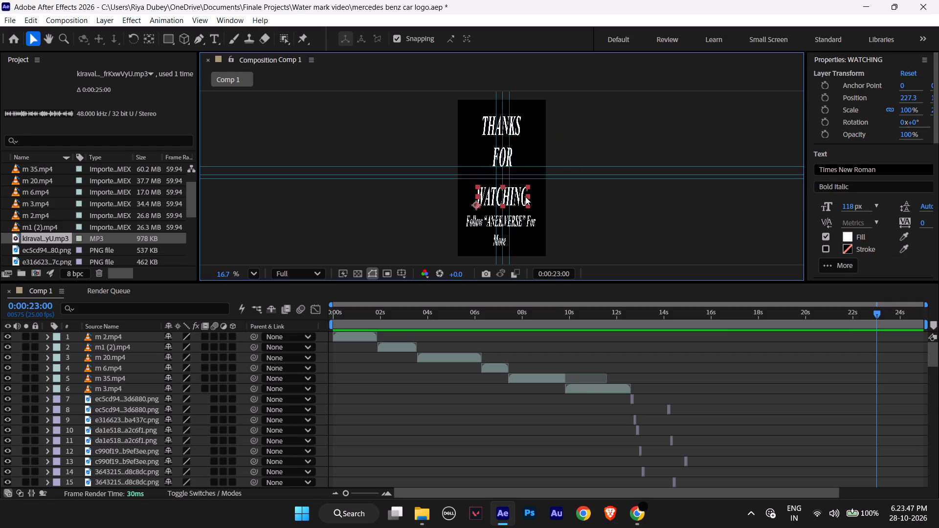
{"action": "key", "text": "Up"}
{"action": "key", "text": "Up"}
{"action": "key", "text": "Up"}
{"action": "key", "text": "Up"}
{"action": "key", "text": "Up"}
{"action": "key", "text": "Up"}
{"action": "key", "text": "Up"}
{"action": "key", "text": "Up"}
{"action": "key", "text": "Up"}
{"action": "key", "text": "Up"}
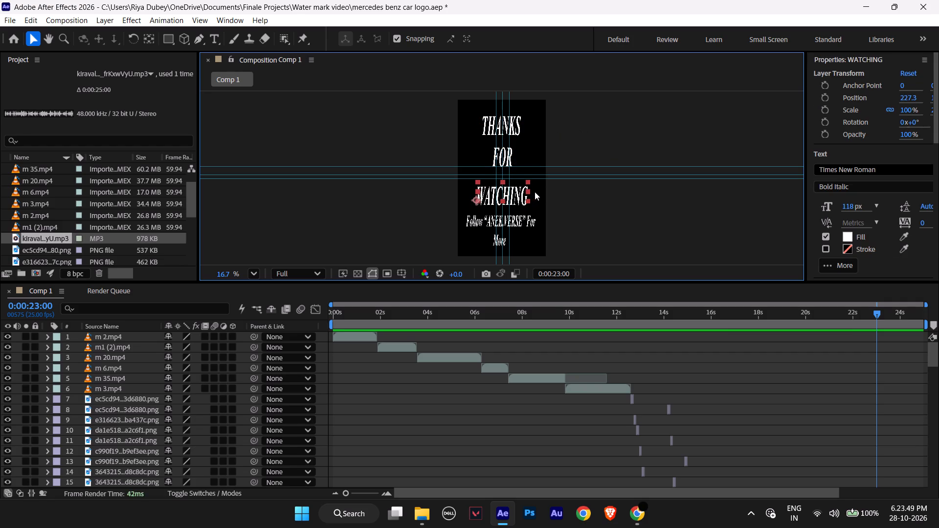
{"action": "key", "text": "Up"}
{"action": "key", "text": "Up"}
{"action": "key", "text": "Up"}
{"action": "key", "text": "Up"}
{"action": "key", "text": "Up"}
{"action": "key", "text": "Up"}
{"action": "key", "text": "Up"}
{"action": "key", "text": "Up"}
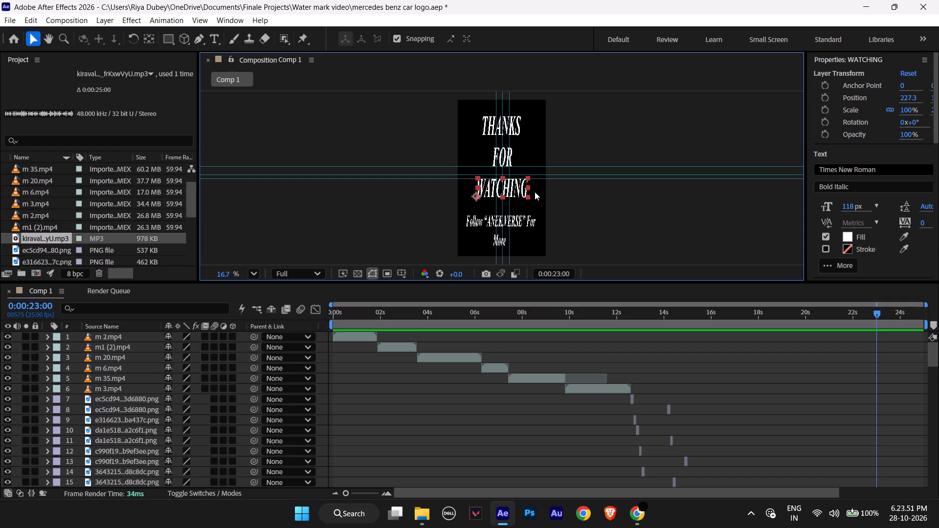
{"action": "key", "text": "Up"}
{"action": "left_click", "coordinate": [635, 125]}
Align the THANKS, FOR and WATCHING text layers horizontally to their selection.
{"action": "scroll", "coordinate": [127, 420], "scroll_direction": "down", "scroll_amount": 2}
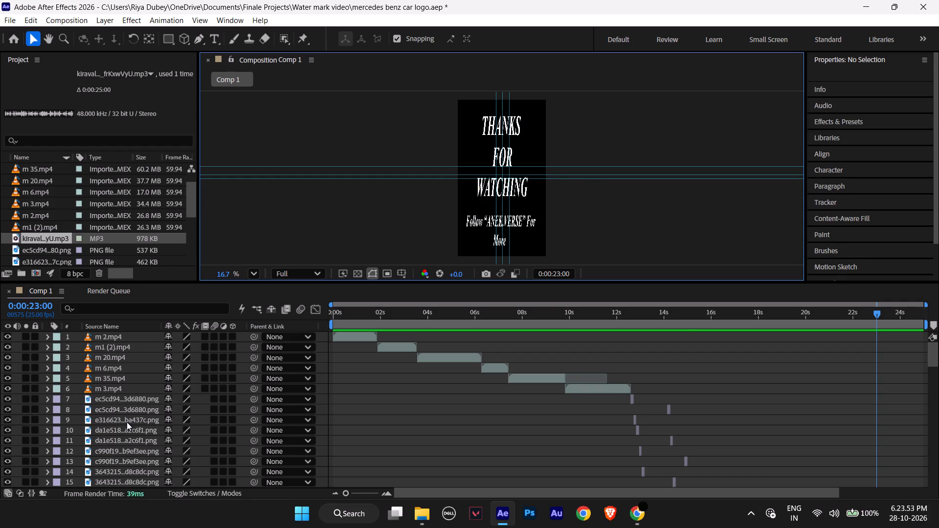
{"action": "scroll", "coordinate": [127, 422], "scroll_direction": "down", "scroll_amount": 4}
{"action": "scroll", "coordinate": [126, 419], "scroll_direction": "up", "scroll_amount": 1}
{"action": "scroll", "coordinate": [126, 419], "scroll_direction": "down", "scroll_amount": 2}
{"action": "scroll", "coordinate": [126, 419], "scroll_direction": "up", "scroll_amount": 1}
{"action": "scroll", "coordinate": [126, 419], "scroll_direction": "down", "scroll_amount": 3}
{"action": "scroll", "coordinate": [122, 415], "scroll_direction": "up", "scroll_amount": 1}
{"action": "scroll", "coordinate": [122, 415], "scroll_direction": "down", "scroll_amount": 2}
{"action": "scroll", "coordinate": [122, 415], "scroll_direction": "up", "scroll_amount": 1}
{"action": "scroll", "coordinate": [121, 413], "scroll_direction": "down", "scroll_amount": 3}
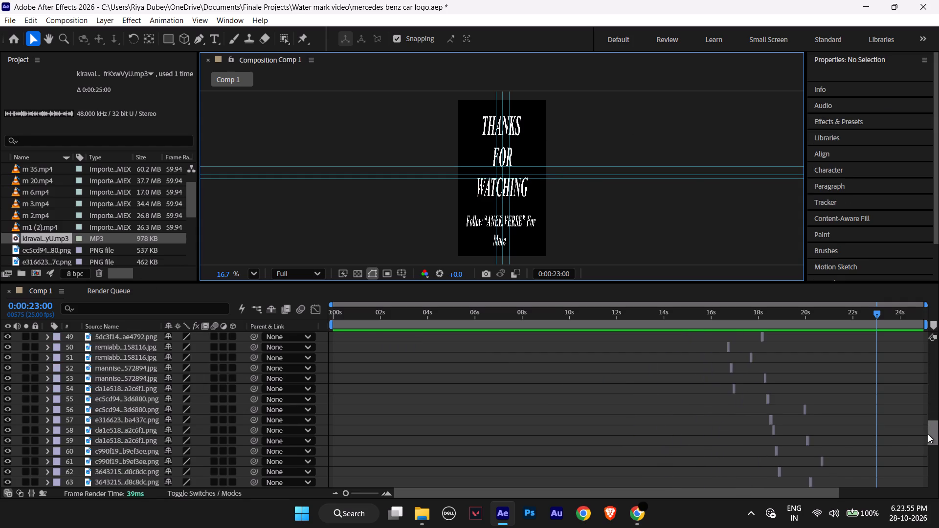
{"action": "left_click_drag", "start_coordinate": [928, 434], "coordinate": [938, 518]}
{"action": "left_click", "coordinate": [109, 435]}
{"action": "left_click", "coordinate": [113, 438]}
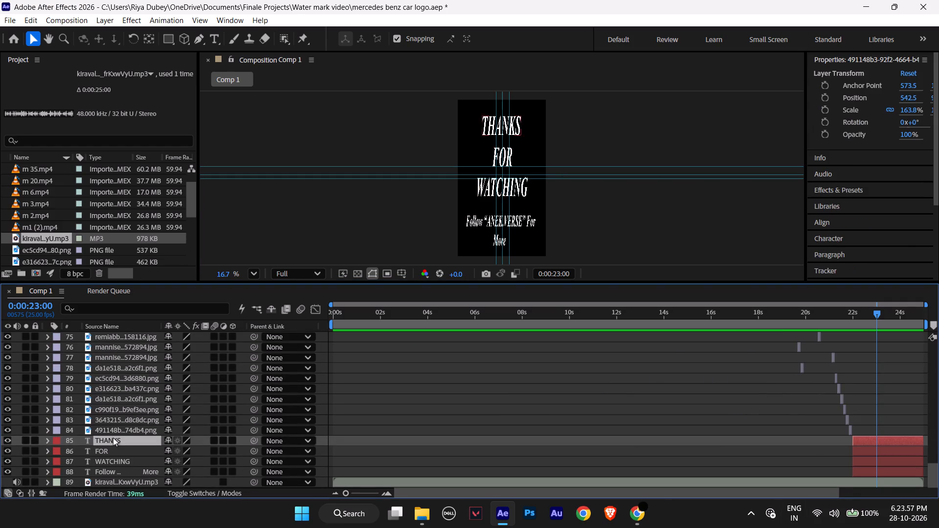
{"action": "left_click", "coordinate": [115, 454], "text": "ctrl"}
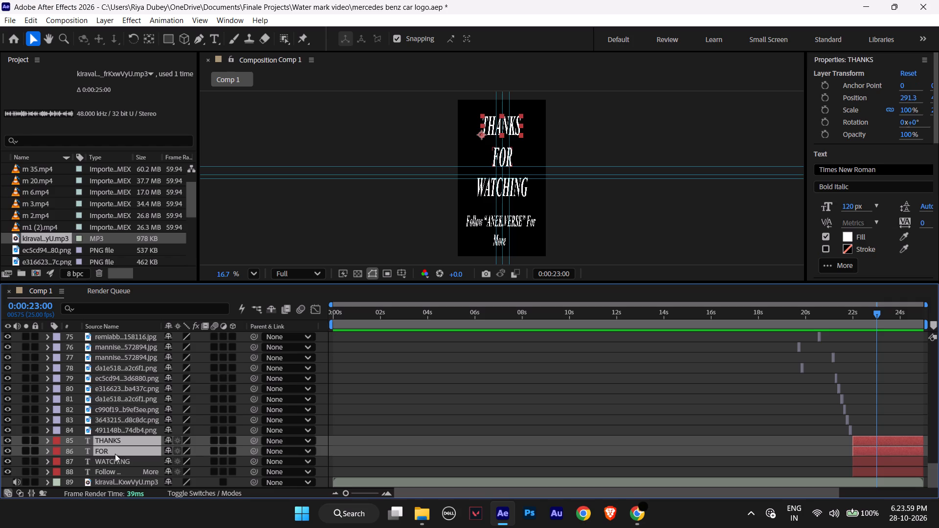
{"action": "left_click", "coordinate": [117, 461], "text": "ctrl"}
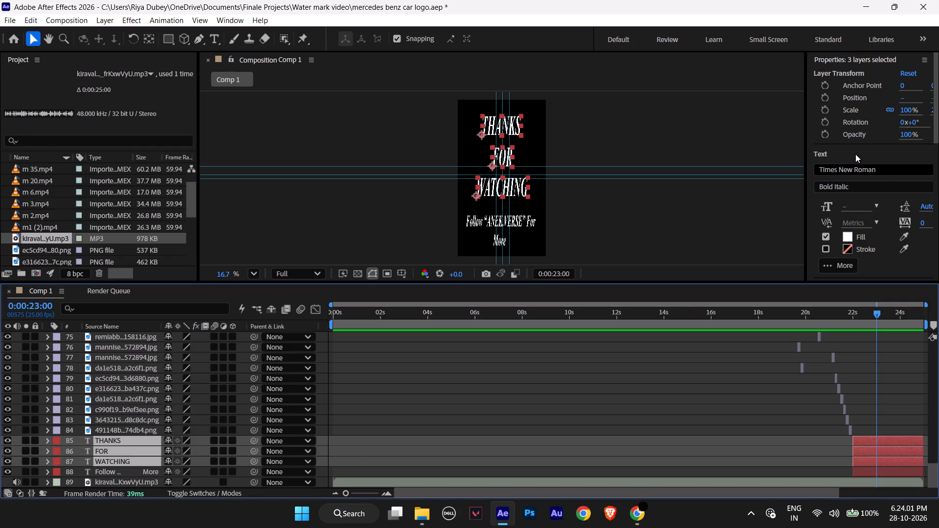
{"action": "left_click", "coordinate": [852, 154]}
{"action": "scroll", "coordinate": [858, 110], "scroll_direction": "down", "scroll_amount": 4}
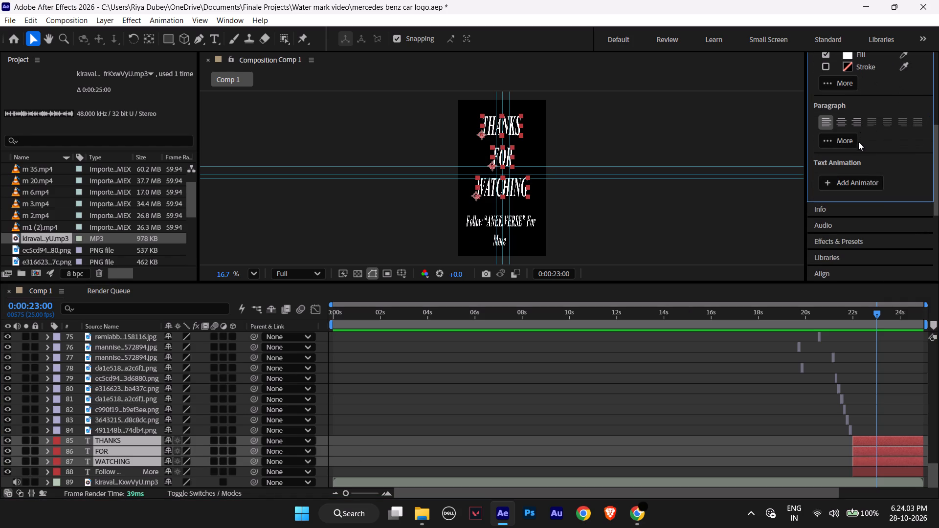
{"action": "scroll", "coordinate": [858, 144], "scroll_direction": "down", "scroll_amount": 1}
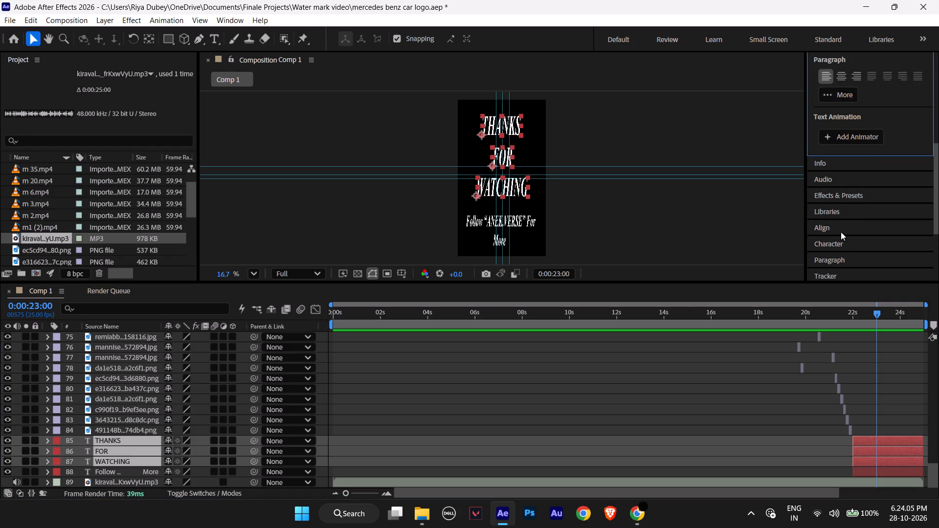
{"action": "left_click", "coordinate": [841, 232]}
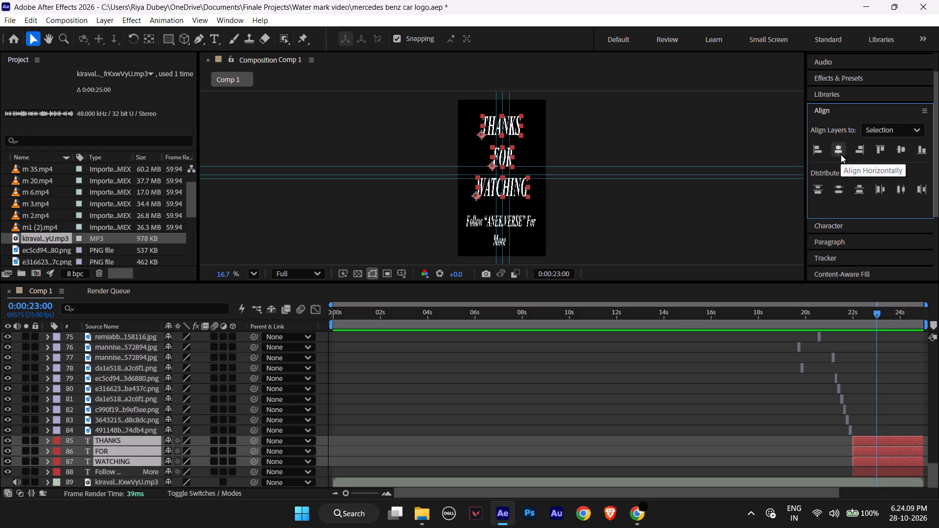
{"action": "left_click", "coordinate": [841, 154]}
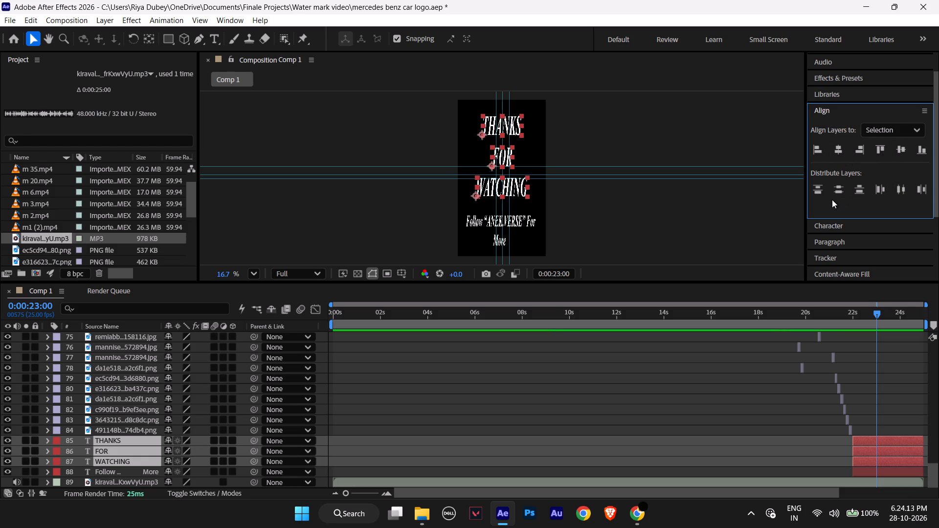
Distribute the THANKS, FOR and WATCHING layers by their top edges, centres and bottom edges, and align them horizontally again.
{"action": "scroll", "coordinate": [905, 193], "scroll_direction": "down", "scroll_amount": 2}
{"action": "scroll", "coordinate": [903, 191], "scroll_direction": "up", "scroll_amount": 1}
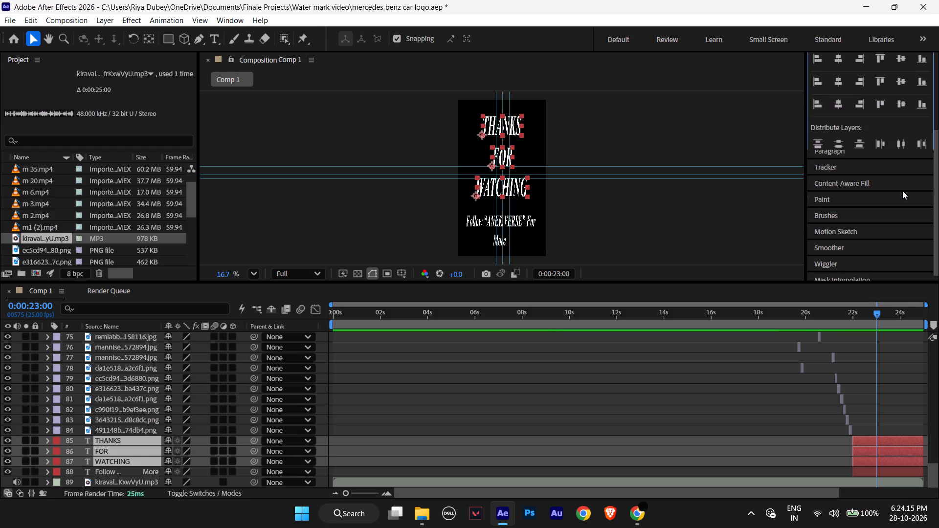
{"action": "scroll", "coordinate": [902, 191], "scroll_direction": "up", "scroll_amount": 1}
{"action": "left_click", "coordinate": [820, 196]}
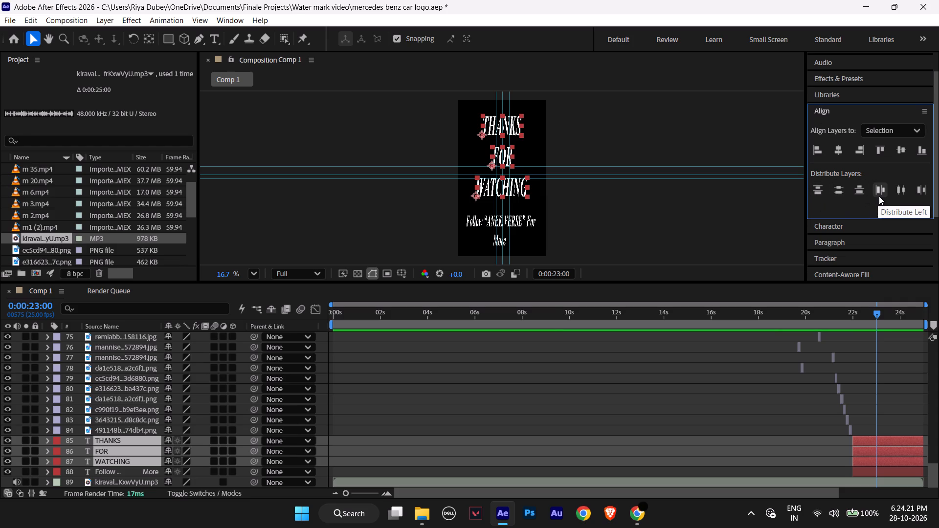
{"action": "left_click", "coordinate": [901, 195]}
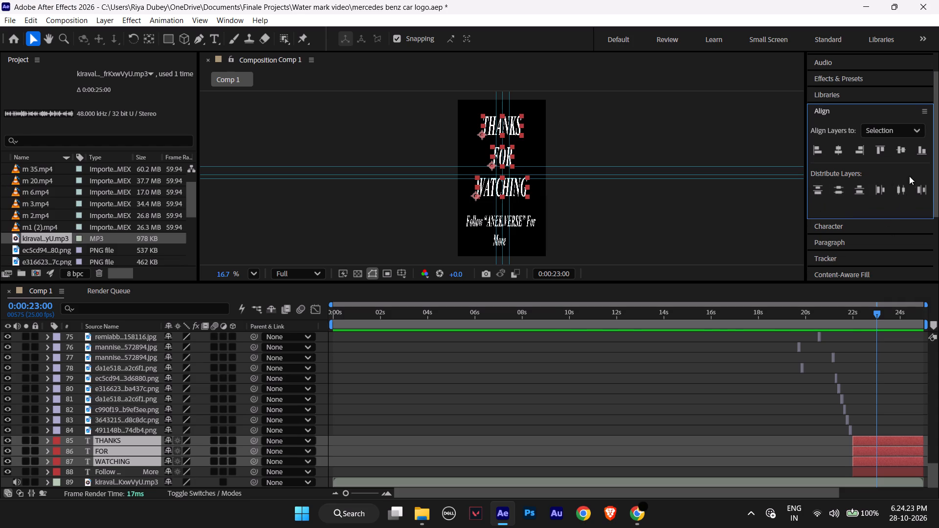
{"action": "left_click", "coordinate": [839, 194]}
{"action": "left_click", "coordinate": [858, 192]}
{"action": "left_click", "coordinate": [817, 194]}
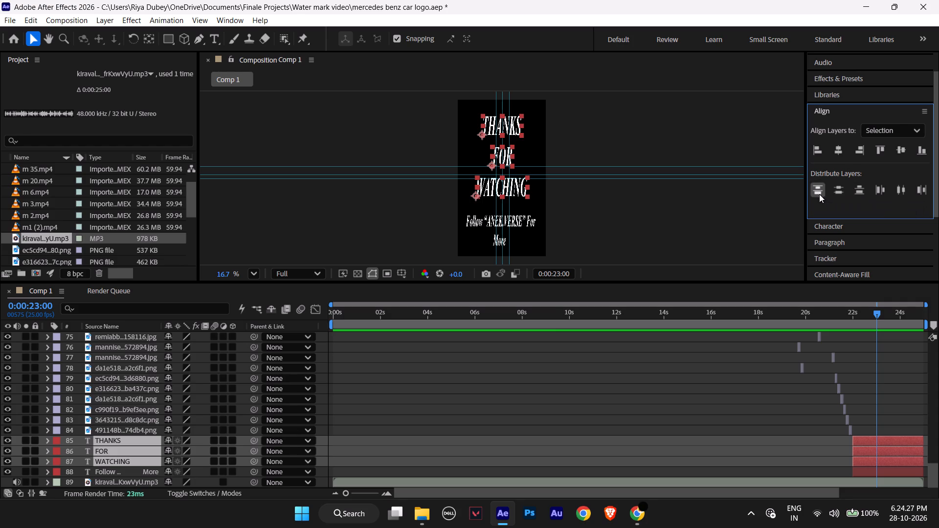
{"action": "left_click", "coordinate": [838, 192]}
{"action": "left_click", "coordinate": [853, 192]}
{"action": "left_click", "coordinate": [834, 157]}
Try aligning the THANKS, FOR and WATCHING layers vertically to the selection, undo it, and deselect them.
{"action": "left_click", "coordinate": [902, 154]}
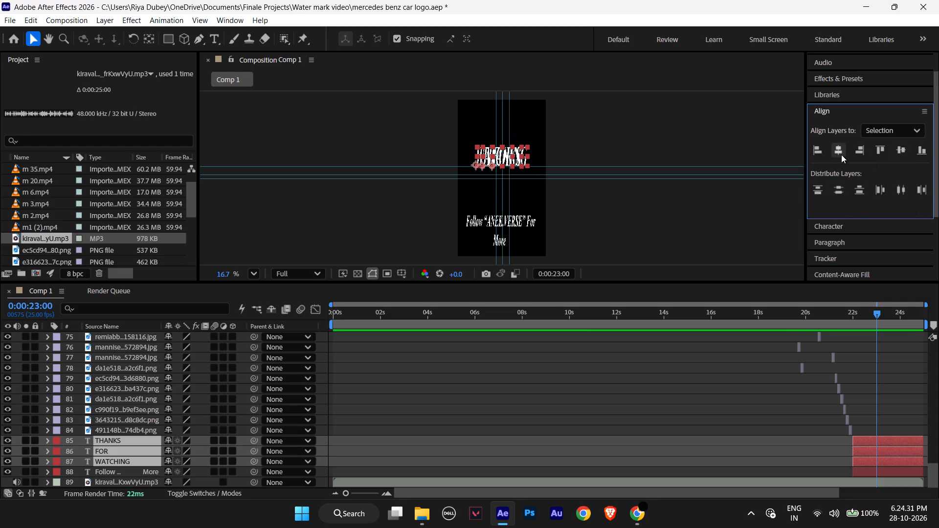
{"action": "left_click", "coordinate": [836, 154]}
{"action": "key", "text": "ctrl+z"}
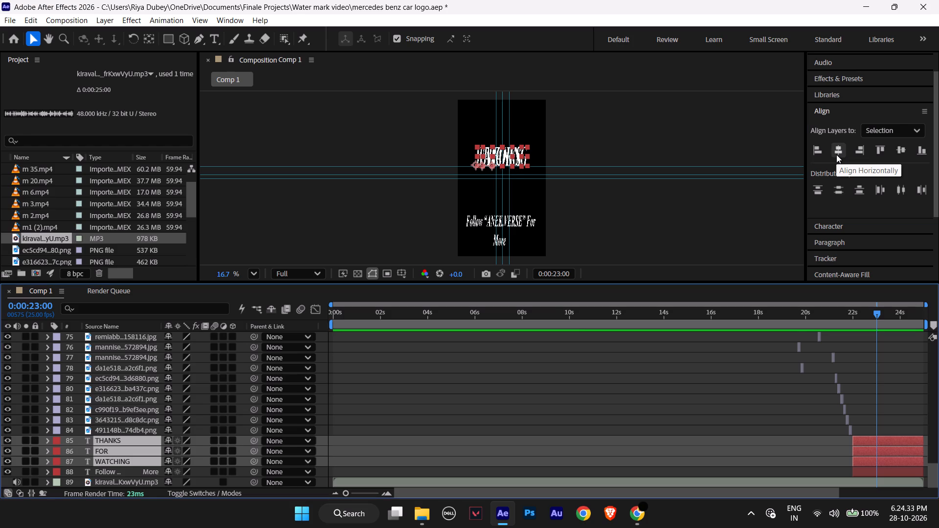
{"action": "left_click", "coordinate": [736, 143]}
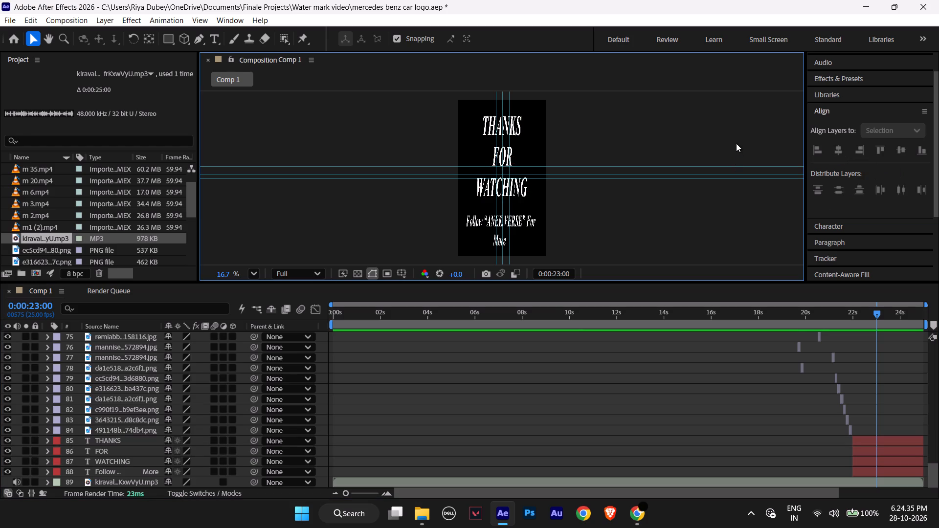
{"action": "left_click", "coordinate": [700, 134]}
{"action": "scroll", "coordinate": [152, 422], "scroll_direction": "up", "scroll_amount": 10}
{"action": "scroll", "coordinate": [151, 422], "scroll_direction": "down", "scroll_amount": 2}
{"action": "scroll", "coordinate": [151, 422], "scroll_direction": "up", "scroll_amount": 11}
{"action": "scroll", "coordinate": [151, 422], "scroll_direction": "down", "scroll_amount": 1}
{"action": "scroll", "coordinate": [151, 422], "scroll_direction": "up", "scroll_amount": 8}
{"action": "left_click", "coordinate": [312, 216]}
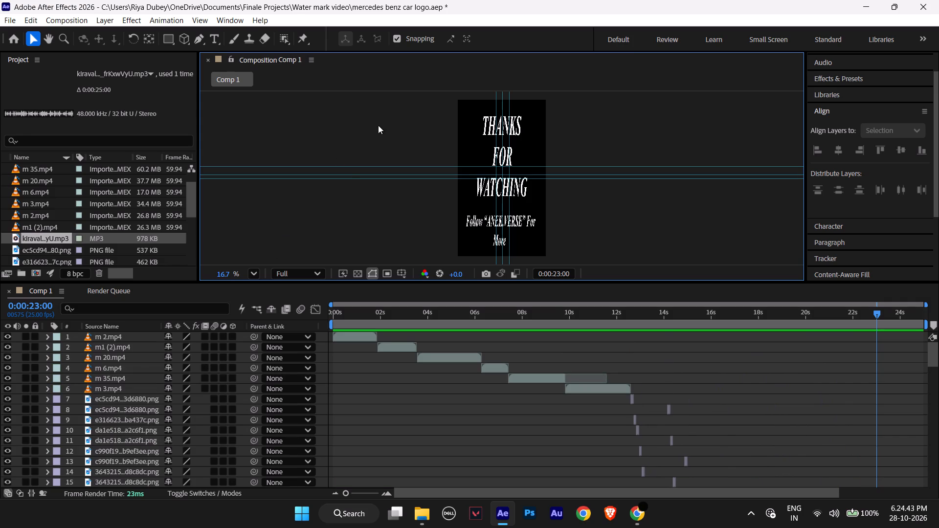
Remove the three horizontal and three vertical guides from the composition view.
{"action": "left_click_drag", "start_coordinate": [346, 165], "coordinate": [342, 0]}
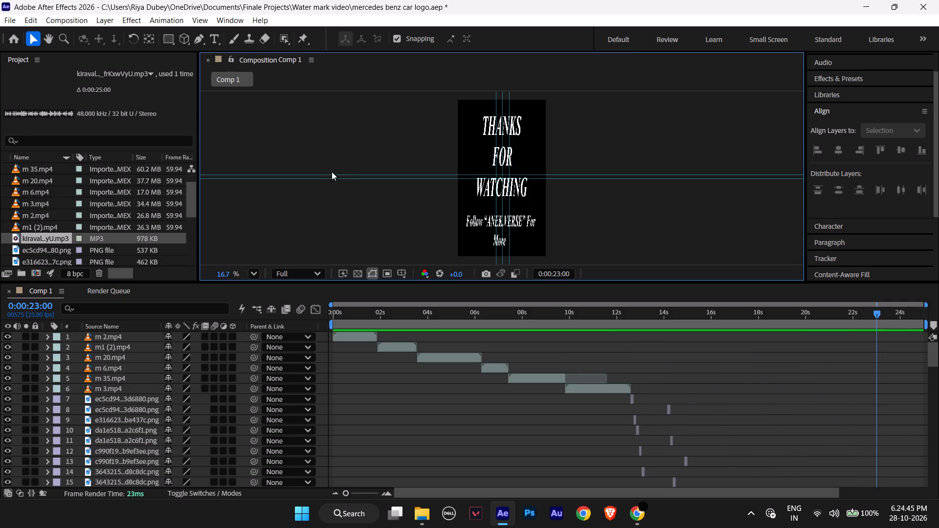
{"action": "left_click_drag", "start_coordinate": [334, 175], "coordinate": [335, 0]}
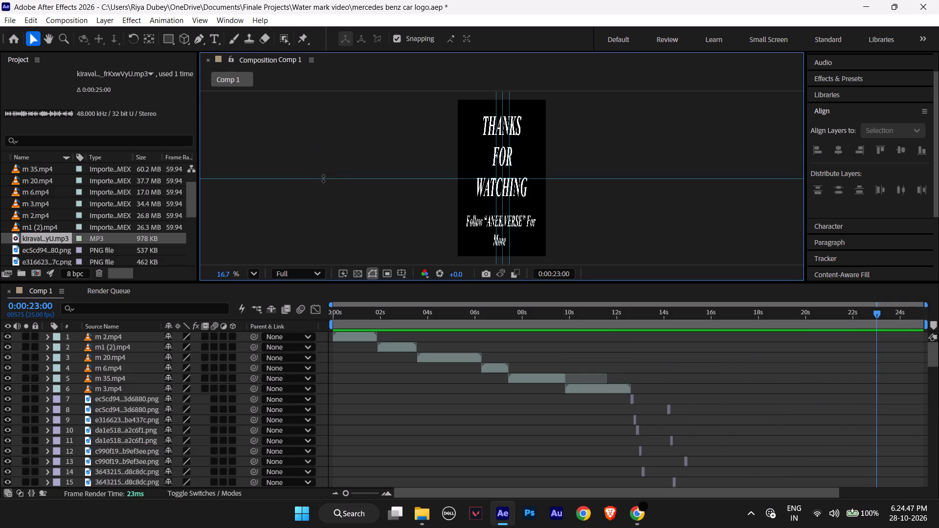
{"action": "left_click_drag", "start_coordinate": [323, 178], "coordinate": [350, 0]}
{"action": "left_click_drag", "start_coordinate": [497, 101], "coordinate": [188, 130]}
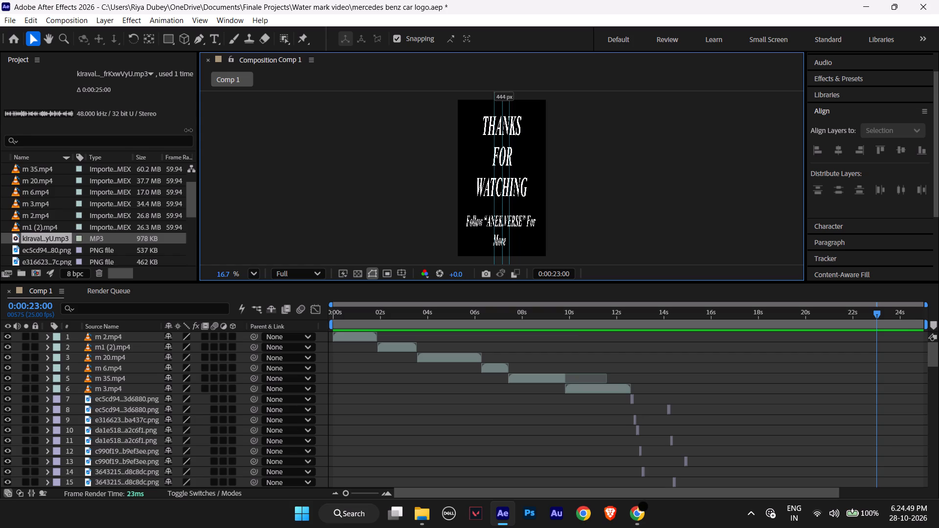
{"action": "left_click_drag", "start_coordinate": [188, 130], "coordinate": [0, 164]}
{"action": "left_click_drag", "start_coordinate": [504, 102], "coordinate": [0, 182]}
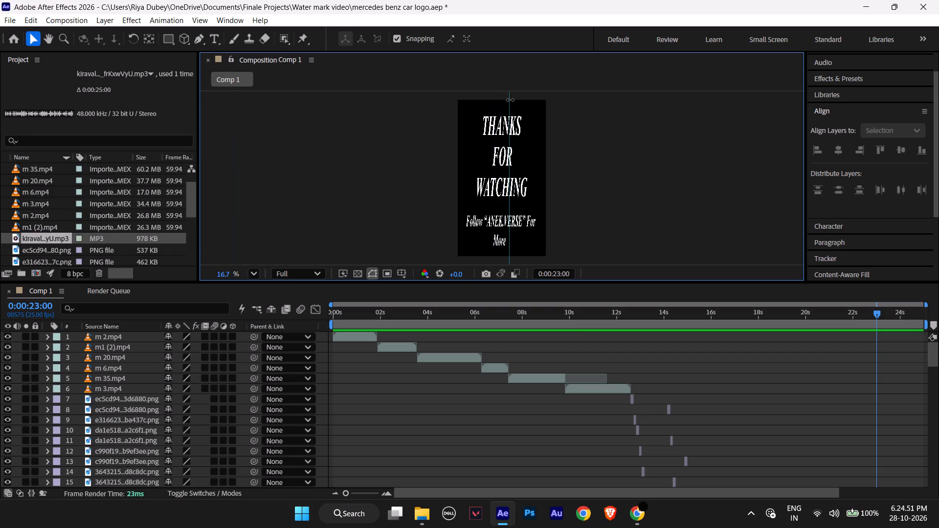
{"action": "left_click_drag", "start_coordinate": [511, 100], "coordinate": [1, 160]}
Save the project.
{"action": "left_click", "coordinate": [70, 22]}
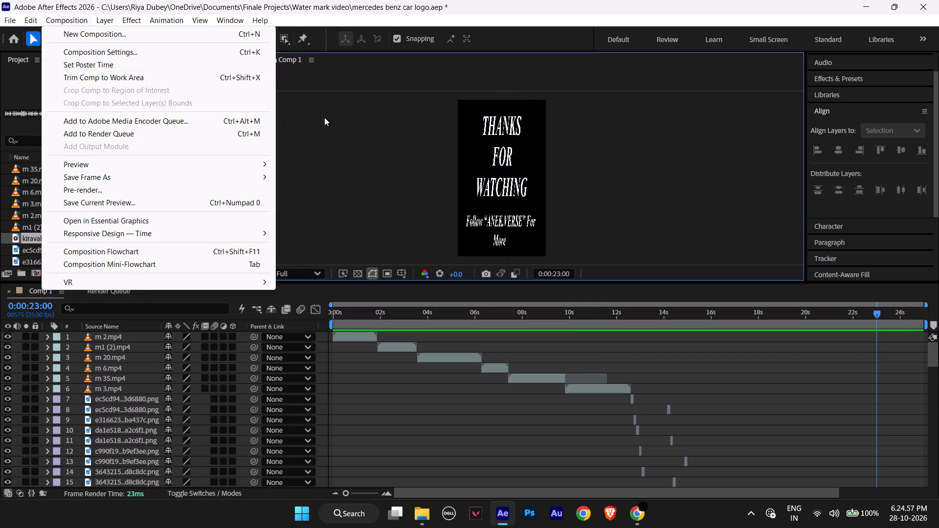
{"action": "left_click", "coordinate": [324, 117]}
{"action": "key", "text": "ctrl+s"}
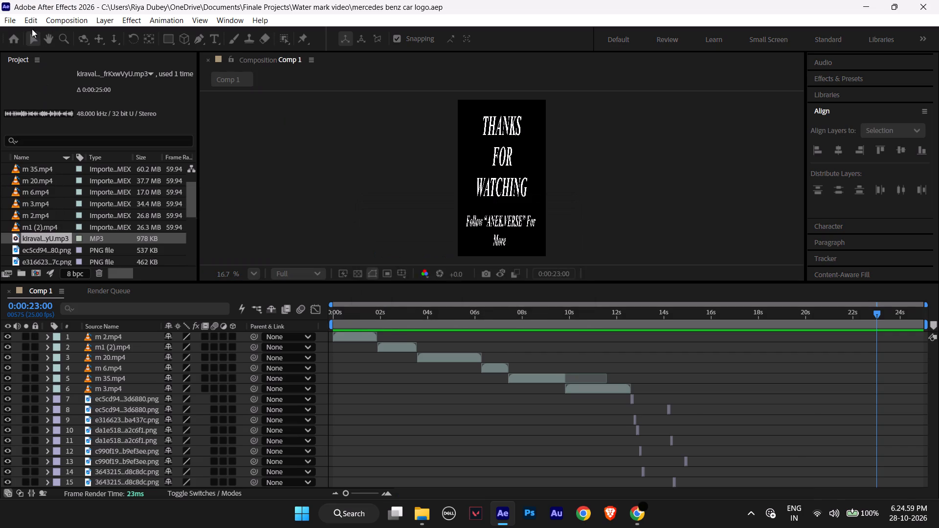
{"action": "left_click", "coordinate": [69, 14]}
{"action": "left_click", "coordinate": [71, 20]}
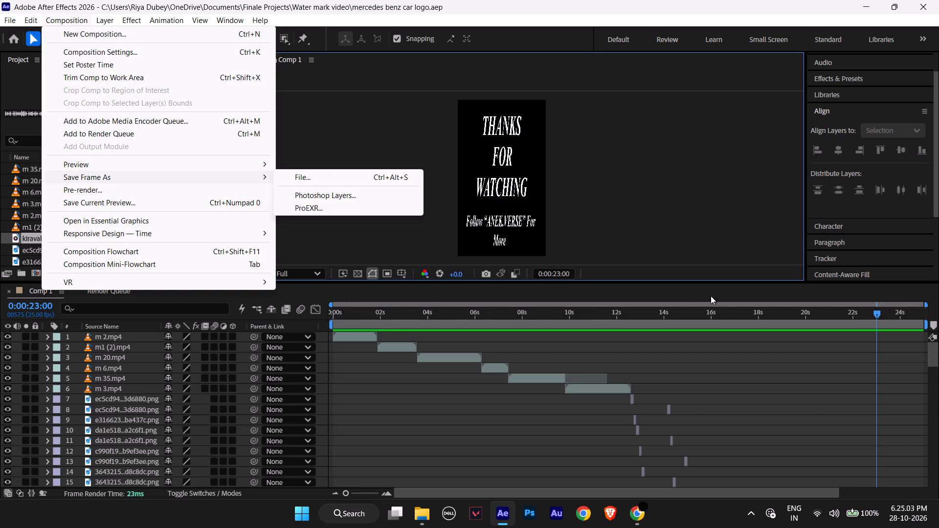
Play the composition from 0:00:00:00 to review the whole video, and stop the preview at its end.
{"action": "left_click_drag", "start_coordinate": [879, 315], "coordinate": [635, 329]}
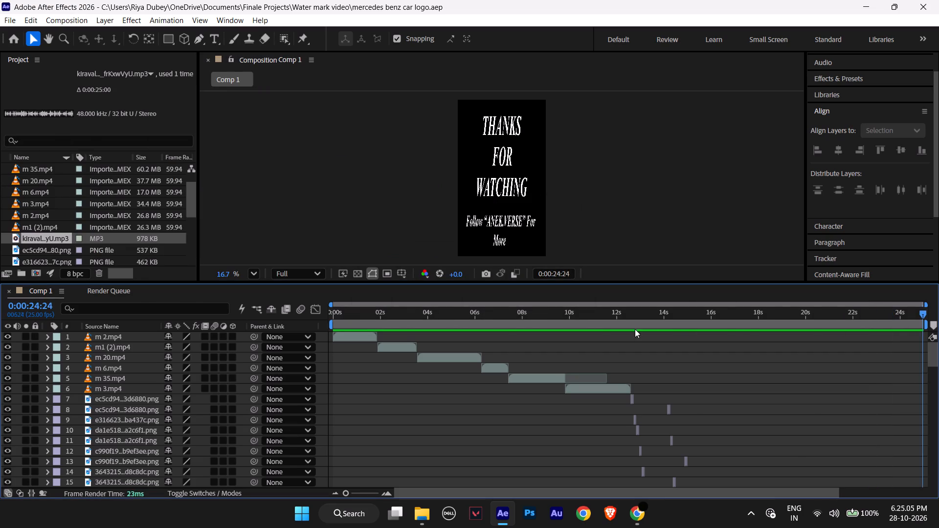
{"action": "left_click_drag", "start_coordinate": [635, 329], "coordinate": [115, 315]}
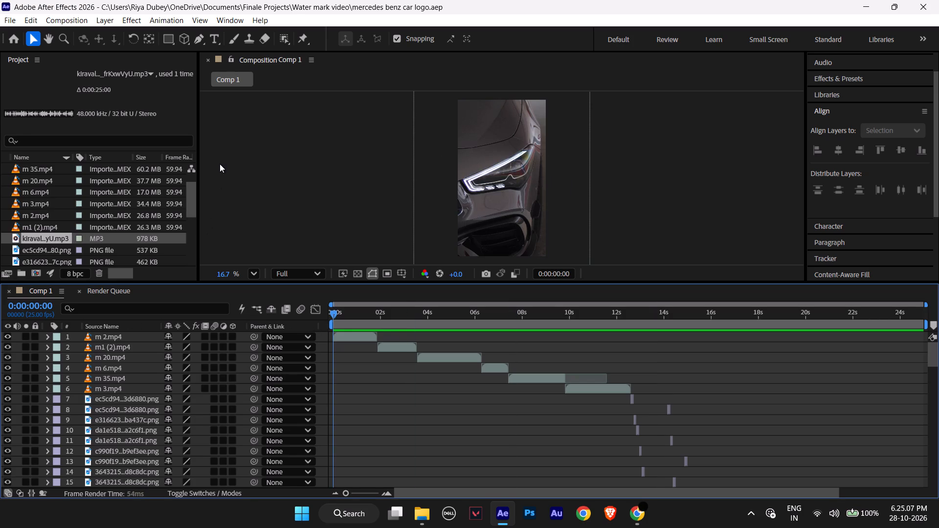
{"action": "key", "text": "space"}
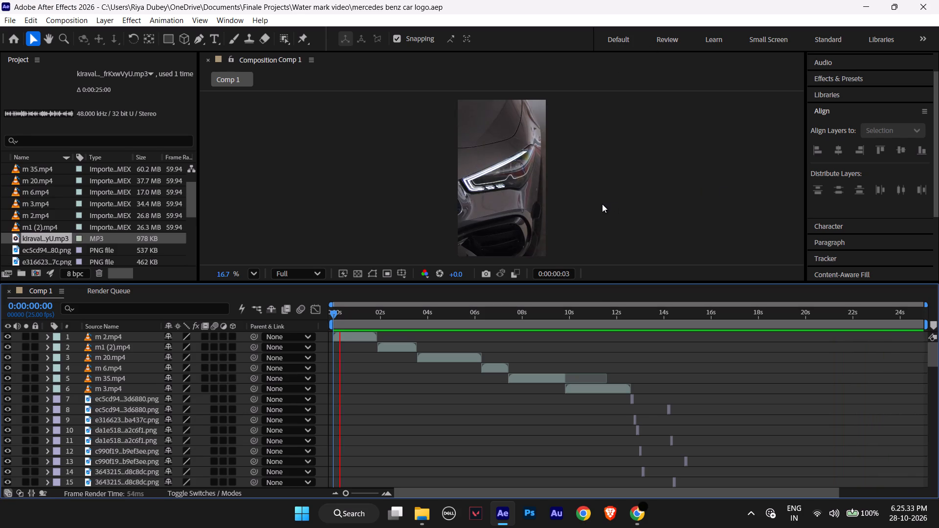
{"action": "key", "text": "space"}
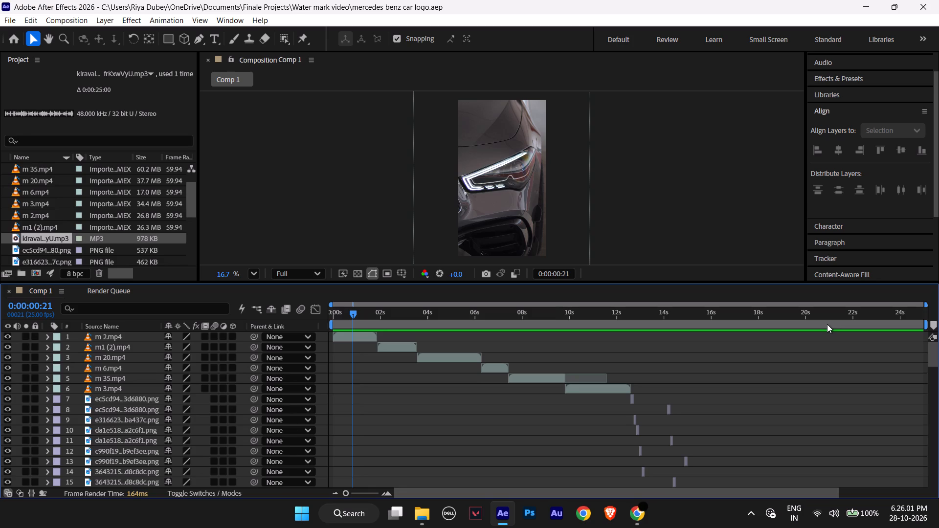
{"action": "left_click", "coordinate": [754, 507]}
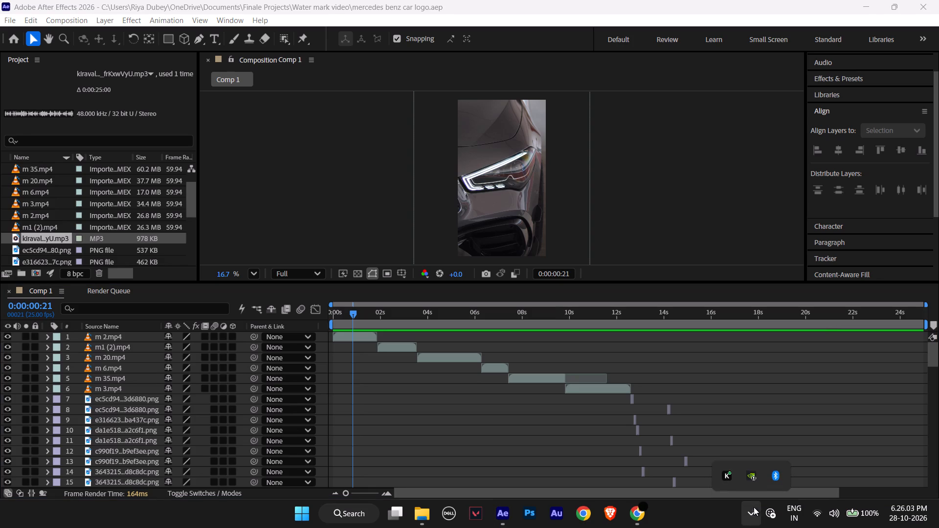
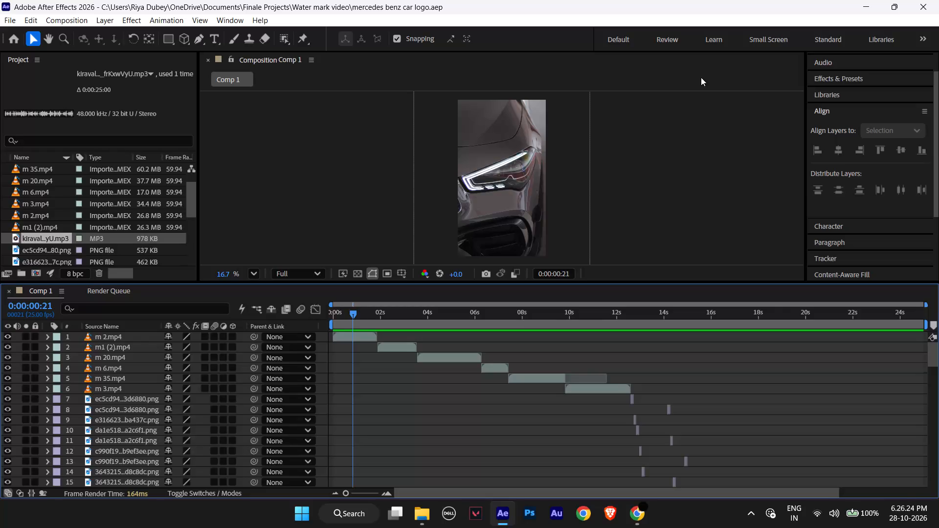
Move the current time to the composition's last frame, 0:00:24:24, and locate the end-title layers at the bottom of the layer stack.
{"action": "scroll", "coordinate": [408, 377], "scroll_direction": "down", "scroll_amount": 3}
{"action": "left_click_drag", "start_coordinate": [352, 314], "coordinate": [403, 315]}
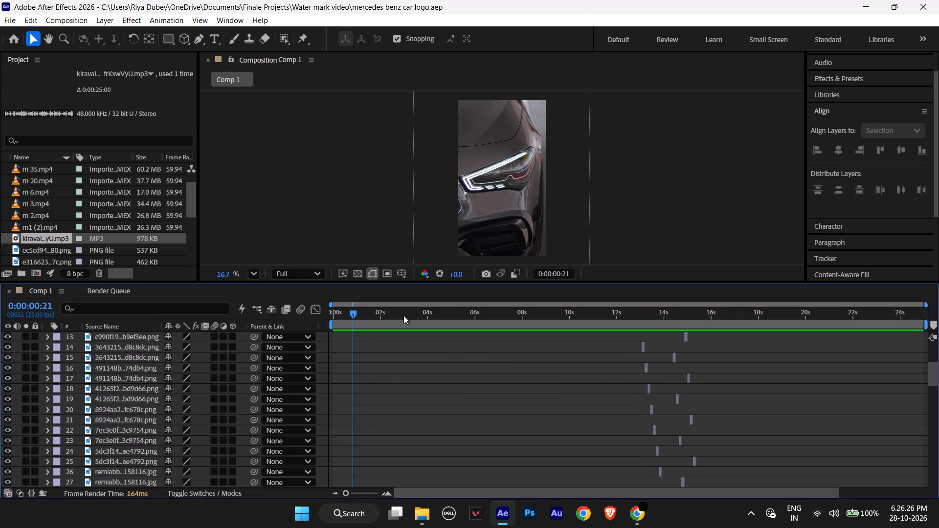
{"action": "left_click_drag", "start_coordinate": [403, 315], "coordinate": [938, 351]}
{"action": "scroll", "coordinate": [680, 416], "scroll_direction": "down", "scroll_amount": 3}
{"action": "scroll", "coordinate": [680, 416], "scroll_direction": "up", "scroll_amount": 1}
{"action": "scroll", "coordinate": [680, 416], "scroll_direction": "down", "scroll_amount": 4}
{"action": "scroll", "coordinate": [674, 410], "scroll_direction": "up", "scroll_amount": 3}
{"action": "scroll", "coordinate": [674, 410], "scroll_direction": "down", "scroll_amount": 6}
{"action": "scroll", "coordinate": [674, 409], "scroll_direction": "up", "scroll_amount": 1}
{"action": "scroll", "coordinate": [674, 409], "scroll_direction": "down", "scroll_amount": 1}
{"action": "scroll", "coordinate": [674, 409], "scroll_direction": "up", "scroll_amount": 1}
{"action": "scroll", "coordinate": [674, 409], "scroll_direction": "down", "scroll_amount": 3}
{"action": "scroll", "coordinate": [674, 409], "scroll_direction": "up", "scroll_amount": 1}
{"action": "scroll", "coordinate": [674, 409], "scroll_direction": "down", "scroll_amount": 5}
{"action": "scroll", "coordinate": [674, 409], "scroll_direction": "up", "scroll_amount": 2}
{"action": "scroll", "coordinate": [674, 409], "scroll_direction": "down", "scroll_amount": 1}
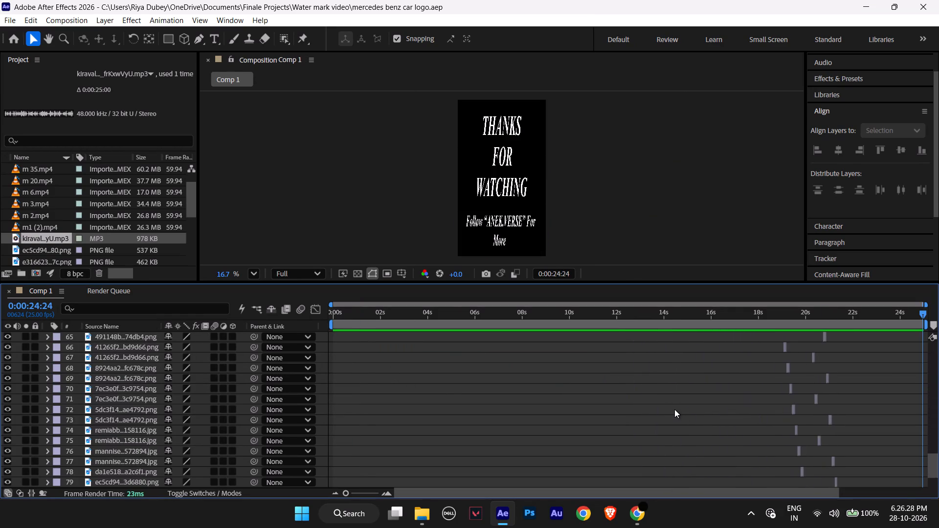
{"action": "scroll", "coordinate": [674, 409], "scroll_direction": "down", "scroll_amount": 4}
{"action": "scroll", "coordinate": [674, 409], "scroll_direction": "up", "scroll_amount": 2}
{"action": "scroll", "coordinate": [674, 409], "scroll_direction": "down", "scroll_amount": 1}
{"action": "scroll", "coordinate": [674, 409], "scroll_direction": "up", "scroll_amount": 2}
{"action": "scroll", "coordinate": [390, 454], "scroll_direction": "down", "scroll_amount": 4}
{"action": "scroll", "coordinate": [405, 442], "scroll_direction": "up", "scroll_amount": 3}
{"action": "scroll", "coordinate": [413, 398], "scroll_direction": "down", "scroll_amount": 4}
{"action": "scroll", "coordinate": [413, 398], "scroll_direction": "up", "scroll_amount": 1}
{"action": "scroll", "coordinate": [413, 398], "scroll_direction": "down", "scroll_amount": 1}
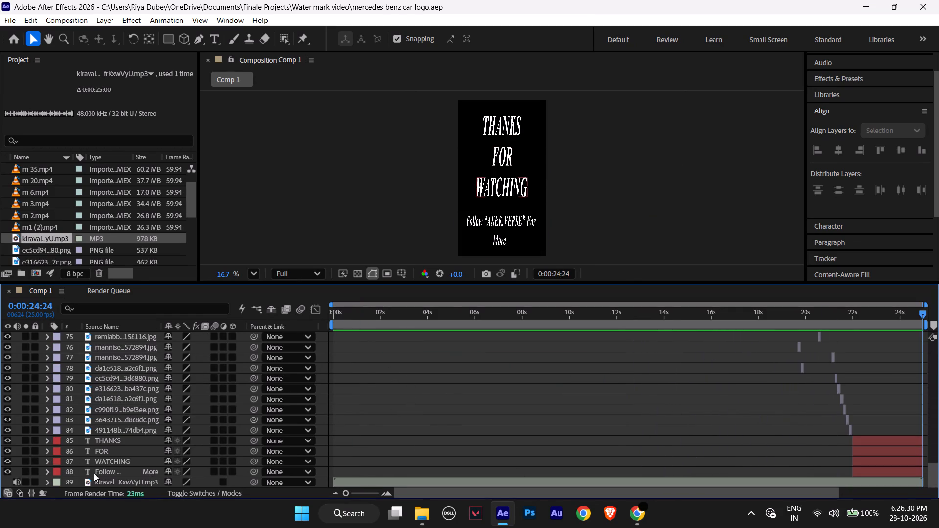
Delete the punctuation mark between ANEK and VERSE in the Follow text layer so it reads Follow “ANEKVERSE” For More, and deselect it.
{"action": "left_click", "coordinate": [116, 474]}
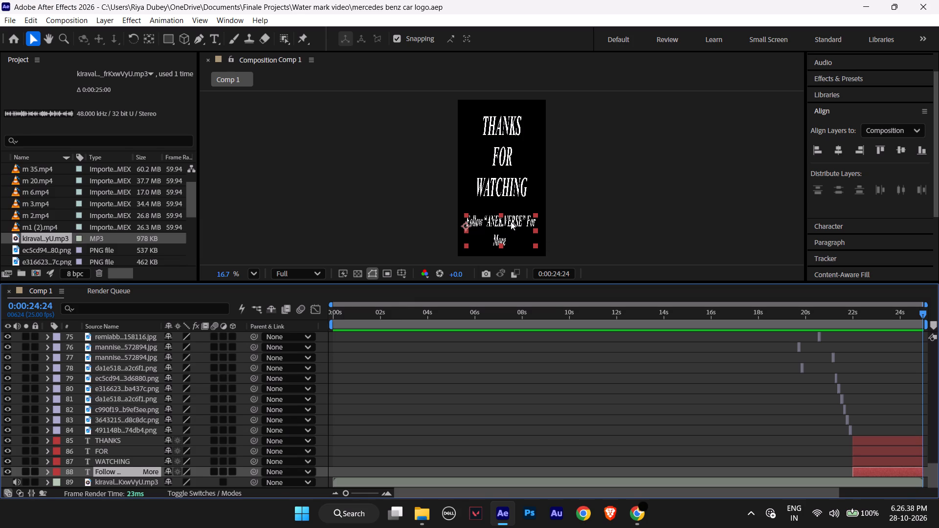
{"action": "scroll", "coordinate": [505, 234], "scroll_direction": "up", "scroll_amount": 5}
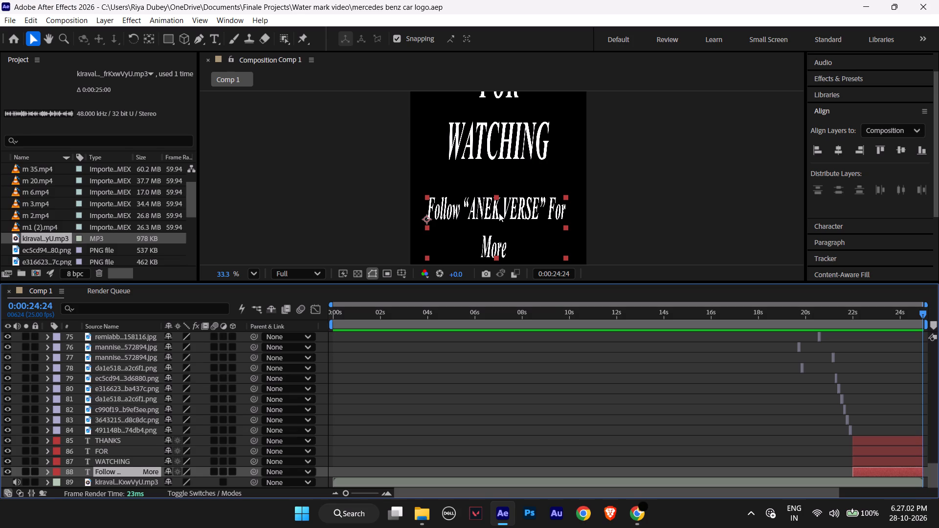
{"action": "left_click", "coordinate": [213, 33]}
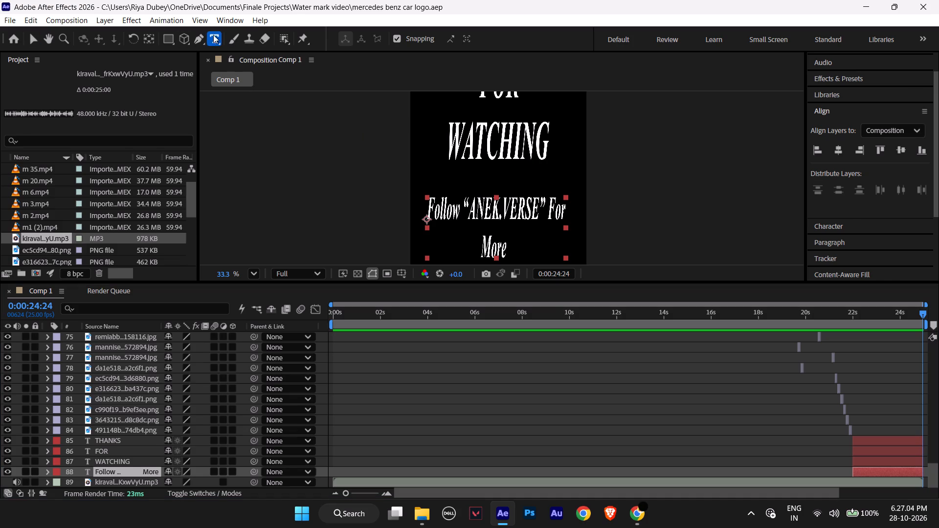
{"action": "left_click", "coordinate": [471, 210]}
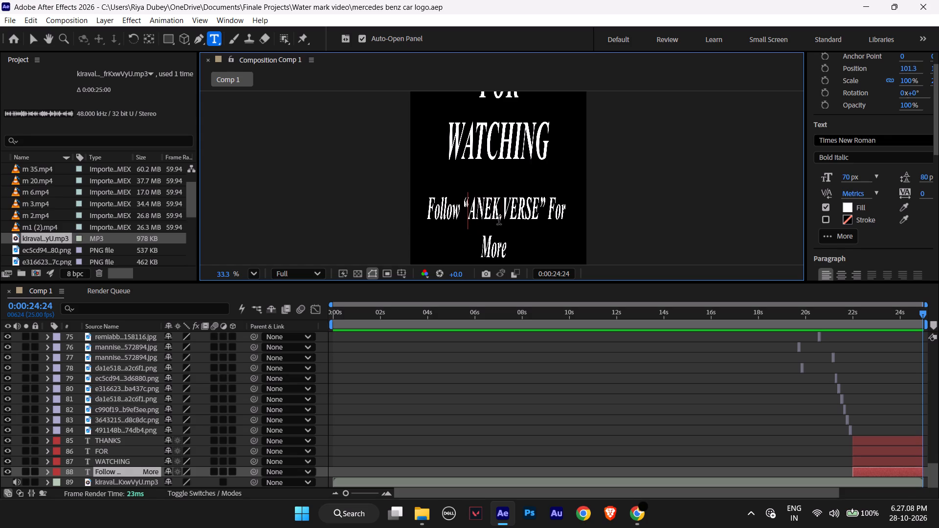
{"action": "left_click", "coordinate": [501, 219]}
{"action": "key", "text": "BackSpace"}
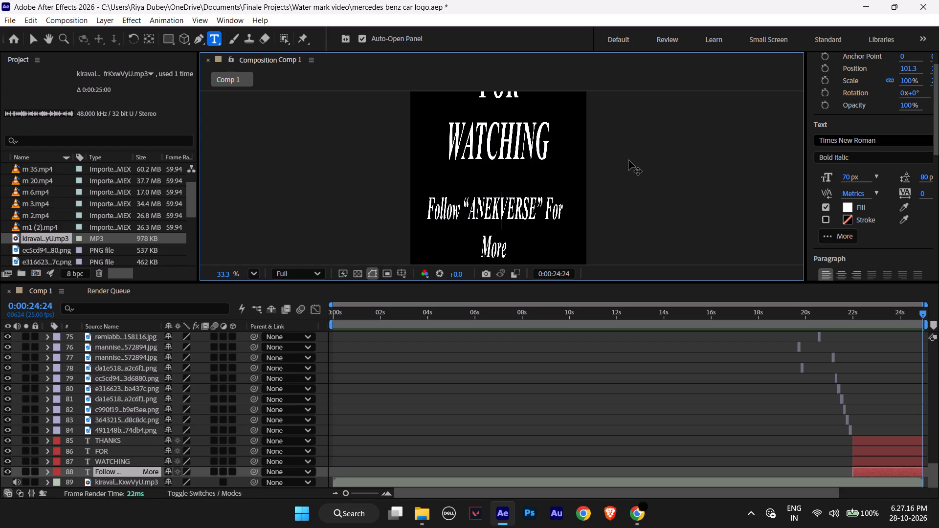
{"action": "left_click", "coordinate": [34, 40]}
{"action": "left_click", "coordinate": [282, 158]}
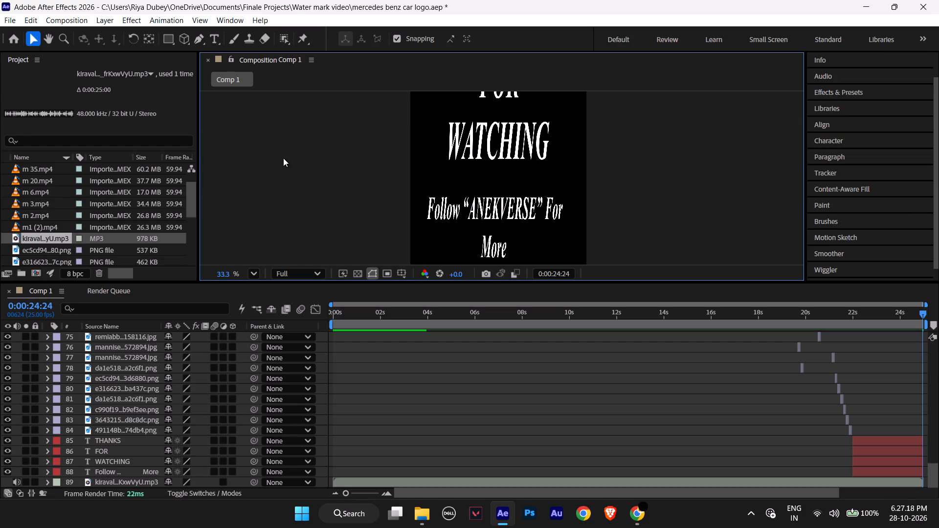
Save the project.
{"action": "key", "text": "ctrl+s"}
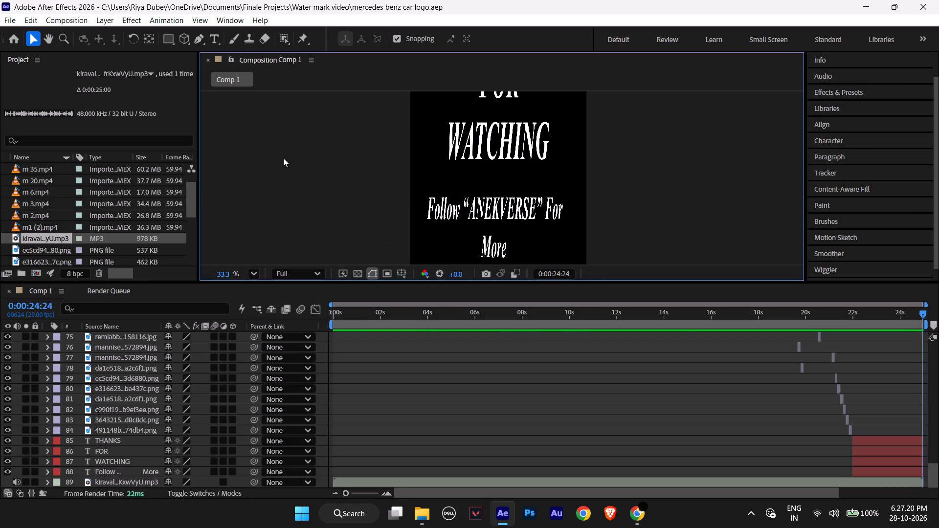
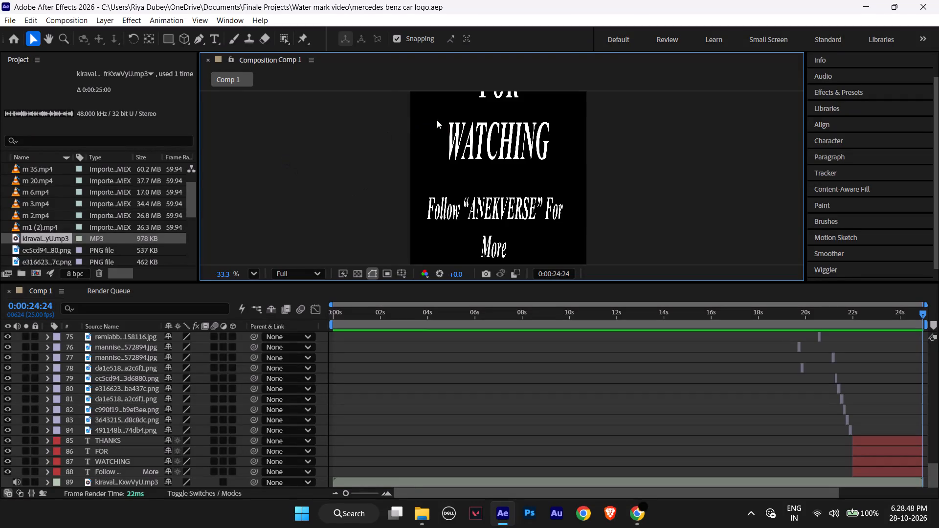
Fit the whole Comp 1 frame in the composition viewer to examine the complete end-title layout.
{"action": "scroll", "coordinate": [460, 132], "scroll_direction": "up", "scroll_amount": 2}
{"action": "scroll", "coordinate": [480, 148], "scroll_direction": "down", "scroll_amount": 1}
{"action": "scroll", "coordinate": [483, 150], "scroll_direction": "up", "scroll_amount": 3}
{"action": "scroll", "coordinate": [544, 189], "scroll_direction": "down", "scroll_amount": 1}
{"action": "scroll", "coordinate": [544, 189], "scroll_direction": "up", "scroll_amount": 1}
{"action": "scroll", "coordinate": [544, 189], "scroll_direction": "down", "scroll_amount": 3}
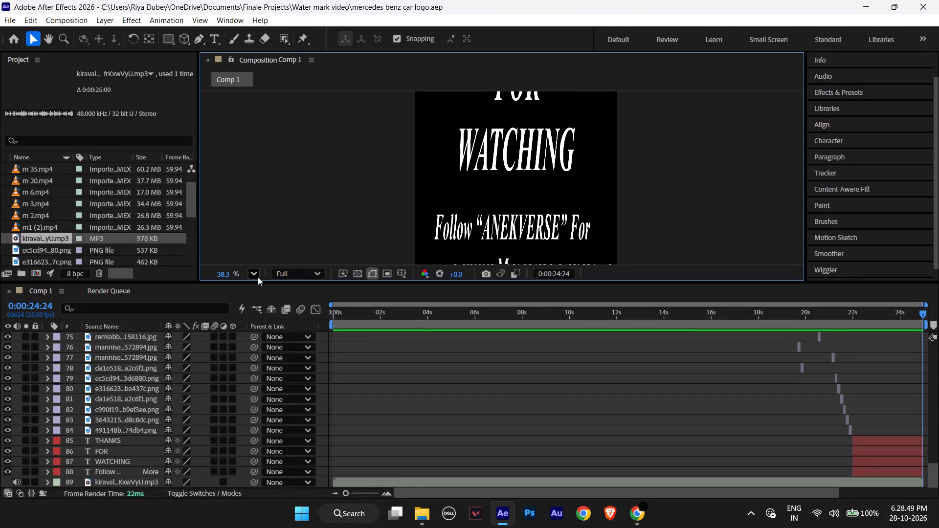
{"action": "left_click", "coordinate": [256, 277]}
{"action": "left_click", "coordinate": [289, 48]}
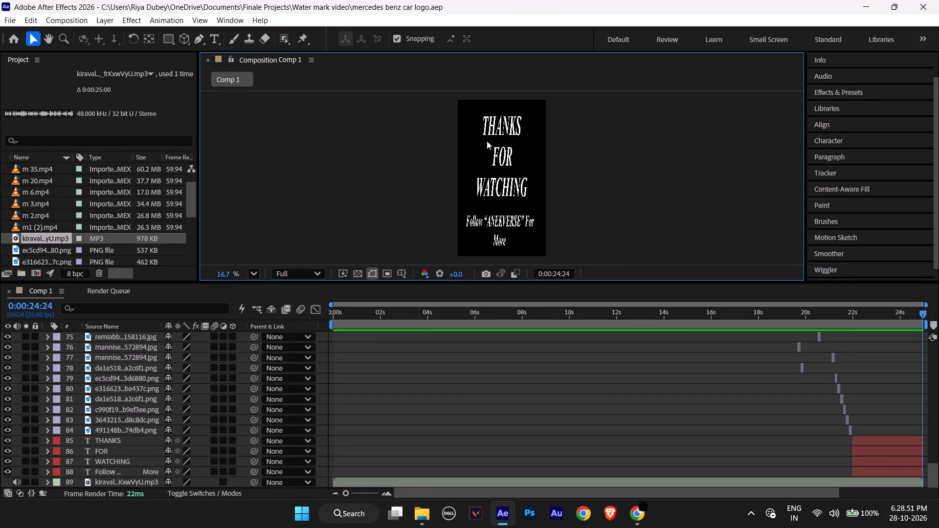
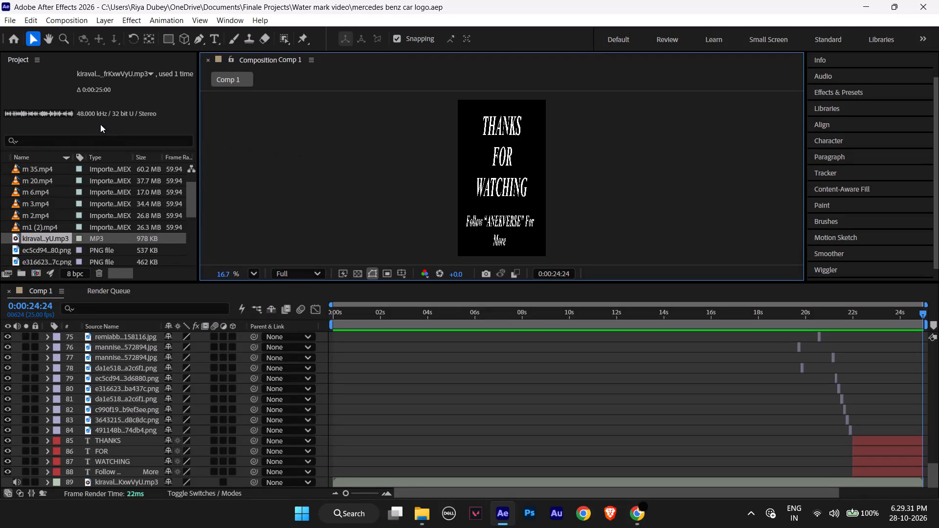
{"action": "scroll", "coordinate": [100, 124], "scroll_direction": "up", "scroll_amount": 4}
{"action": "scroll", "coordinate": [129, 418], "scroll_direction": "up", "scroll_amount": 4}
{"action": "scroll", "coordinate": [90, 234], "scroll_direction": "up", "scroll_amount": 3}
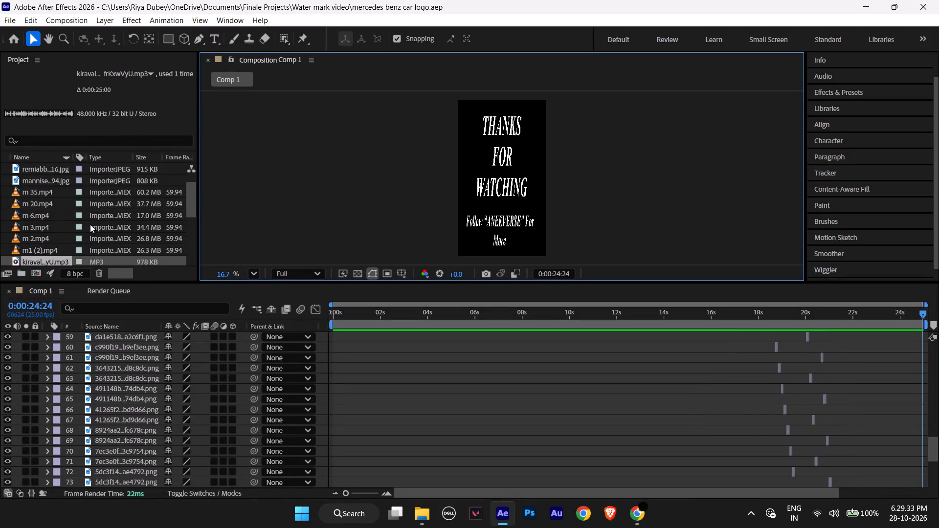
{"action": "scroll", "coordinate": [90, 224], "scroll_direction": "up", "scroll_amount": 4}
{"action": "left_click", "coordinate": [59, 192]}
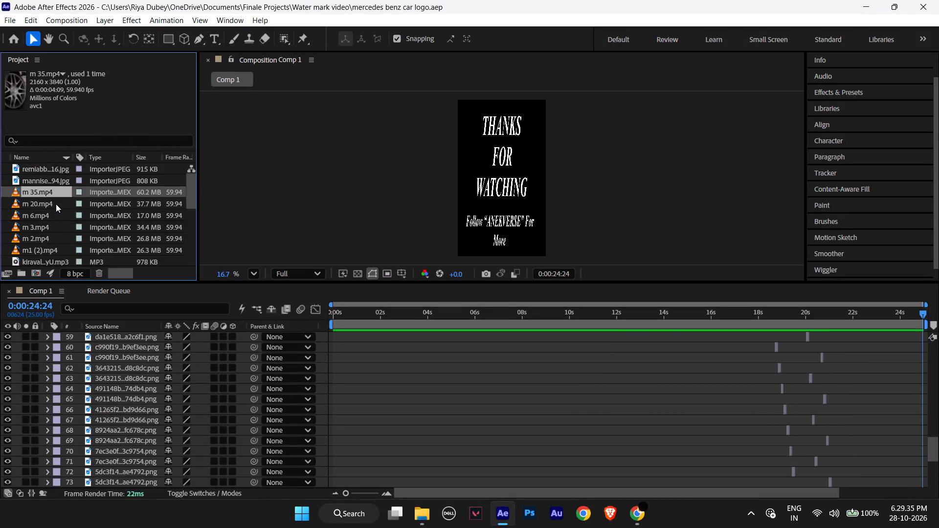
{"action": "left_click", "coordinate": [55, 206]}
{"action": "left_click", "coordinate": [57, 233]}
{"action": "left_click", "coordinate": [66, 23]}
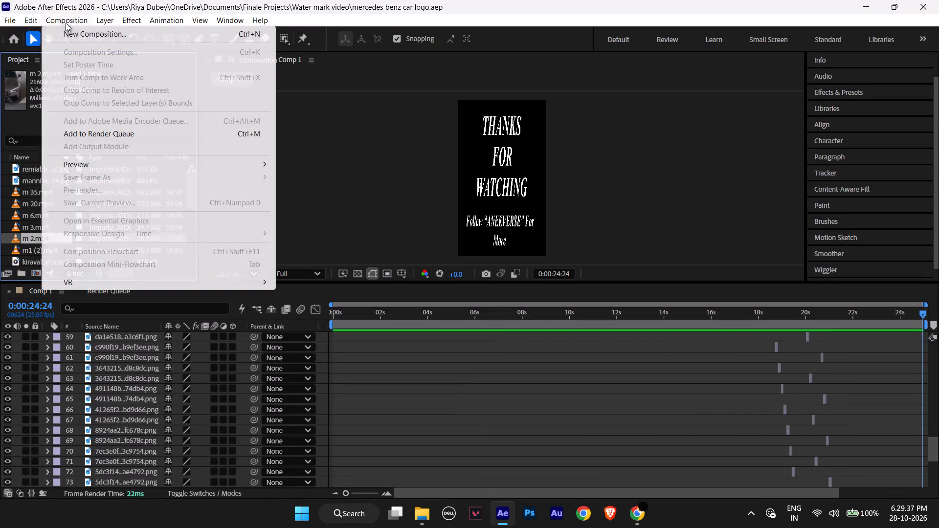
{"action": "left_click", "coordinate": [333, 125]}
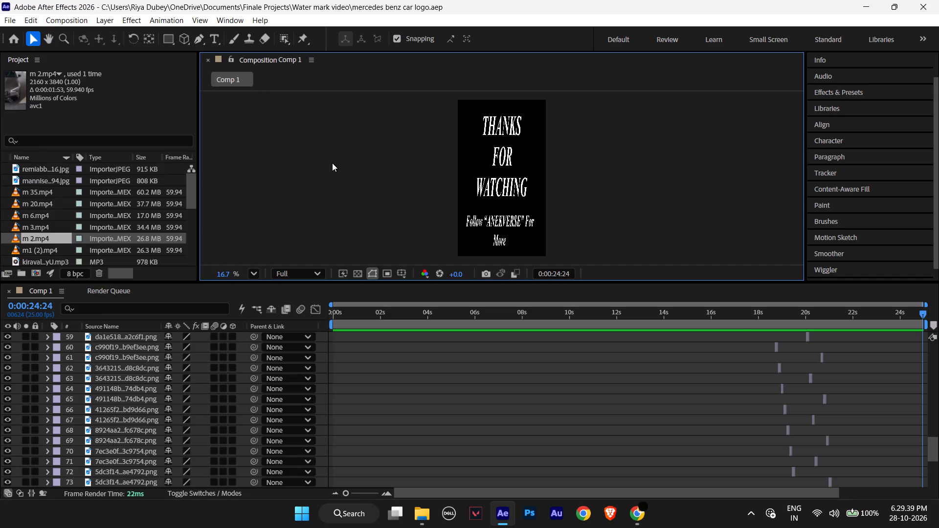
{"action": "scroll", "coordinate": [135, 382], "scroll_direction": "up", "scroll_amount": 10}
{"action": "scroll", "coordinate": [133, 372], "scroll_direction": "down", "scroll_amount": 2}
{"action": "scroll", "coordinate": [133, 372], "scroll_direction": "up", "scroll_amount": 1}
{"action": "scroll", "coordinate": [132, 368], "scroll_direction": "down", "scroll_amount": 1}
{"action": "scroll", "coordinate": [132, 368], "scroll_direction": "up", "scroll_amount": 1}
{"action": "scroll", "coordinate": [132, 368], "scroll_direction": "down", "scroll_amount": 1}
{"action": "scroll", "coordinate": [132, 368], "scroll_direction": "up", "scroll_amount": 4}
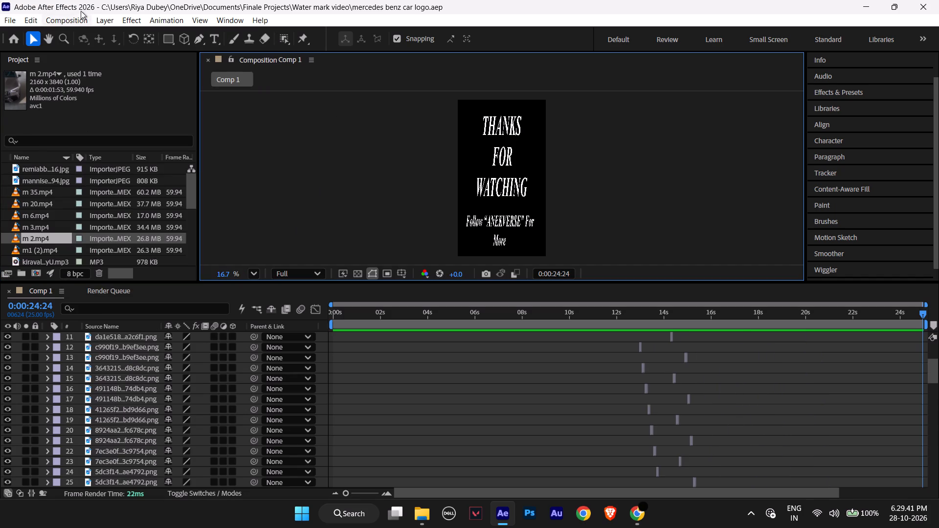
Add Comp 1 to the Render Queue as a new render item.
{"action": "left_click", "coordinate": [82, 18]}
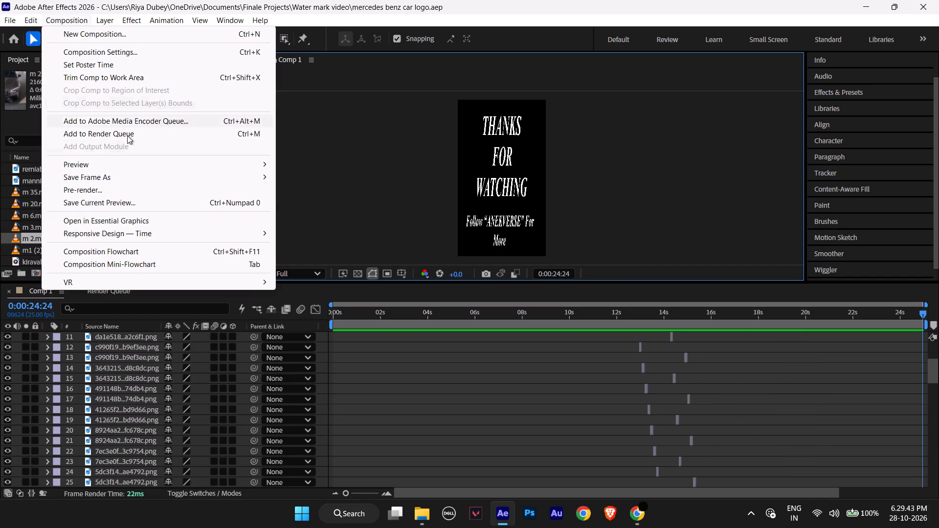
{"action": "left_click", "coordinate": [129, 135]}
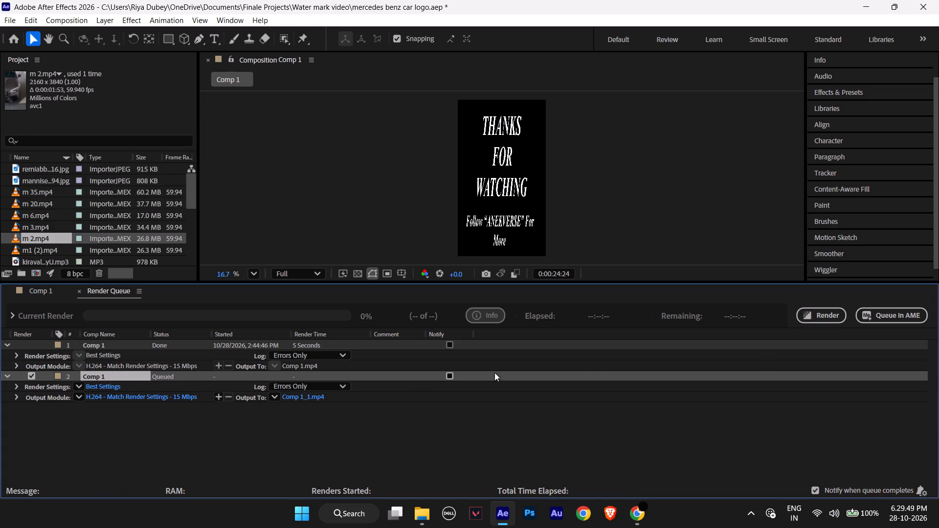
Start rendering the queued Comp 1 to Comp 1_1.mp4, keeping the H.264 - Match Render Settings - 15 Mbps output module.
{"action": "left_click", "coordinate": [80, 397]}
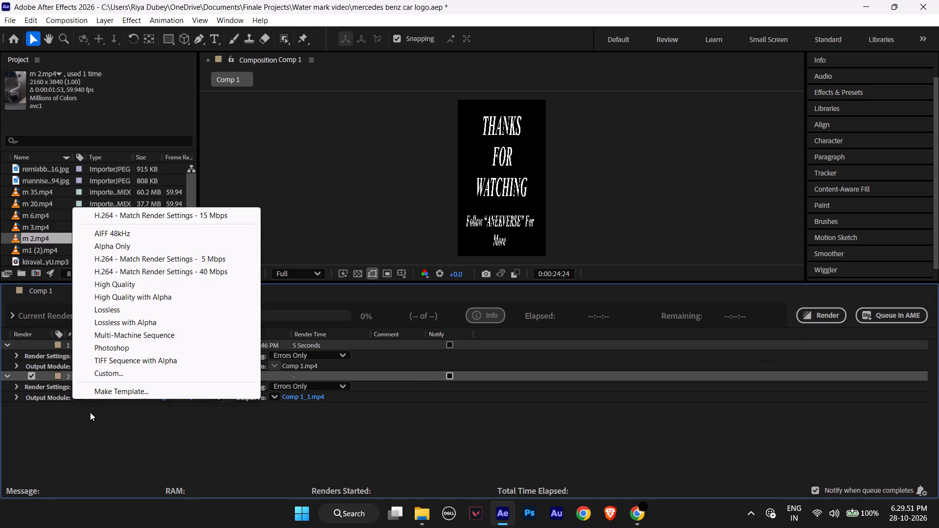
{"action": "left_click", "coordinate": [90, 416]}
{"action": "left_click", "coordinate": [838, 322]}
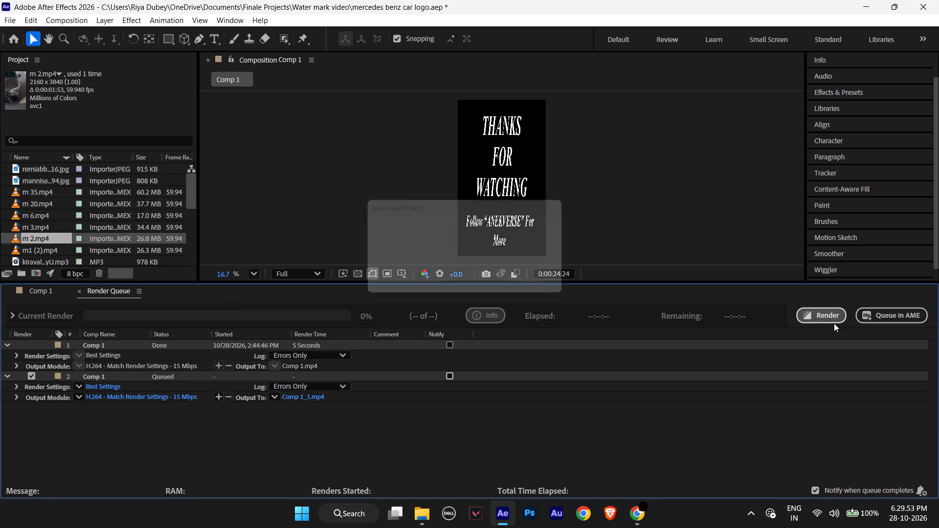
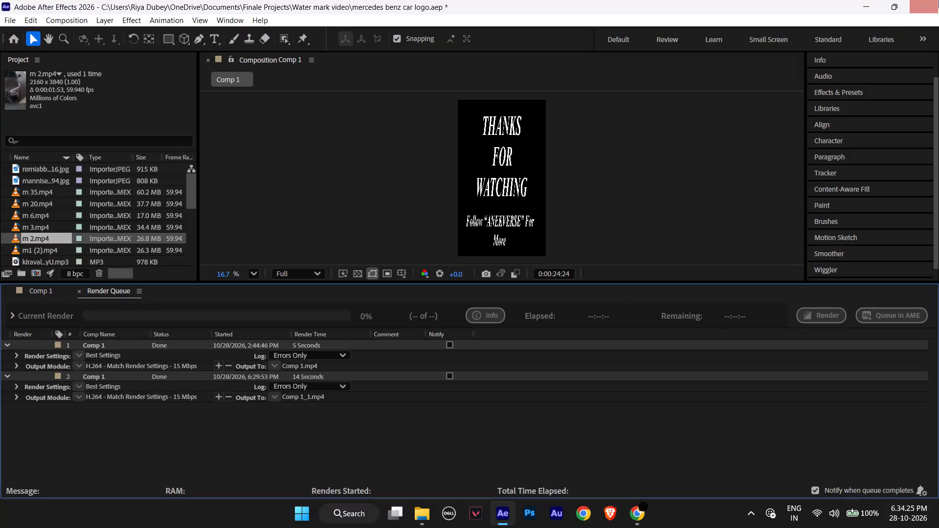
In File Explorer, copy the rendered Comp 1_1 video from Downloads into Documents > Finale Projects > Water mark video.
{"action": "left_click", "coordinate": [865, 9]}
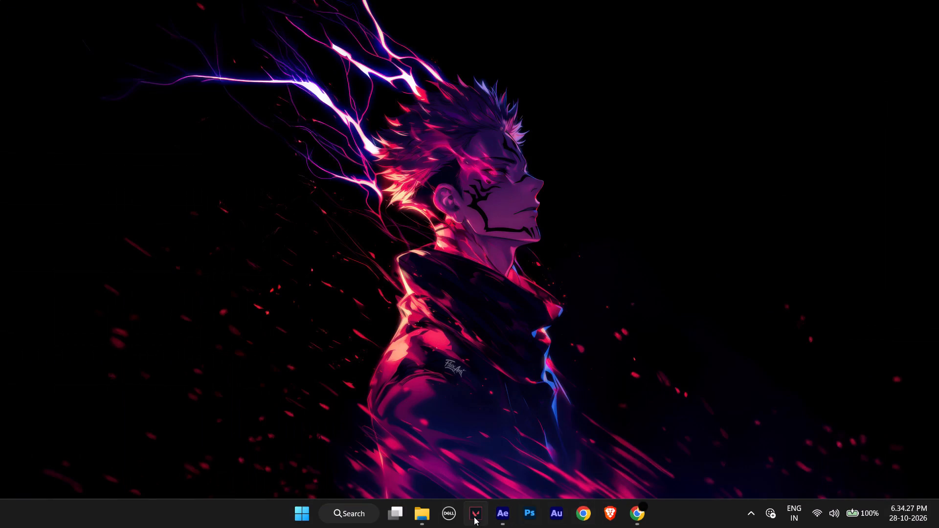
{"action": "left_click", "coordinate": [419, 518]}
{"action": "left_click", "coordinate": [497, 515]}
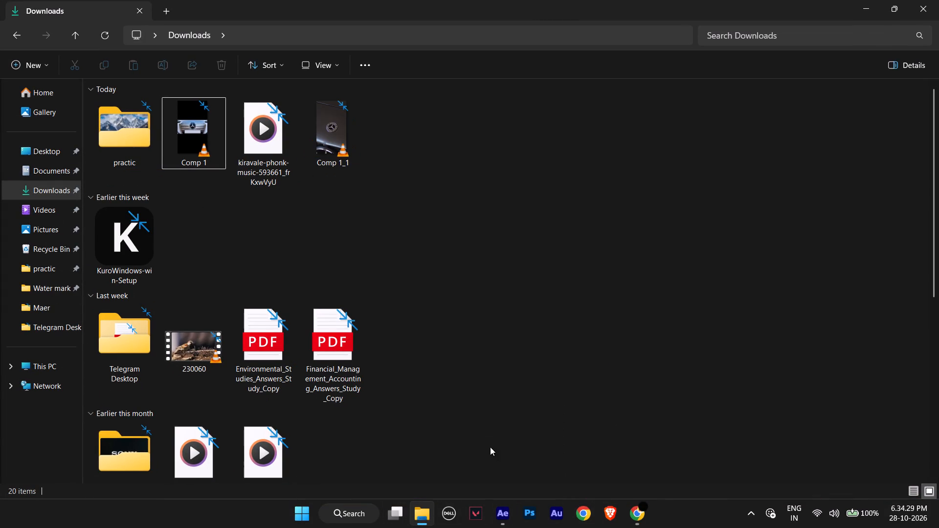
{"action": "left_click", "coordinate": [336, 131]}
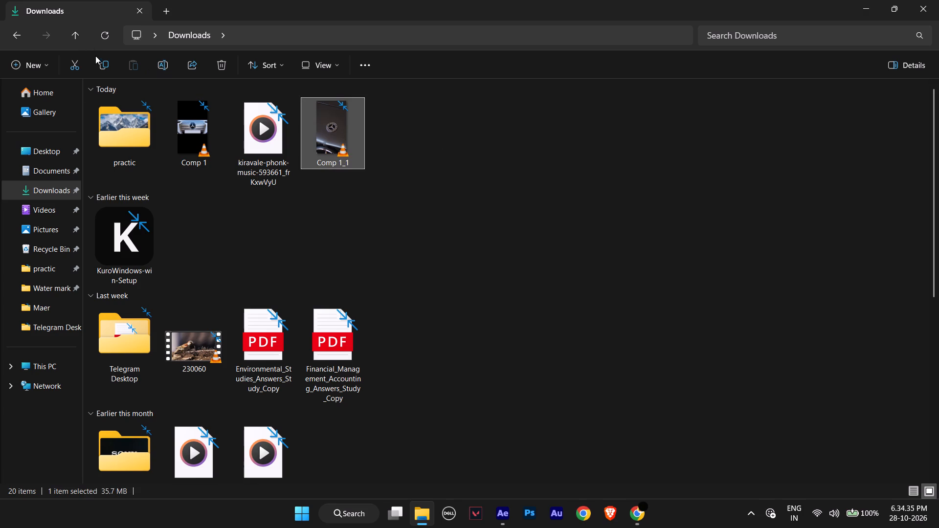
{"action": "left_click", "coordinate": [98, 61]}
{"action": "left_click", "coordinate": [57, 176]}
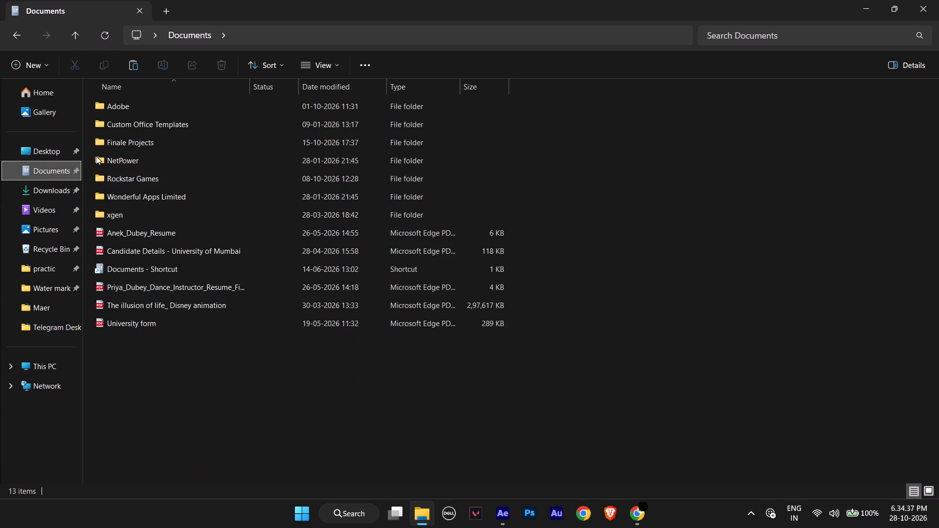
{"action": "double_click", "coordinate": [140, 141]}
{"action": "double_click", "coordinate": [134, 122]}
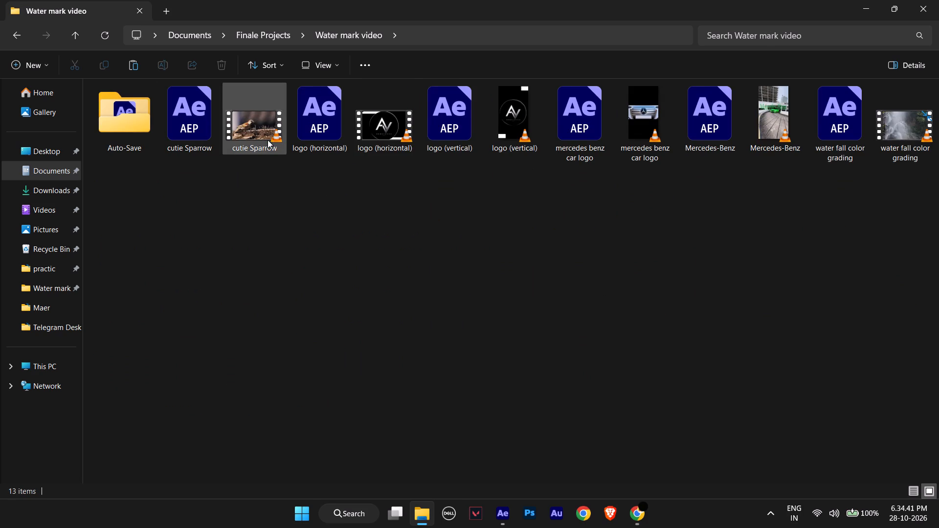
{"action": "left_click", "coordinate": [127, 63]}
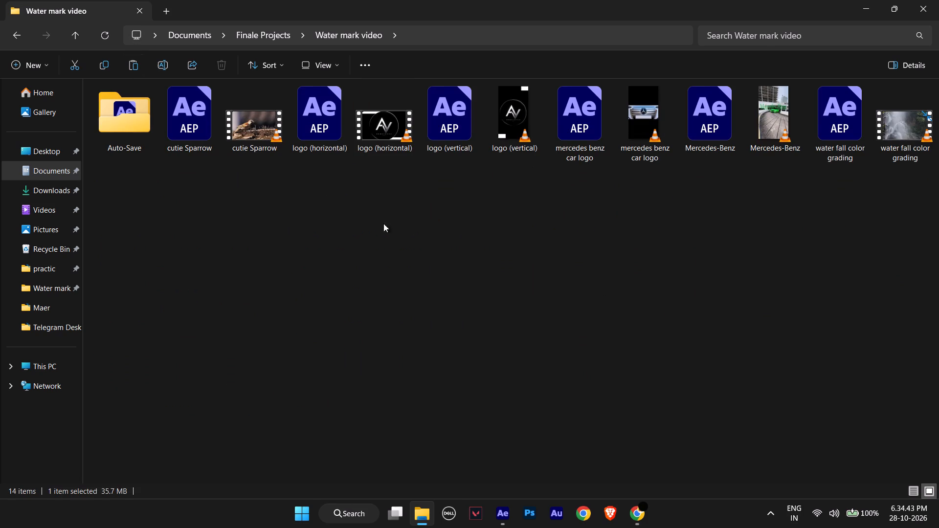
Delete the old mercedes benz car logo video from the Water mark video folder.
{"action": "left_click", "coordinate": [643, 132]}
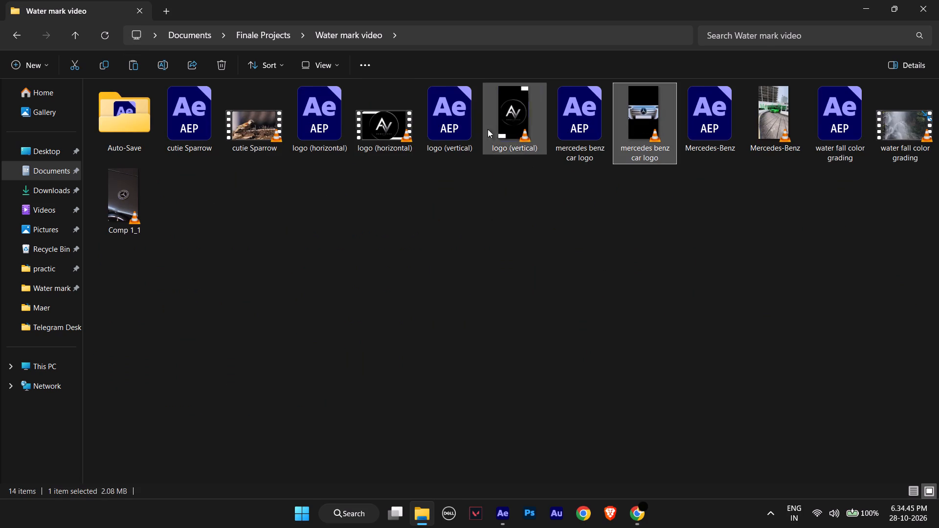
{"action": "left_click", "coordinate": [226, 70]}
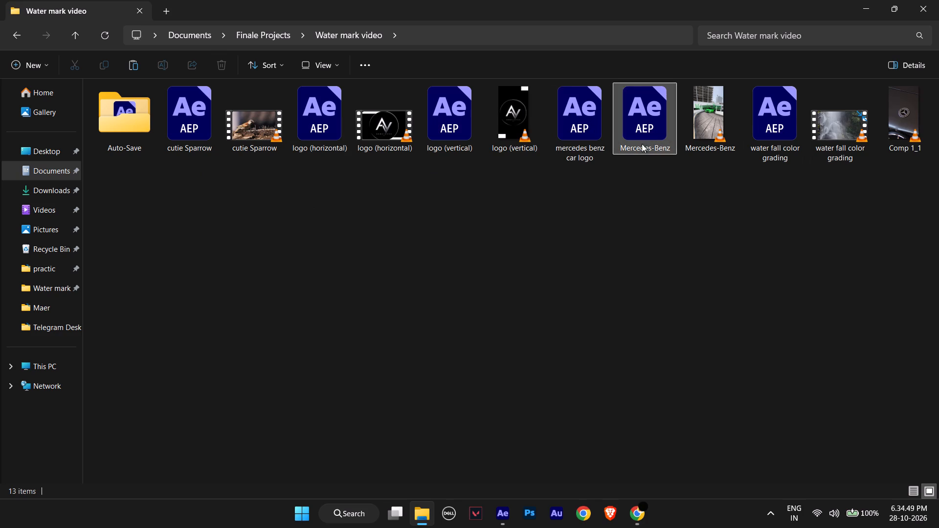
Rename the Comp 1_1 video as mercedes benz car logo, reusing the project file's name, and refresh the folder.
{"action": "right_click", "coordinate": [578, 149]}
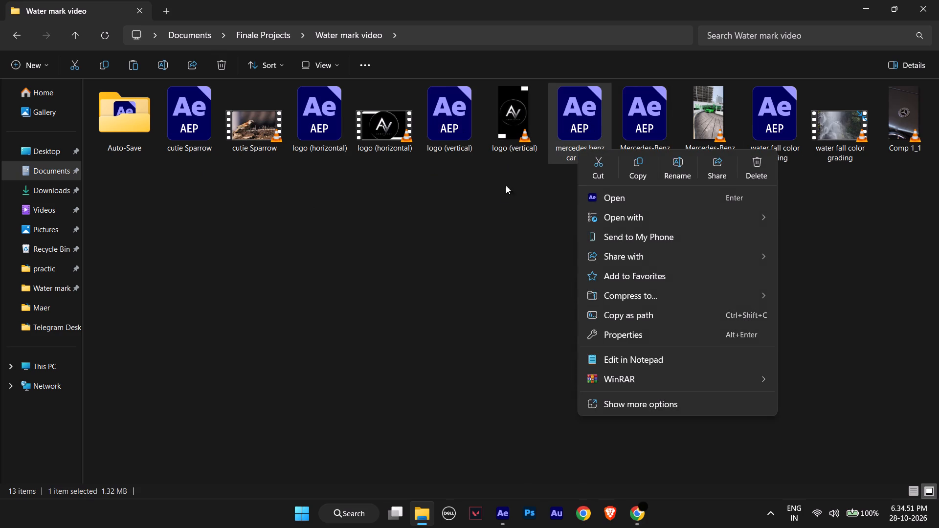
{"action": "left_click", "coordinate": [525, 198]}
{"action": "right_click", "coordinate": [578, 118]}
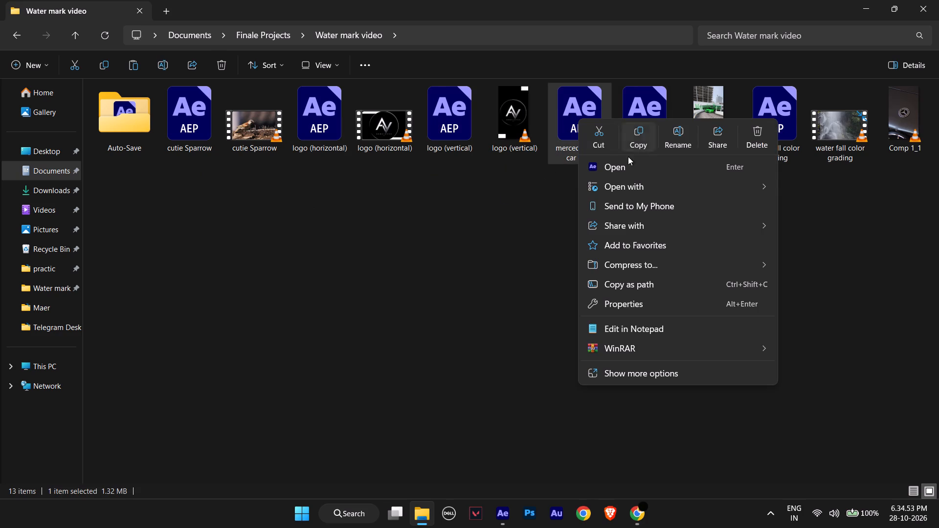
{"action": "left_click", "coordinate": [693, 143]}
{"action": "right_click", "coordinate": [610, 151]}
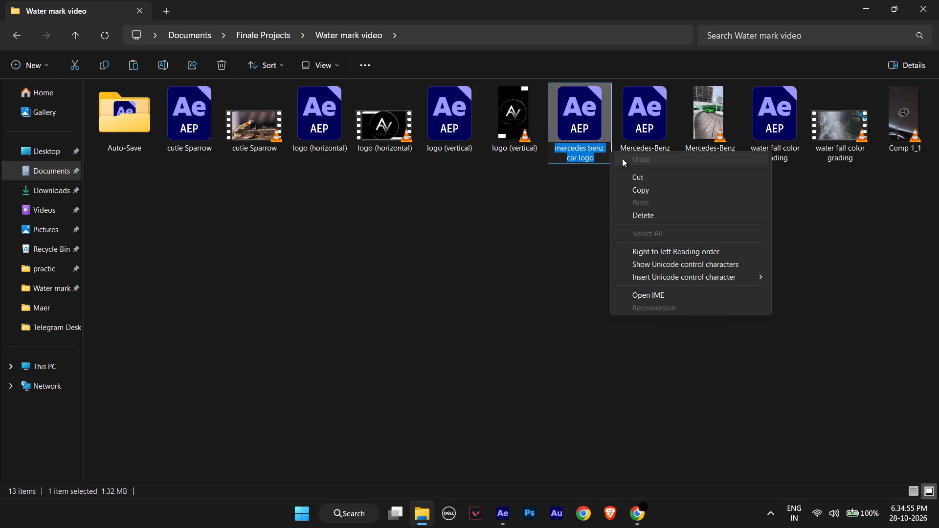
{"action": "left_click", "coordinate": [648, 188]}
{"action": "left_click_drag", "start_coordinate": [855, 174], "coordinate": [863, 172]}
{"action": "right_click", "coordinate": [916, 148]}
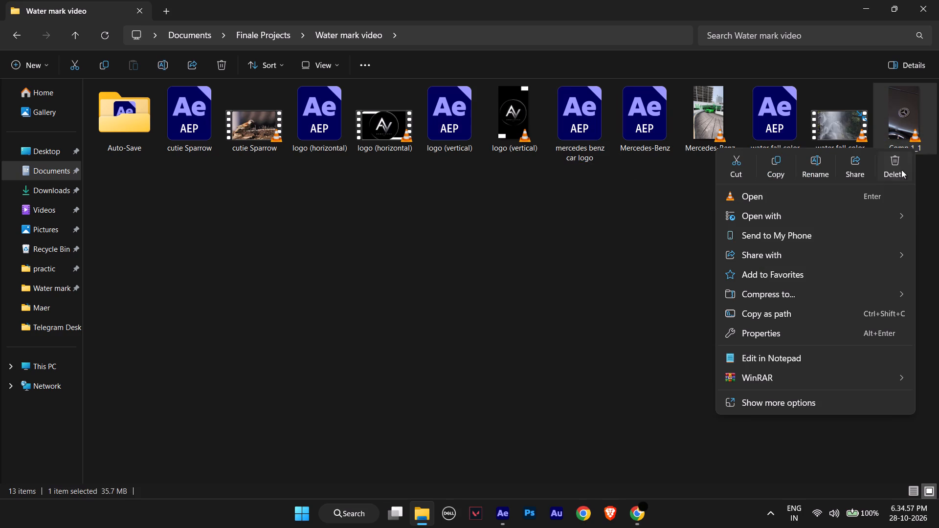
{"action": "left_click", "coordinate": [809, 168]}
{"action": "right_click", "coordinate": [909, 152]}
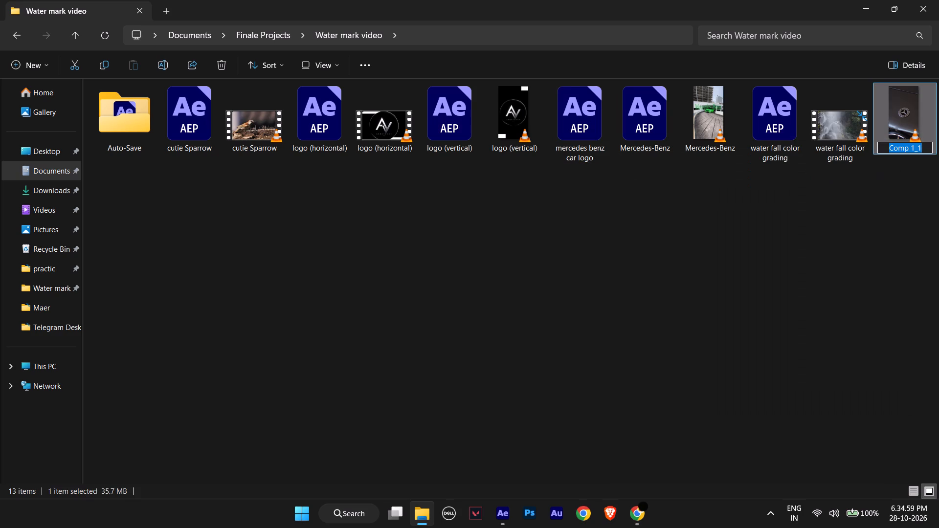
{"action": "left_click", "coordinate": [822, 208]}
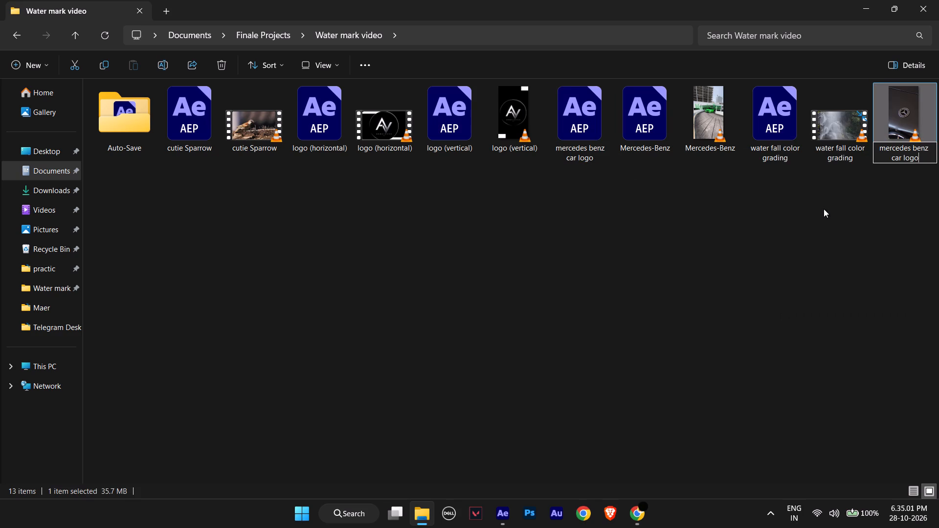
{"action": "key", "text": "Return"}
{"action": "left_click", "coordinate": [847, 198]}
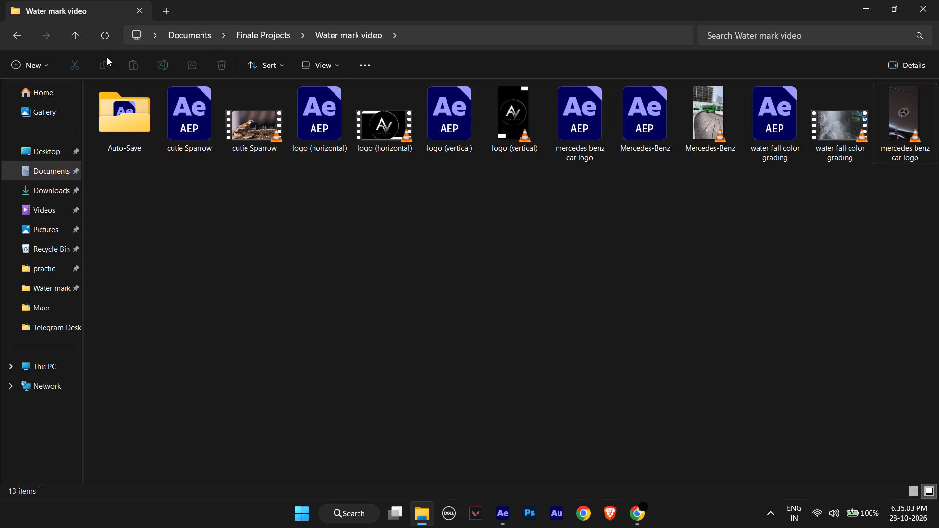
{"action": "left_click", "coordinate": [110, 33]}
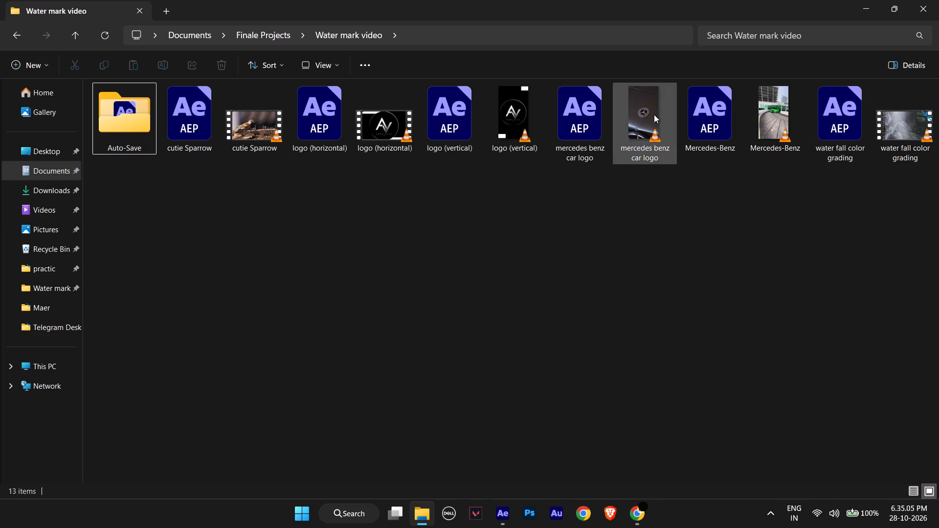
Play the mercedes benz car logo video in VLC media player to check the render, and close the player.
{"action": "double_click", "coordinate": [654, 114]}
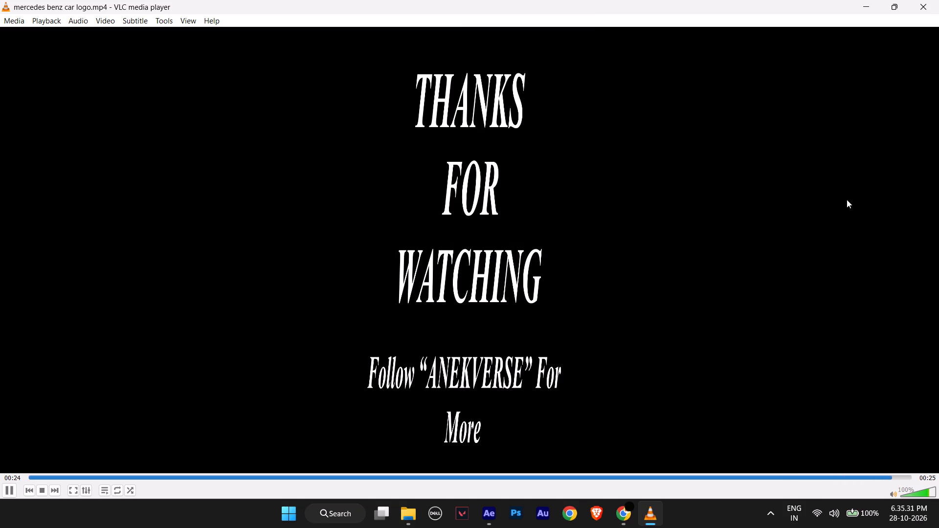
{"action": "left_click", "coordinate": [938, 0]}
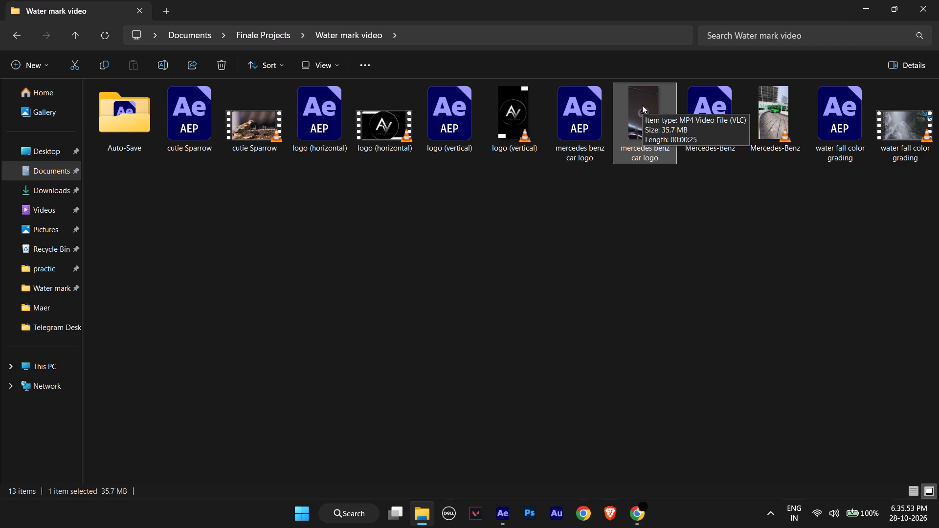
Bring up the options for opening the mercedes benz car logo video with another app.
{"action": "right_click", "coordinate": [642, 105]}
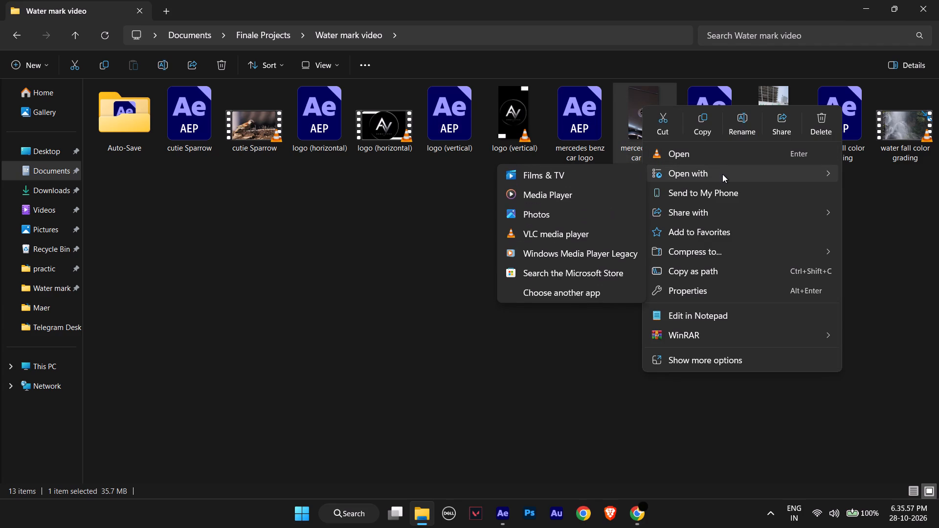
Play the mercedes benz car logo video in Windows Media Player Legacy to check the render.
{"action": "left_click", "coordinate": [598, 257]}
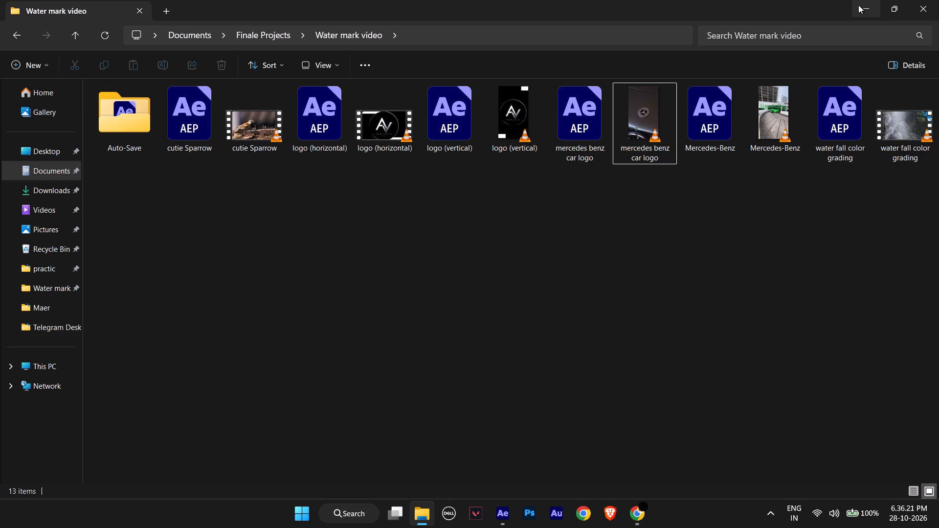
Switch from the folder window to Google Chrome and replace the Clideo editor tab with a new tab.
{"action": "left_click", "coordinate": [858, 1]}
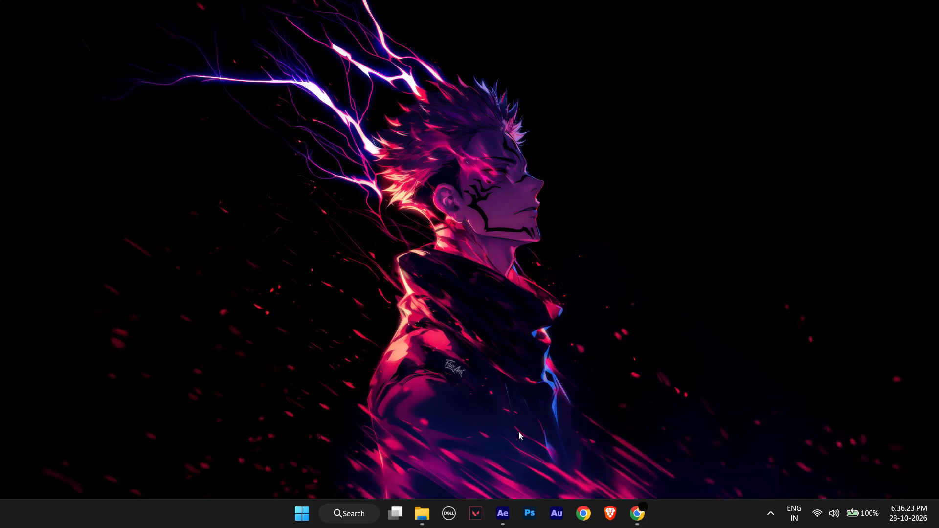
{"action": "left_click", "coordinate": [628, 526]}
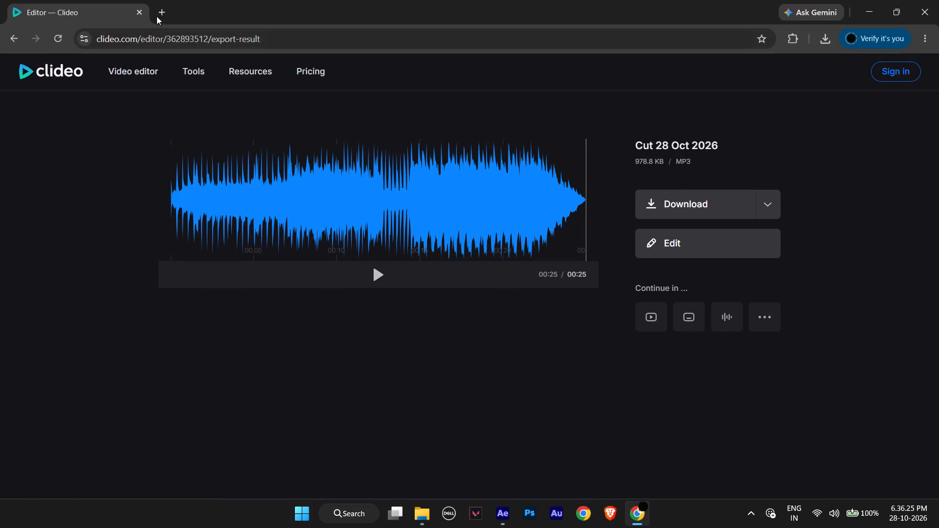
{"action": "left_click", "coordinate": [158, 12]}
{"action": "left_click", "coordinate": [143, 12]}
Enter a Google search query beginning with "g" on the new tab page.
{"action": "left_click", "coordinate": [342, 248]}
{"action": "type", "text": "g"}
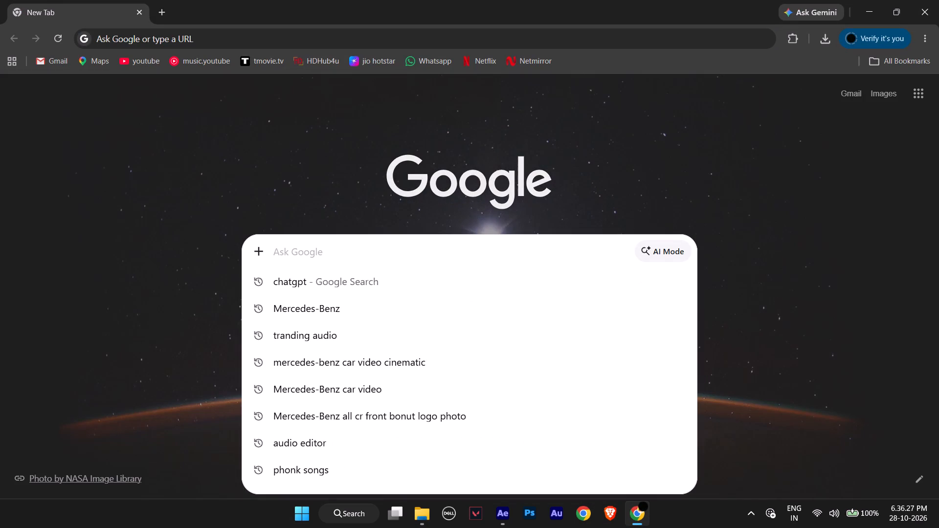
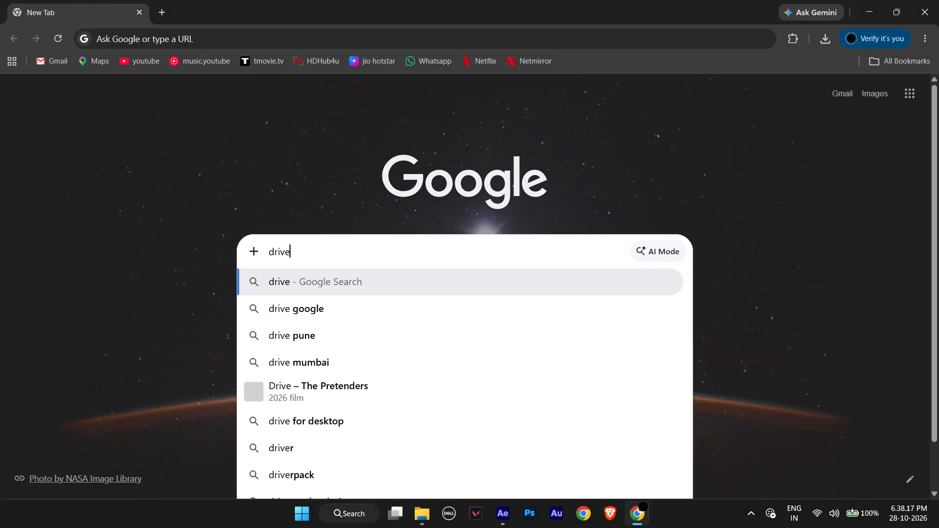
Search Google for "drive google" using the matching search suggestion.
{"action": "left_click", "coordinate": [325, 301]}
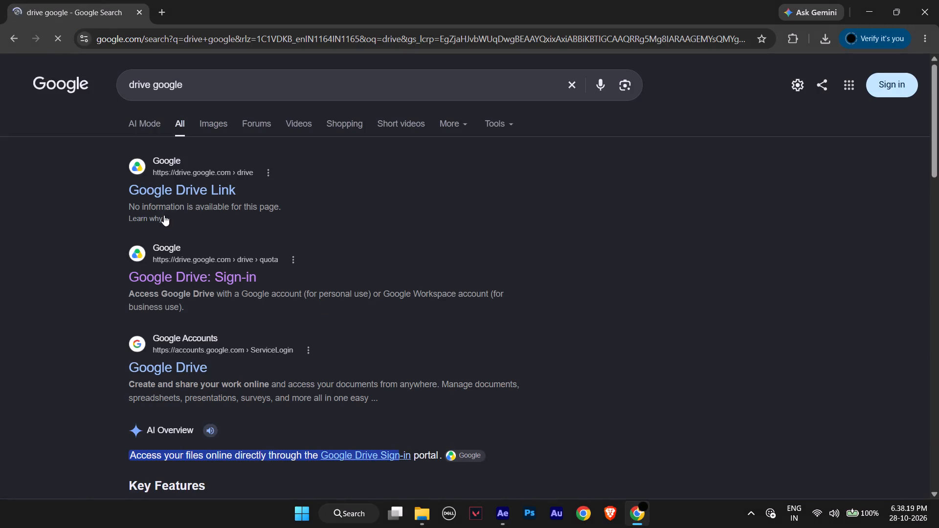
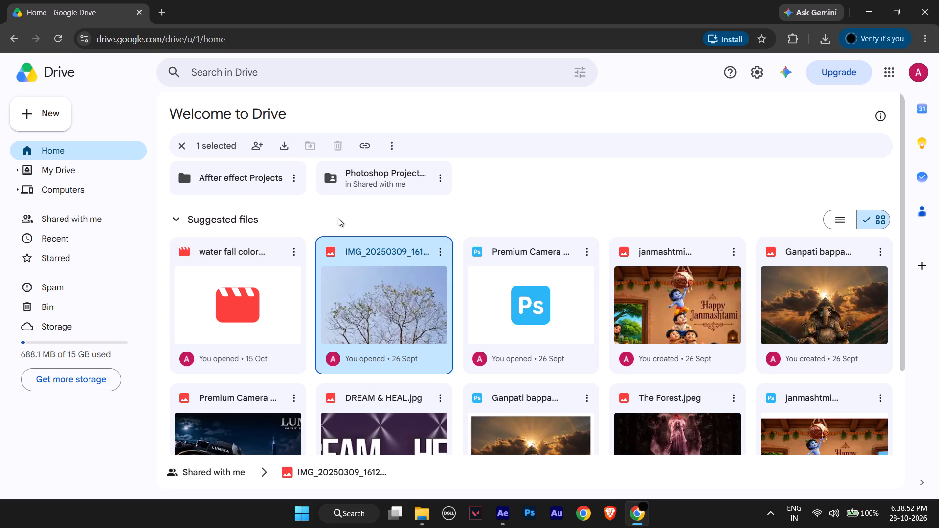
Open the Affter effect Projects folder in Google Drive.
{"action": "scroll", "coordinate": [638, 204], "scroll_direction": "down", "scroll_amount": 2}
{"action": "scroll", "coordinate": [631, 206], "scroll_direction": "up", "scroll_amount": 1}
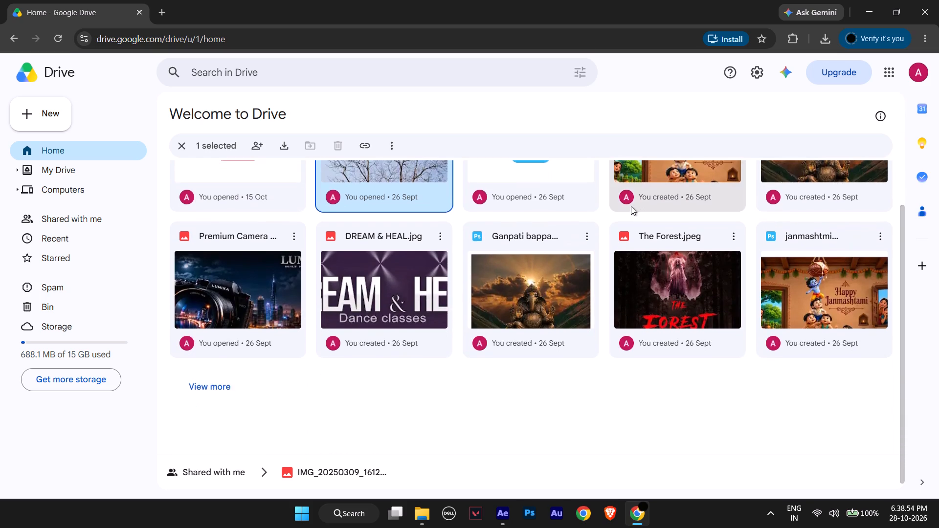
{"action": "scroll", "coordinate": [631, 206], "scroll_direction": "up", "scroll_amount": 4}
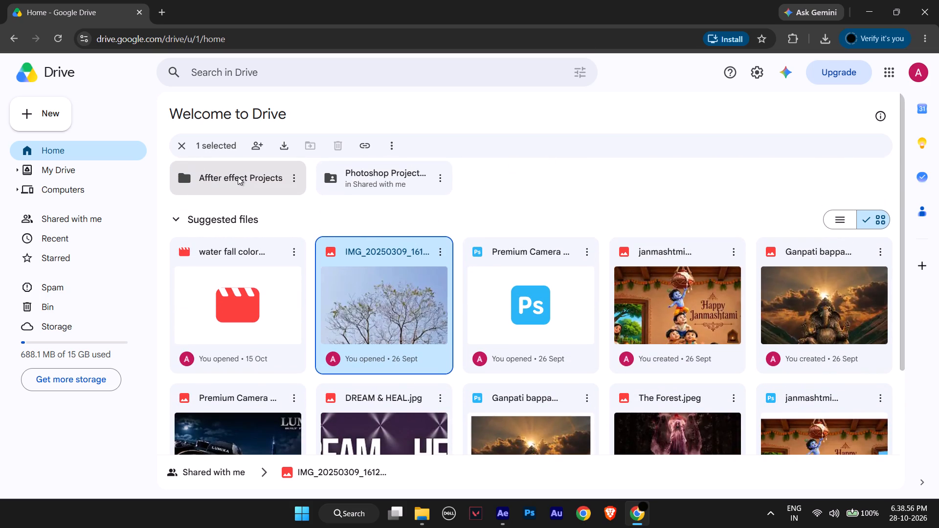
{"action": "double_click", "coordinate": [238, 176]}
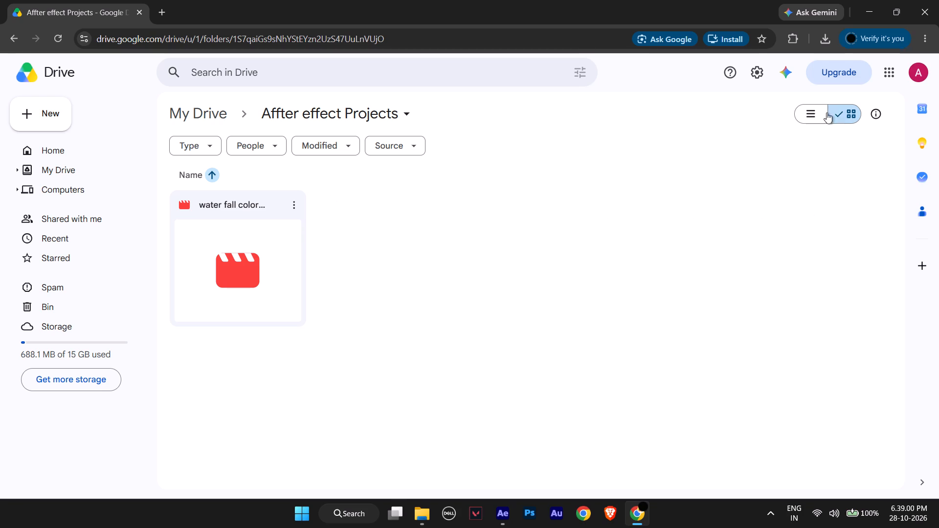
{"action": "left_click", "coordinate": [928, 265]}
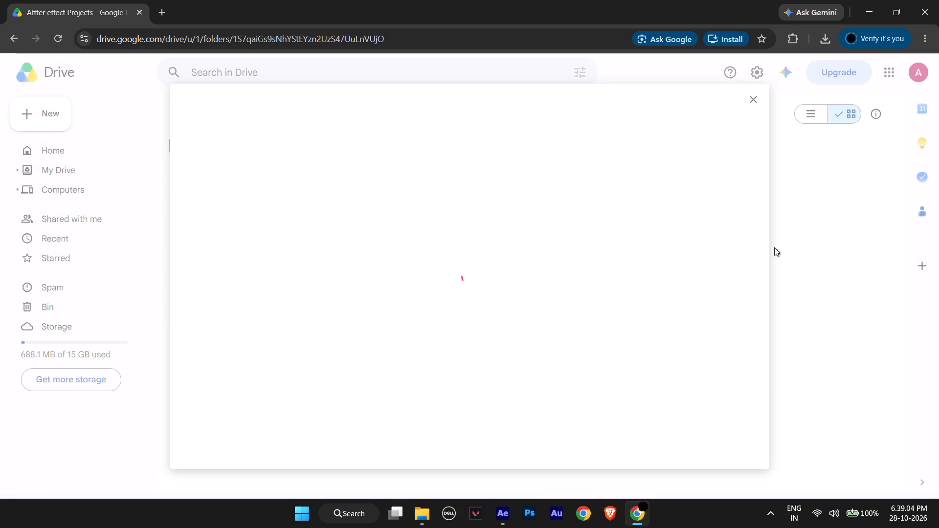
{"action": "left_click", "coordinate": [757, 99]}
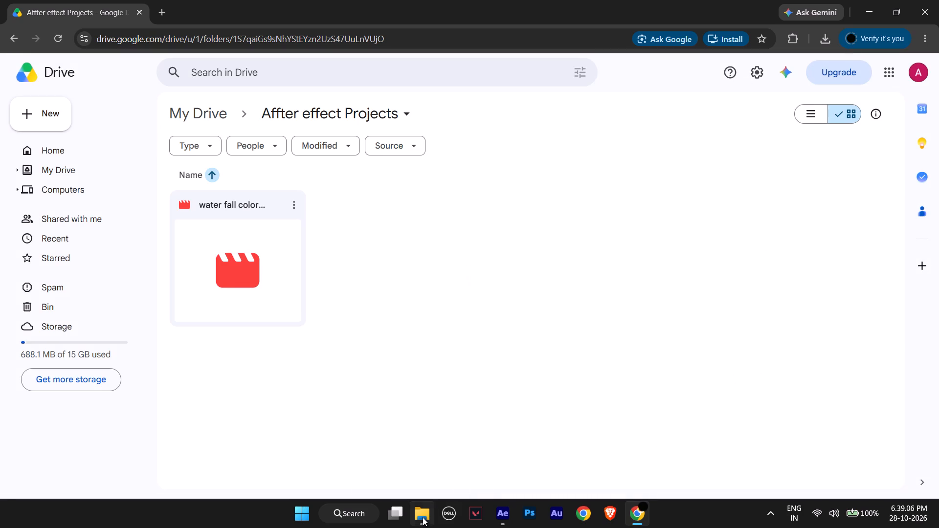
Upload the mercedes benz car logo video from the Water mark video folder in File Explorer to the Affter effect Projects Drive folder.
{"action": "left_click", "coordinate": [423, 517]}
{"action": "left_click", "coordinate": [895, 7]}
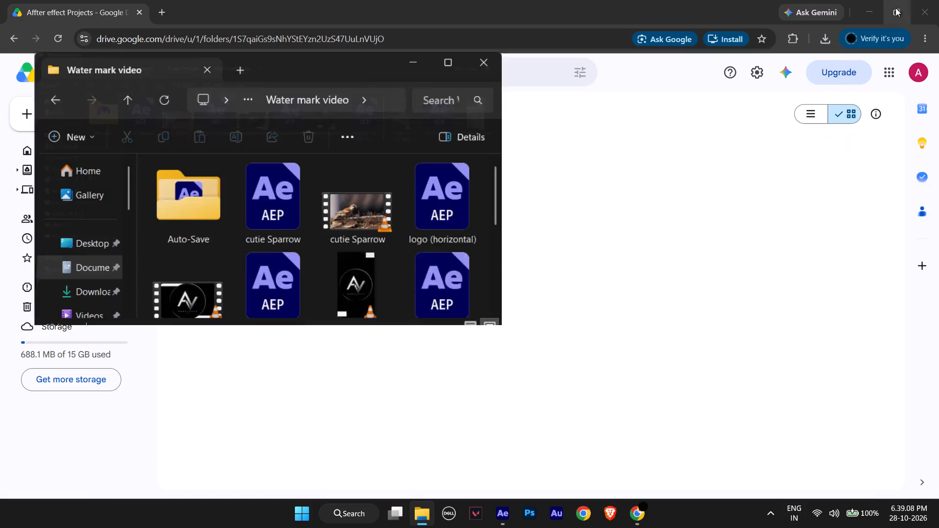
{"action": "scroll", "coordinate": [267, 213], "scroll_direction": "down", "scroll_amount": 1}
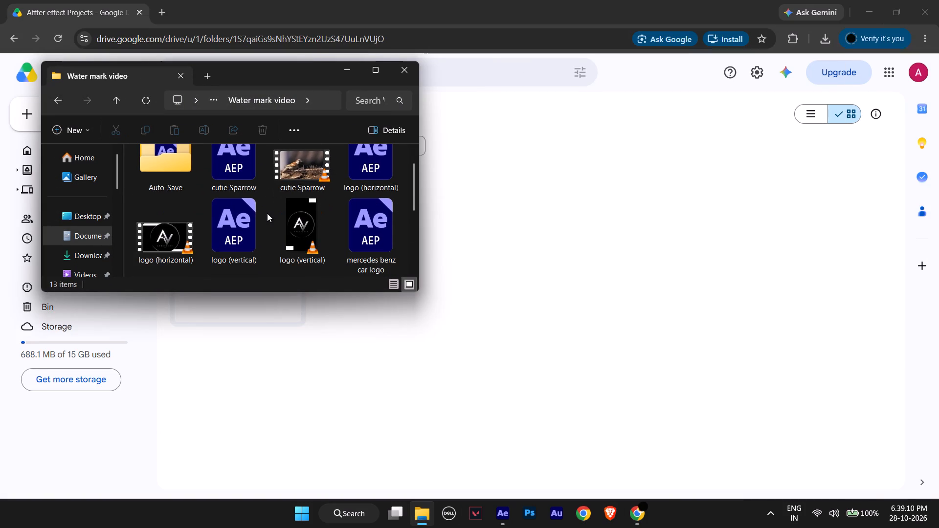
{"action": "scroll", "coordinate": [267, 213], "scroll_direction": "down", "scroll_amount": 2}
{"action": "scroll", "coordinate": [264, 213], "scroll_direction": "up", "scroll_amount": 1}
{"action": "left_click_drag", "start_coordinate": [151, 182], "coordinate": [519, 219]}
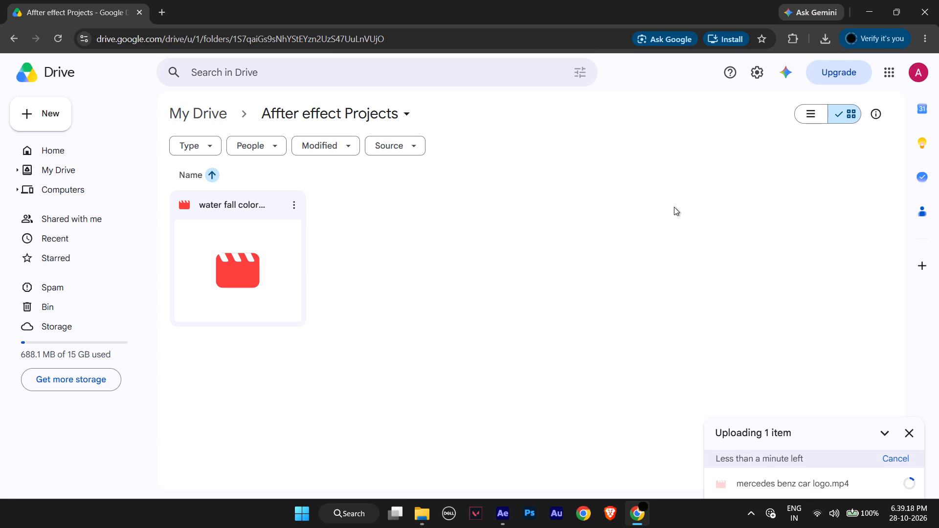
{"action": "scroll", "coordinate": [674, 207], "scroll_direction": "down", "scroll_amount": 3}
Preview the water fall color grading video in full, check its playback options and chapters, and close the preview.
{"action": "left_click", "coordinate": [259, 242]}
{"action": "double_click", "coordinate": [259, 242]}
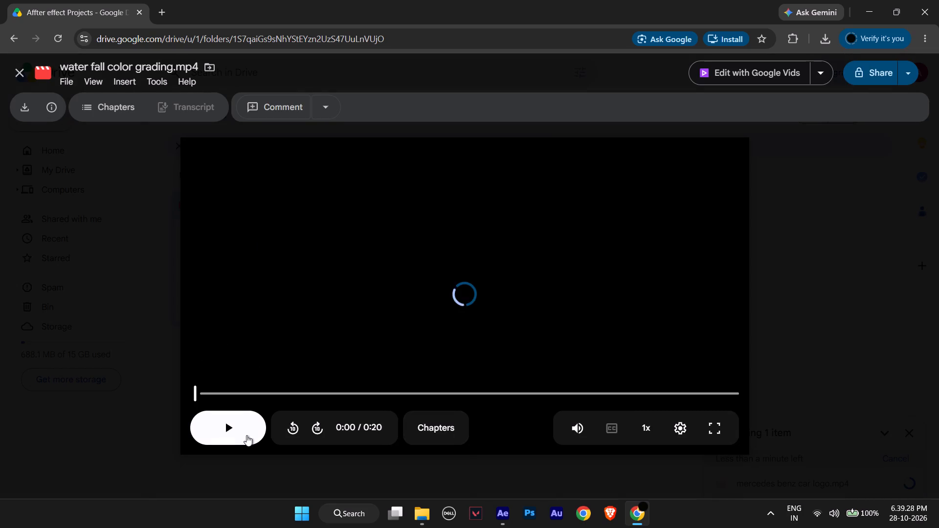
{"action": "left_click", "coordinate": [246, 435]}
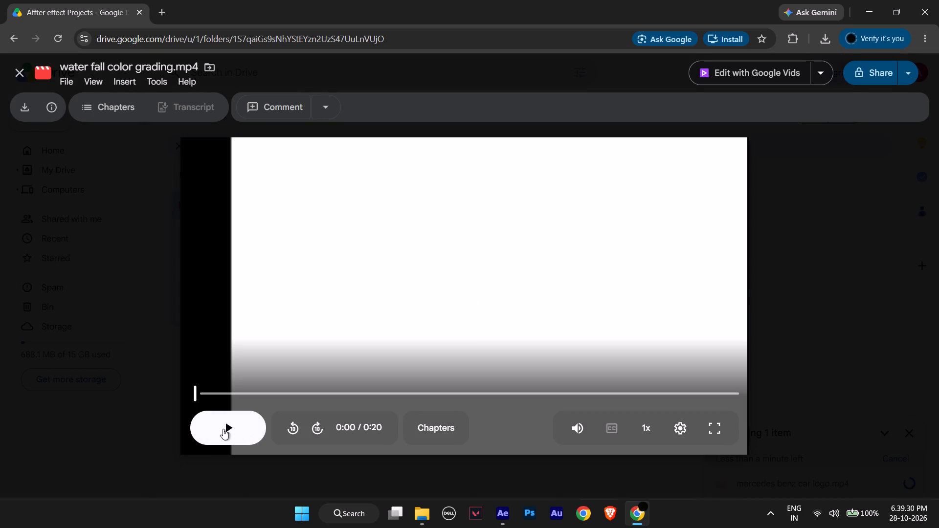
{"action": "left_click", "coordinate": [222, 428]}
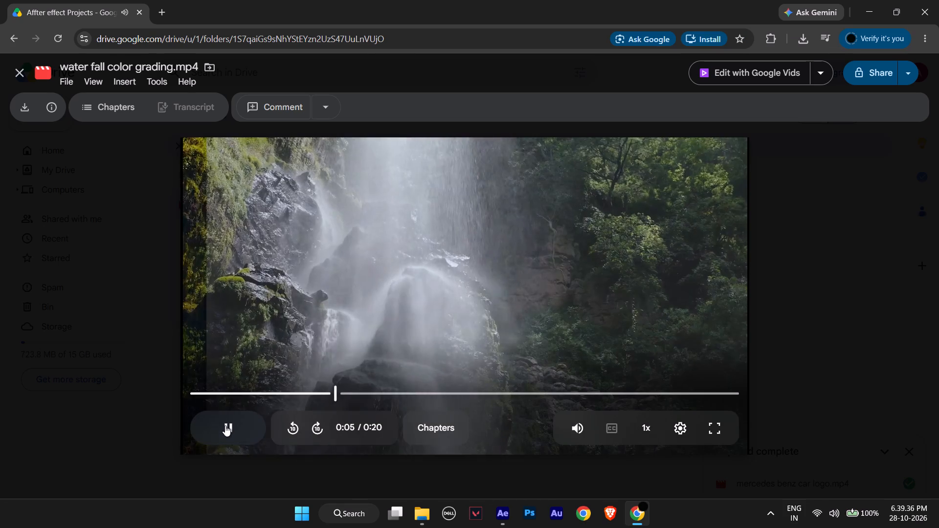
{"action": "left_click", "coordinate": [679, 434]}
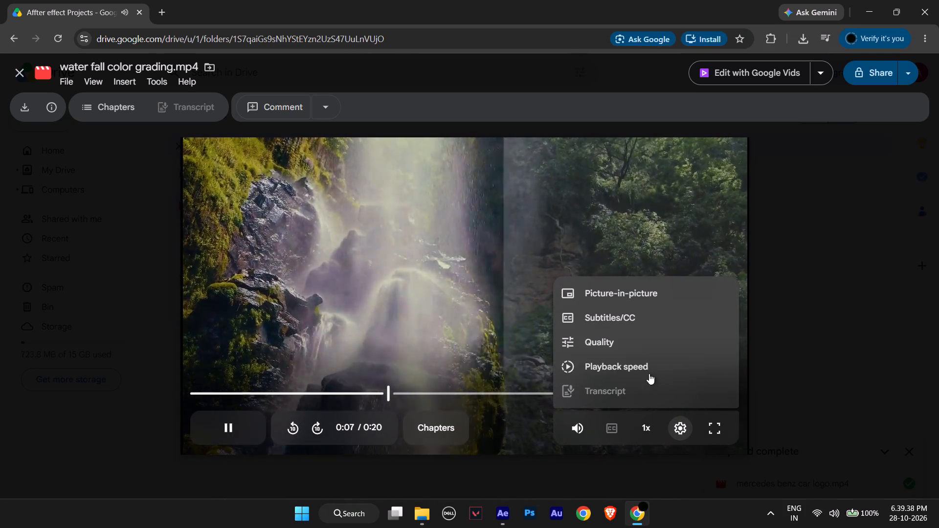
{"action": "left_click", "coordinate": [635, 347]}
{"action": "left_click", "coordinate": [635, 317]}
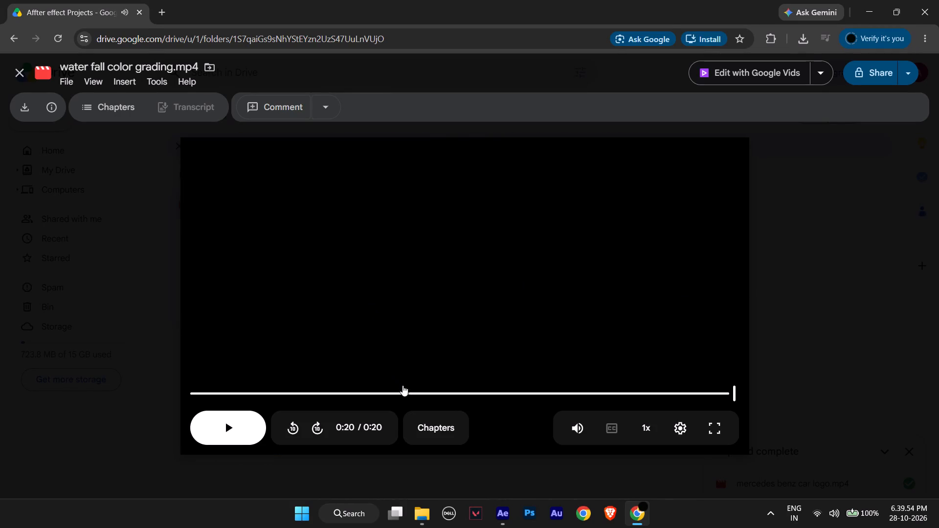
{"action": "left_click", "coordinate": [423, 424]}
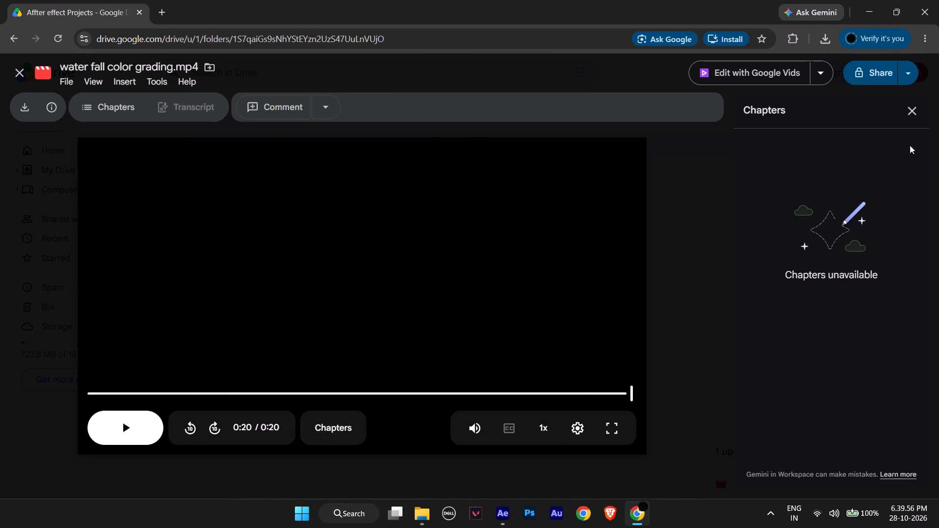
{"action": "left_click", "coordinate": [904, 117]}
{"action": "left_click", "coordinate": [73, 200]}
{"action": "left_click", "coordinate": [153, 211]}
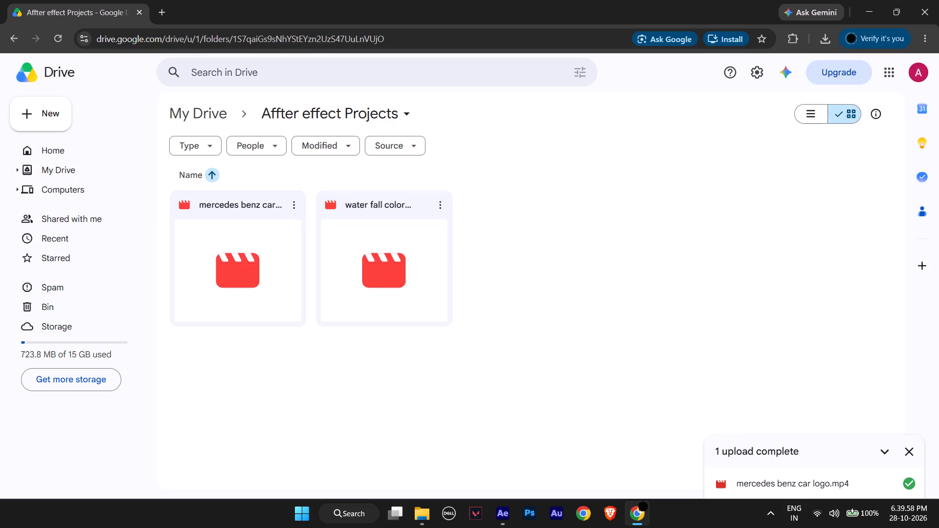
{"action": "left_click_drag", "start_coordinate": [367, 331], "coordinate": [372, 337]}
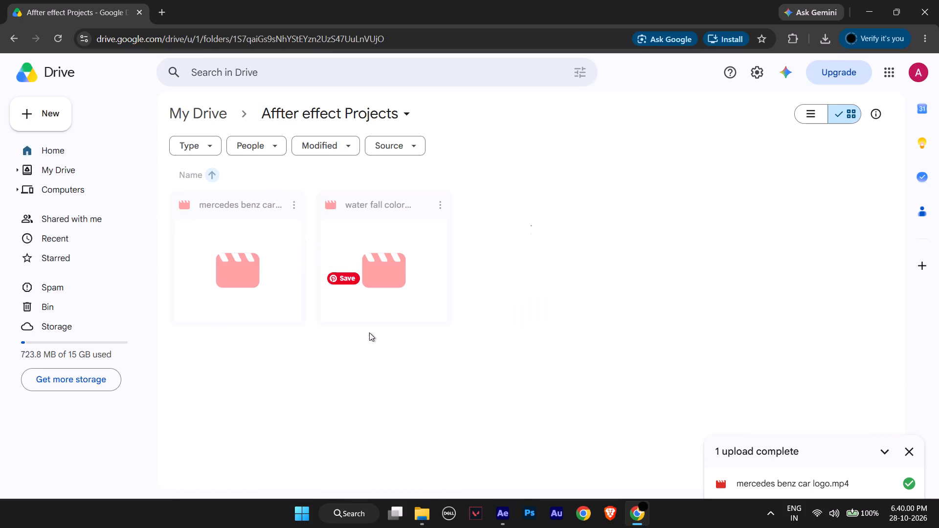
Play the uploaded mercedes benz car logo video, replay earlier parts of it, and close the preview.
{"action": "double_click", "coordinate": [215, 275]}
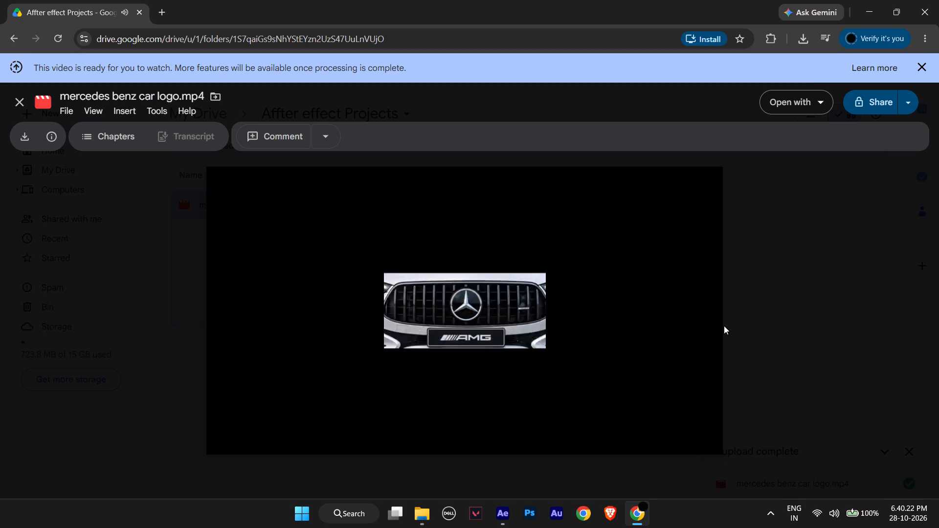
{"action": "left_click_drag", "start_coordinate": [629, 385], "coordinate": [361, 395]}
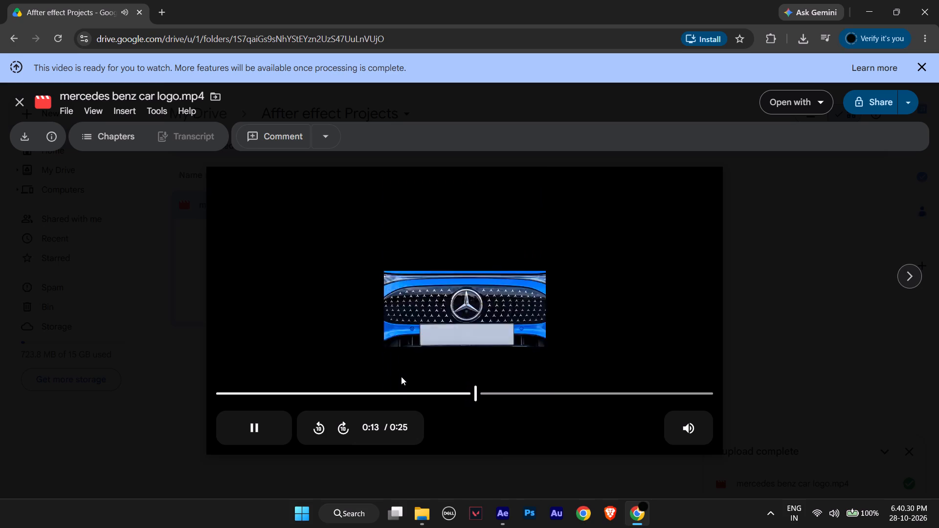
{"action": "left_click_drag", "start_coordinate": [503, 394], "coordinate": [227, 411]}
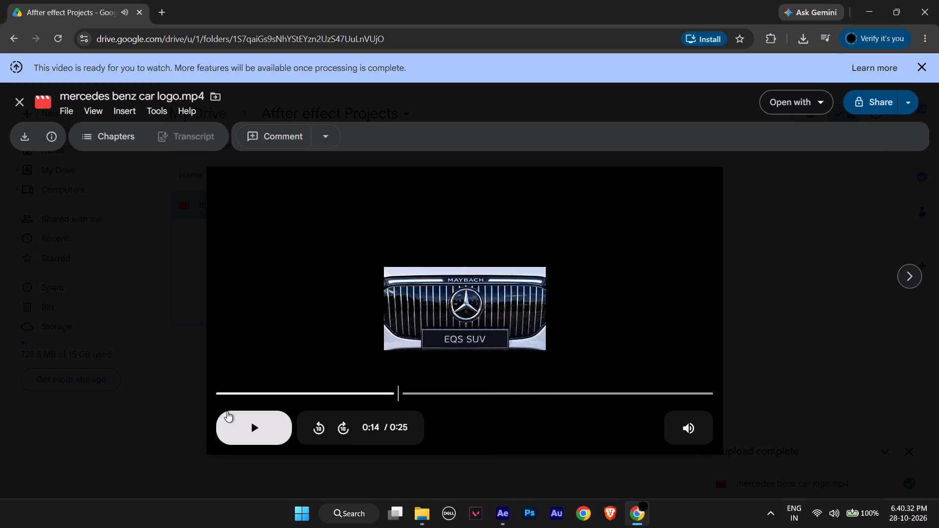
{"action": "left_click_drag", "start_coordinate": [227, 411], "coordinate": [226, 412]}
{"action": "left_click", "coordinate": [266, 429]}
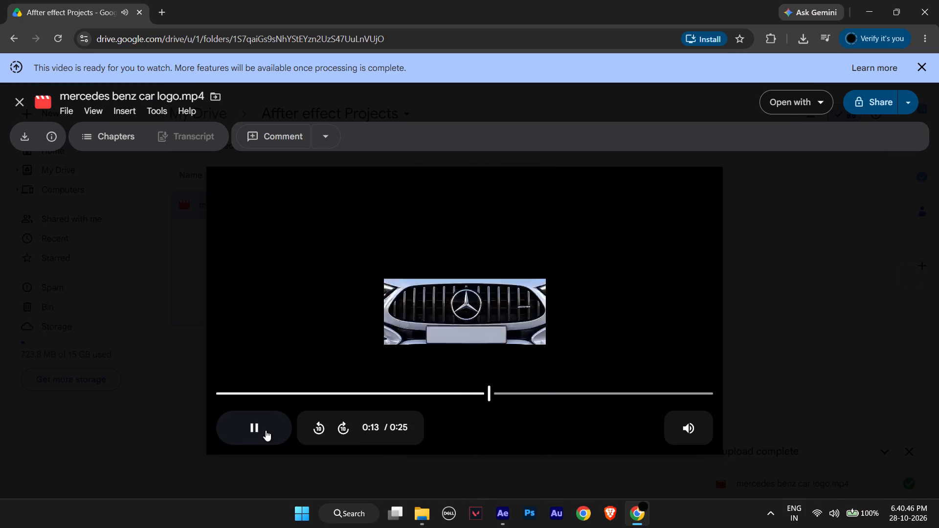
{"action": "left_click", "coordinate": [925, 71]}
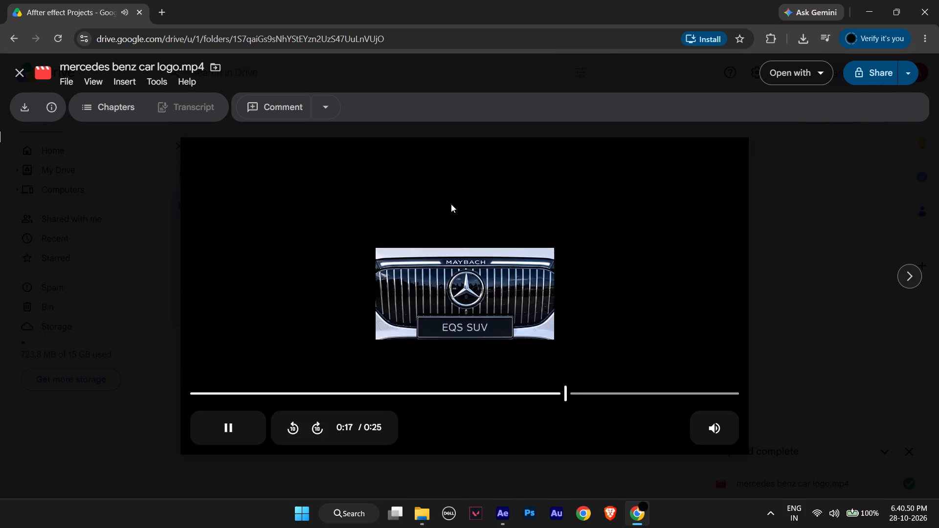
{"action": "left_click", "coordinate": [19, 75]}
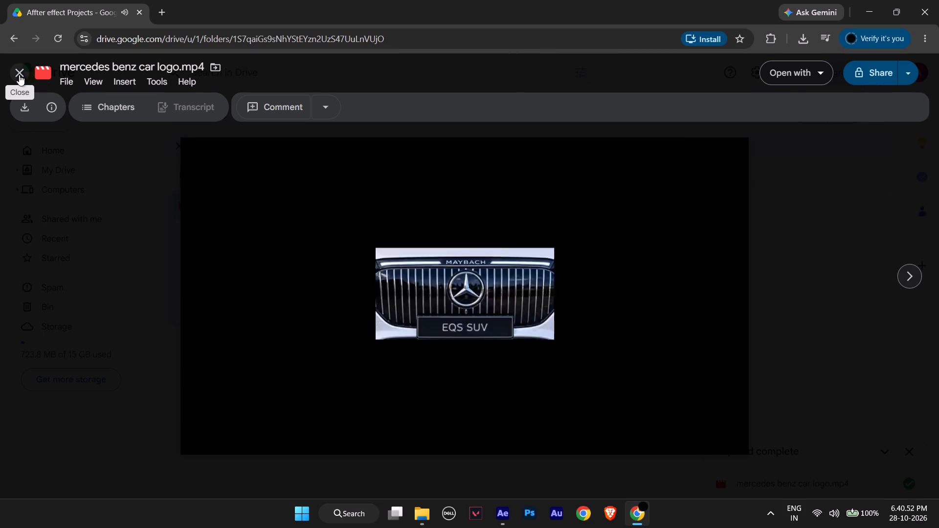
Open the sharing settings of the mercedes benz car logo video in the Drive folder.
{"action": "left_click", "coordinate": [291, 201]}
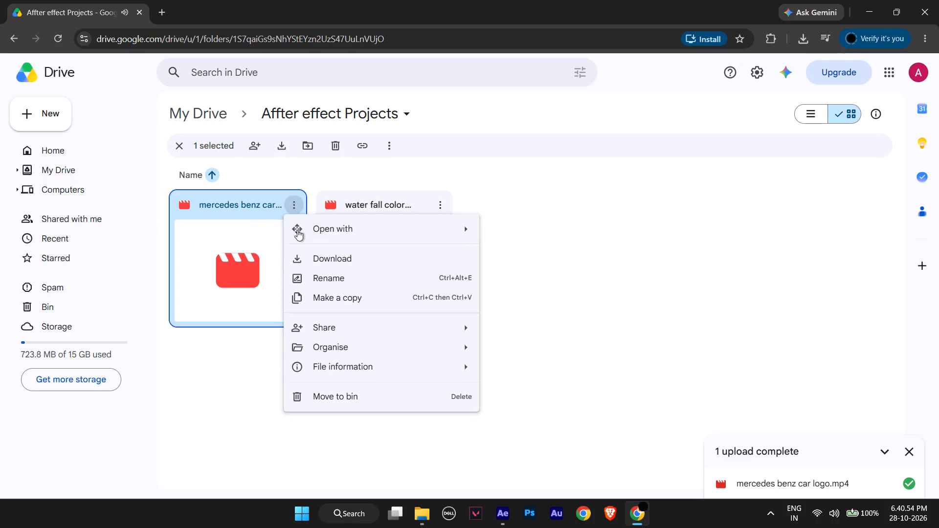
{"action": "left_click", "coordinate": [340, 331]}
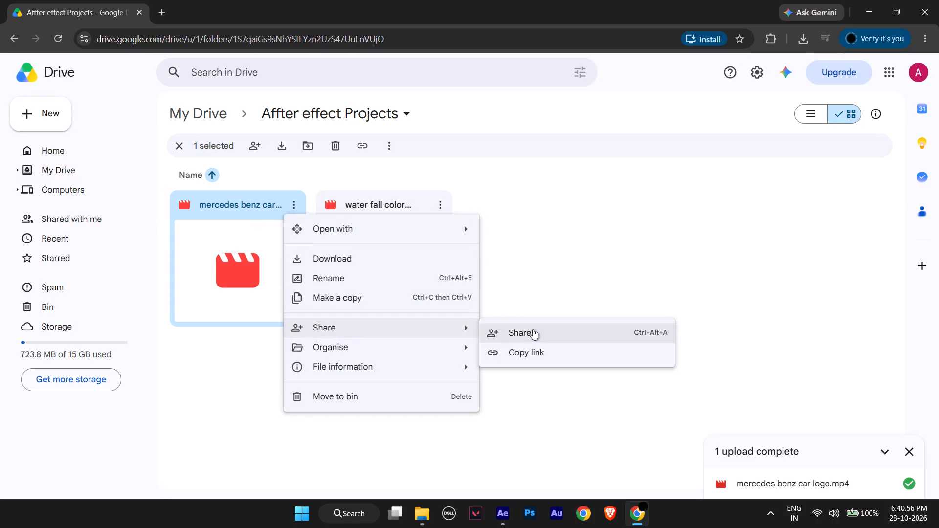
{"action": "left_click", "coordinate": [539, 329]}
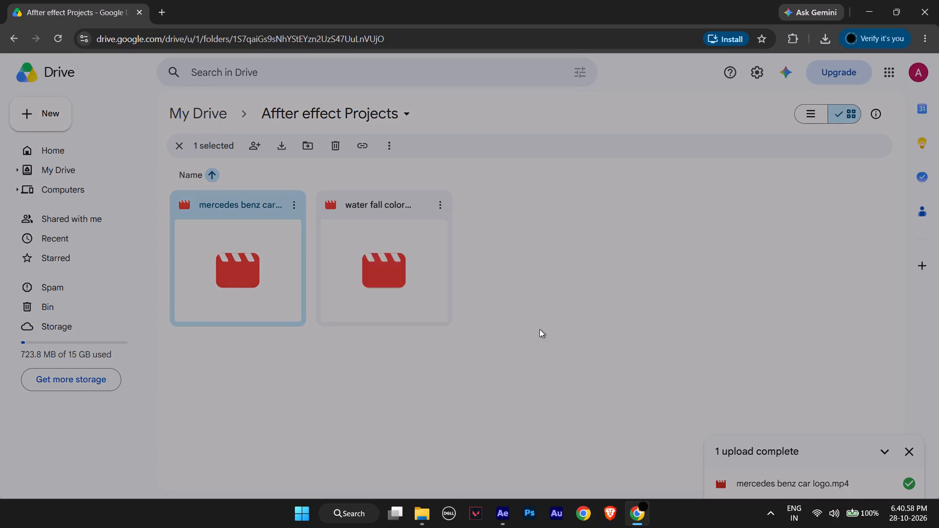
Set the general access of the mercedes benz car logo video to Anyone with the link and copy its sharing link.
{"action": "left_click", "coordinate": [403, 342]}
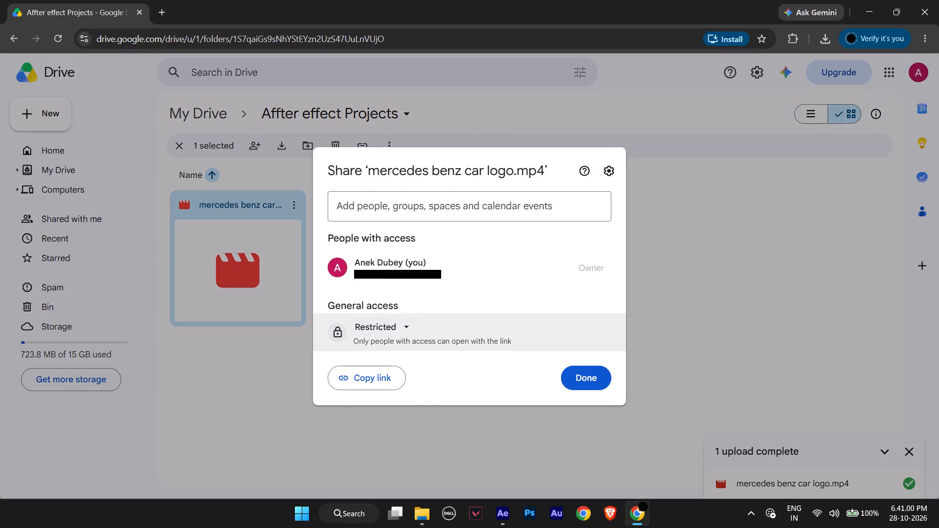
{"action": "left_click", "coordinate": [393, 329]}
{"action": "left_click", "coordinate": [411, 386]}
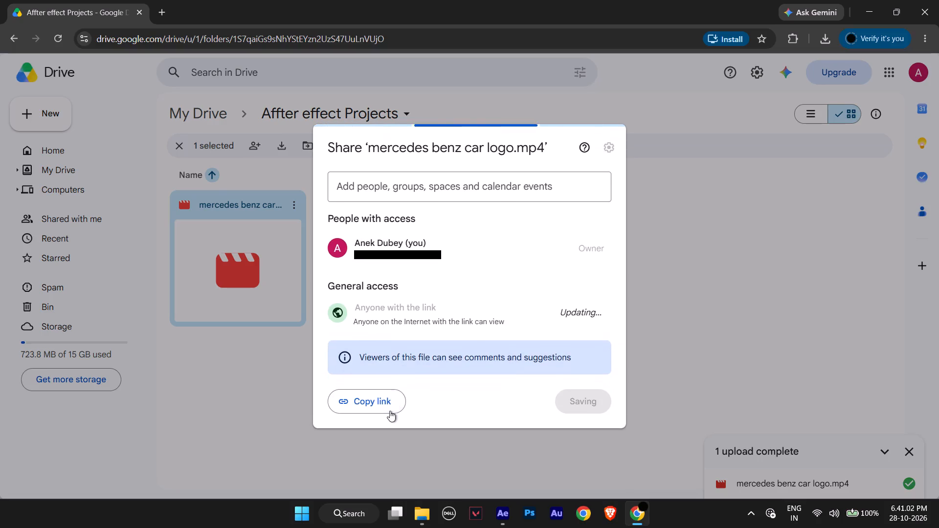
{"action": "left_click", "coordinate": [390, 404]}
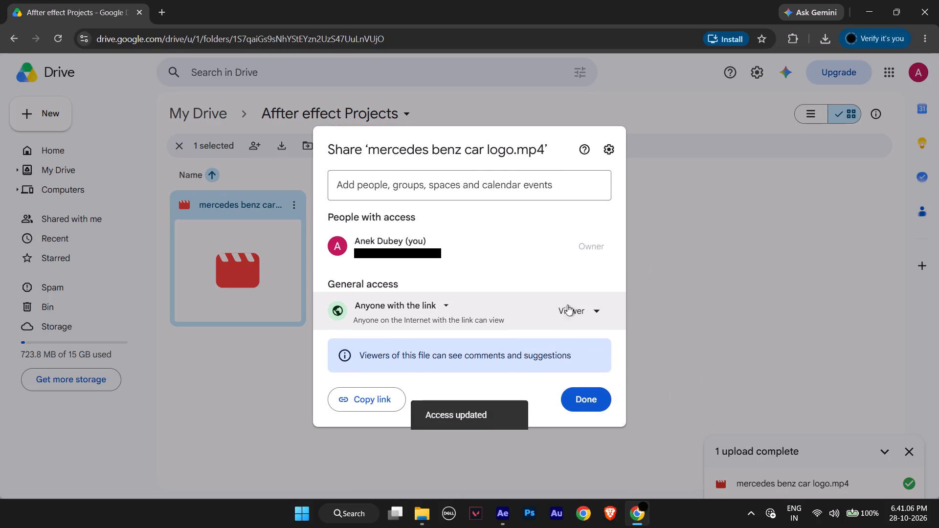
Open the role options for anyone with the link to the mercedes benz car logo video.
{"action": "left_click", "coordinate": [594, 316]}
{"action": "left_click", "coordinate": [594, 316]}
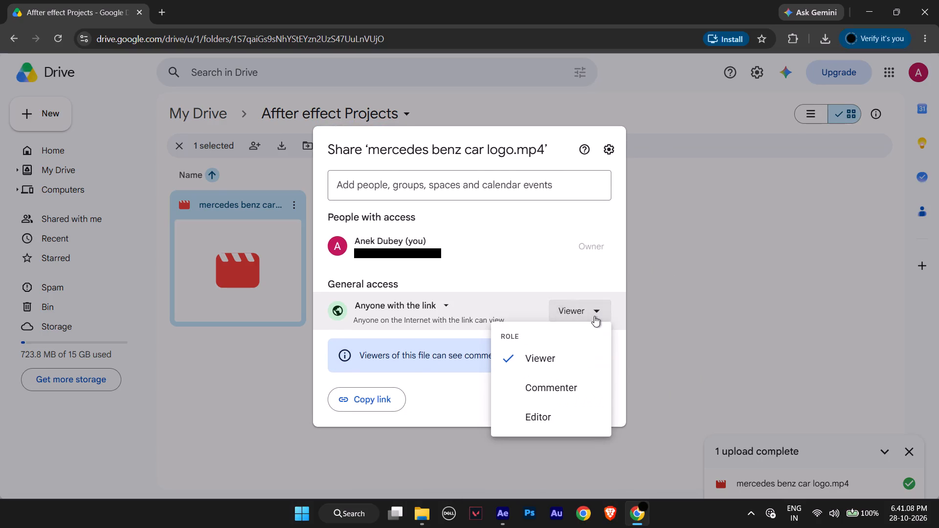
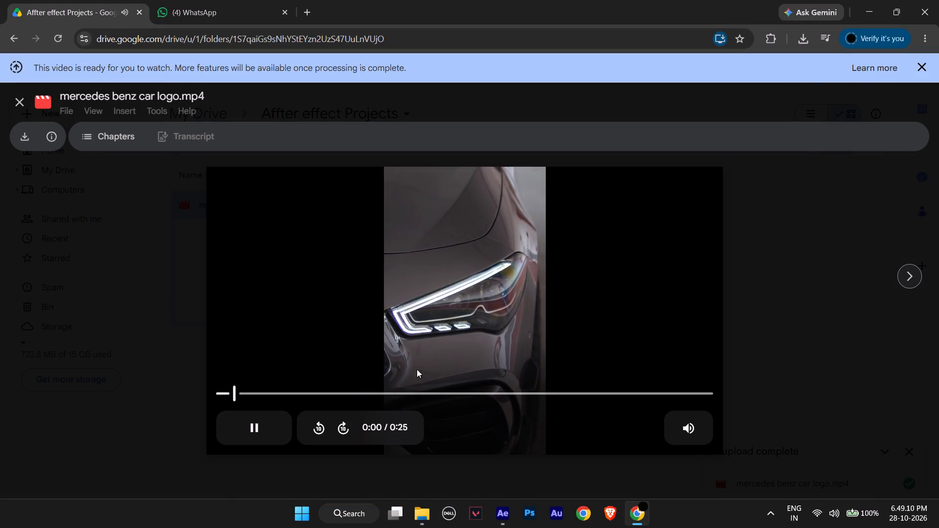
Skip ahead to about 0:09 in the mercedes benz car logo video preview to check its playback.
{"action": "left_click_drag", "start_coordinate": [369, 391], "coordinate": [385, 395]}
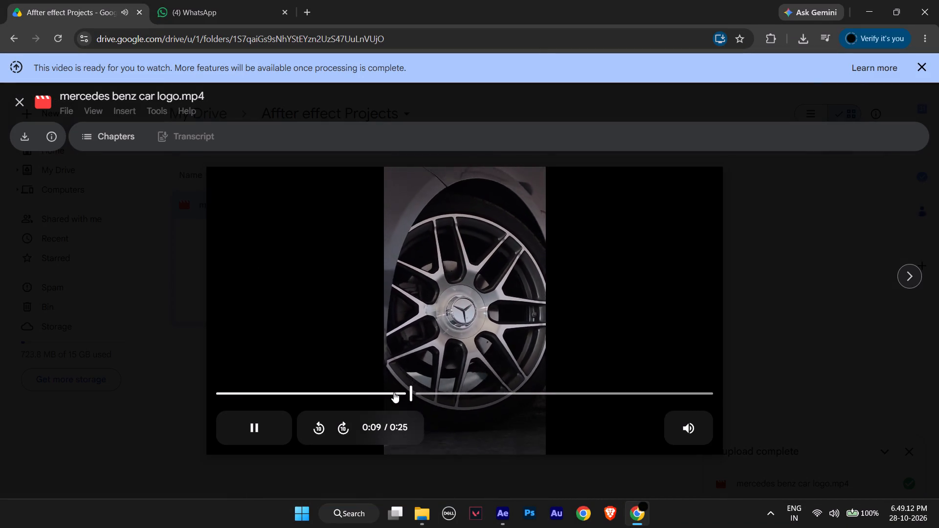
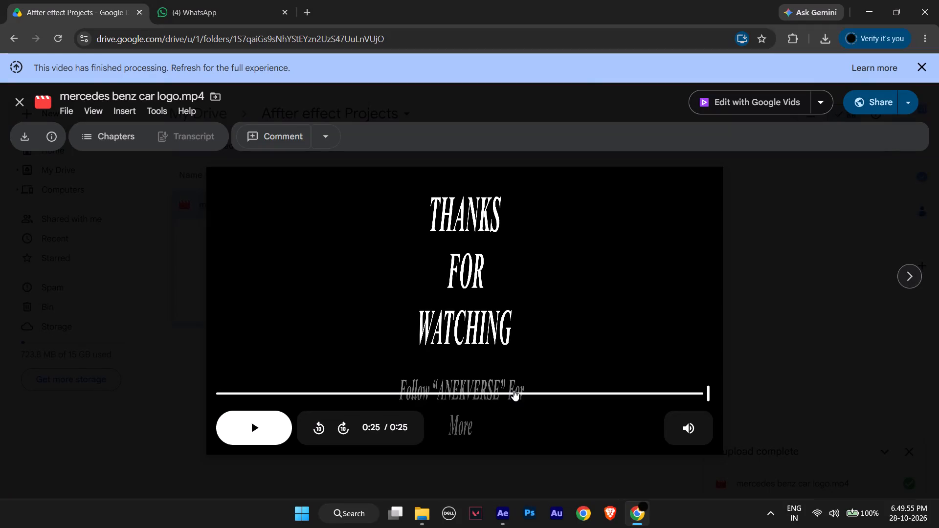
Scrub back and forth through the uploaded mercedes benz car logo video to examine the wheel, grille logo and closing shots.
{"action": "left_click_drag", "start_coordinate": [514, 390], "coordinate": [397, 391]}
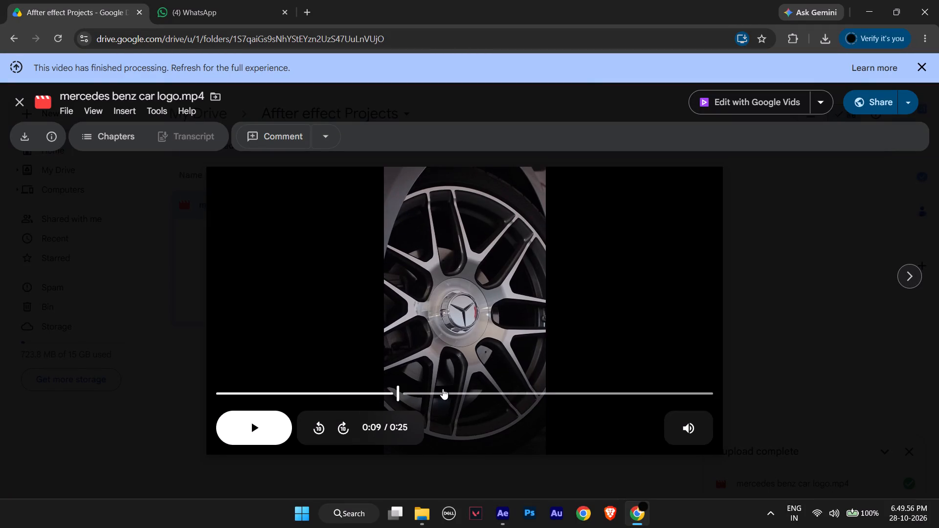
{"action": "left_click_drag", "start_coordinate": [445, 389], "coordinate": [537, 396]}
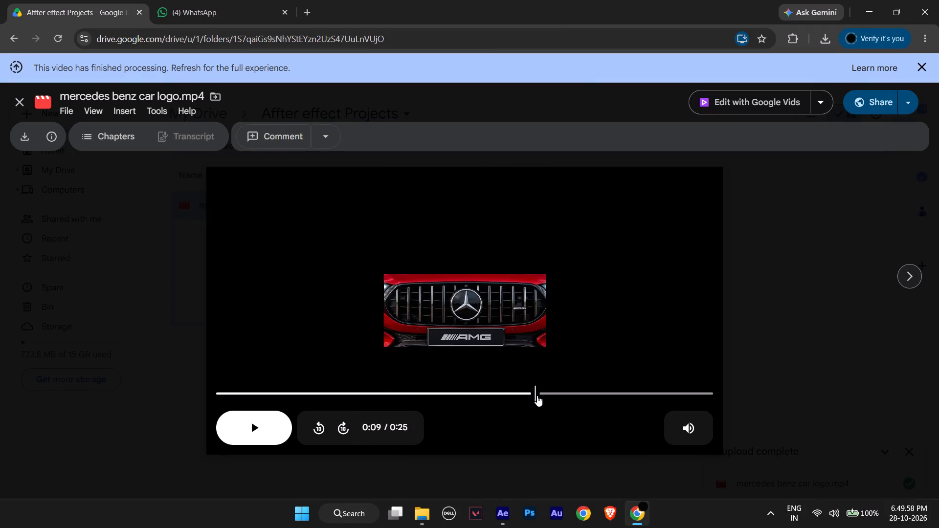
{"action": "left_click_drag", "start_coordinate": [537, 396], "coordinate": [542, 396]}
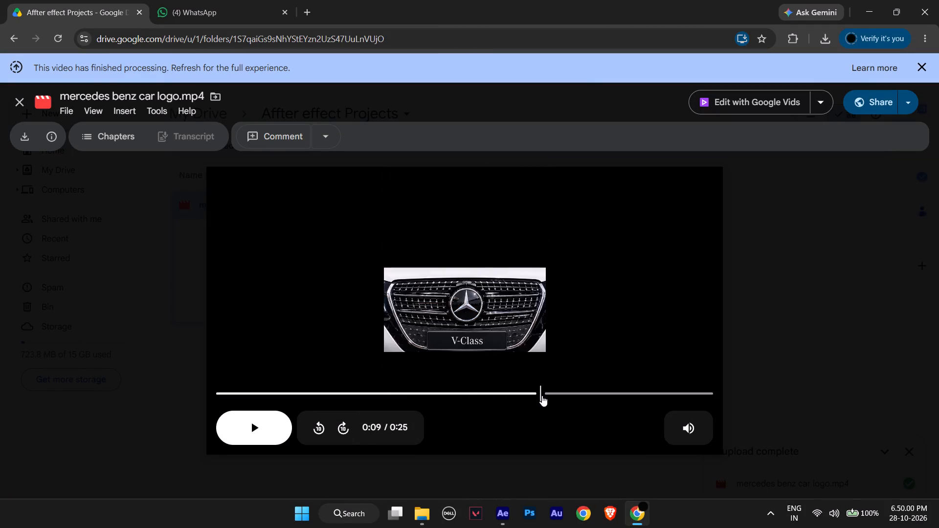
{"action": "left_click_drag", "start_coordinate": [542, 396], "coordinate": [539, 396]}
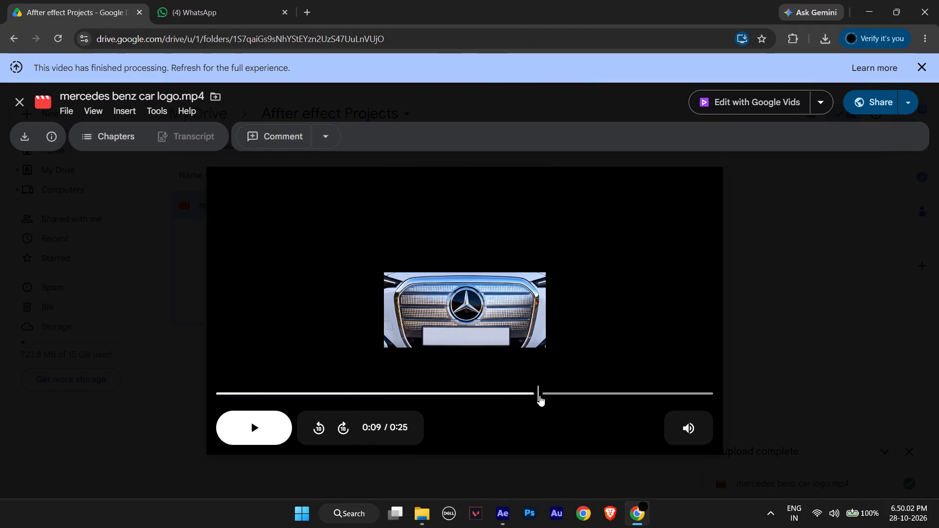
{"action": "left_click_drag", "start_coordinate": [539, 396], "coordinate": [554, 396]}
{"action": "left_click_drag", "start_coordinate": [554, 396], "coordinate": [583, 401]}
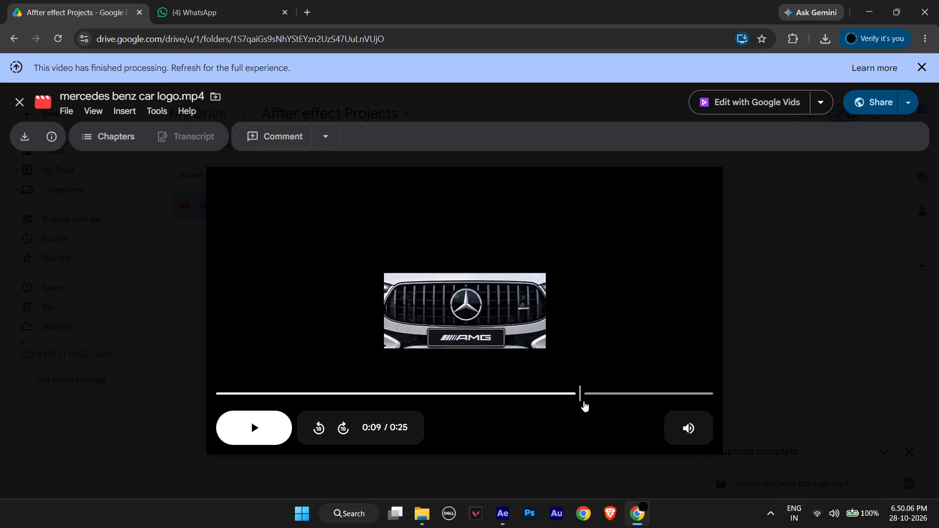
{"action": "left_click_drag", "start_coordinate": [583, 401], "coordinate": [616, 403]}
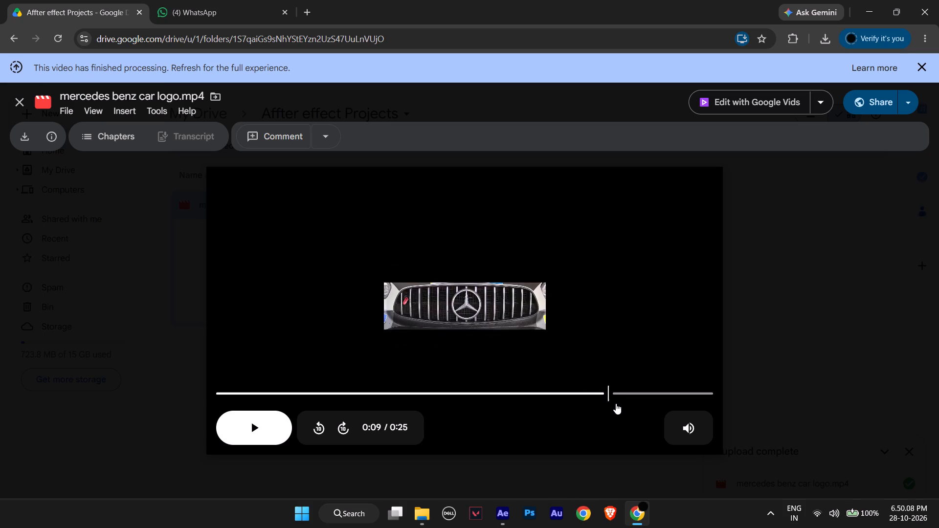
{"action": "left_click_drag", "start_coordinate": [616, 403], "coordinate": [745, 391]}
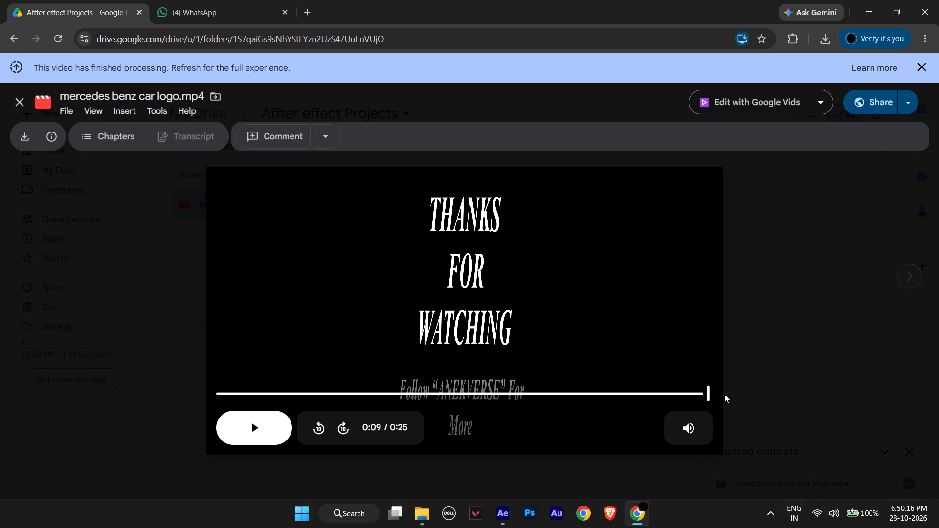
{"action": "left_click_drag", "start_coordinate": [712, 394], "coordinate": [558, 392]}
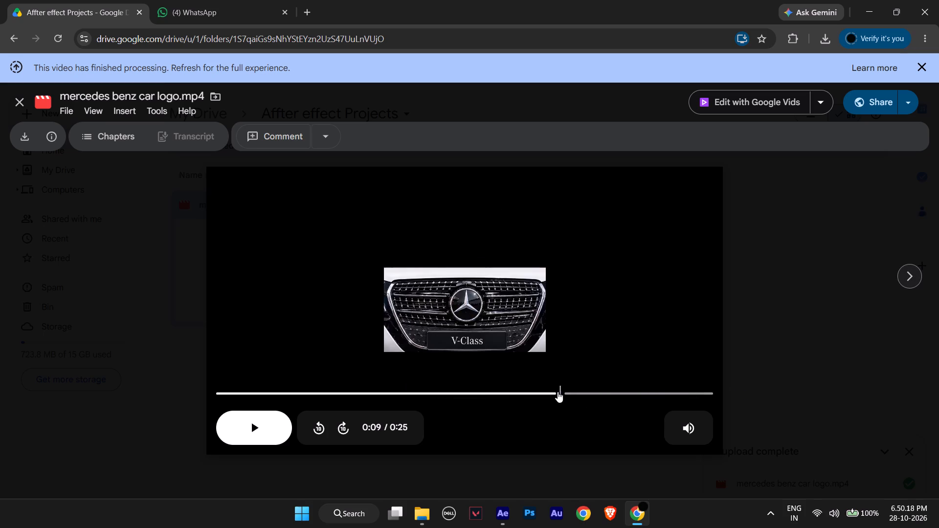
{"action": "left_click_drag", "start_coordinate": [558, 392], "coordinate": [502, 385]}
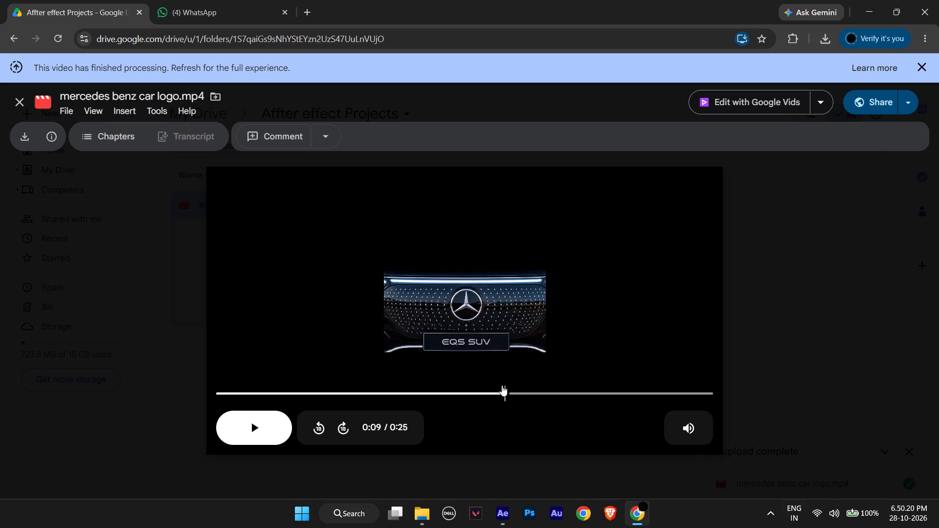
{"action": "left_click_drag", "start_coordinate": [502, 385], "coordinate": [482, 383]}
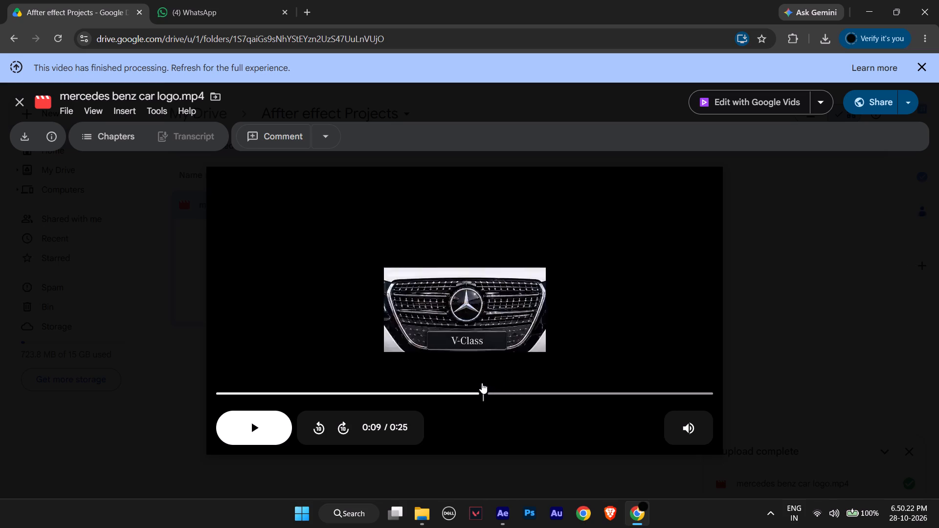
{"action": "left_click_drag", "start_coordinate": [482, 383], "coordinate": [476, 382]}
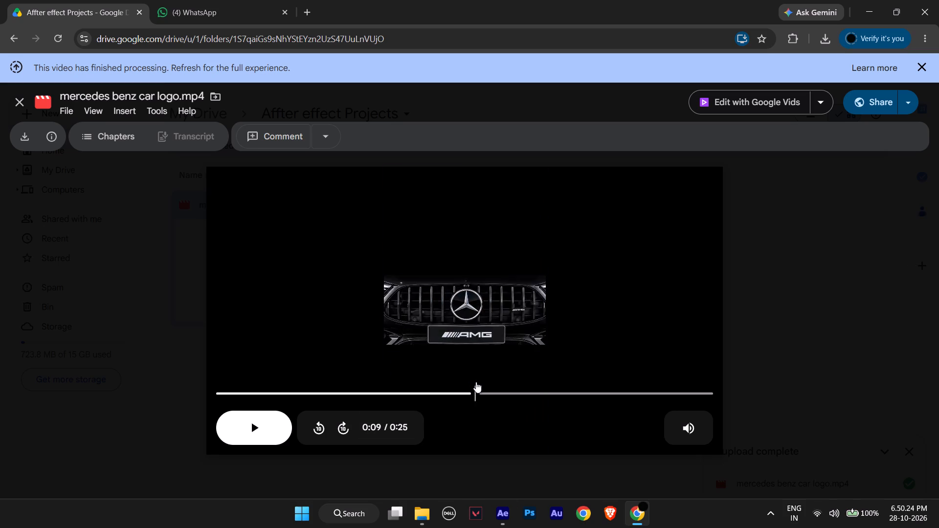
{"action": "left_click_drag", "start_coordinate": [476, 382], "coordinate": [489, 383]}
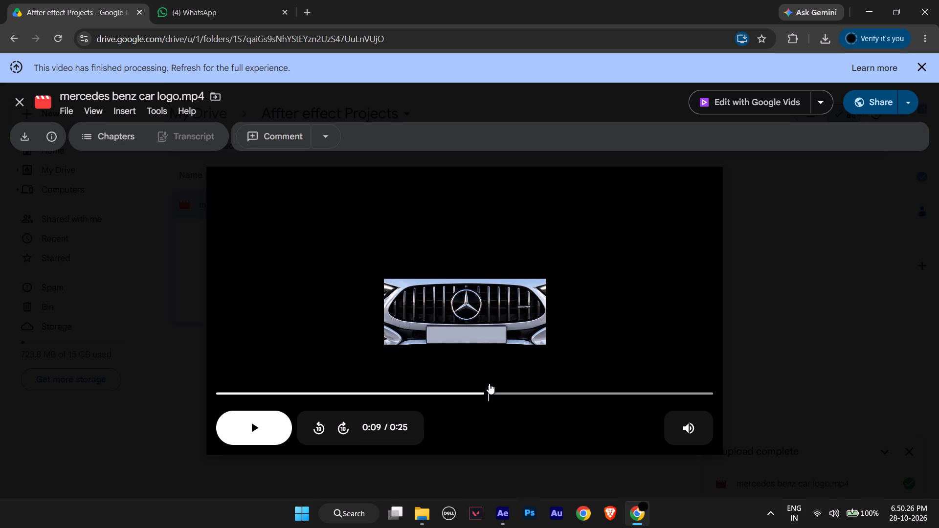
{"action": "left_click_drag", "start_coordinate": [489, 383], "coordinate": [498, 384]}
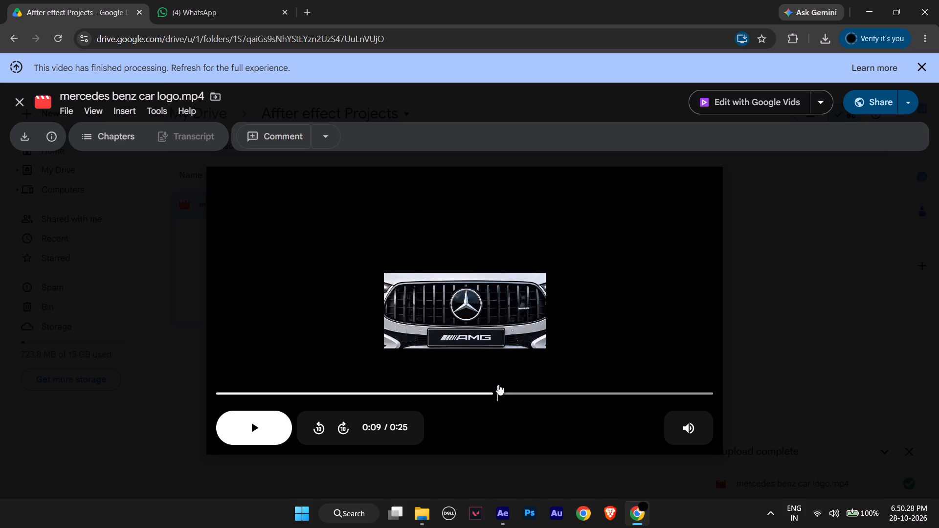
{"action": "left_click_drag", "start_coordinate": [498, 384], "coordinate": [506, 385]}
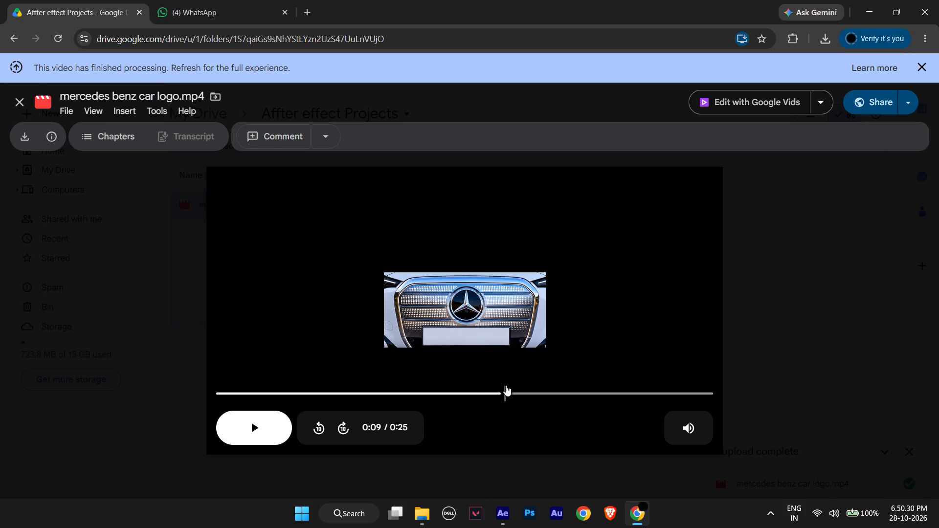
{"action": "left_click_drag", "start_coordinate": [506, 385], "coordinate": [506, 385]}
{"action": "left_click_drag", "start_coordinate": [499, 385], "coordinate": [501, 385]}
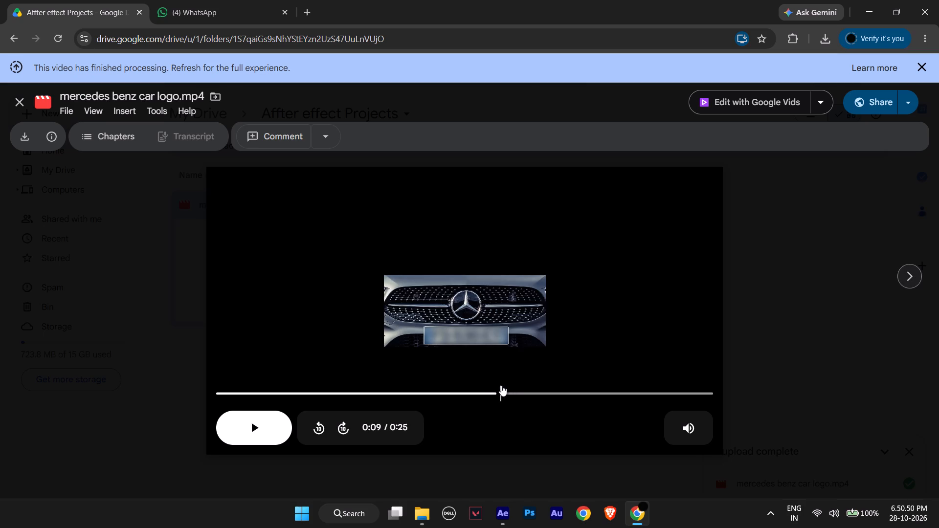
{"action": "left_click_drag", "start_coordinate": [501, 385], "coordinate": [515, 386]}
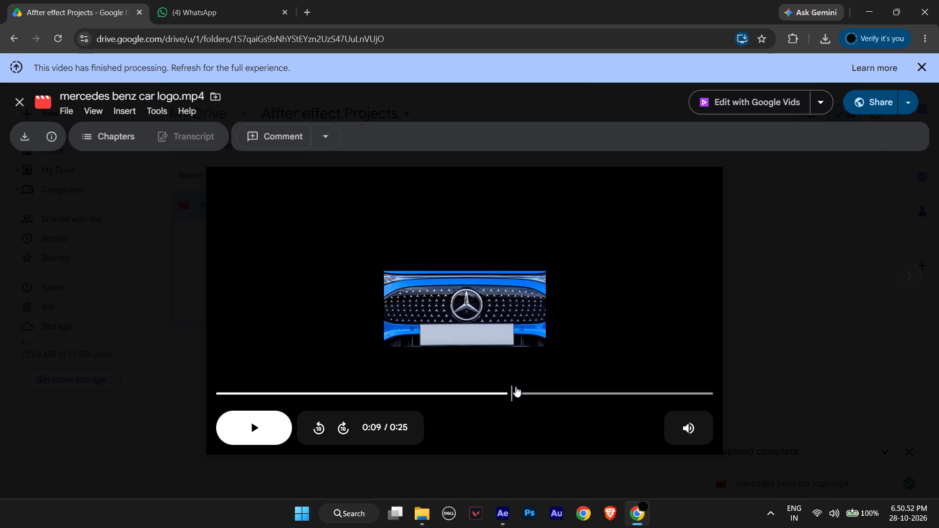
{"action": "left_click_drag", "start_coordinate": [515, 386], "coordinate": [521, 387]}
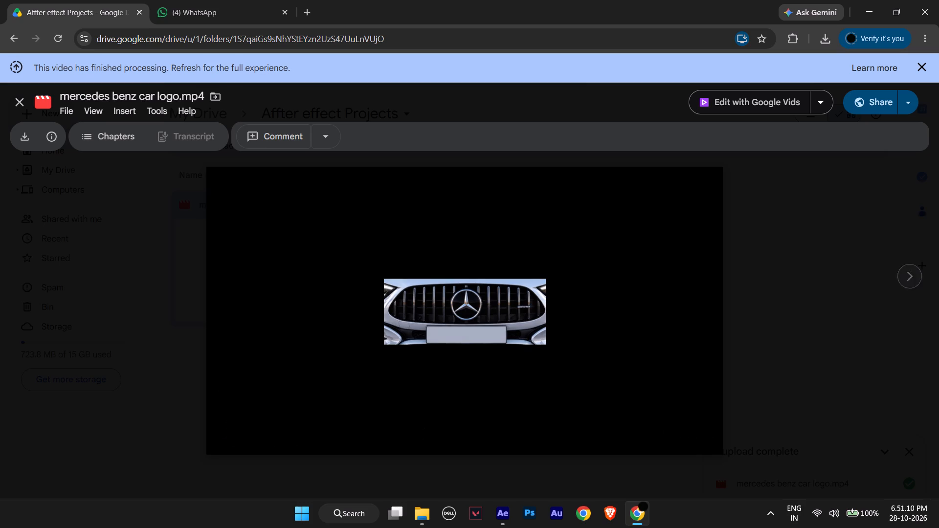
Switch to After Effects, find the CC Burn Film effect with the search "CC burn", and apply it to the m 2.mp4 layer in Comp 1.
{"action": "left_click", "coordinate": [498, 519]}
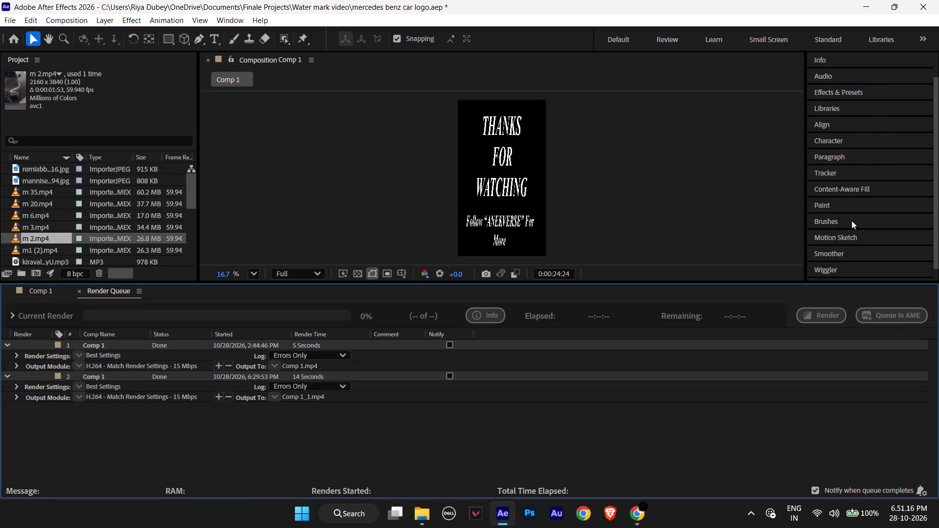
{"action": "scroll", "coordinate": [847, 177], "scroll_direction": "up", "scroll_amount": 2}
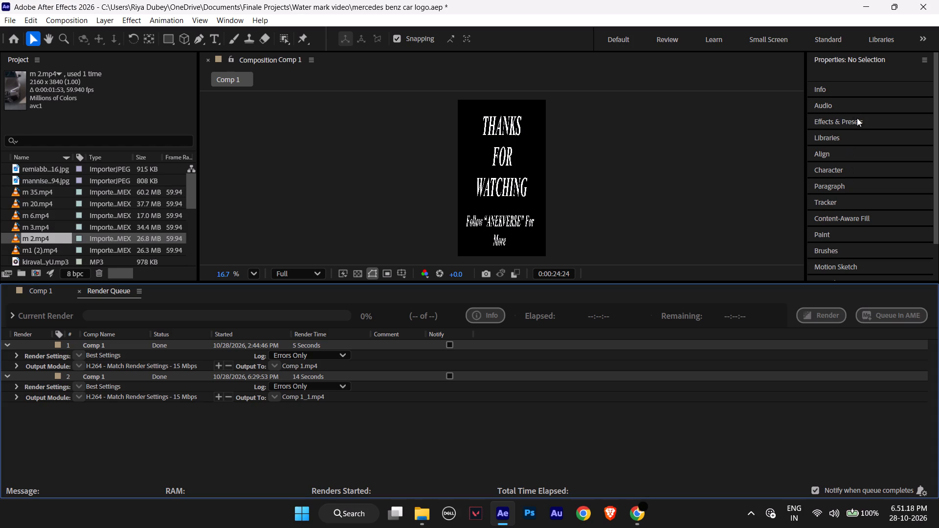
{"action": "left_click", "coordinate": [858, 130]}
{"action": "left_click", "coordinate": [855, 124]}
{"action": "left_click", "coordinate": [855, 124]}
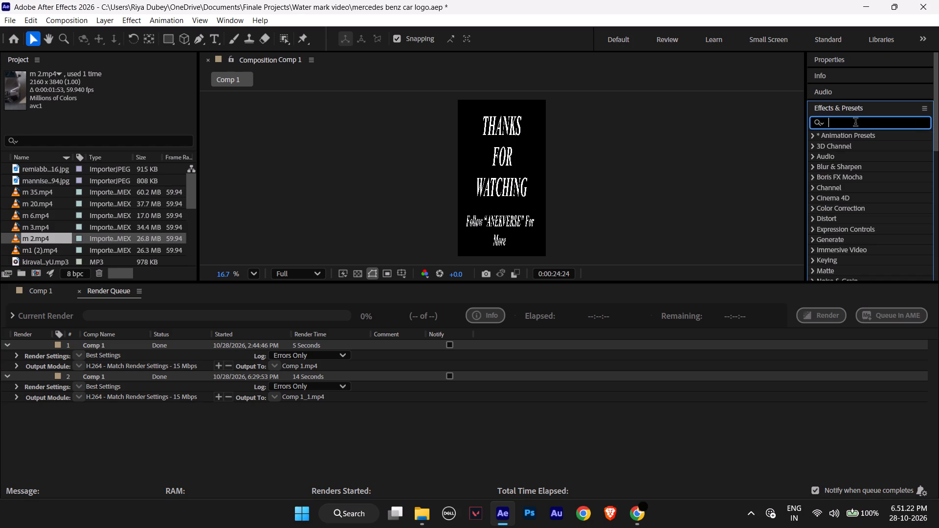
{"action": "type", "text": "CC"}
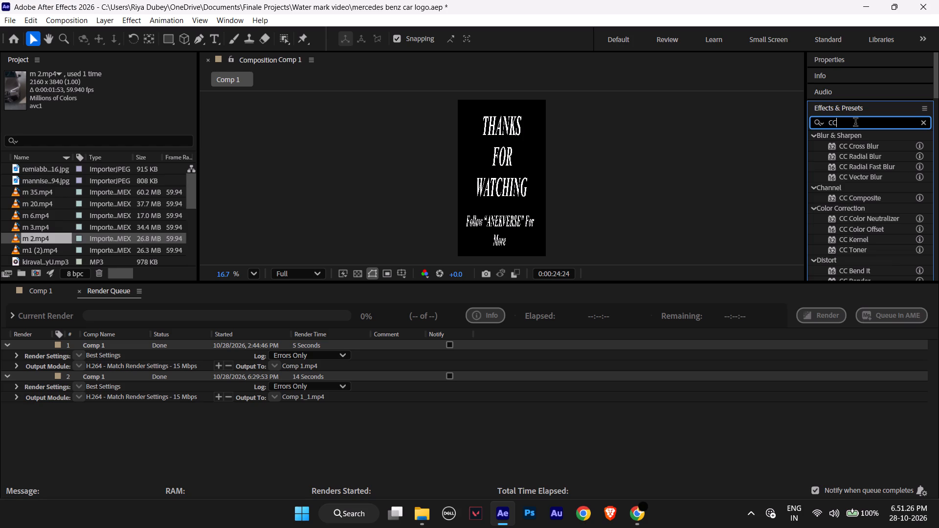
{"action": "key", "text": "space"}
{"action": "type", "text": "burn"}
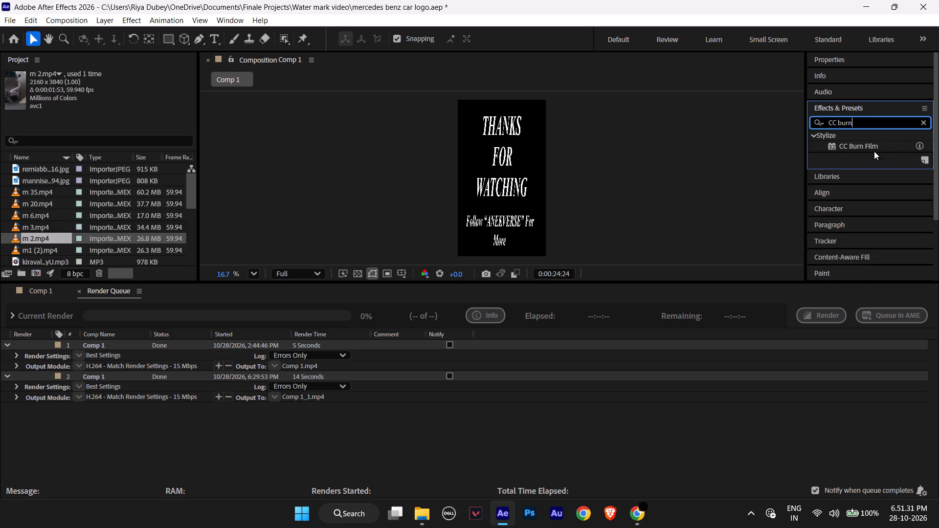
{"action": "left_click", "coordinate": [863, 142]}
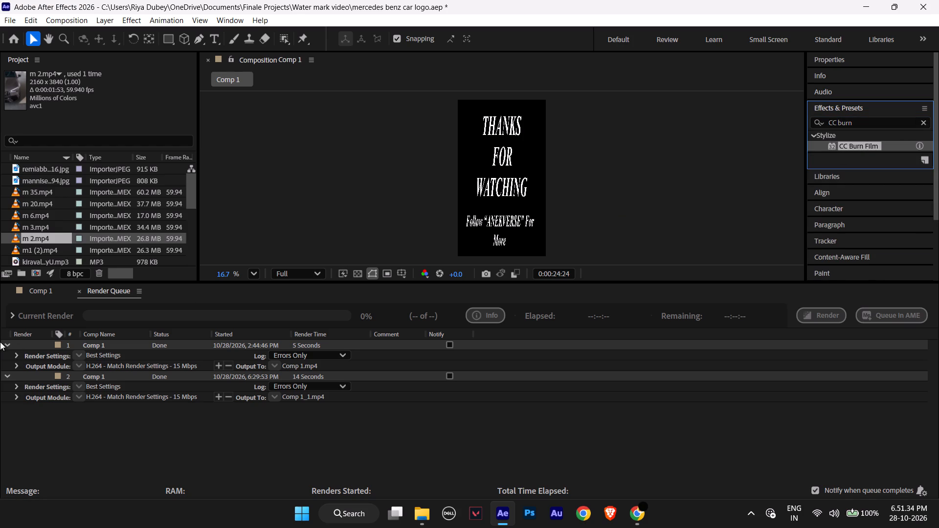
{"action": "left_click", "coordinate": [6, 344]}
{"action": "left_click", "coordinate": [3, 355]}
{"action": "left_click", "coordinate": [48, 289]}
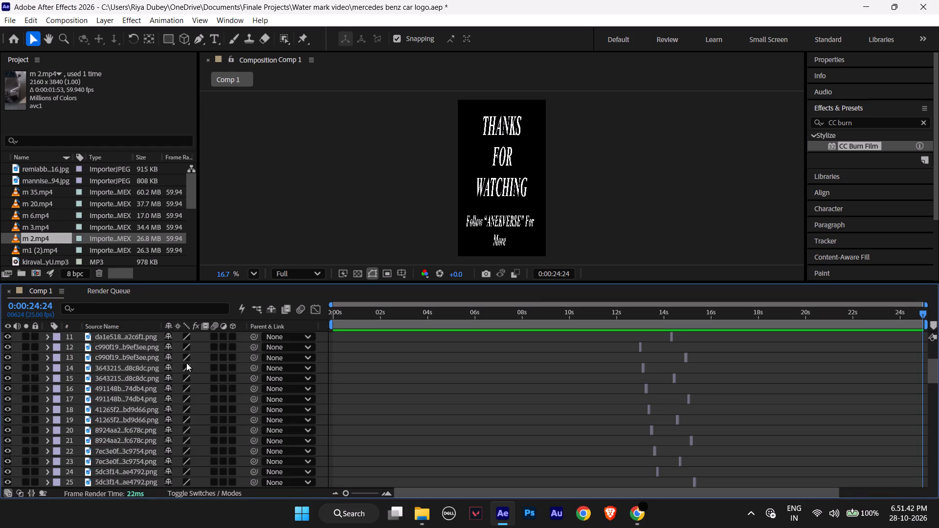
{"action": "left_click_drag", "start_coordinate": [866, 141], "coordinate": [100, 331]}
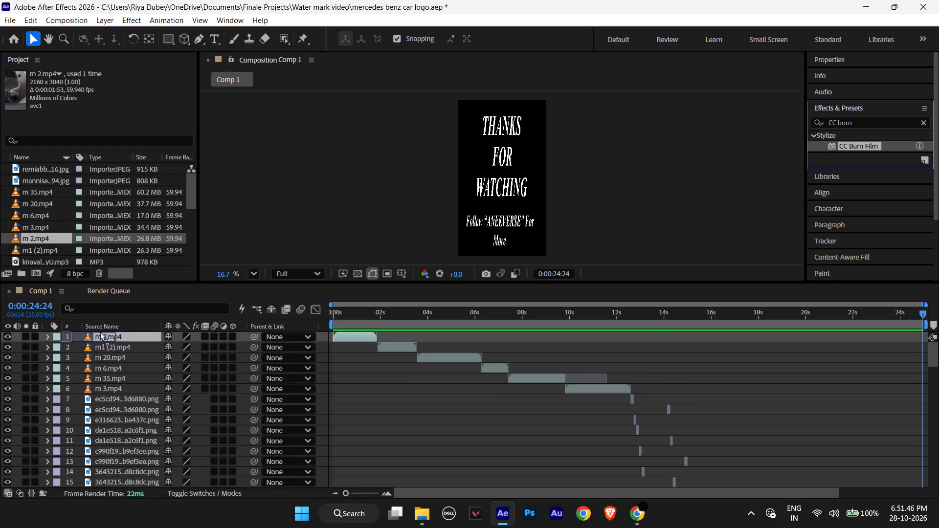
{"action": "left_click_drag", "start_coordinate": [100, 331], "coordinate": [108, 333]}
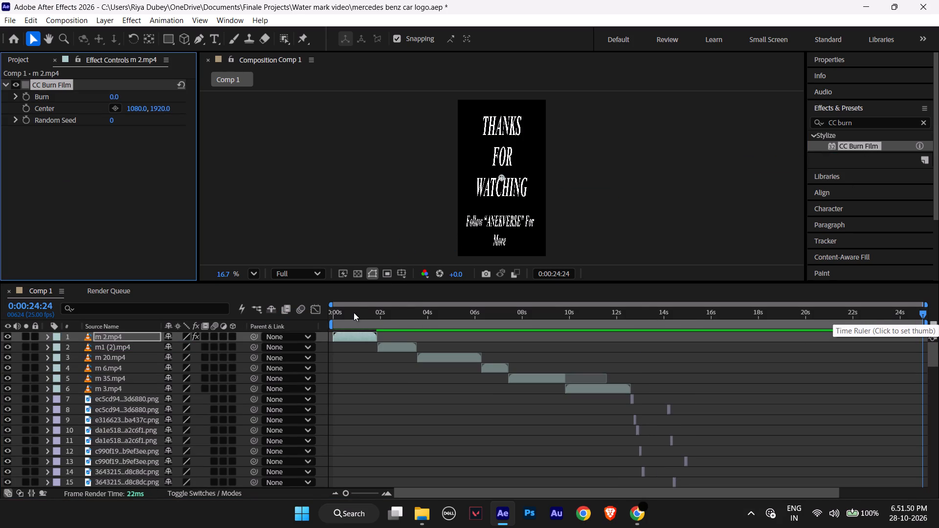
Return to the start of Comp 1 and expand the CC Burn Film properties of the m 2.mp4 layer.
{"action": "left_click_drag", "start_coordinate": [353, 312], "coordinate": [275, 316]}
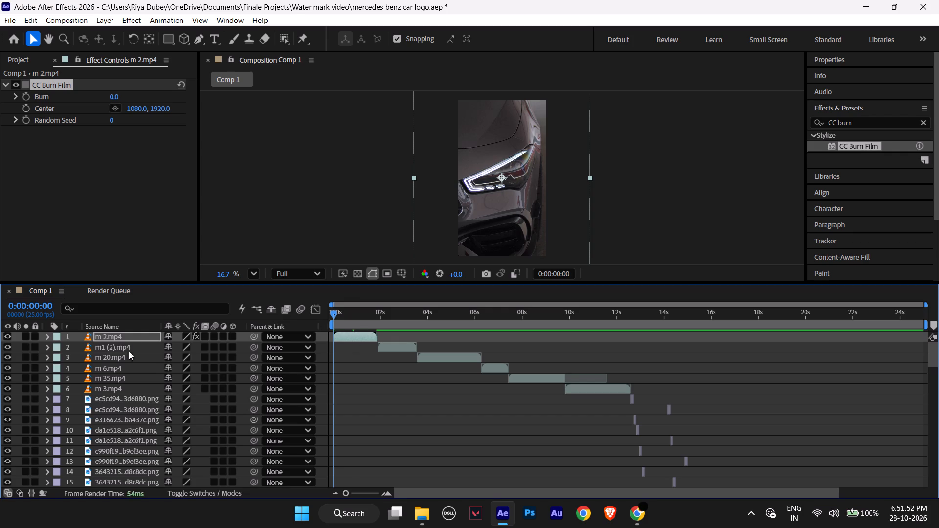
{"action": "left_click", "coordinate": [47, 336]}
{"action": "left_click", "coordinate": [57, 346]}
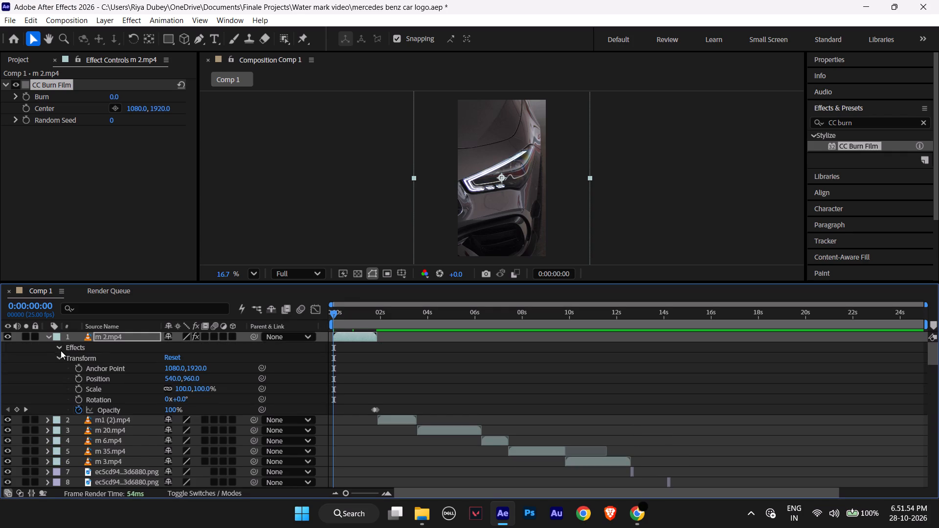
{"action": "left_click", "coordinate": [70, 356]}
{"action": "left_click", "coordinate": [109, 370]}
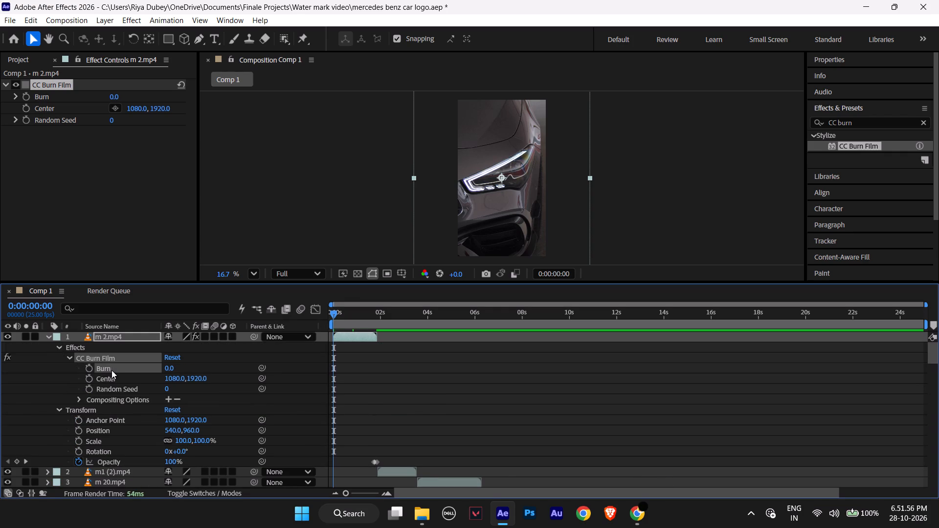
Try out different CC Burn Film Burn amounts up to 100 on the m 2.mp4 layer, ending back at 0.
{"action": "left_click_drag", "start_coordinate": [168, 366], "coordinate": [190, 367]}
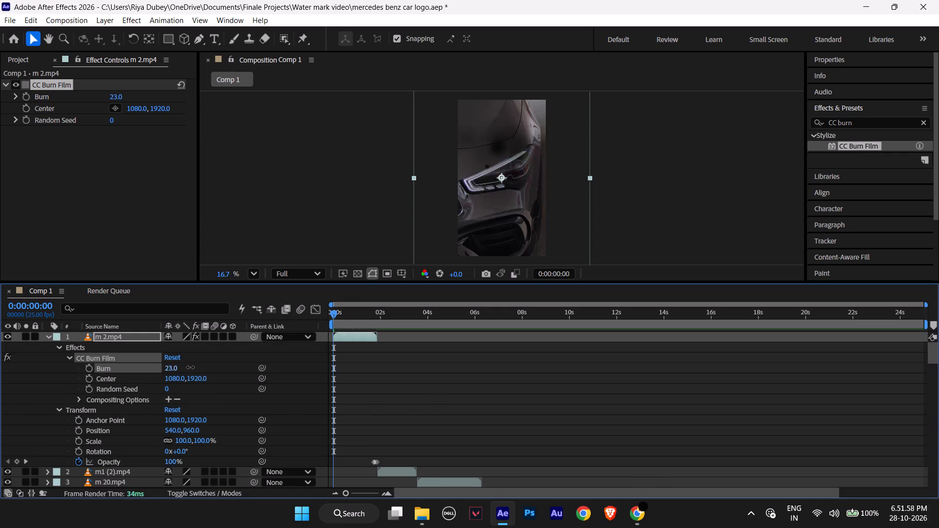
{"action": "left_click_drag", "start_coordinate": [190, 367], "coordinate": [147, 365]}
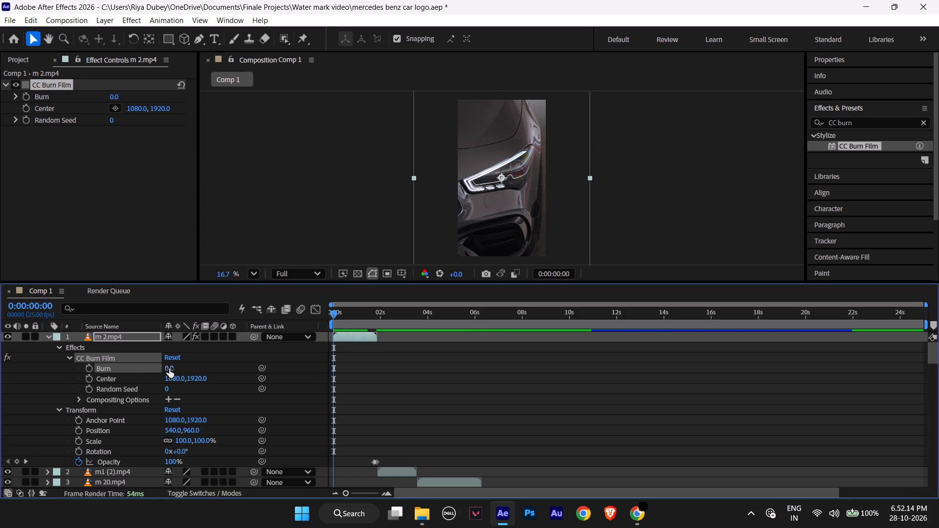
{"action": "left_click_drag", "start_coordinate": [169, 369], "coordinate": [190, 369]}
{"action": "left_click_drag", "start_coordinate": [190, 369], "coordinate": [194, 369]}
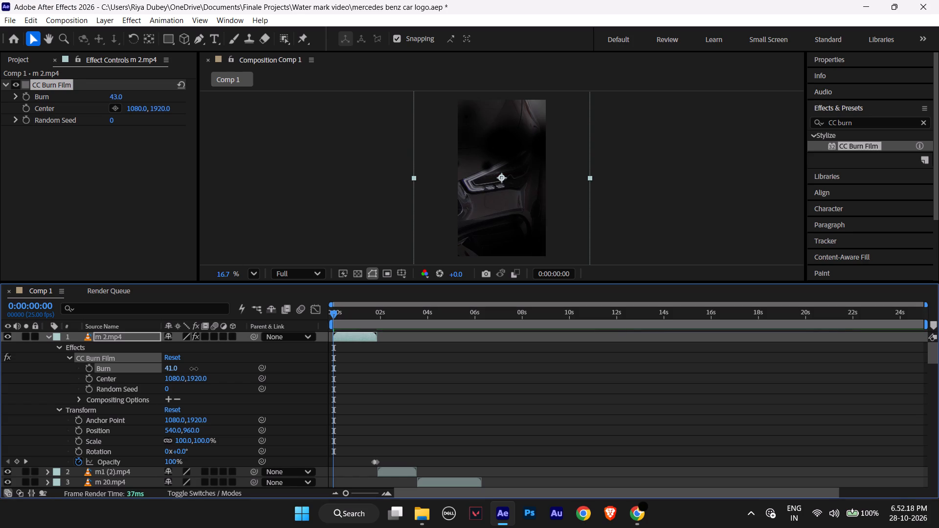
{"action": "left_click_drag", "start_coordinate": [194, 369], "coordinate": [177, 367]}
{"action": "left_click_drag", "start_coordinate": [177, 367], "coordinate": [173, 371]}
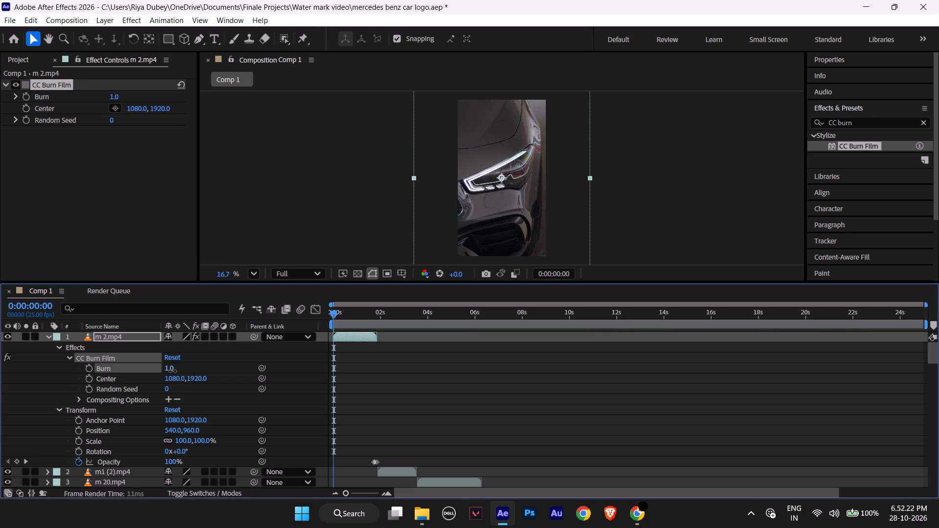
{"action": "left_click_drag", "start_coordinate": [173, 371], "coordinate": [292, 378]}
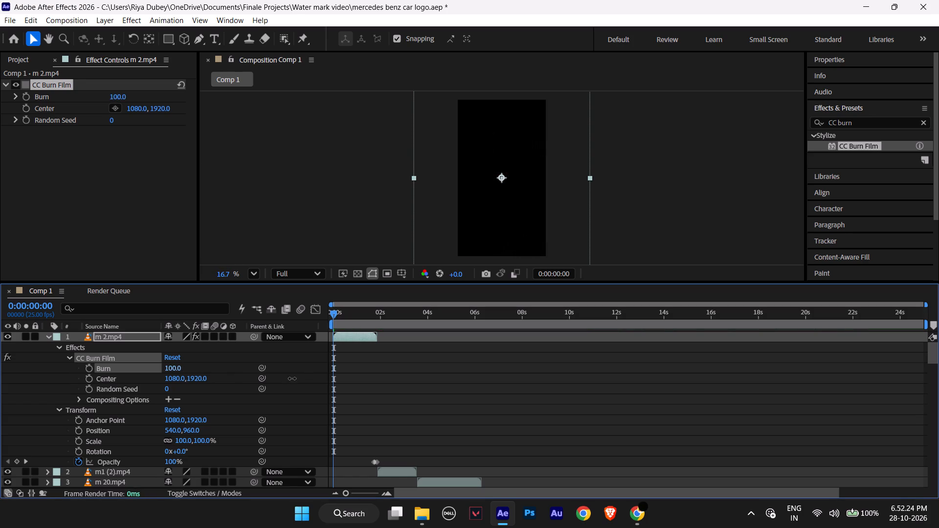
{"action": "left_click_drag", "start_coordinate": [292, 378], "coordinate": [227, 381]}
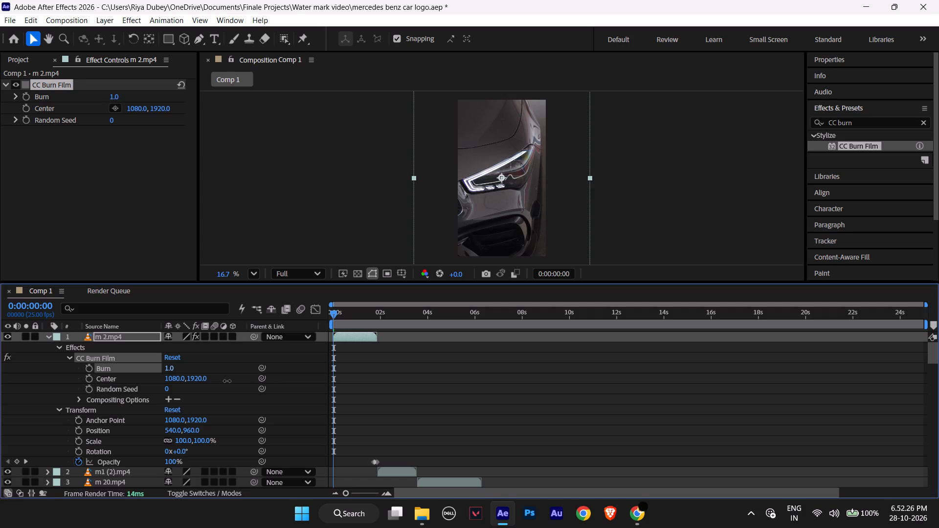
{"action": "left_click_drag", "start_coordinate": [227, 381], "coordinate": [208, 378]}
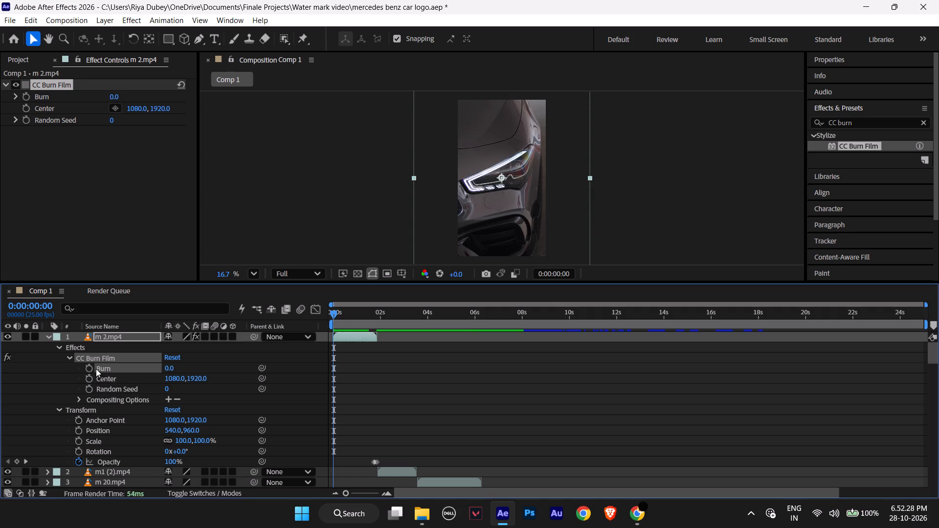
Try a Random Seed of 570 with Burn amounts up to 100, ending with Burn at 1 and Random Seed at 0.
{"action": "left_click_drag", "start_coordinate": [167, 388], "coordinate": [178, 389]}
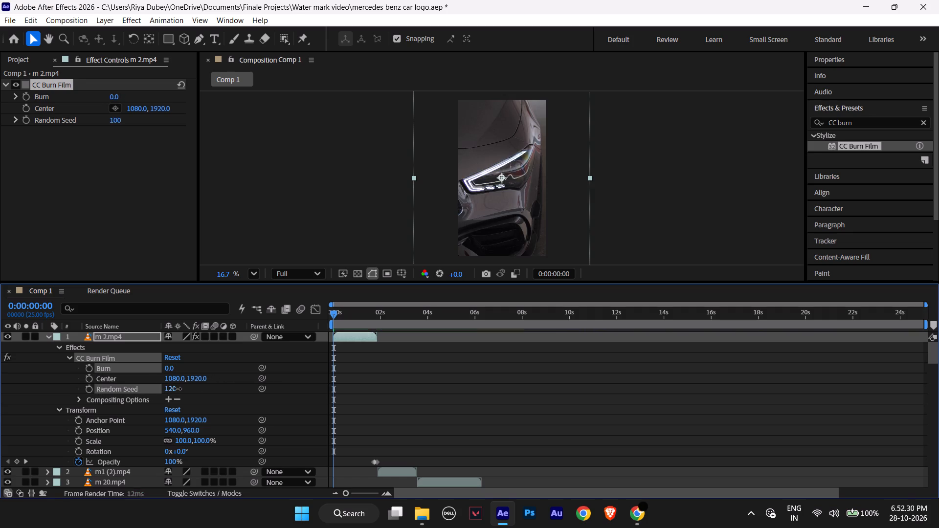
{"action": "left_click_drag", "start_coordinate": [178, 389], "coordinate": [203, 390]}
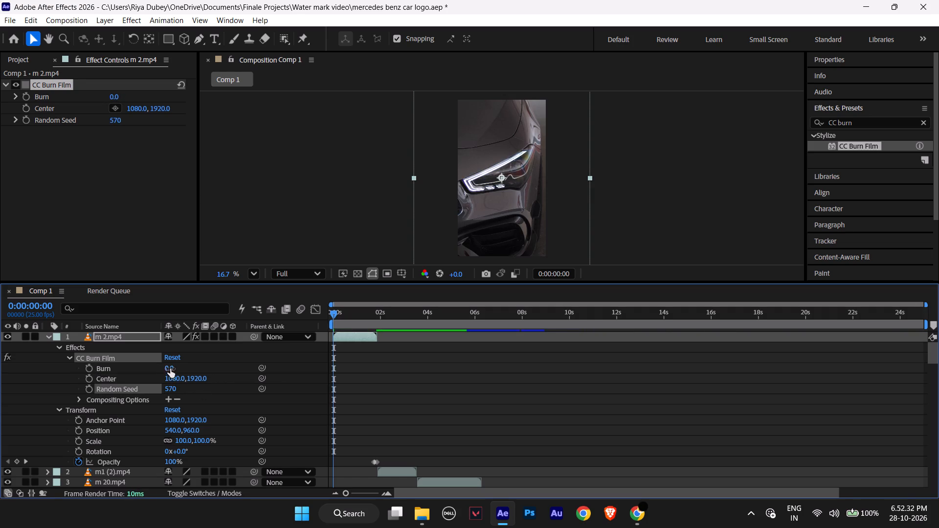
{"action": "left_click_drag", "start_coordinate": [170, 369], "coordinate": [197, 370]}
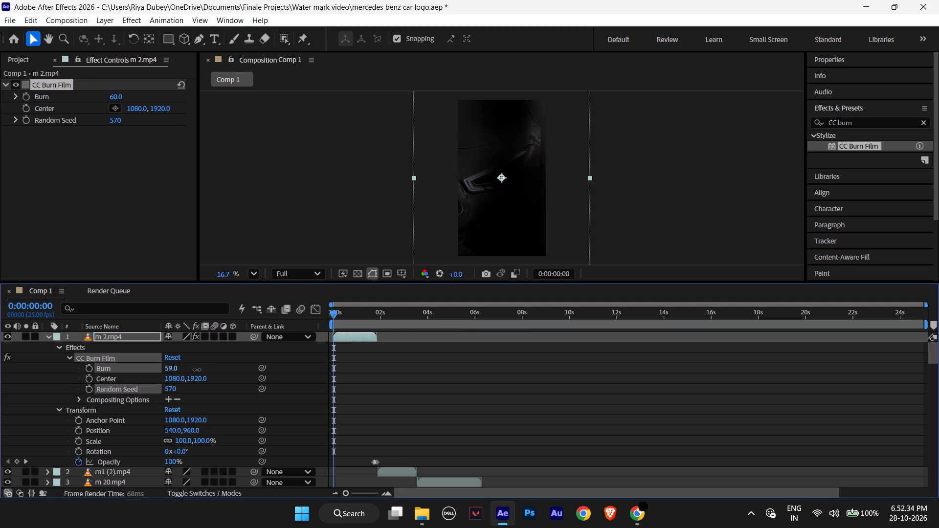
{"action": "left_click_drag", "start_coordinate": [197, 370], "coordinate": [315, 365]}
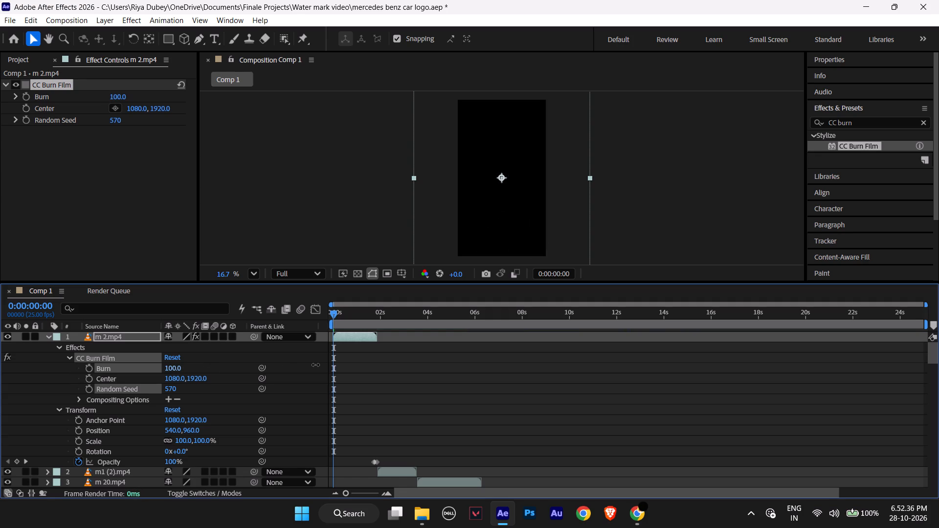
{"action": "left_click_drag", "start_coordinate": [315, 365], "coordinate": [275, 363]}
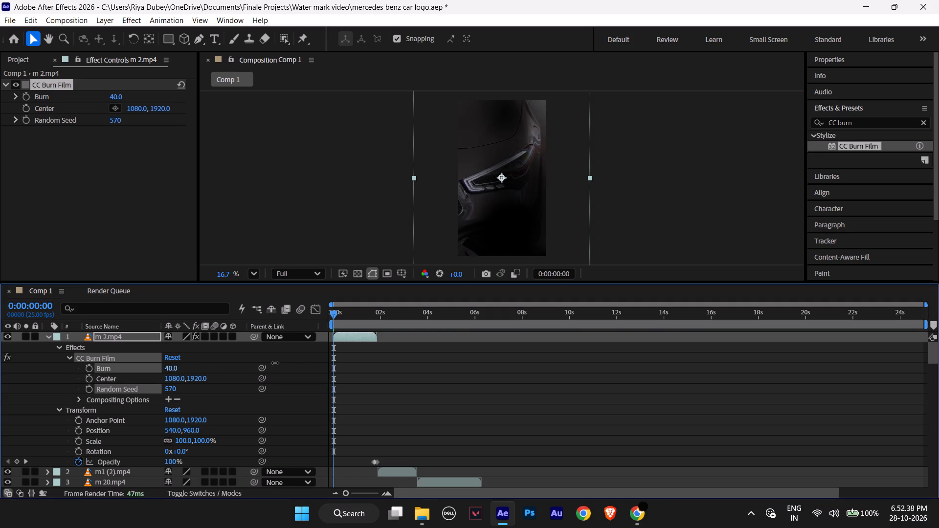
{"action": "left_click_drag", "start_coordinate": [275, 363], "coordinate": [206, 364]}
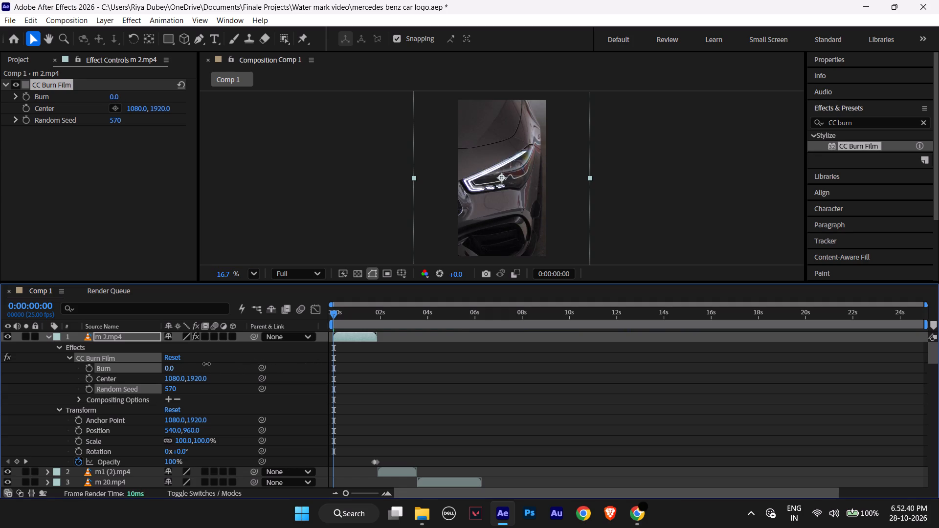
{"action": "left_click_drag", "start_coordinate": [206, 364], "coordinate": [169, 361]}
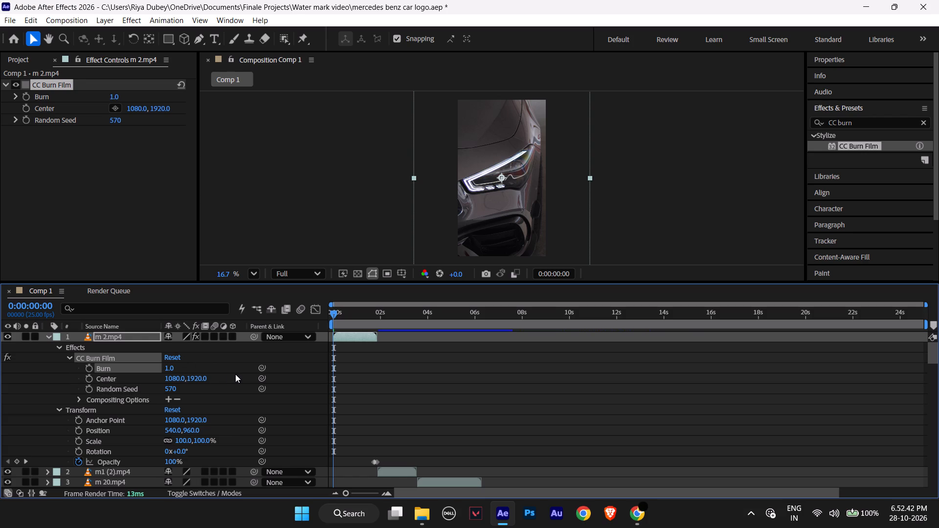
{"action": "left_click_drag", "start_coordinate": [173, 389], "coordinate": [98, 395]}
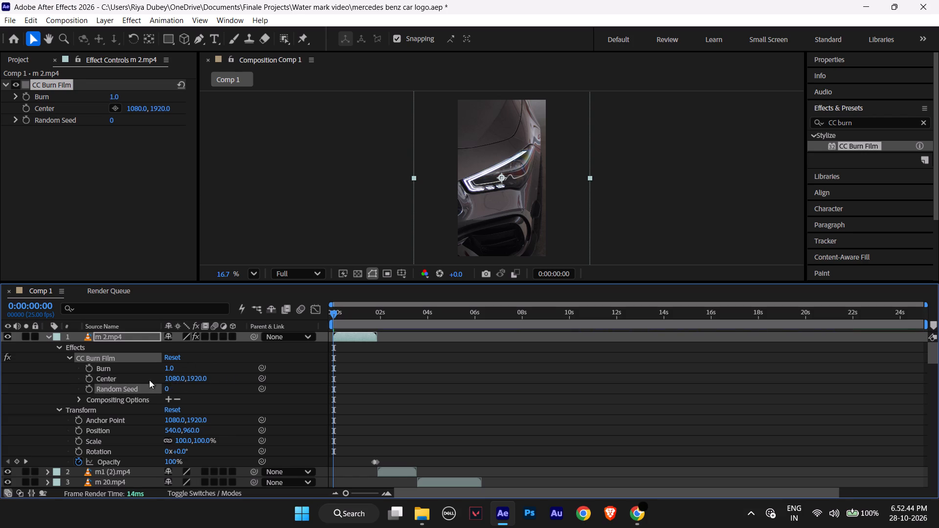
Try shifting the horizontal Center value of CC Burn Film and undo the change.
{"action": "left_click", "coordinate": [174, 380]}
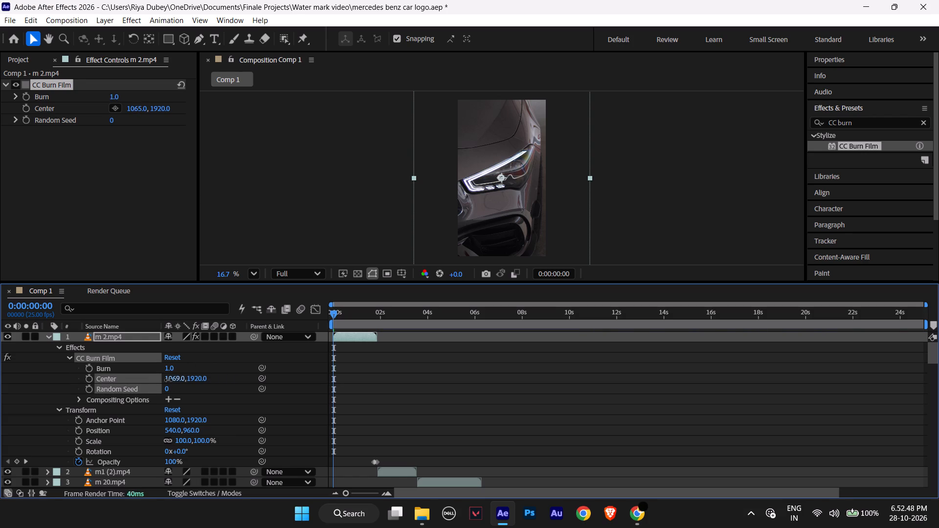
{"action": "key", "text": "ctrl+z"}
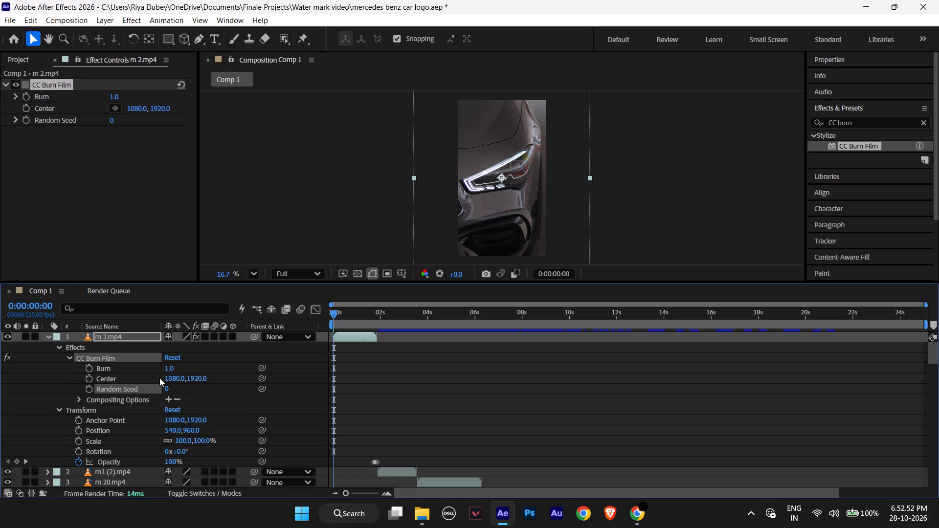
Inspect the Compositing Options of the CC Burn Film effect and collapse them again.
{"action": "left_click", "coordinate": [80, 398]}
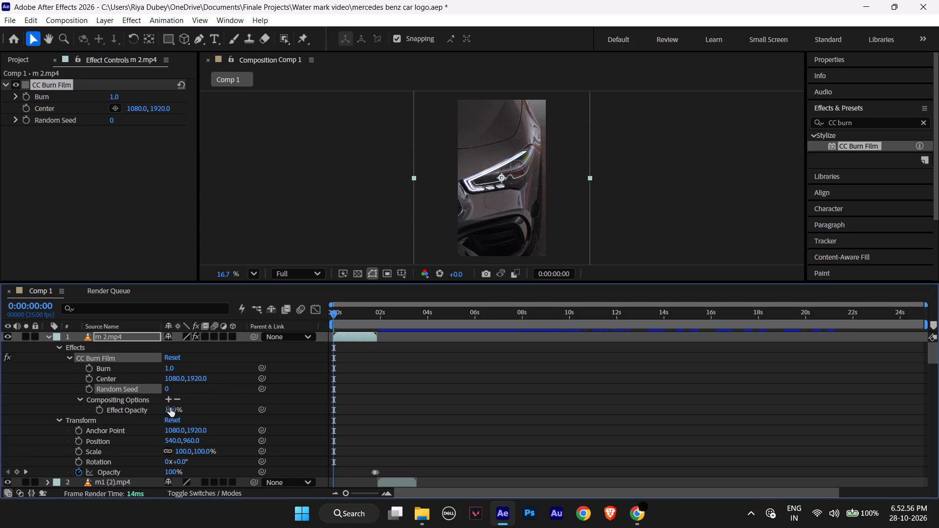
{"action": "left_click", "coordinate": [81, 400]}
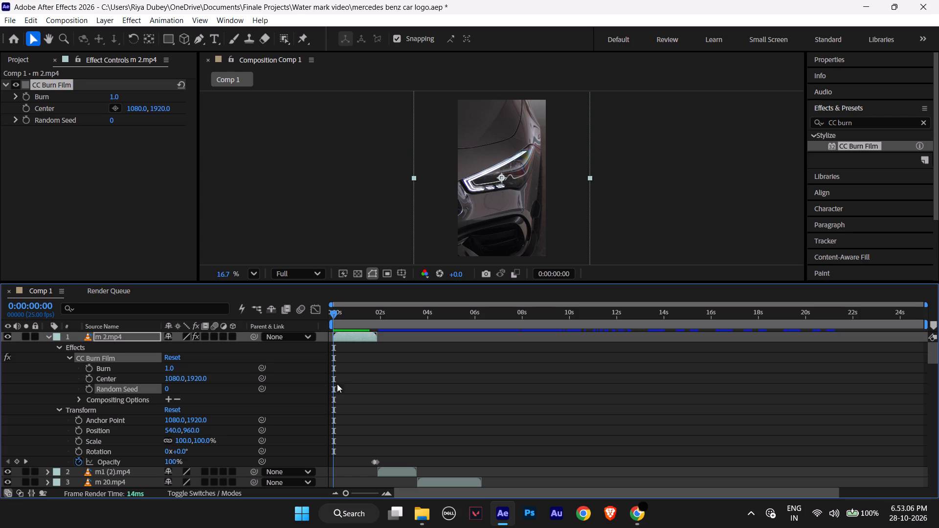
Keyframe the Burn property on m 2.mp4 from 27 at 0:00:00:00 to 0 at 0:00:00:03.
{"action": "left_click", "coordinate": [118, 365]}
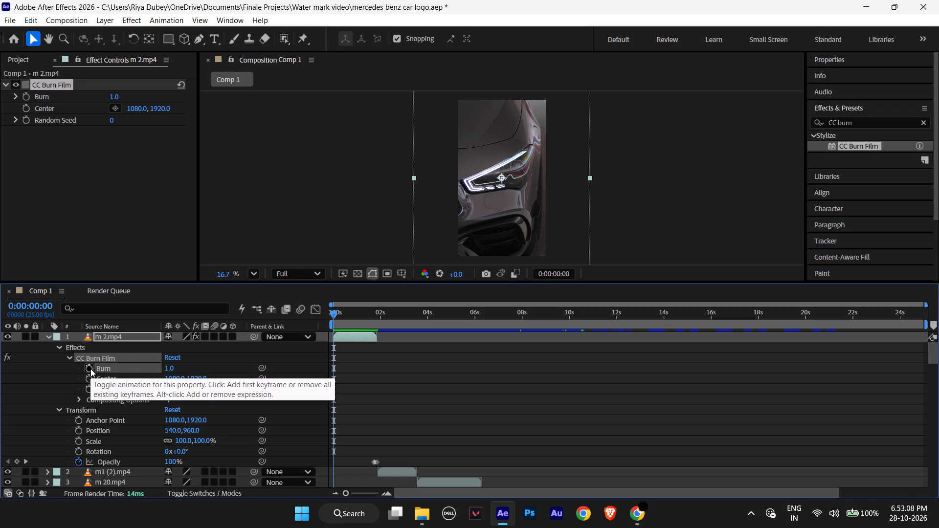
{"action": "left_click", "coordinate": [90, 369]}
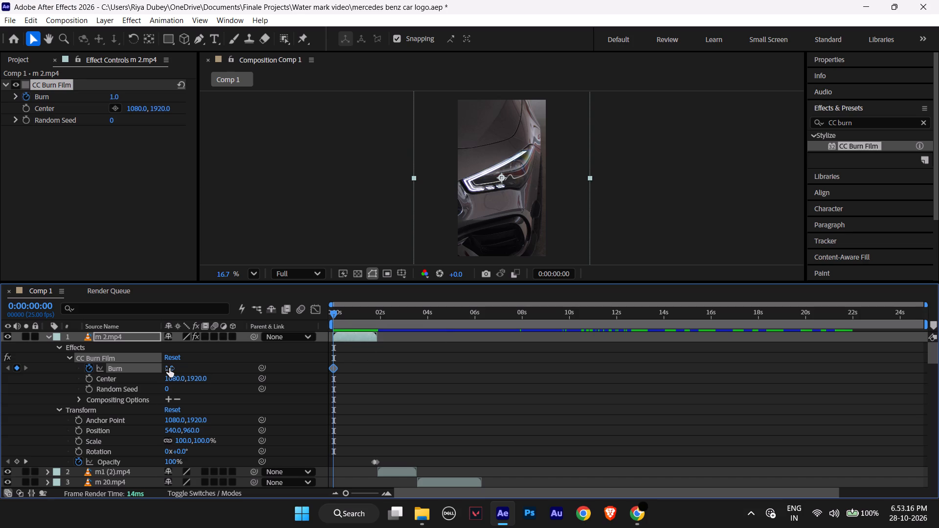
{"action": "left_click_drag", "start_coordinate": [170, 368], "coordinate": [186, 368]}
{"action": "left_click", "coordinate": [335, 313]}
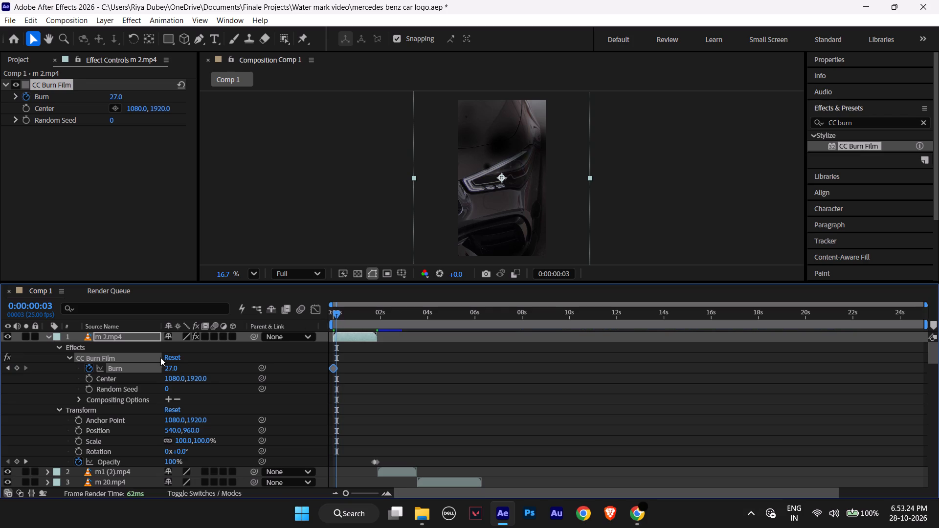
{"action": "left_click_drag", "start_coordinate": [172, 367], "coordinate": [106, 369]}
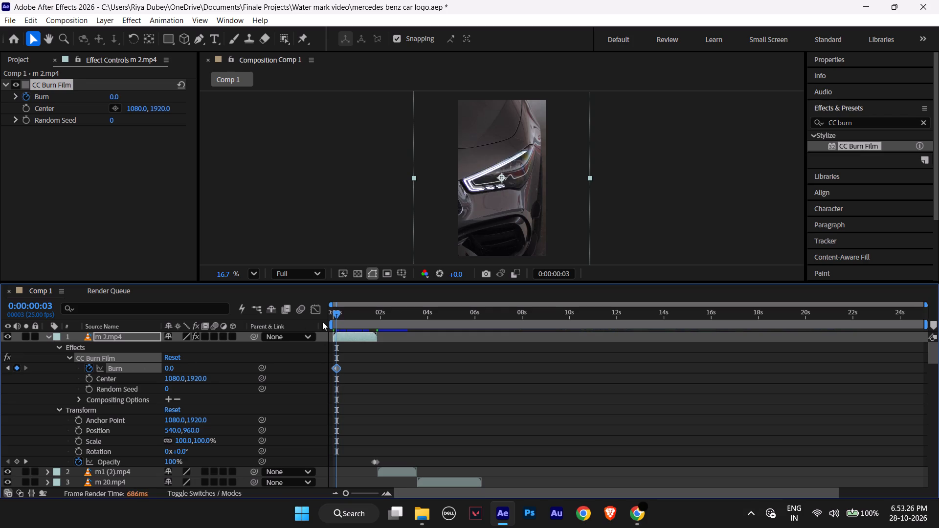
Play Comp 1 from the beginning to check the burn animation on the opening headlight shot.
{"action": "left_click_drag", "start_coordinate": [336, 316], "coordinate": [281, 319]}
{"action": "key", "text": "space"}
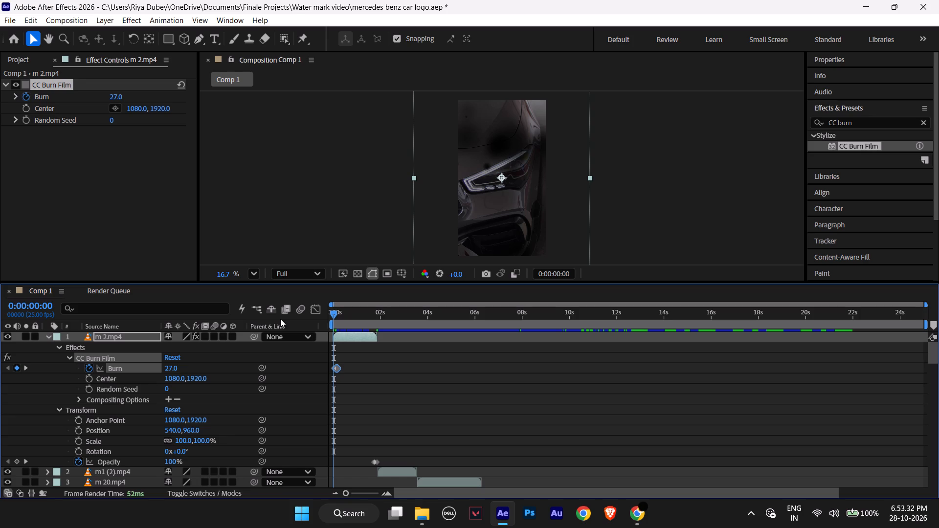
{"action": "key", "text": "space"}
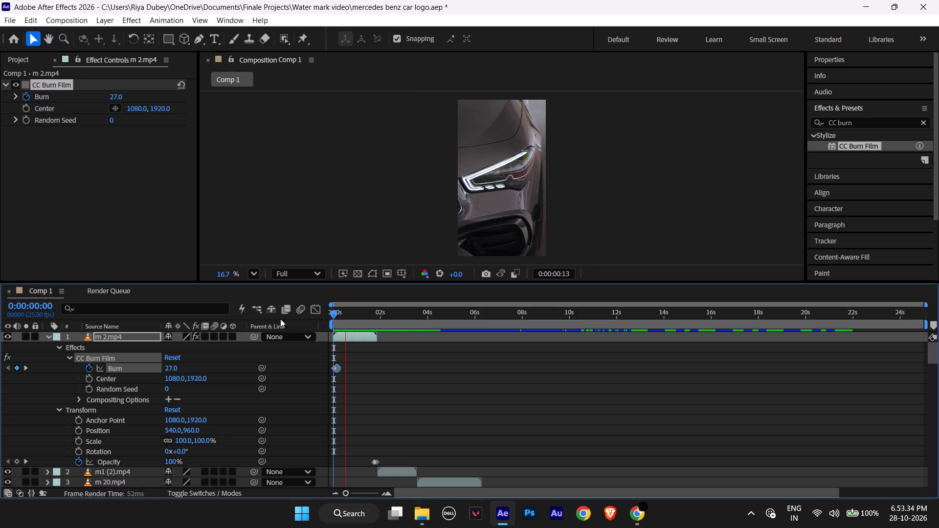
{"action": "key", "text": "space"}
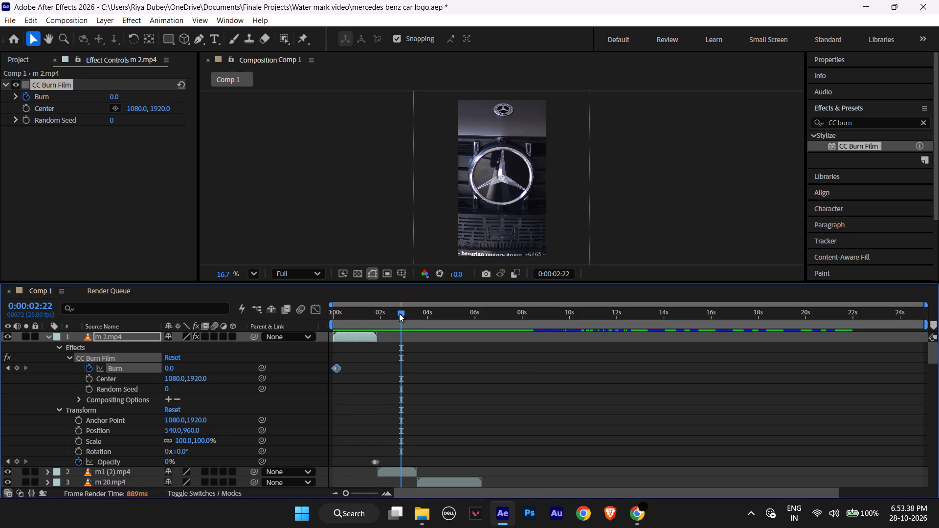
Examine the end of m 2.mp4 frame by frame, around its Opacity fade-out keyframes and the cut to m1 (2).mp4.
{"action": "left_click_drag", "start_coordinate": [399, 313], "coordinate": [386, 313]}
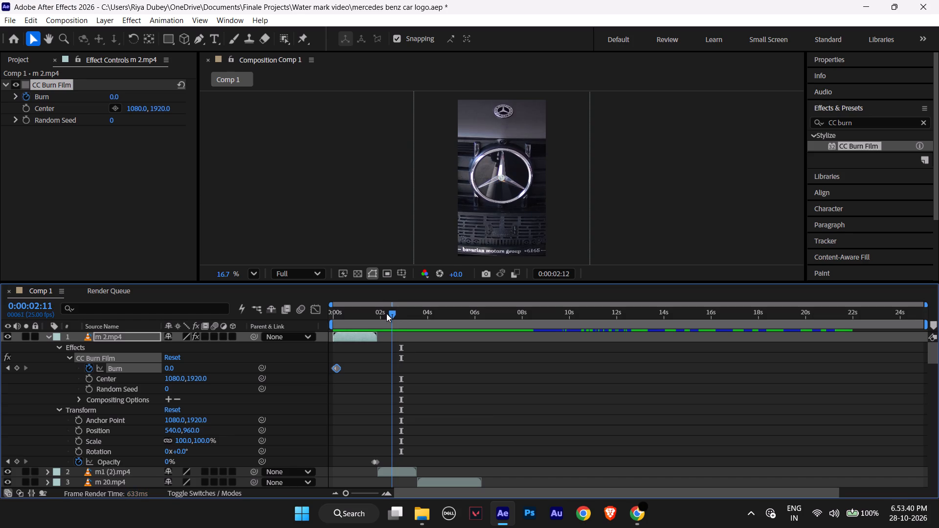
{"action": "left_click_drag", "start_coordinate": [386, 313], "coordinate": [370, 311]}
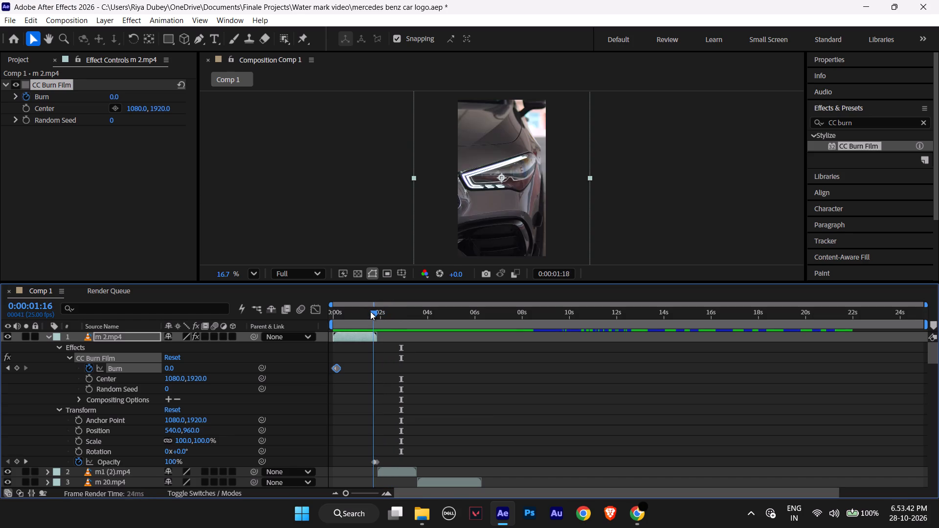
{"action": "left_click_drag", "start_coordinate": [370, 311], "coordinate": [376, 311]}
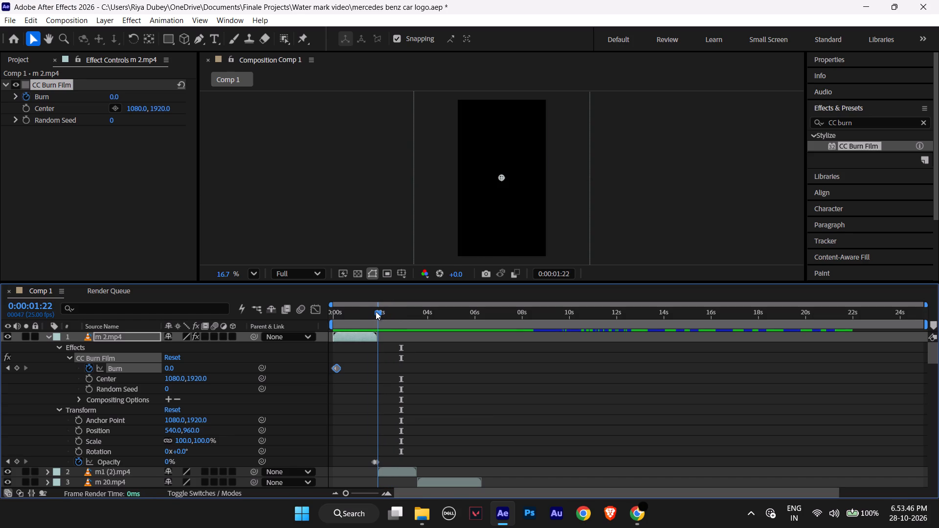
{"action": "left_click_drag", "start_coordinate": [376, 311], "coordinate": [375, 311]}
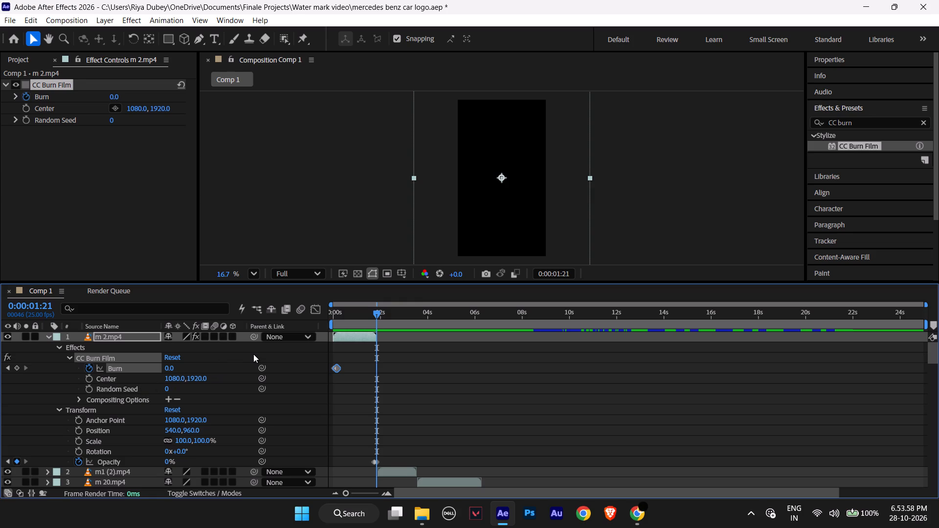
{"action": "key", "text": "ctrl+Left"}
{"action": "key", "text": "ctrl+Right"}
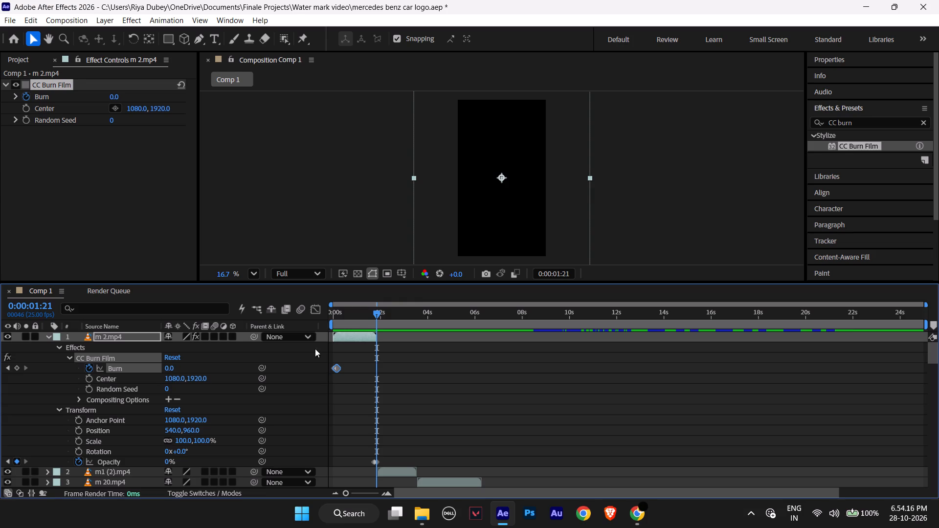
{"action": "left_click", "coordinate": [376, 313]}
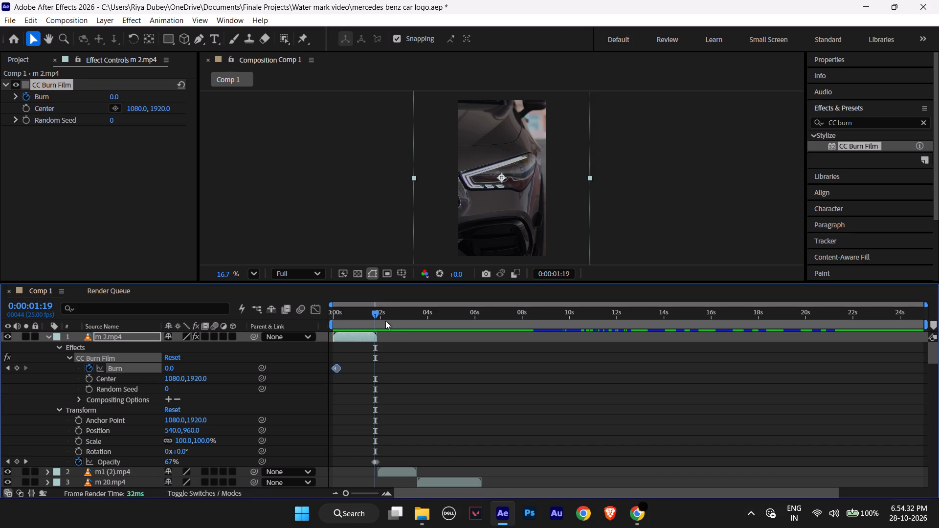
{"action": "left_click", "coordinate": [375, 314]}
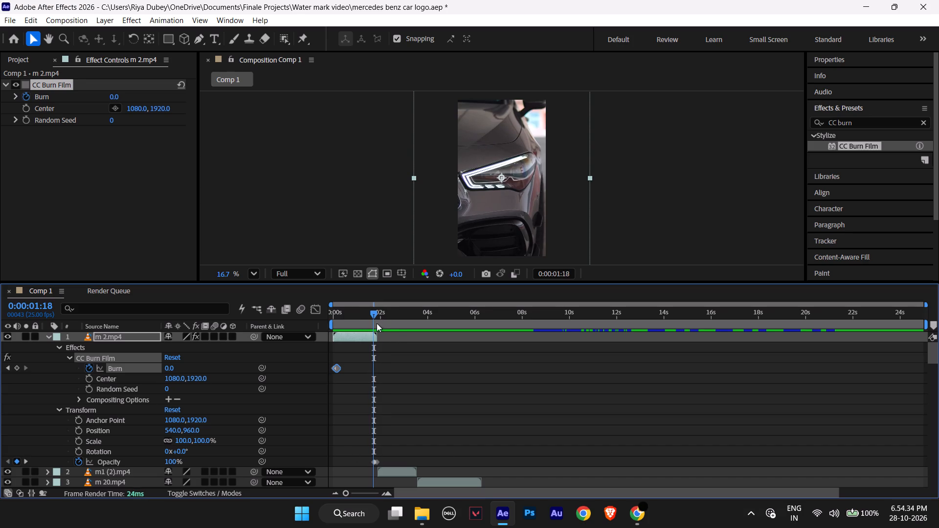
{"action": "scroll", "coordinate": [370, 459], "scroll_direction": "up", "scroll_amount": 4, "text": "alt"}
{"action": "scroll", "coordinate": [425, 466], "scroll_direction": "up", "scroll_amount": 1, "text": "alt"}
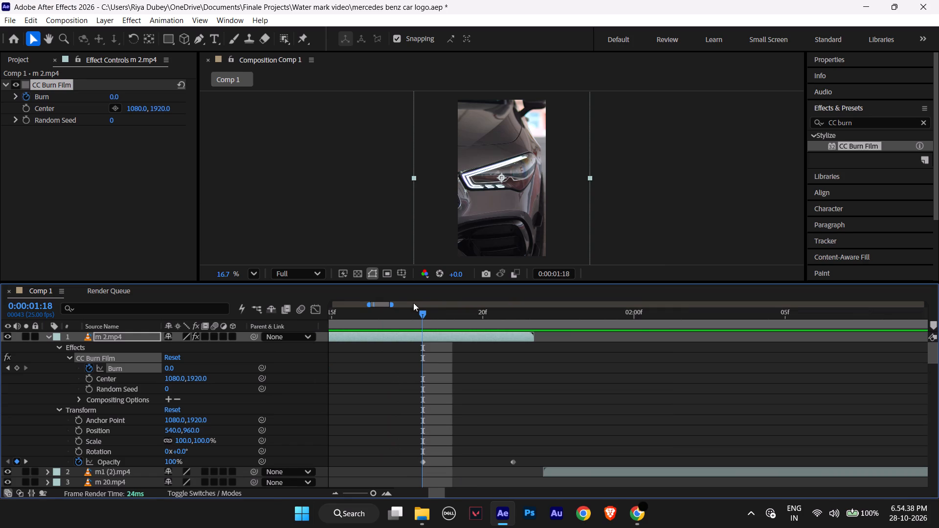
{"action": "left_click_drag", "start_coordinate": [425, 316], "coordinate": [490, 326]}
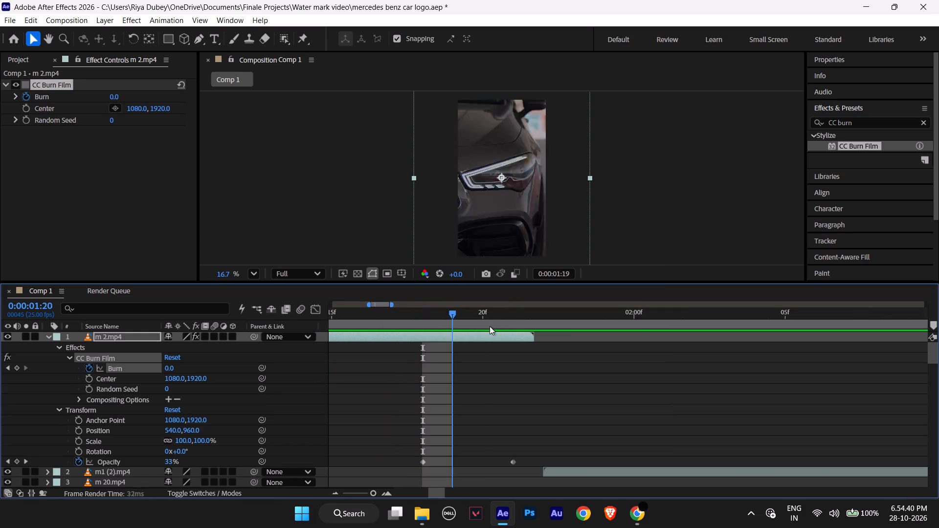
{"action": "left_click_drag", "start_coordinate": [490, 326], "coordinate": [492, 329]}
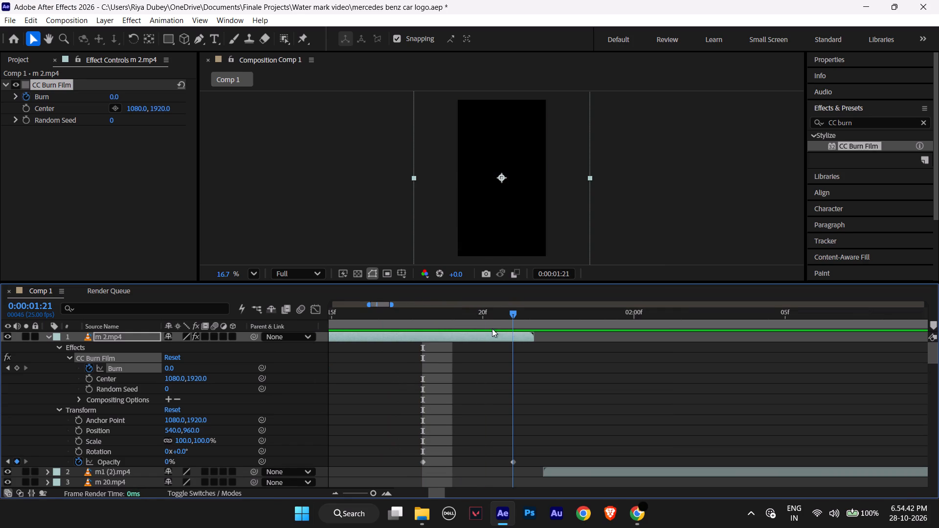
Clear the existing Burn keyframes on m 2.mp4 and restart its animation with a keyframe of 0 at 0:00:01:18.
{"action": "left_click_drag", "start_coordinate": [492, 329], "coordinate": [426, 322]}
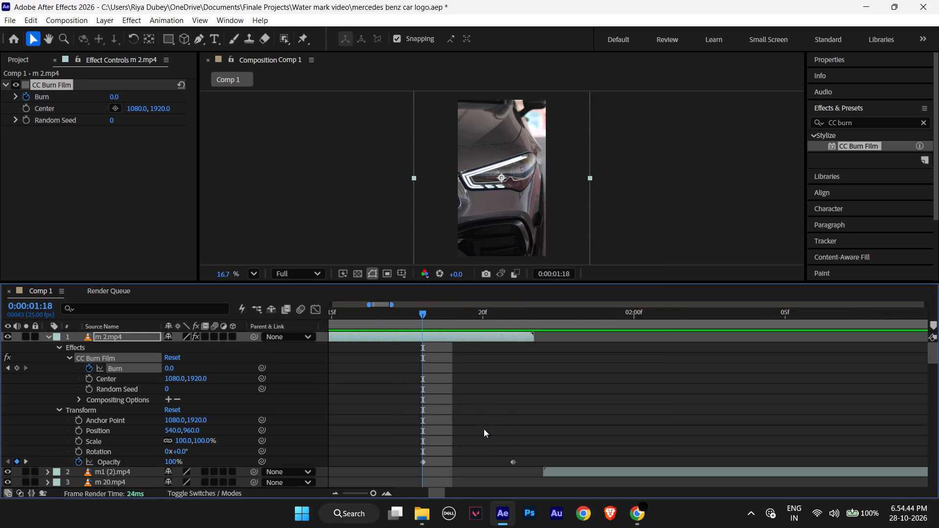
{"action": "scroll", "coordinate": [483, 431], "scroll_direction": "up", "scroll_amount": 4}
{"action": "double_click", "coordinate": [89, 370]}
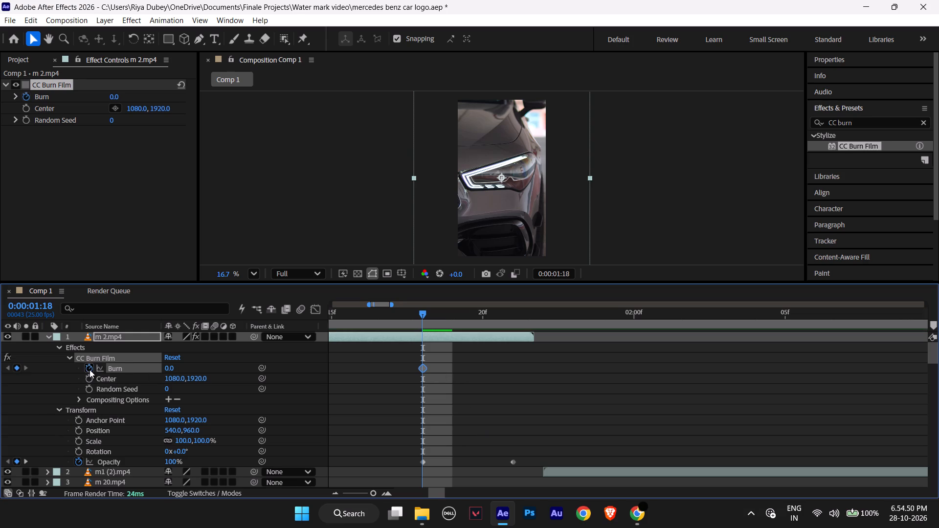
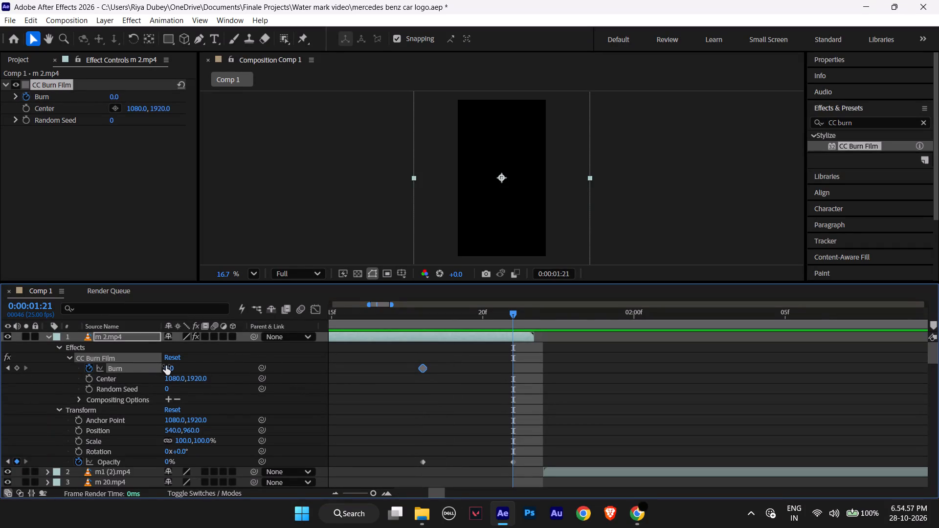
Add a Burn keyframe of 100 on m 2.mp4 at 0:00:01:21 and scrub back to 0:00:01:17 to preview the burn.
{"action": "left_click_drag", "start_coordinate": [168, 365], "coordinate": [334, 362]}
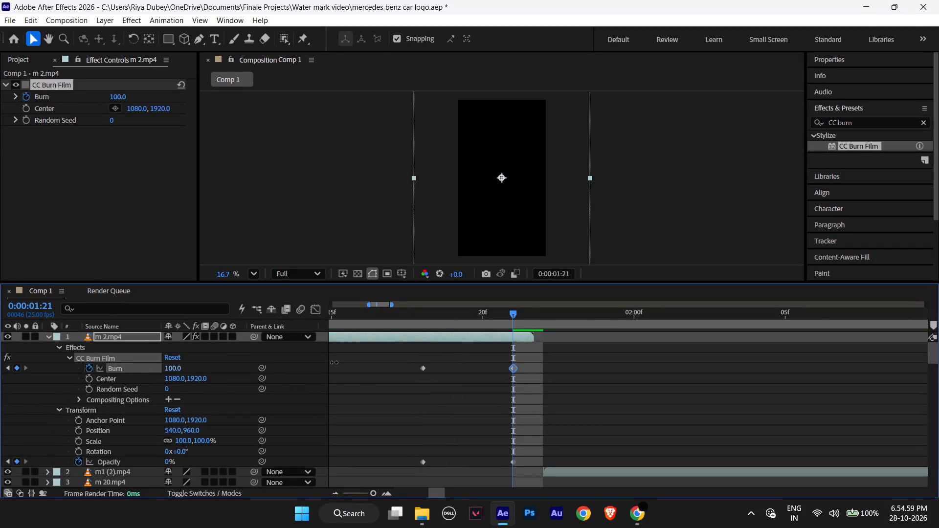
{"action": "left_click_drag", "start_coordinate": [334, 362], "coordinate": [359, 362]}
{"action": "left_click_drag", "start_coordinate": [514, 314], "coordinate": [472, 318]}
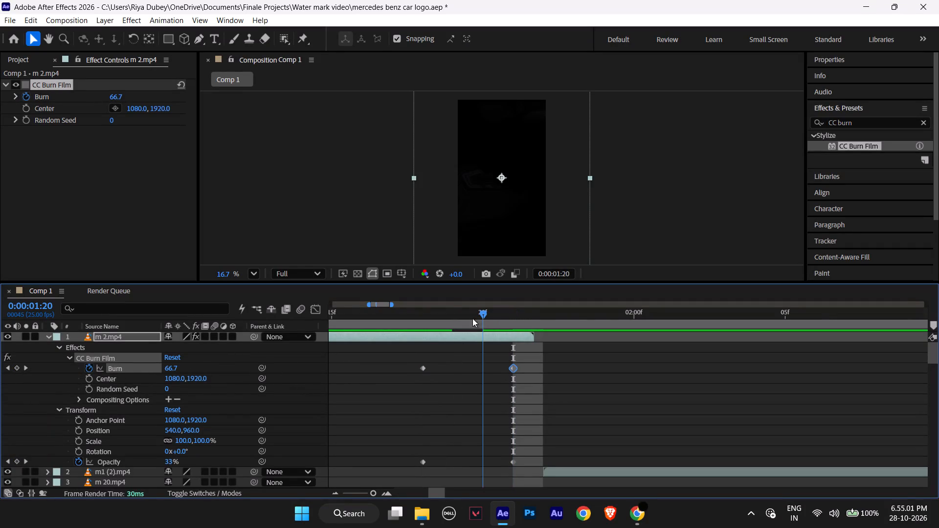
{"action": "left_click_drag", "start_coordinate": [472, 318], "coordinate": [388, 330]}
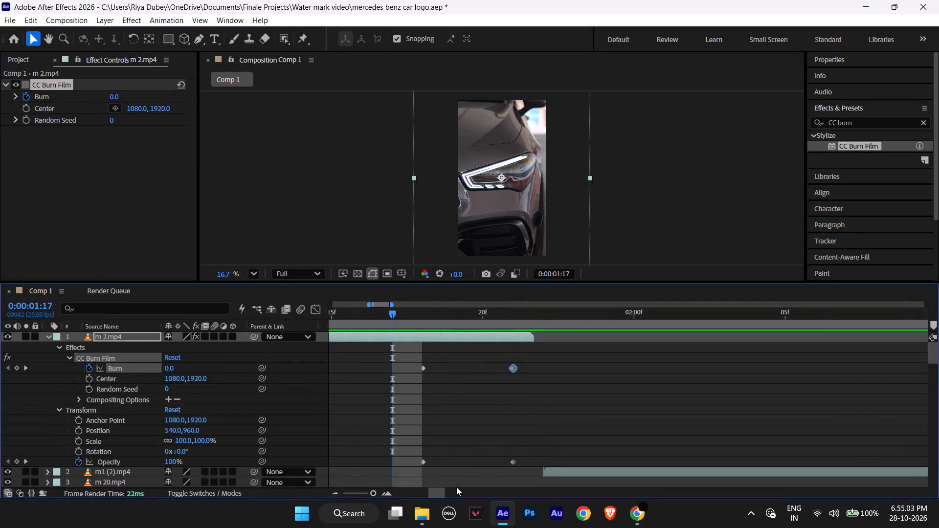
Remove both Opacity fade-out keyframes from m 2.mp4, keeping its Opacity at 100%.
{"action": "left_click", "coordinate": [422, 462]}
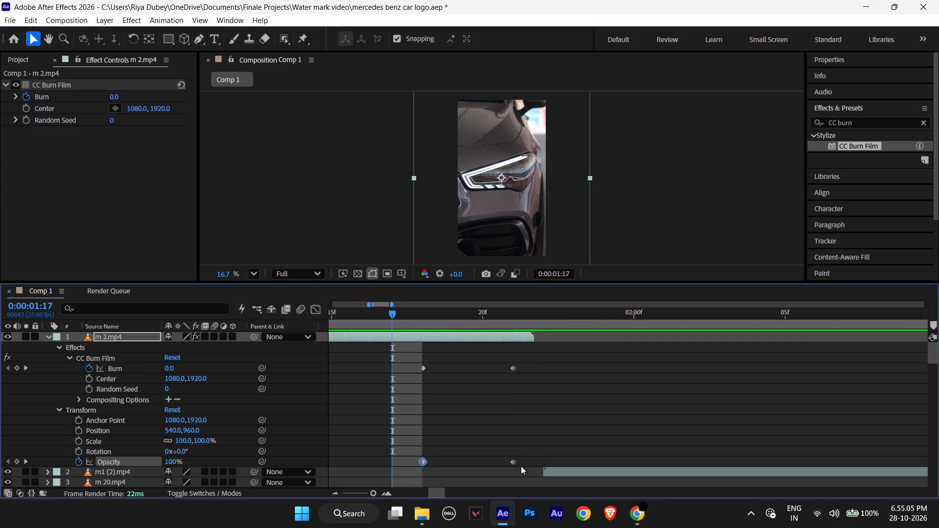
{"action": "left_click", "coordinate": [512, 461]}
{"action": "left_click", "coordinate": [425, 459], "text": "ctrl"}
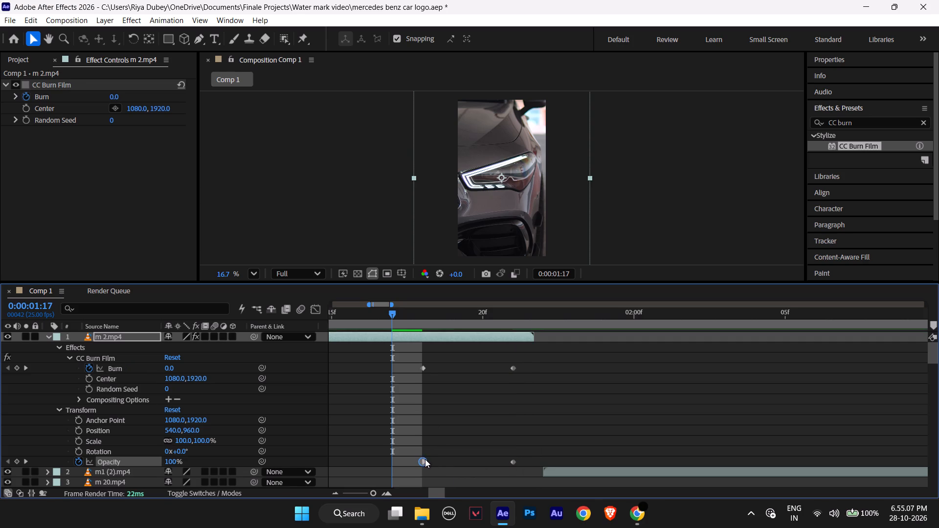
{"action": "left_click", "coordinate": [513, 459], "text": "shift"}
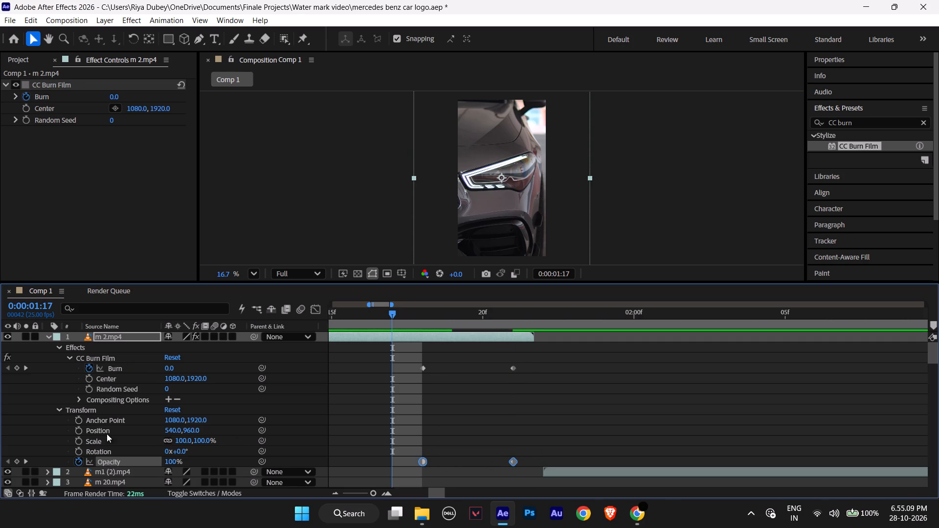
{"action": "left_click", "coordinate": [78, 462]}
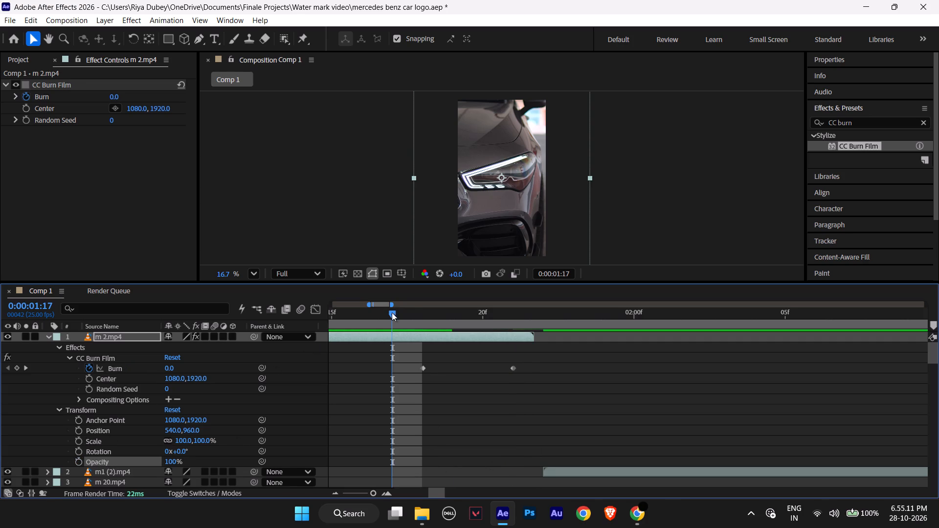
Play Comp 1 from the beginning twice to check the burn transition from m 2.mp4 to m1 (2).mp4.
{"action": "left_click_drag", "start_coordinate": [391, 312], "coordinate": [164, 326]}
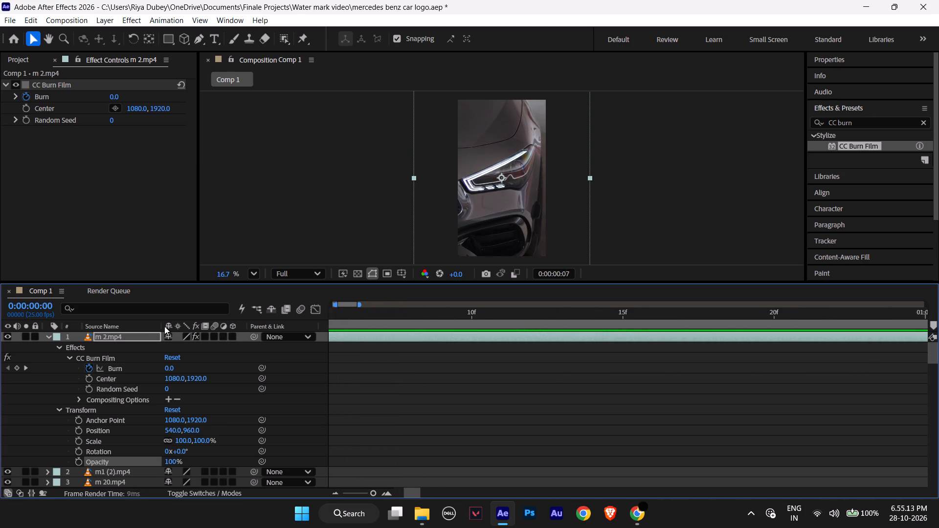
{"action": "left_click_drag", "start_coordinate": [164, 326], "coordinate": [62, 335]}
{"action": "left_click_drag", "start_coordinate": [352, 307], "coordinate": [938, 300]}
{"action": "key", "text": "space"}
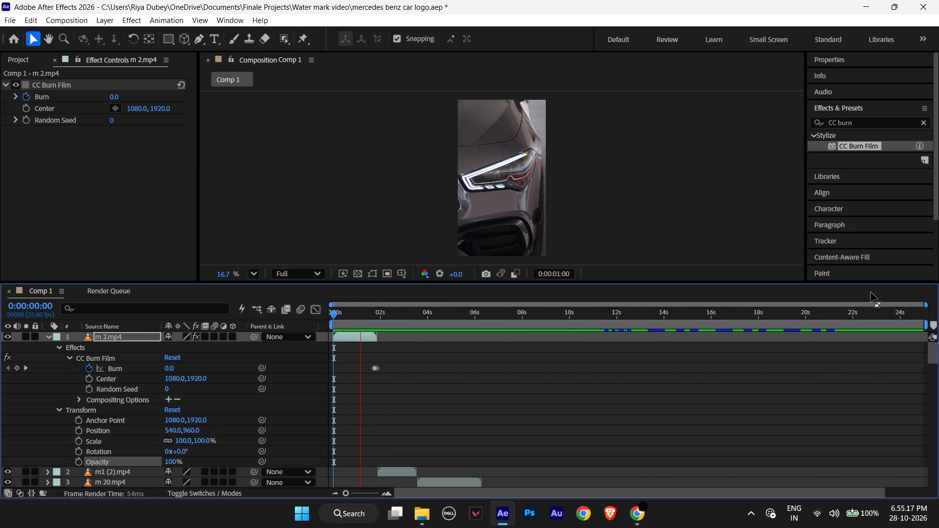
{"action": "key", "text": "space"}
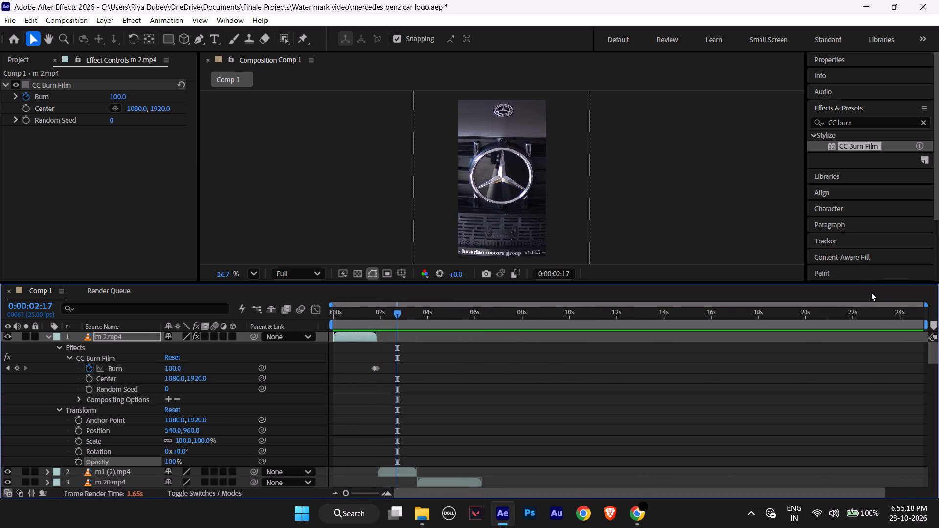
{"action": "left_click_drag", "start_coordinate": [397, 314], "coordinate": [329, 314]}
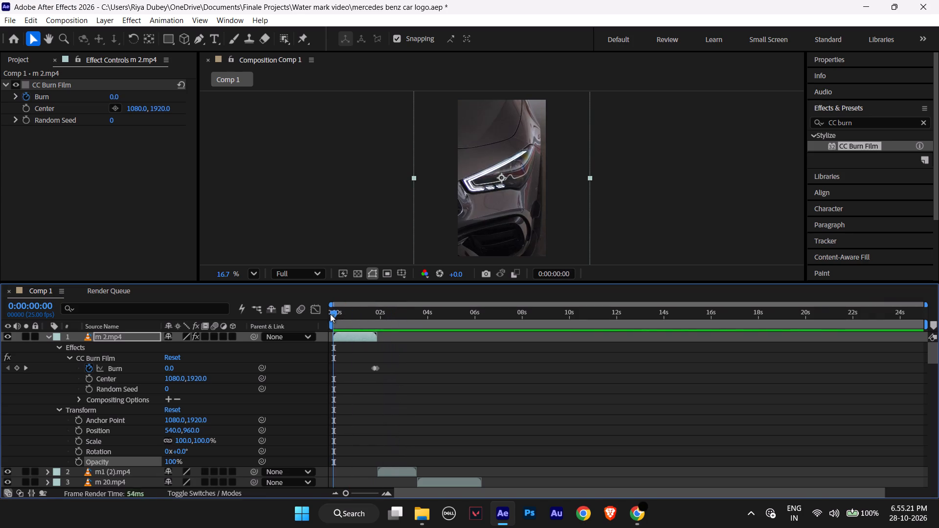
{"action": "key", "text": "space"}
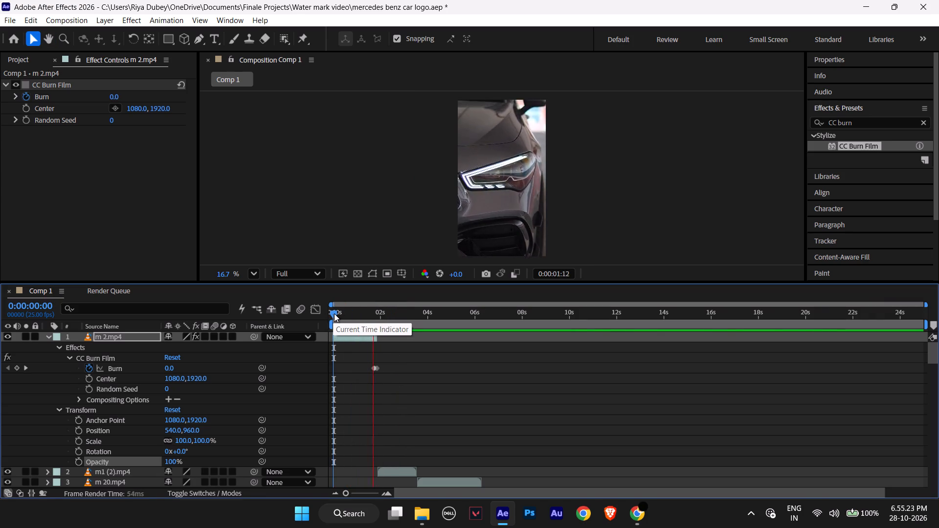
{"action": "key", "text": "space"}
Scrub through the last second of m 2.mp4 to inspect the burn around the cut to m1 (2).mp4.
{"action": "left_click_drag", "start_coordinate": [392, 313], "coordinate": [388, 314]}
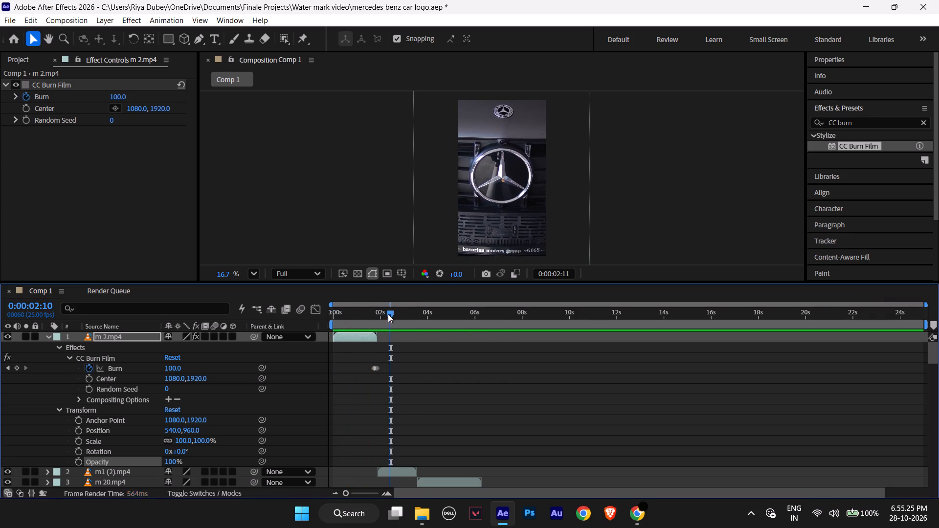
{"action": "left_click_drag", "start_coordinate": [388, 314], "coordinate": [361, 331]}
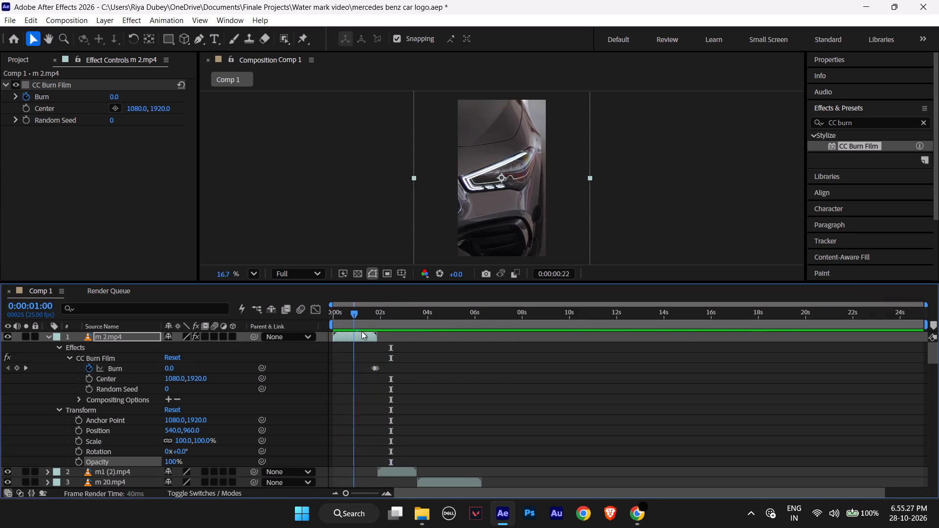
{"action": "left_click_drag", "start_coordinate": [361, 331], "coordinate": [372, 332]}
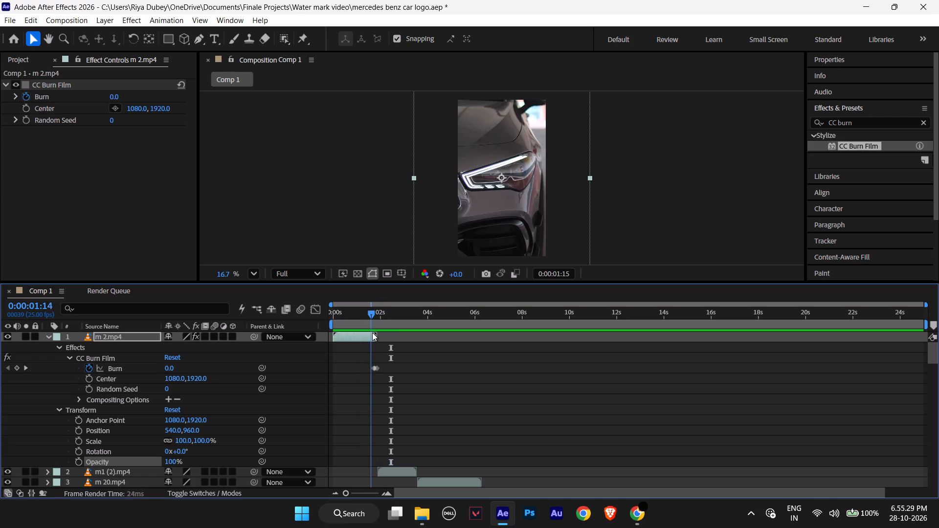
{"action": "left_click_drag", "start_coordinate": [372, 332], "coordinate": [380, 332]}
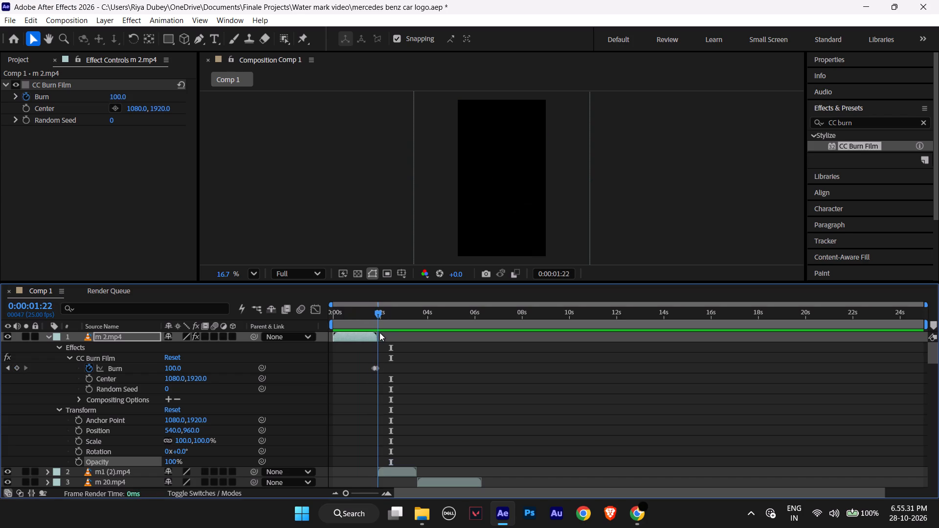
{"action": "left_click_drag", "start_coordinate": [380, 332], "coordinate": [376, 331]}
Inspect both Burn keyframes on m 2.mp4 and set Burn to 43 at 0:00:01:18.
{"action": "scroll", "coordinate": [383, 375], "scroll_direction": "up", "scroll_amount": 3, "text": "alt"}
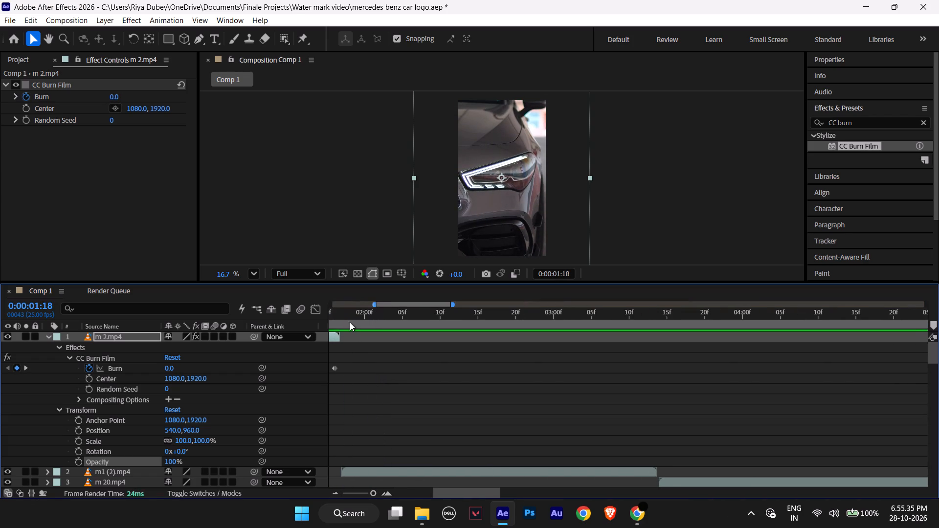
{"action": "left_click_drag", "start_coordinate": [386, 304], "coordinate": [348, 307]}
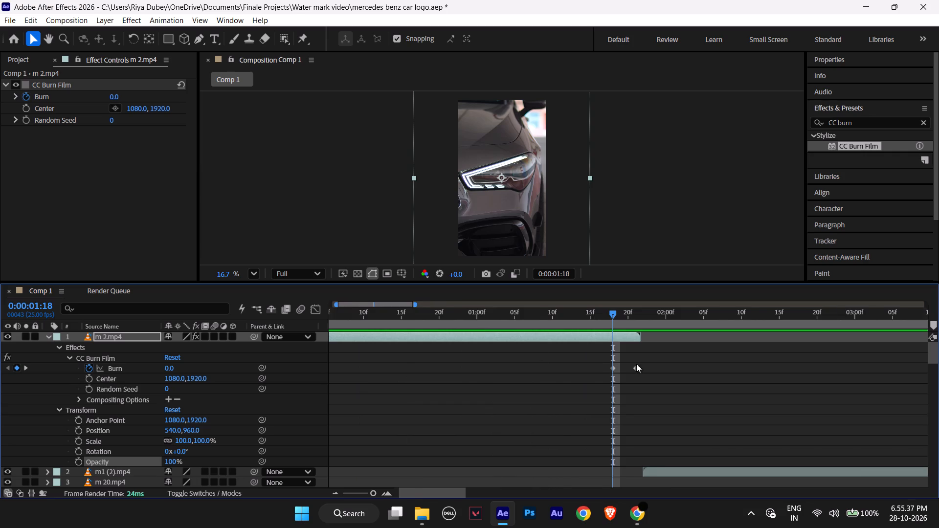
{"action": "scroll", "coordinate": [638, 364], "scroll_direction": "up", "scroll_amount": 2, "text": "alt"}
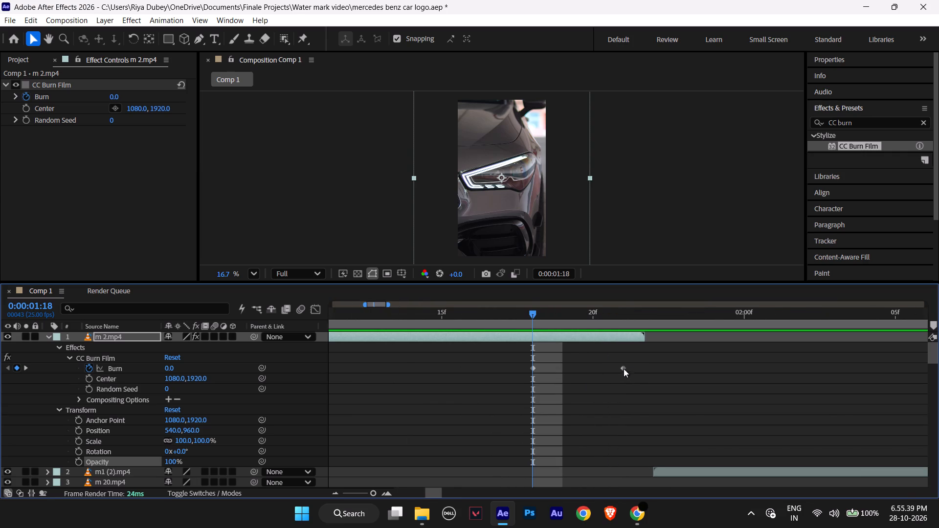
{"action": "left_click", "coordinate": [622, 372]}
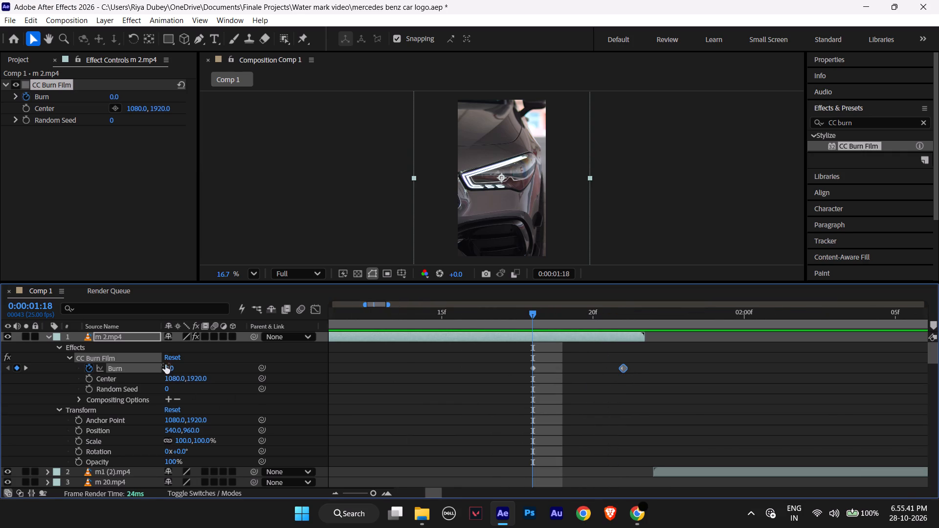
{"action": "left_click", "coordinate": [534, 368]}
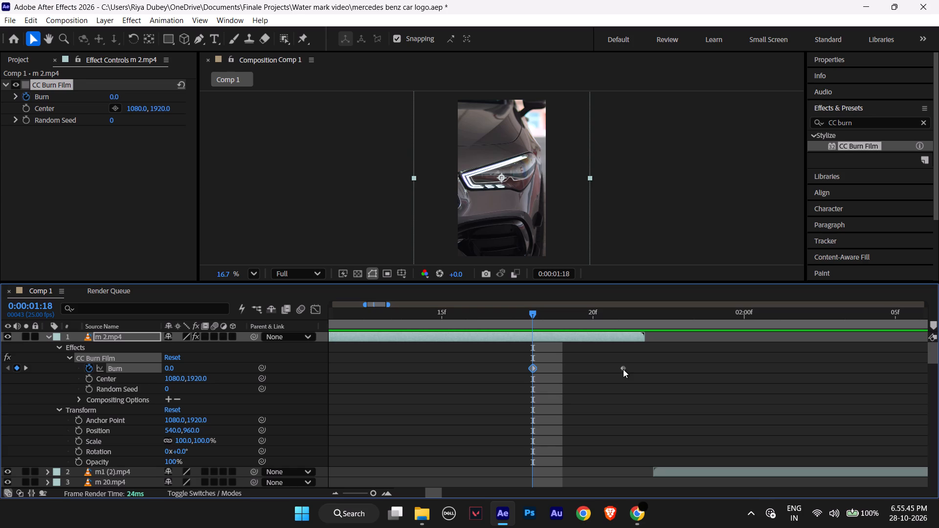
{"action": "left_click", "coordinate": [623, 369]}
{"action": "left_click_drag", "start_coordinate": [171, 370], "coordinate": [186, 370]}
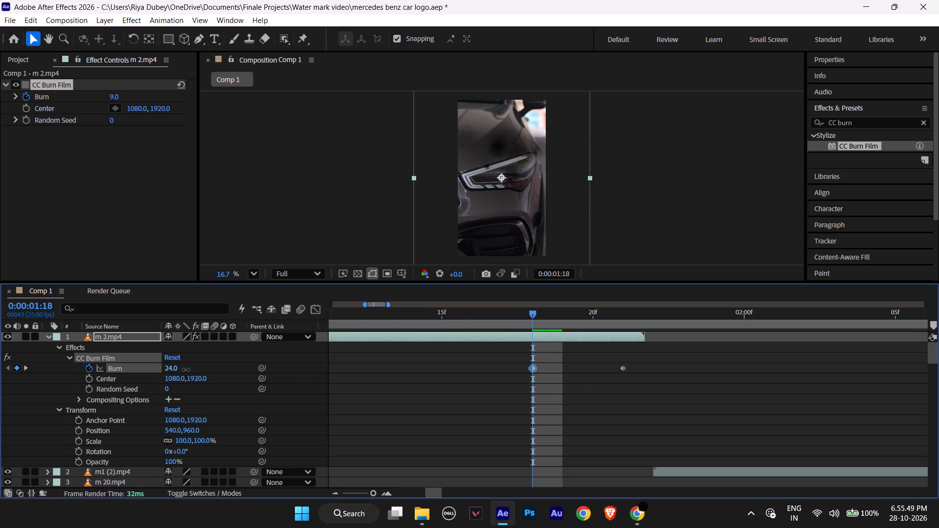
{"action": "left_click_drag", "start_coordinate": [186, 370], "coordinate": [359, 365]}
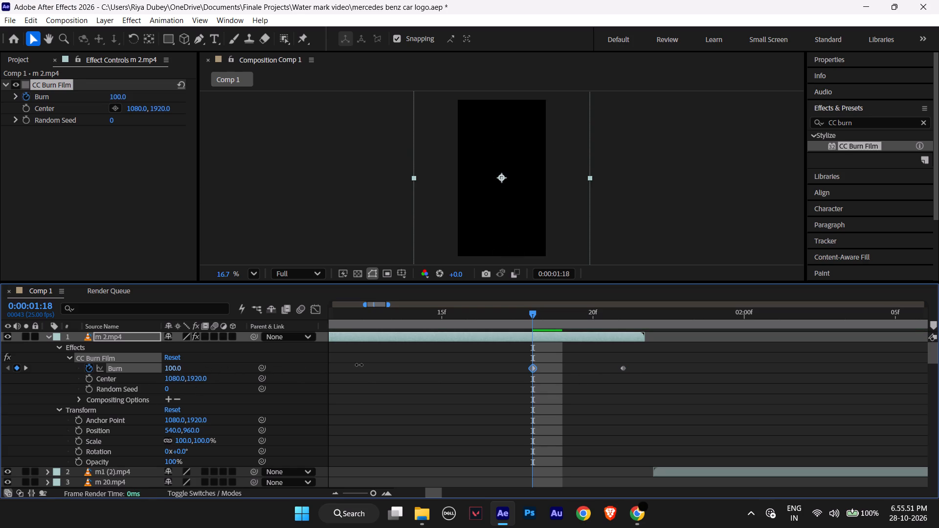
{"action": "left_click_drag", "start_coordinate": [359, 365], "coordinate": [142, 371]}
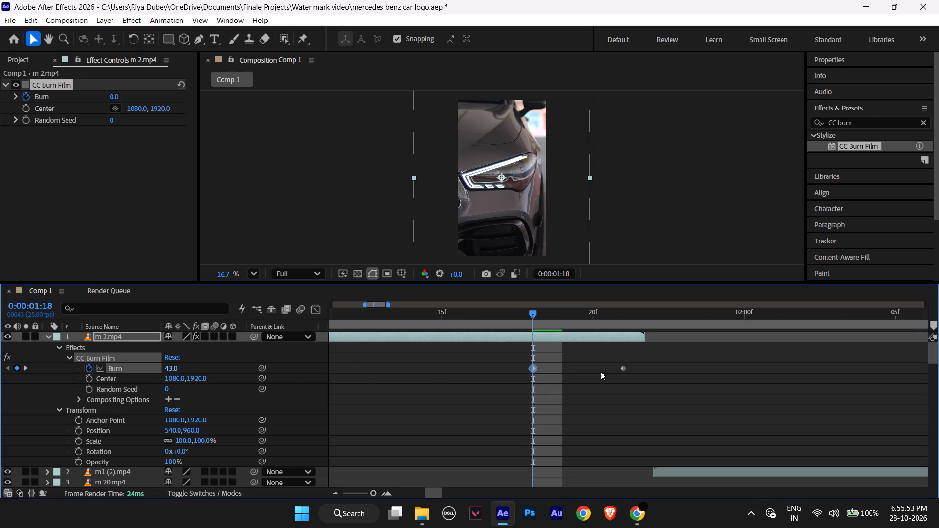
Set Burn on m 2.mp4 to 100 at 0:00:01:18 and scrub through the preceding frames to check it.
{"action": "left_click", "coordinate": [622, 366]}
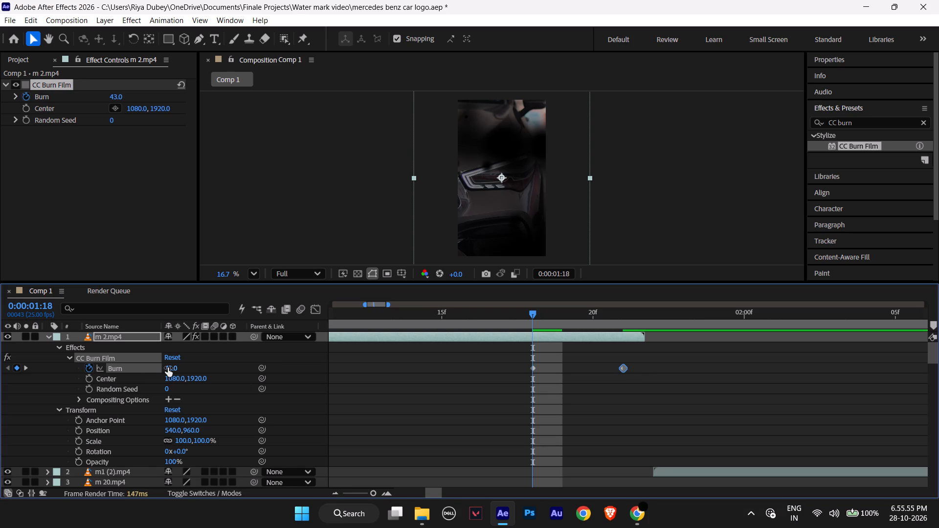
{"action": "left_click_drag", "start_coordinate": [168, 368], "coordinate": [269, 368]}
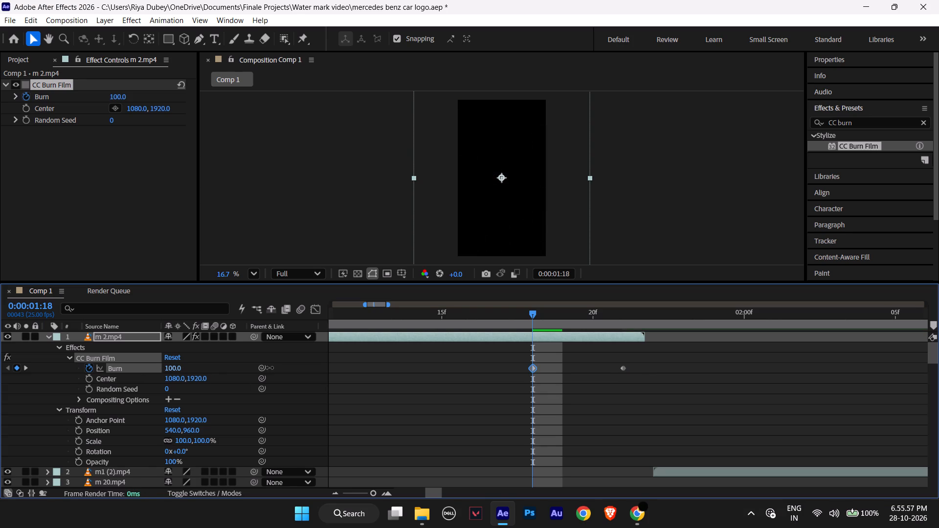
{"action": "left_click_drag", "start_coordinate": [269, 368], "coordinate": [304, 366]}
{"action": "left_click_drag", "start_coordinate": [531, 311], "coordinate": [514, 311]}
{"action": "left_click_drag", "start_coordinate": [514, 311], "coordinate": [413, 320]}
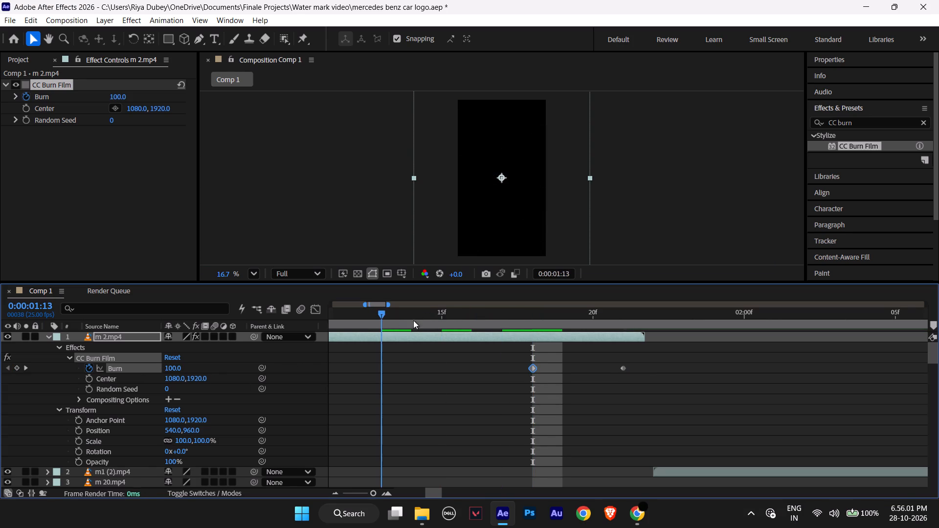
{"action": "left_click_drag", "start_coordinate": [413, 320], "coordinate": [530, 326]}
Clear all Burn keyframes on m 2.mp4 and restart the animation with a keyframe of 0 at 0:00:01:18.
{"action": "scroll", "coordinate": [407, 389], "scroll_direction": "down", "scroll_amount": 4, "text": "alt"}
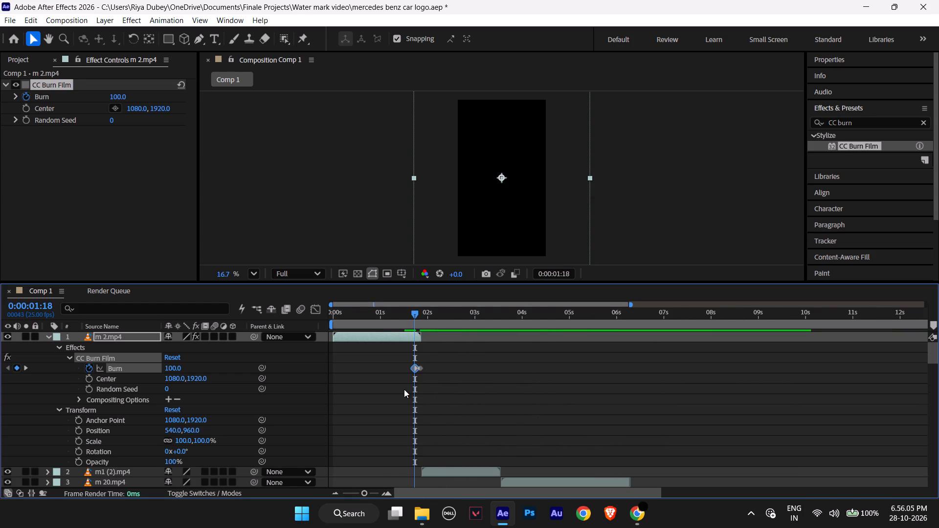
{"action": "left_click", "coordinate": [89, 369]}
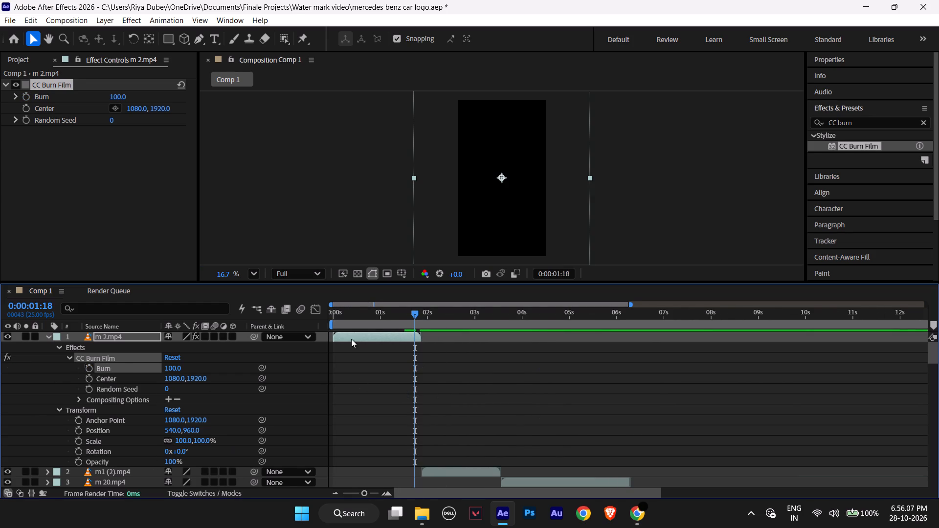
{"action": "scroll", "coordinate": [390, 373], "scroll_direction": "up", "scroll_amount": 3, "text": "alt"}
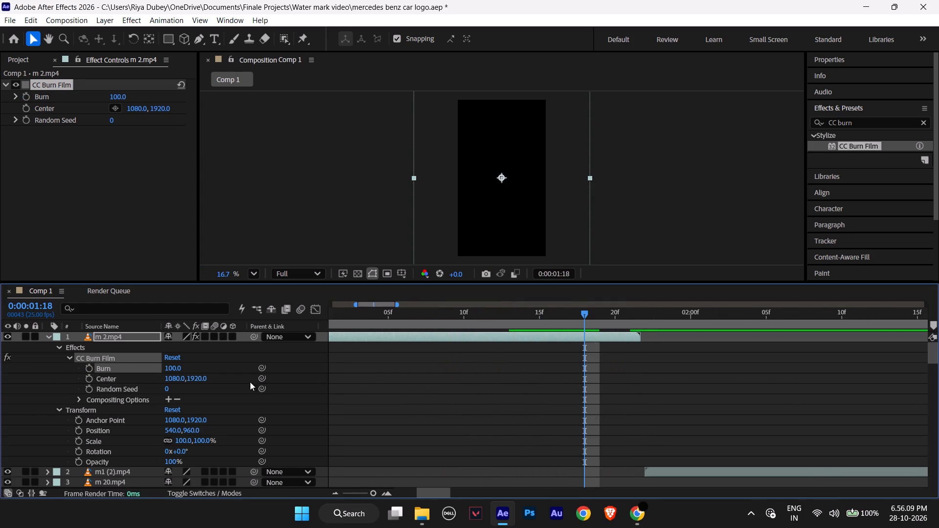
{"action": "left_click", "coordinate": [89, 368]}
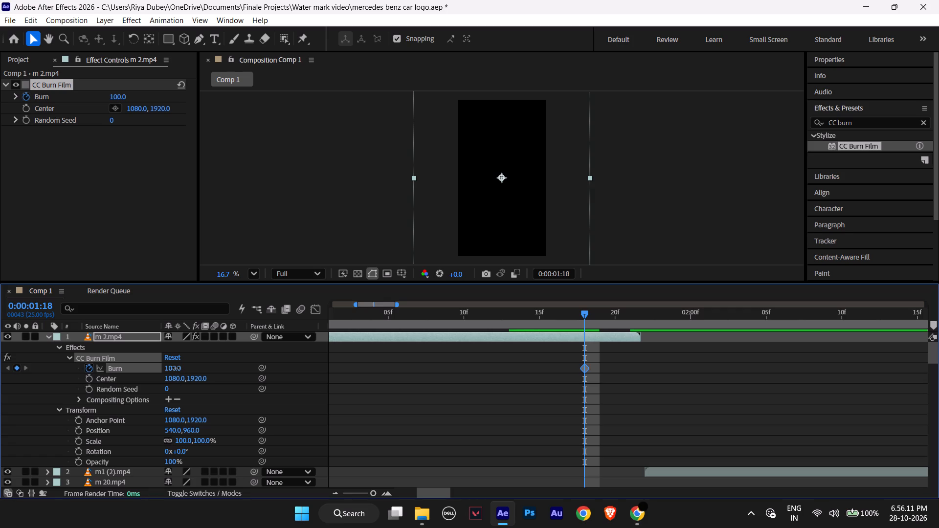
{"action": "left_click_drag", "start_coordinate": [176, 368], "coordinate": [29, 372]}
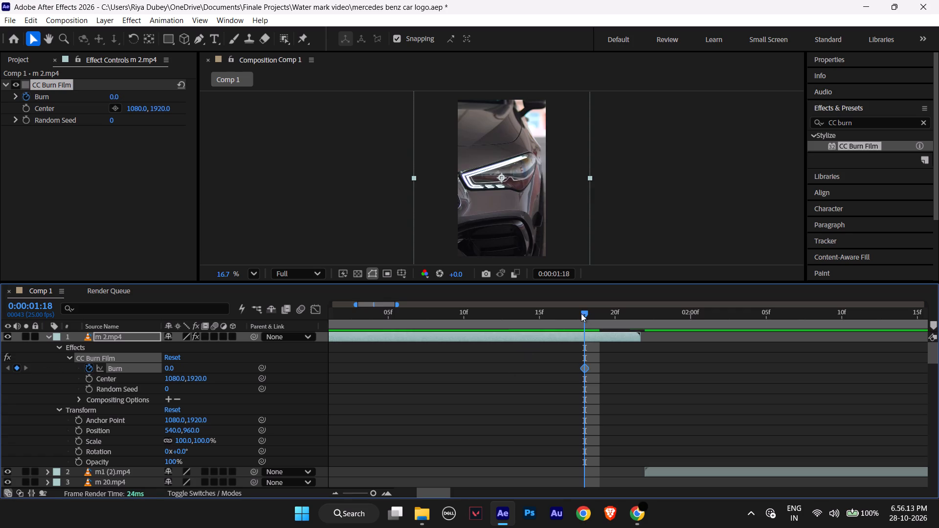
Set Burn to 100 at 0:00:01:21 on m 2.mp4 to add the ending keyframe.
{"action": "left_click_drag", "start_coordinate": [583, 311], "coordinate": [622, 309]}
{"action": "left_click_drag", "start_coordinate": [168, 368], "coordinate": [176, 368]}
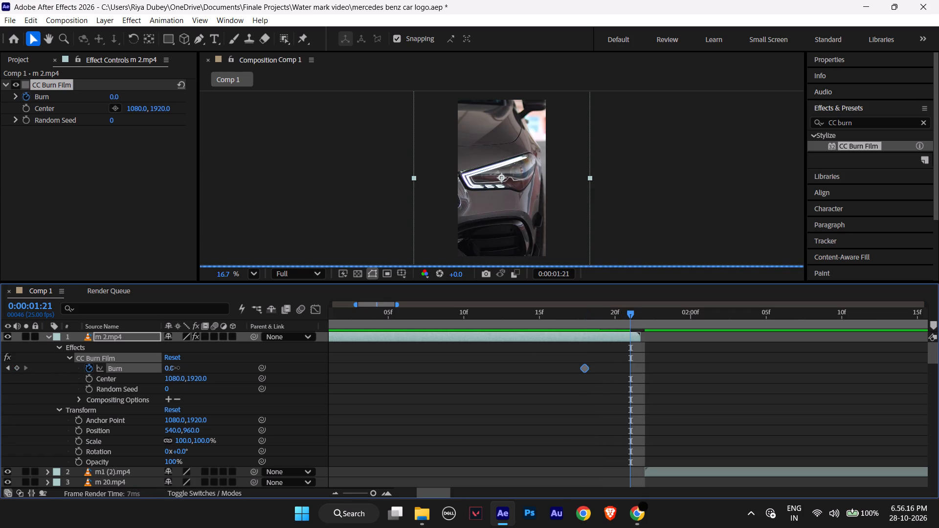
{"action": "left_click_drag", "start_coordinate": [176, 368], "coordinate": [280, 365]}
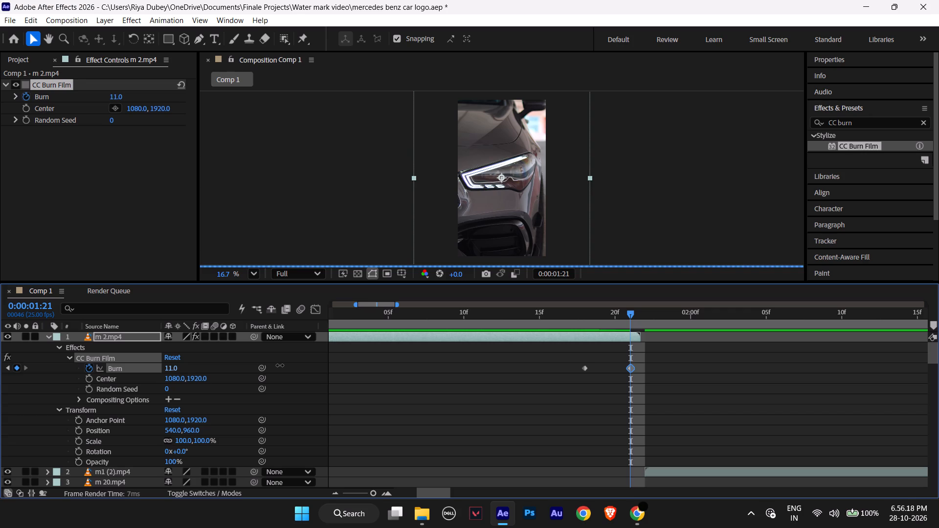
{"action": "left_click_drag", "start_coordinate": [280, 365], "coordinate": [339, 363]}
Play the composition from its start and scrub the end of m 2.mp4 to review the burn transition.
{"action": "left_click_drag", "start_coordinate": [626, 315], "coordinate": [560, 317]}
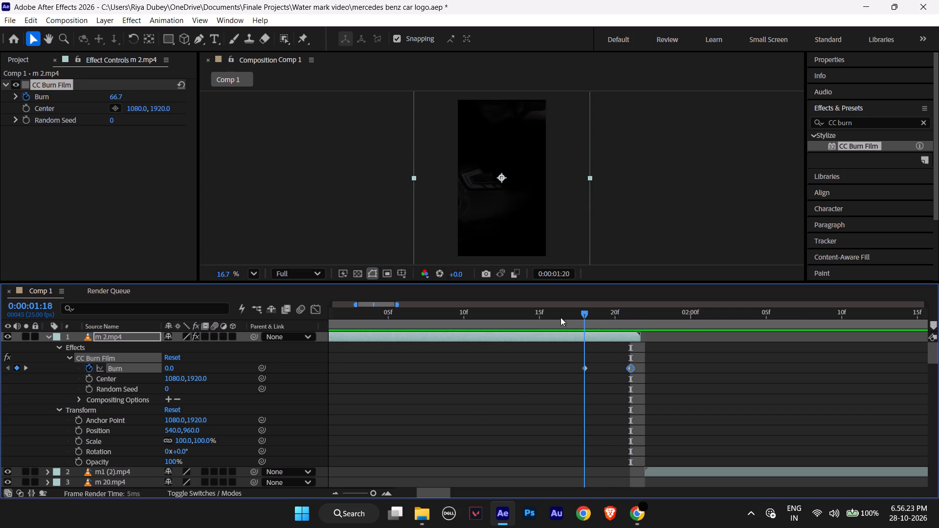
{"action": "left_click_drag", "start_coordinate": [560, 317], "coordinate": [163, 333]}
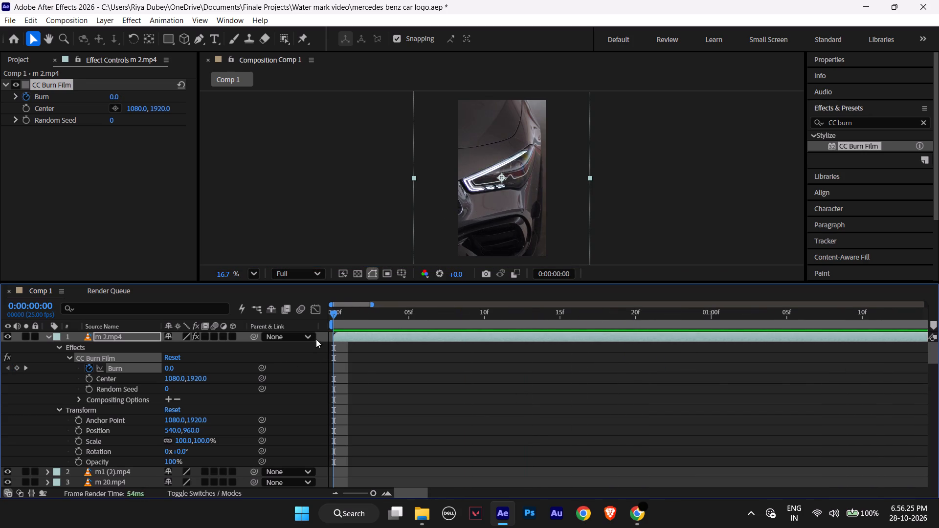
{"action": "left_click_drag", "start_coordinate": [372, 304], "coordinate": [938, 304]}
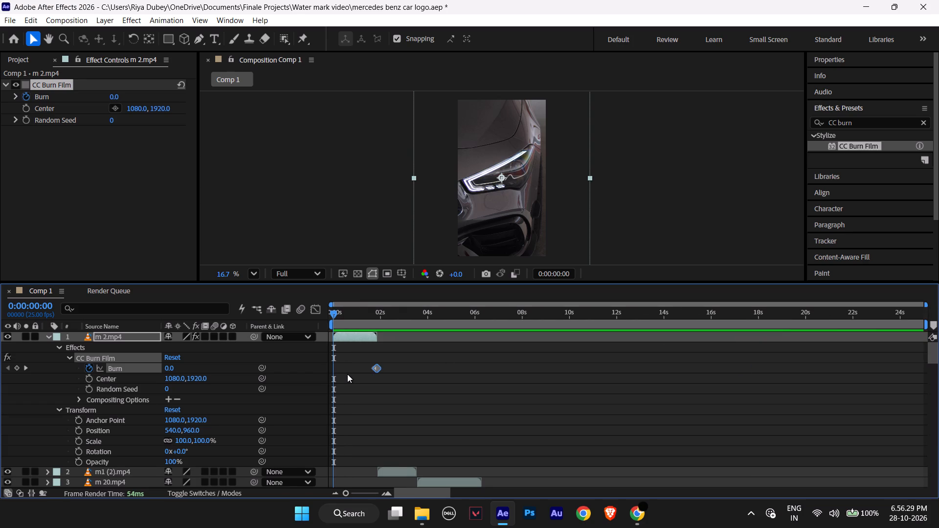
{"action": "key", "text": "space"}
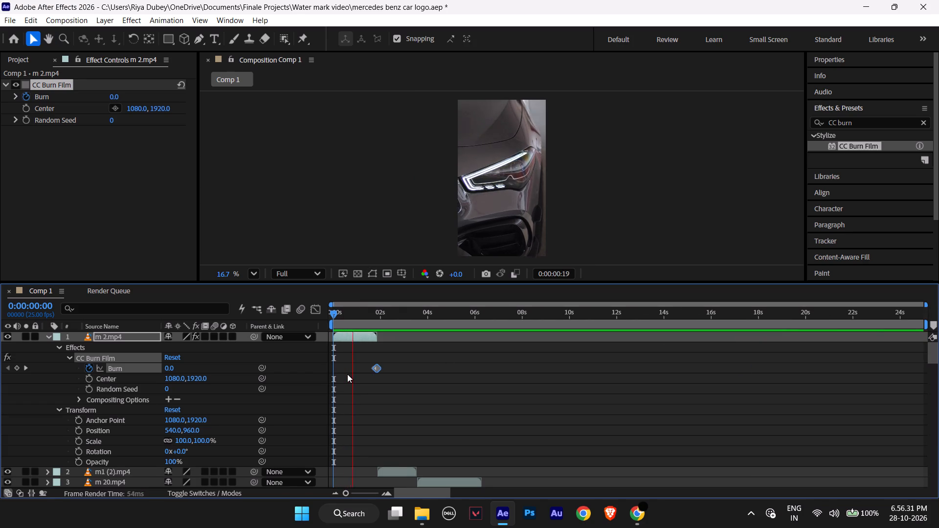
{"action": "key", "text": "space"}
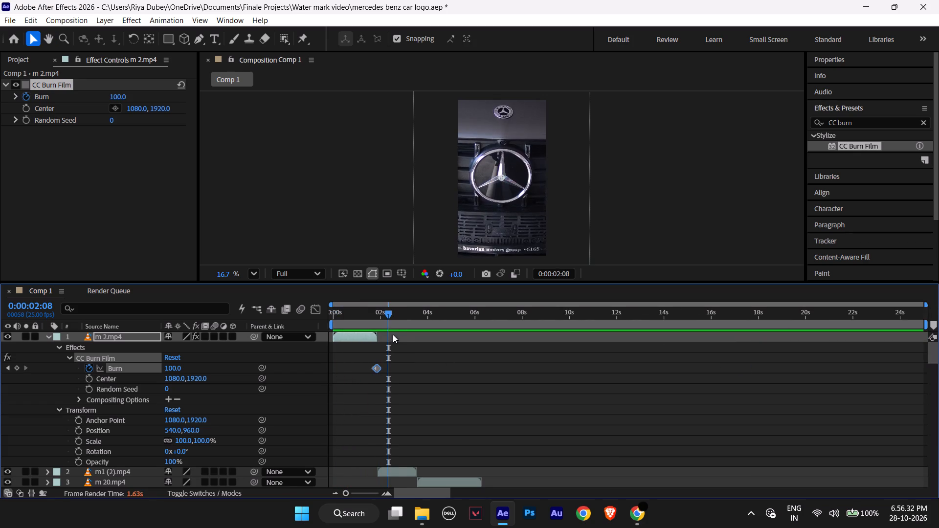
{"action": "left_click_drag", "start_coordinate": [389, 308], "coordinate": [367, 313]}
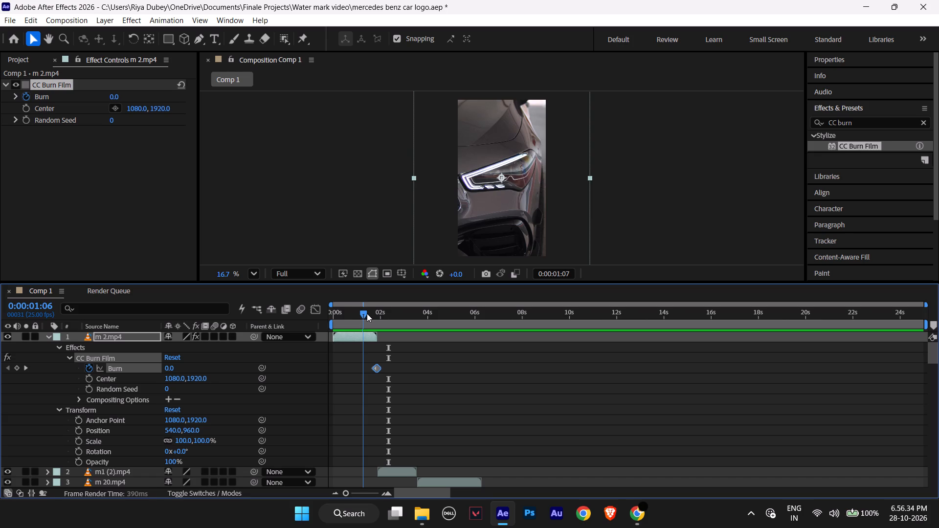
{"action": "left_click_drag", "start_coordinate": [367, 313], "coordinate": [375, 313]}
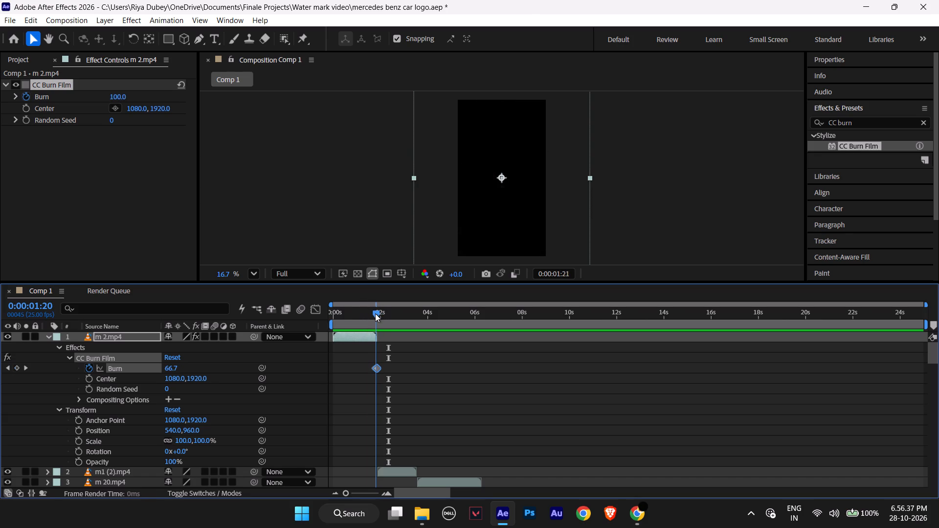
{"action": "left_click_drag", "start_coordinate": [375, 313], "coordinate": [373, 313]}
Change the Burn keyframe on m 2.mp4 at 0:00:01:21 to 50.
{"action": "scroll", "coordinate": [380, 383], "scroll_direction": "up", "scroll_amount": 3, "text": "alt"}
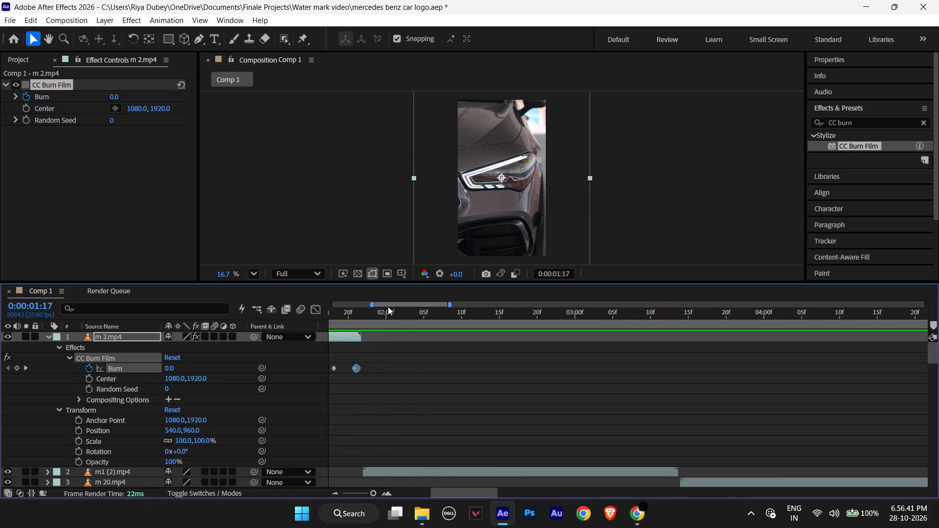
{"action": "left_click_drag", "start_coordinate": [388, 307], "coordinate": [363, 310]}
{"action": "left_click", "coordinate": [552, 371]}
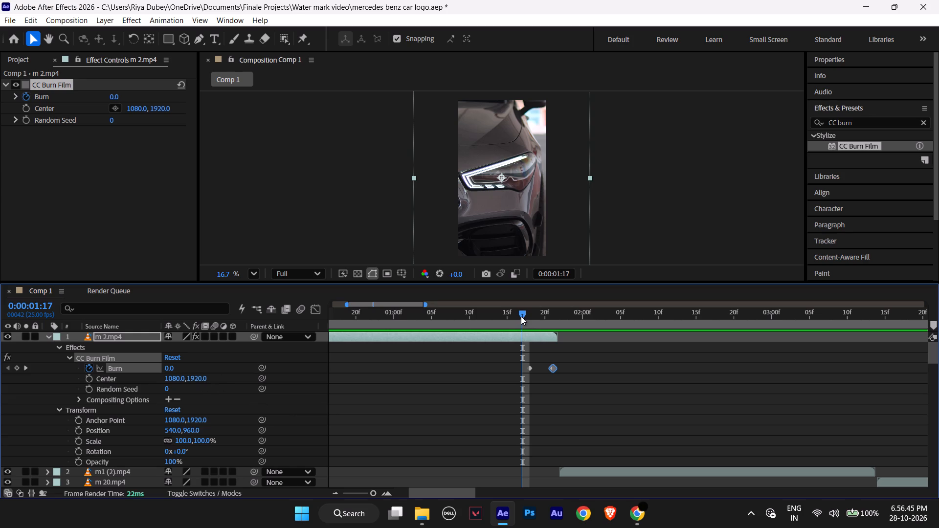
{"action": "left_click_drag", "start_coordinate": [521, 316], "coordinate": [547, 314]}
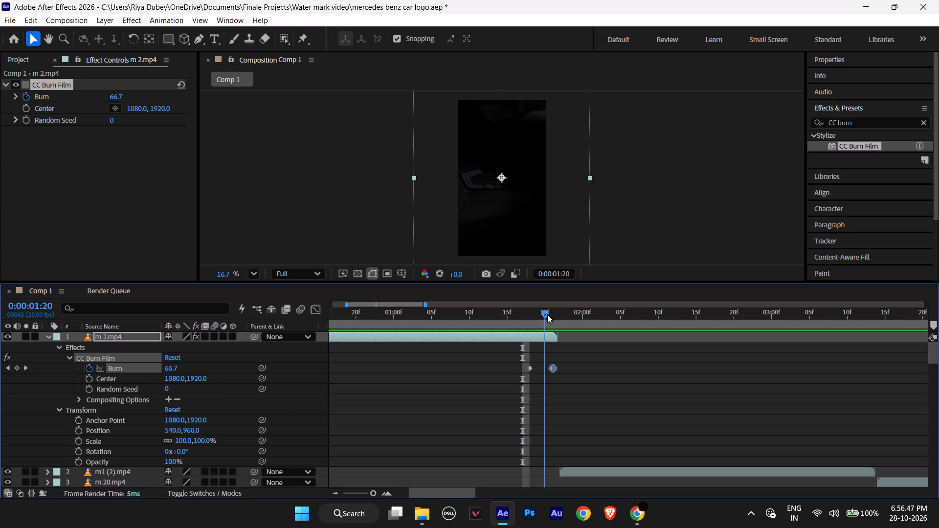
{"action": "left_click_drag", "start_coordinate": [547, 314], "coordinate": [549, 314]}
{"action": "left_click", "coordinate": [173, 371]}
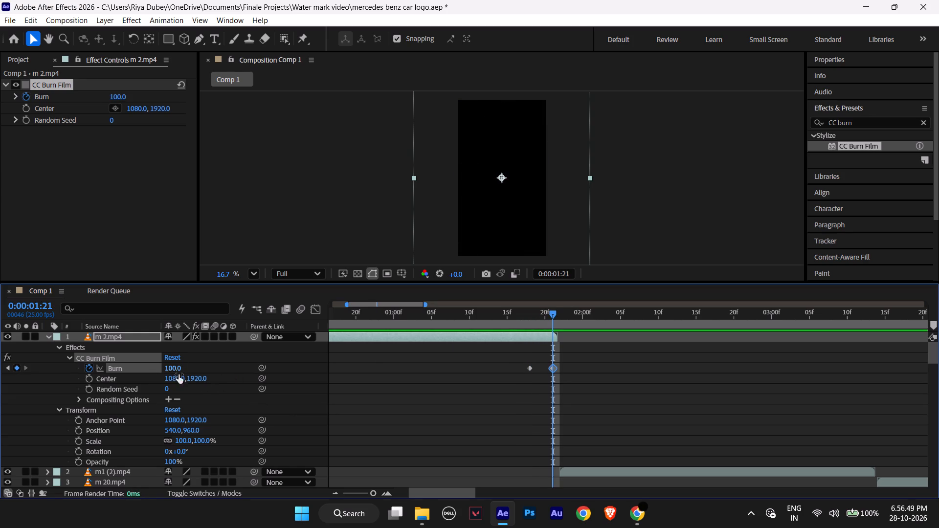
{"action": "type", "text": "50"}
{"action": "key", "text": "Return"}
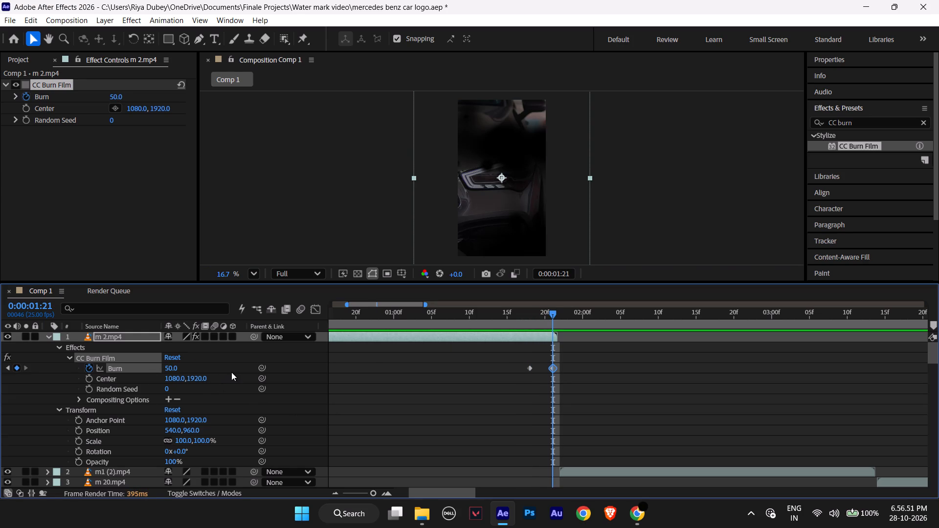
Play the composition from its start and examine the frames around the cut from m 2.mp4 to m1 (2).mp4.
{"action": "left_click_drag", "start_coordinate": [549, 312], "coordinate": [552, 312]}
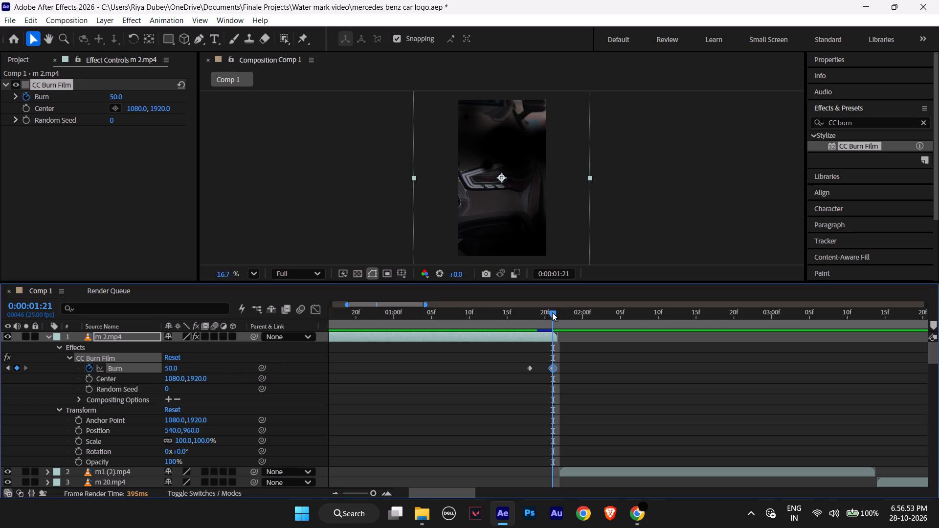
{"action": "left_click_drag", "start_coordinate": [552, 312], "coordinate": [218, 328]}
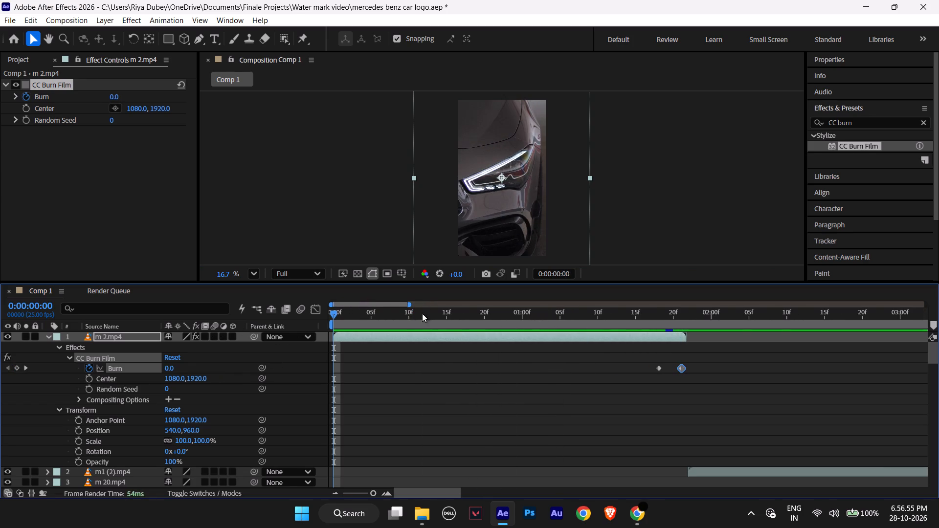
{"action": "left_click_drag", "start_coordinate": [411, 306], "coordinate": [938, 302]}
{"action": "key", "text": "space"}
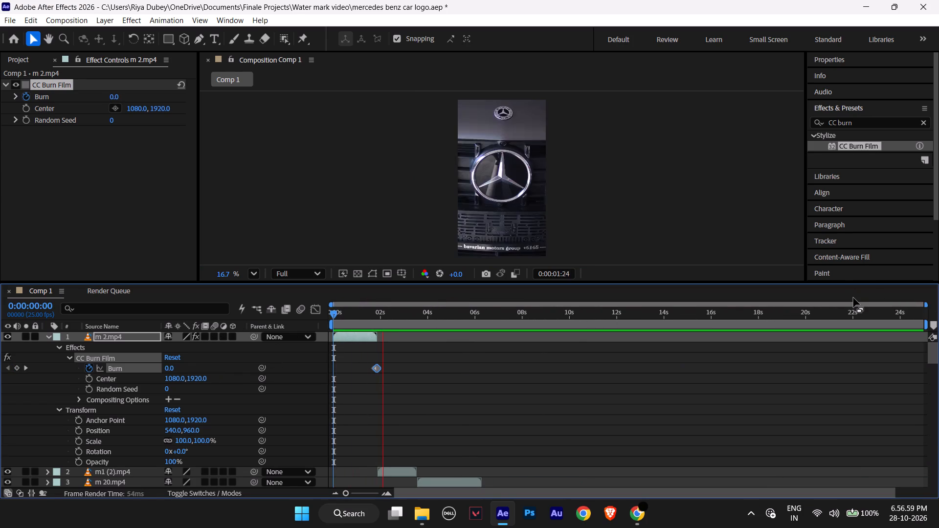
{"action": "key", "text": "space"}
{"action": "left_click_drag", "start_coordinate": [394, 312], "coordinate": [375, 312]}
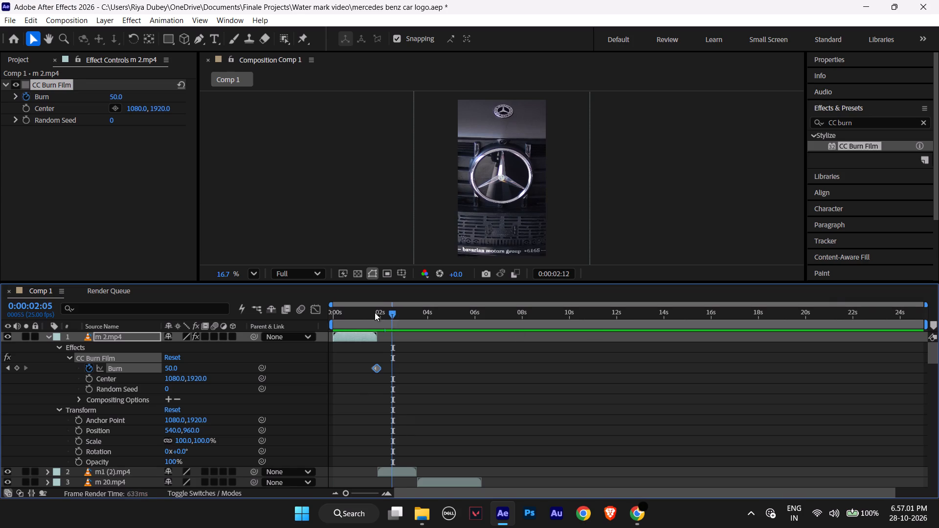
{"action": "left_click_drag", "start_coordinate": [375, 312], "coordinate": [358, 315]}
{"action": "key", "text": "space"}
{"action": "key", "text": "space"}
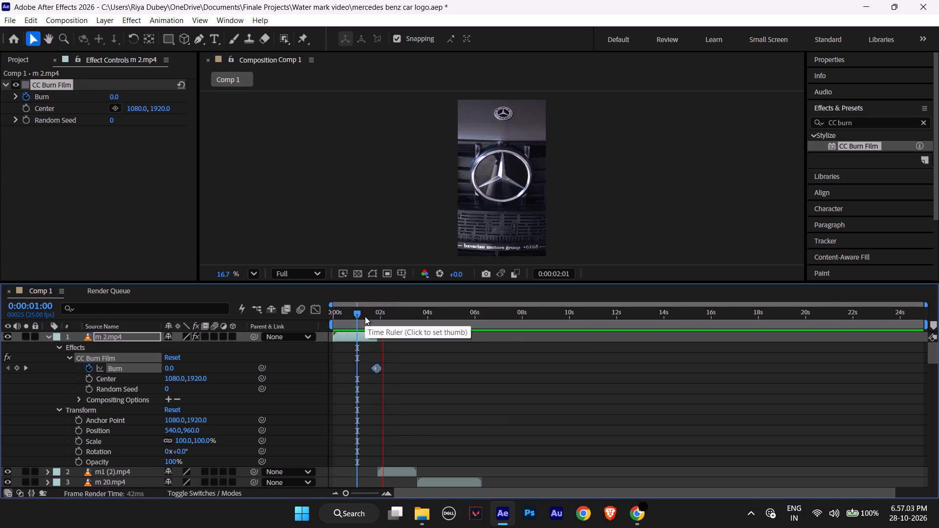
{"action": "left_click_drag", "start_coordinate": [383, 312], "coordinate": [375, 313]}
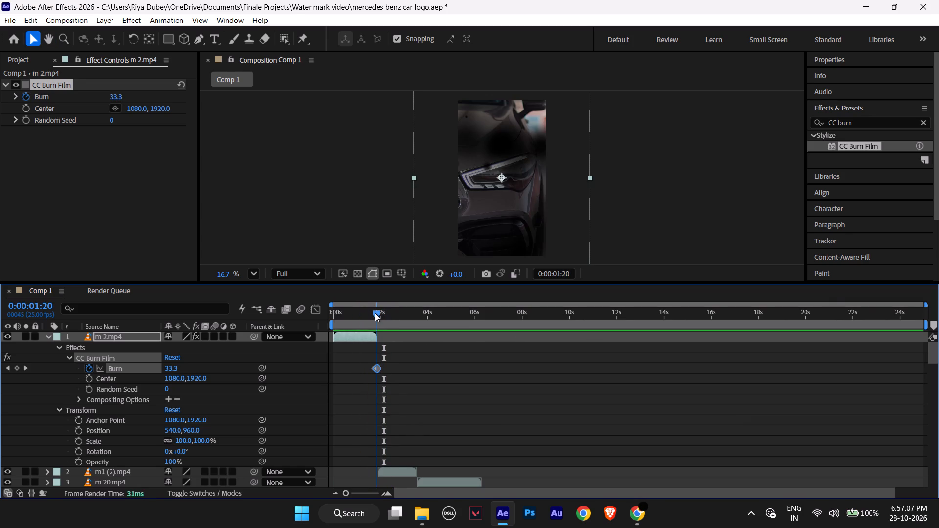
{"action": "left_click_drag", "start_coordinate": [375, 313], "coordinate": [377, 313]}
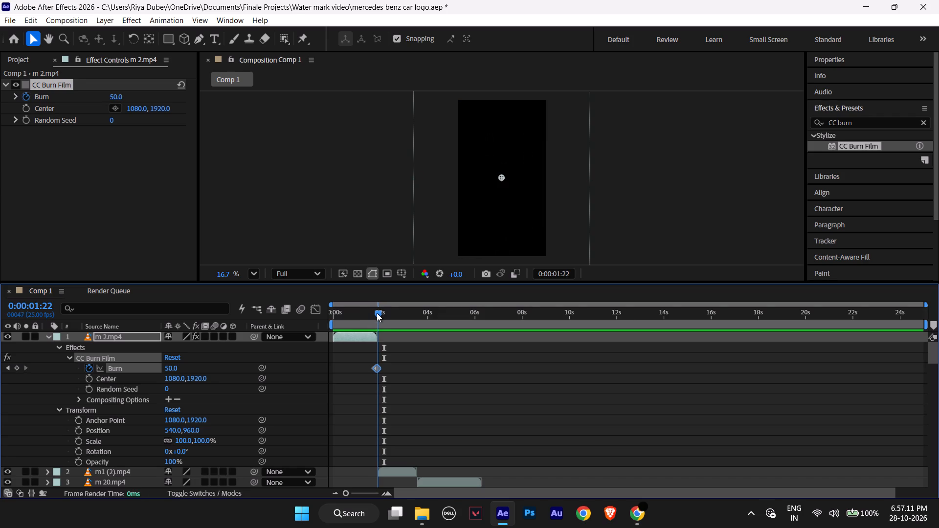
{"action": "left_click_drag", "start_coordinate": [377, 313], "coordinate": [376, 313]}
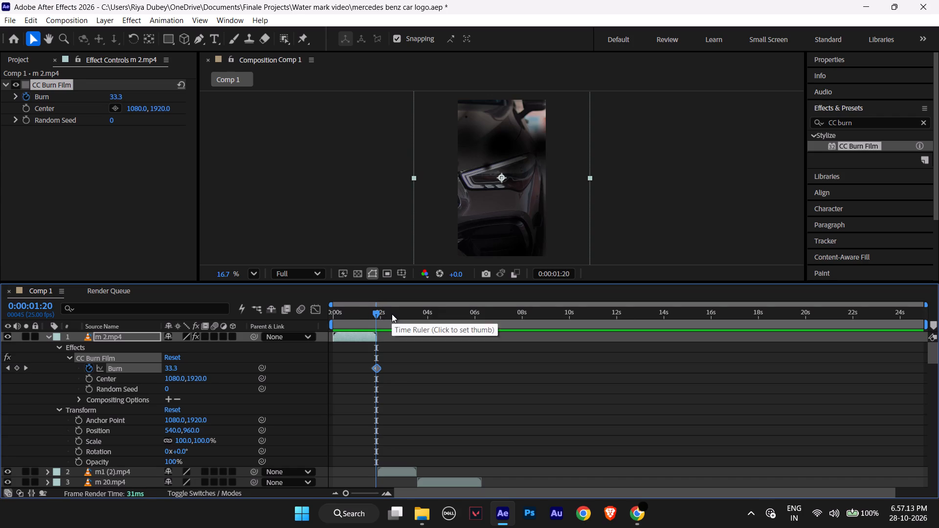
{"action": "key", "text": "ctrl+Right"}
{"action": "key", "text": "ctrl+Right"}
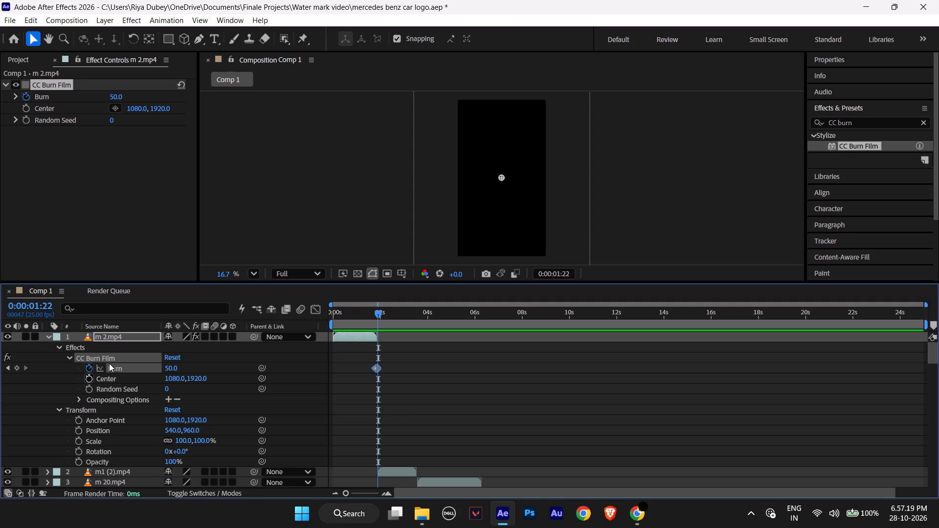
Collapse the m 2.mp4 layer and apply the CC Burn Film effect to m1 (2).mp4.
{"action": "left_click_drag", "start_coordinate": [95, 356], "coordinate": [104, 359]}
{"action": "left_click", "coordinate": [50, 336]}
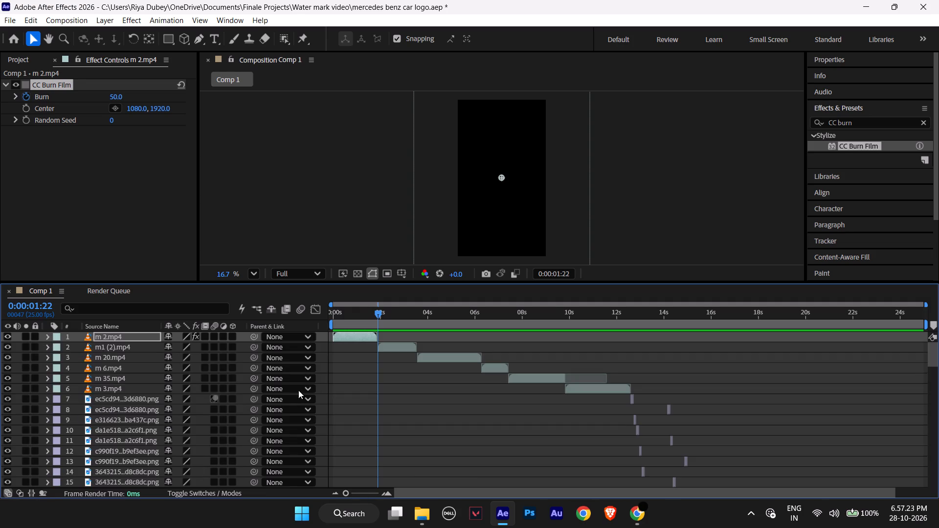
{"action": "left_click", "coordinate": [113, 345]}
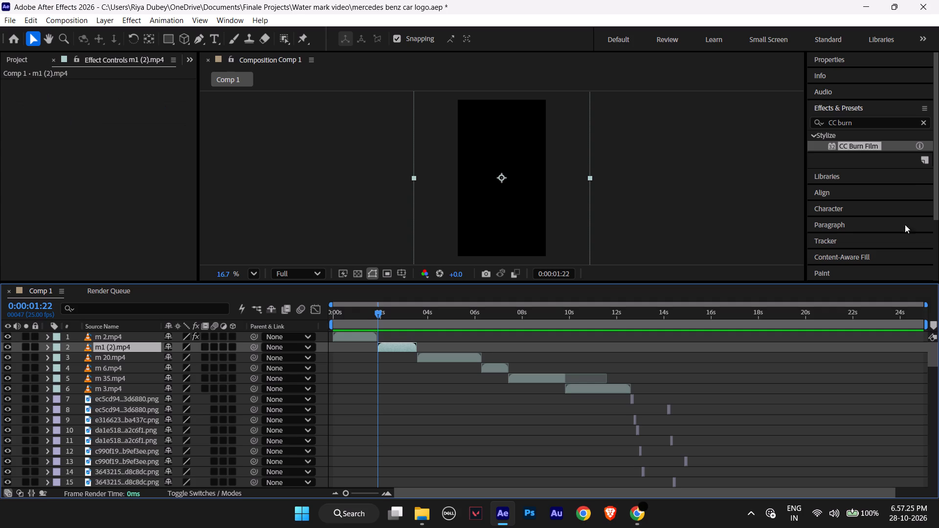
{"action": "left_click_drag", "start_coordinate": [867, 145], "coordinate": [197, 345]}
{"action": "left_click_drag", "start_coordinate": [197, 345], "coordinate": [129, 345]}
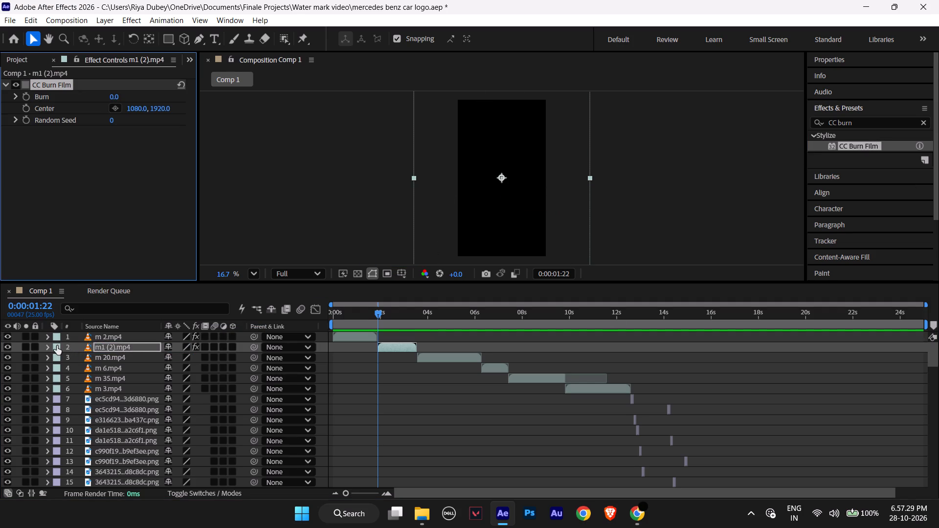
Remove all Opacity keyframes from the m1 (2).mp4 layer.
{"action": "left_click", "coordinate": [47, 350]}
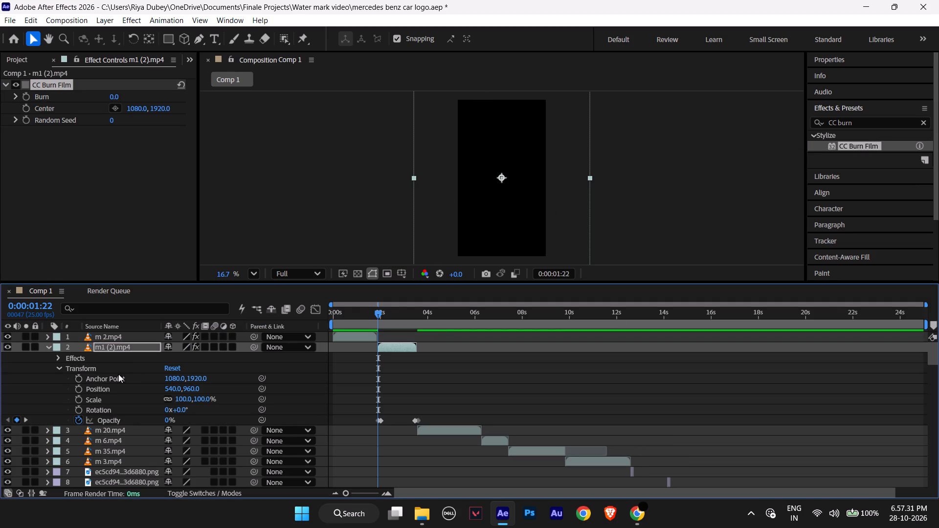
{"action": "left_click", "coordinate": [57, 357]}
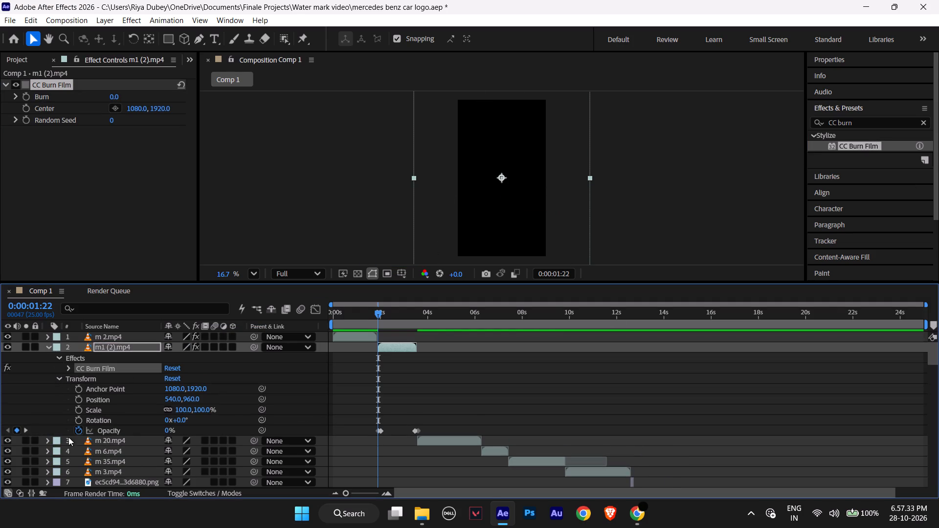
{"action": "left_click", "coordinate": [77, 431]}
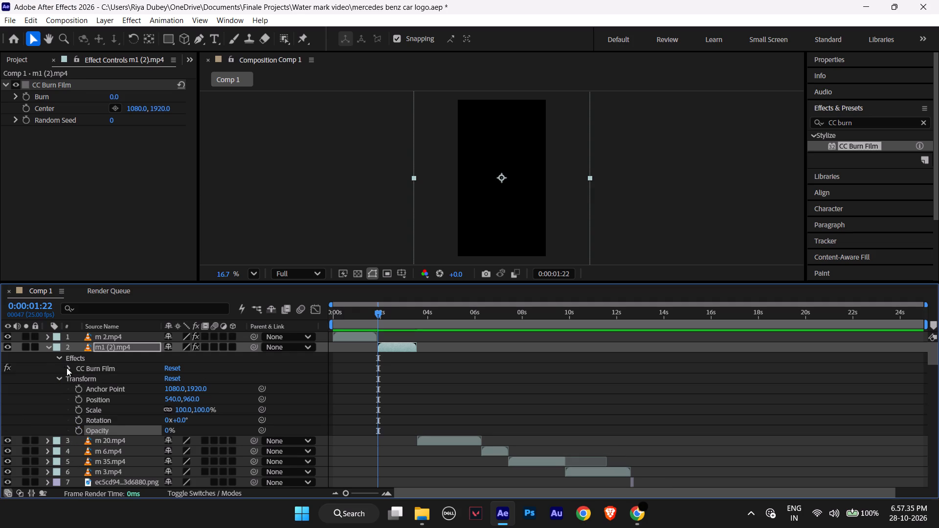
Expand the CC Burn Film properties of m1 (2).mp4 and examine the frames from its start to the cut to m 20.mp4.
{"action": "left_click", "coordinate": [67, 368]}
{"action": "left_click", "coordinate": [56, 418]}
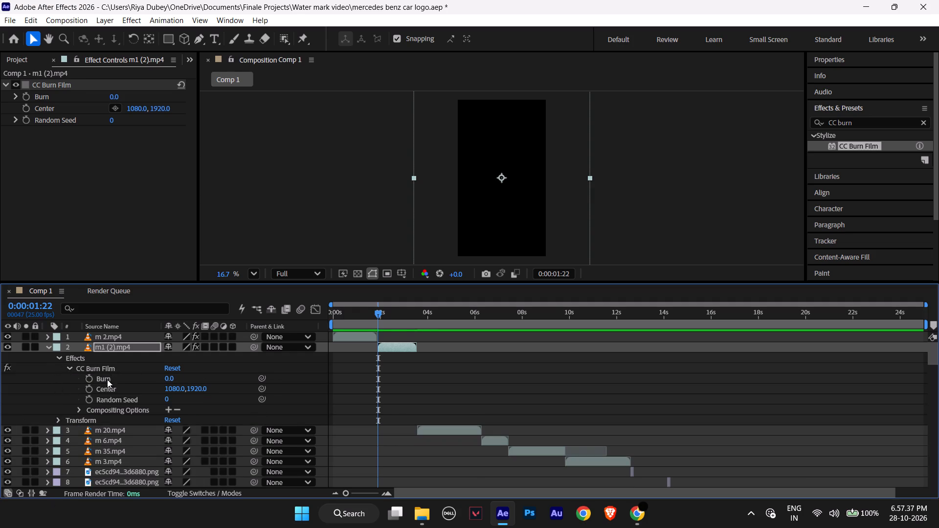
{"action": "left_click", "coordinate": [111, 377]}
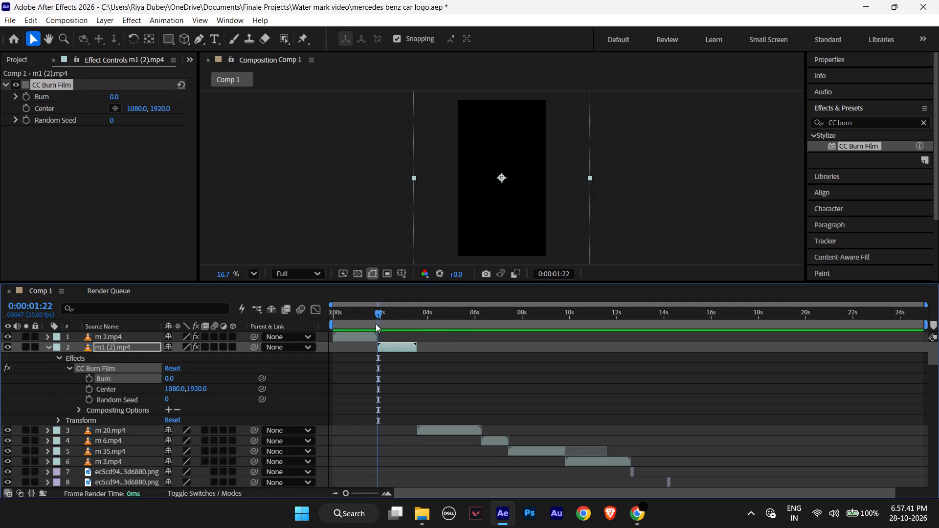
{"action": "left_click_drag", "start_coordinate": [379, 313], "coordinate": [411, 315]}
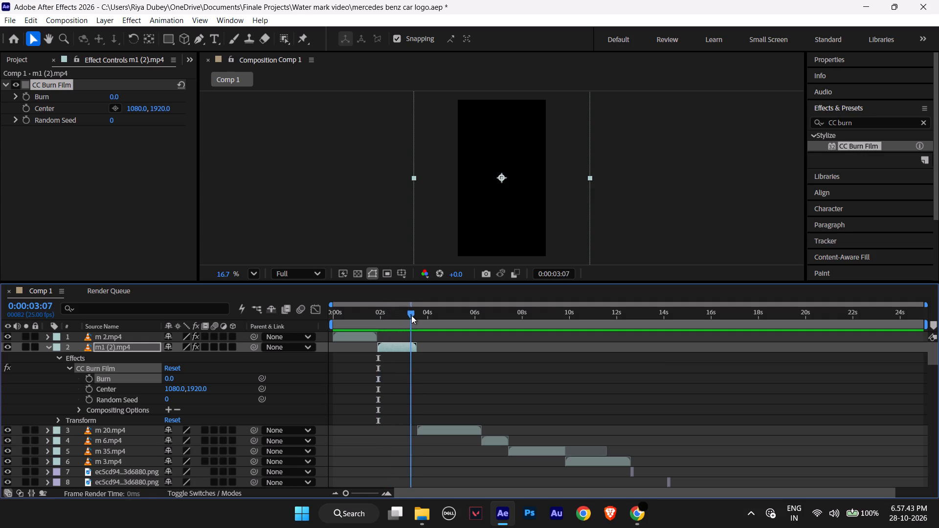
{"action": "left_click_drag", "start_coordinate": [411, 315], "coordinate": [417, 316]}
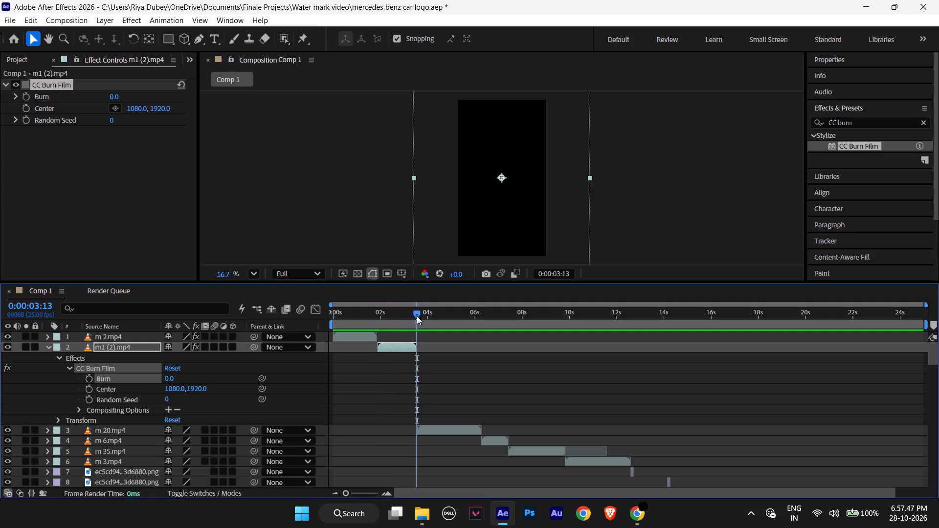
{"action": "left_click_drag", "start_coordinate": [417, 316], "coordinate": [374, 316]}
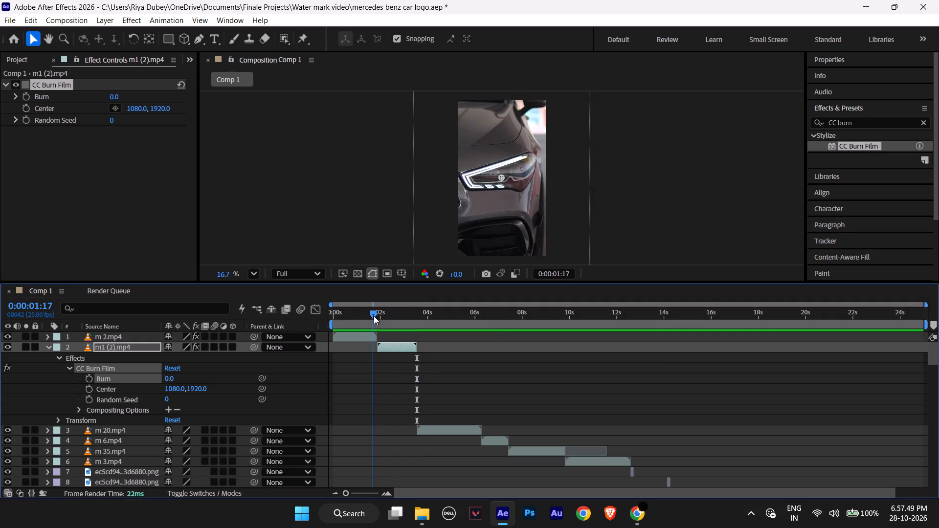
{"action": "left_click_drag", "start_coordinate": [374, 316], "coordinate": [421, 320]}
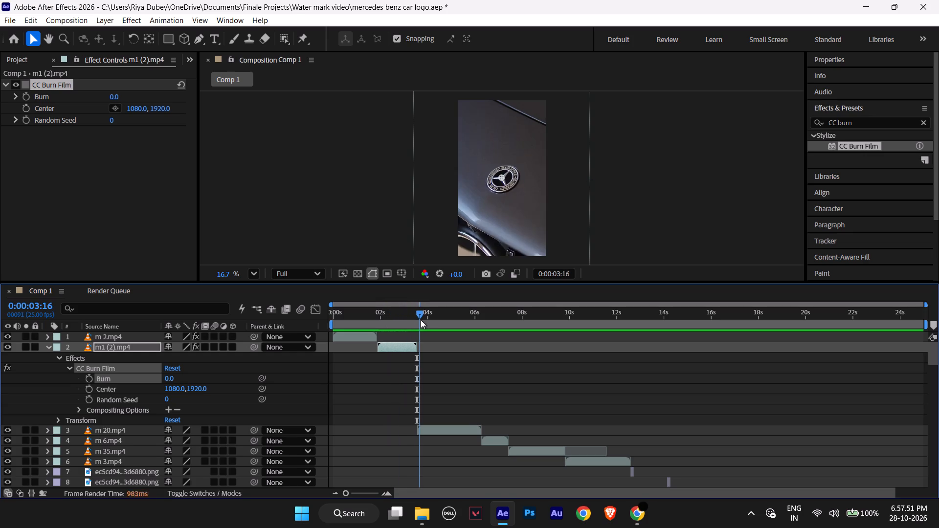
{"action": "left_click_drag", "start_coordinate": [421, 320], "coordinate": [418, 320]}
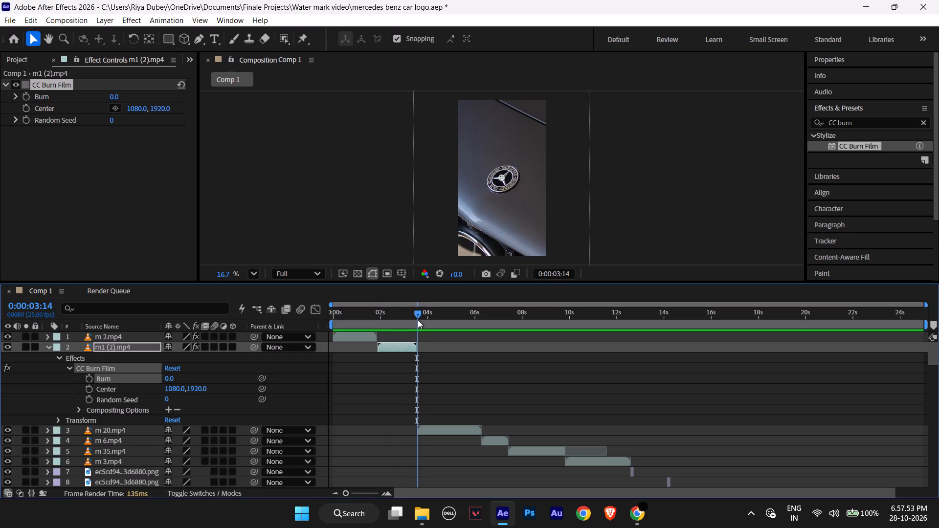
{"action": "left_click_drag", "start_coordinate": [418, 320], "coordinate": [384, 320]}
{"action": "scroll", "coordinate": [392, 362], "scroll_direction": "up", "scroll_amount": 3}
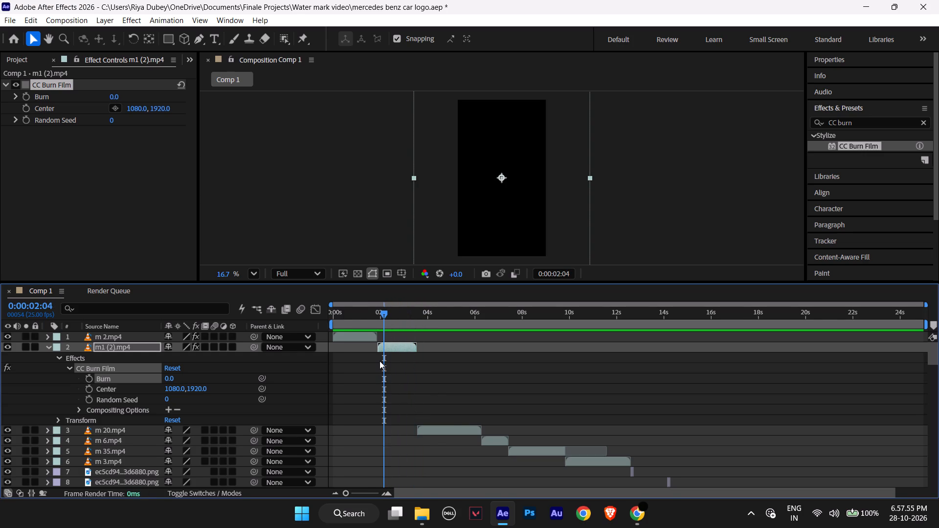
{"action": "scroll", "coordinate": [379, 360], "scroll_direction": "up", "scroll_amount": 4, "text": "alt"}
{"action": "scroll", "coordinate": [379, 360], "scroll_direction": "down", "scroll_amount": 1, "text": "alt"}
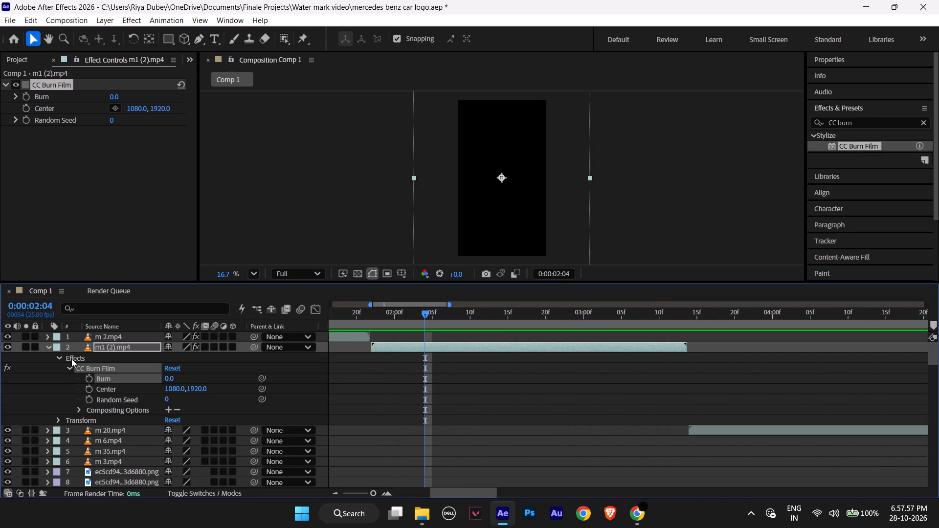
Expand the m 2.mp4 layer and examine its Burn keyframes and the frames around its cut to m1 (2).mp4.
{"action": "left_click", "coordinate": [120, 336]}
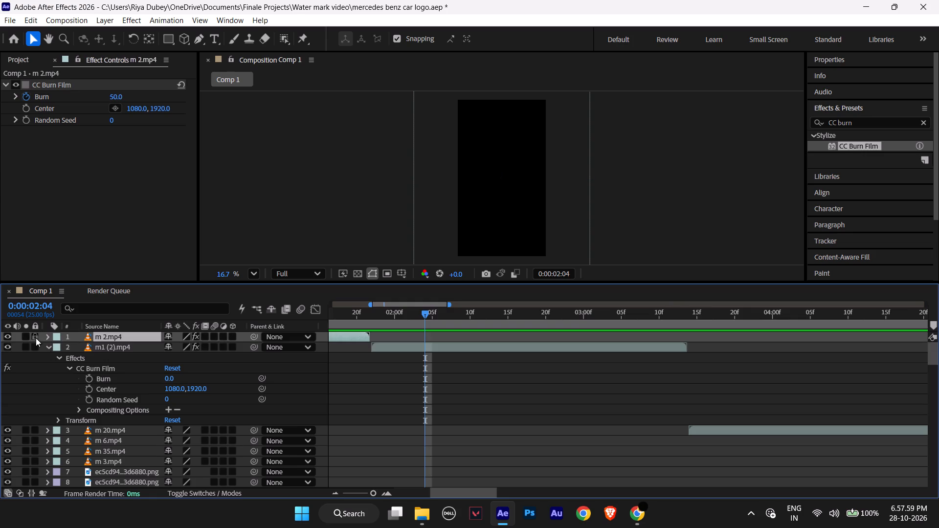
{"action": "left_click", "coordinate": [47, 337]}
{"action": "left_click", "coordinate": [117, 365]}
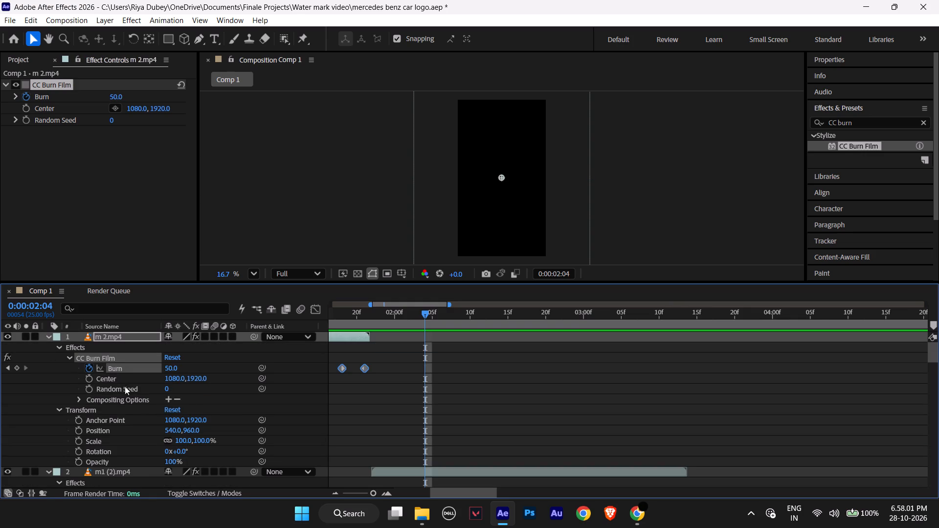
{"action": "left_click_drag", "start_coordinate": [425, 317], "coordinate": [382, 325]}
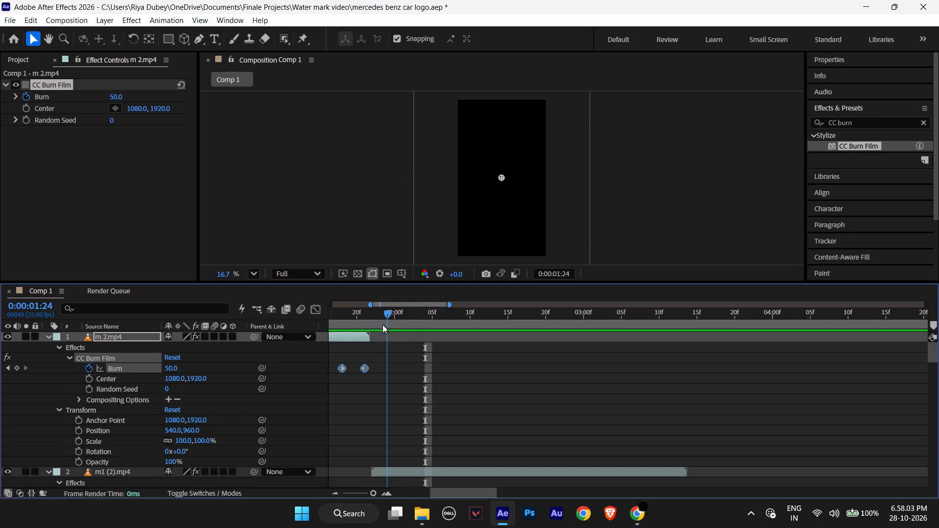
{"action": "left_click_drag", "start_coordinate": [382, 325], "coordinate": [369, 329]}
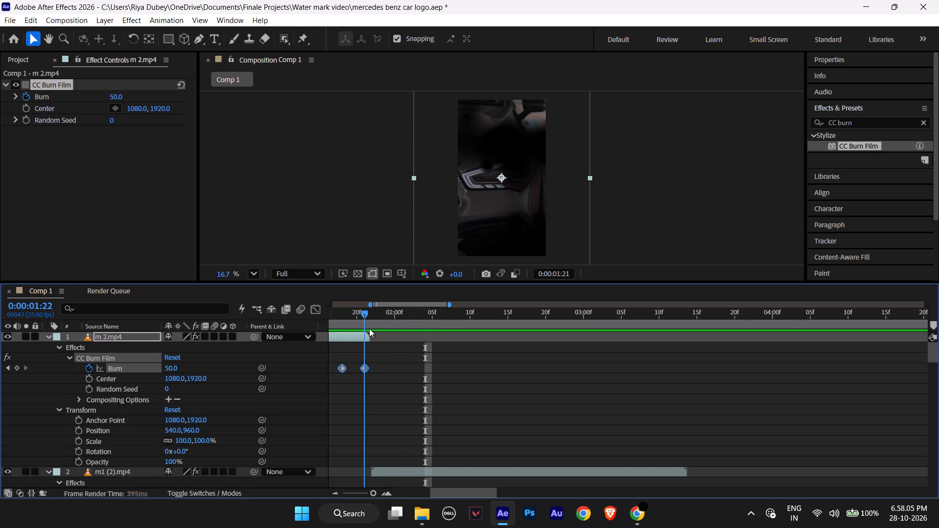
{"action": "left_click_drag", "start_coordinate": [369, 329], "coordinate": [365, 331]}
{"action": "left_click_drag", "start_coordinate": [365, 331], "coordinate": [367, 331]}
{"action": "left_click_drag", "start_coordinate": [367, 331], "coordinate": [371, 331]}
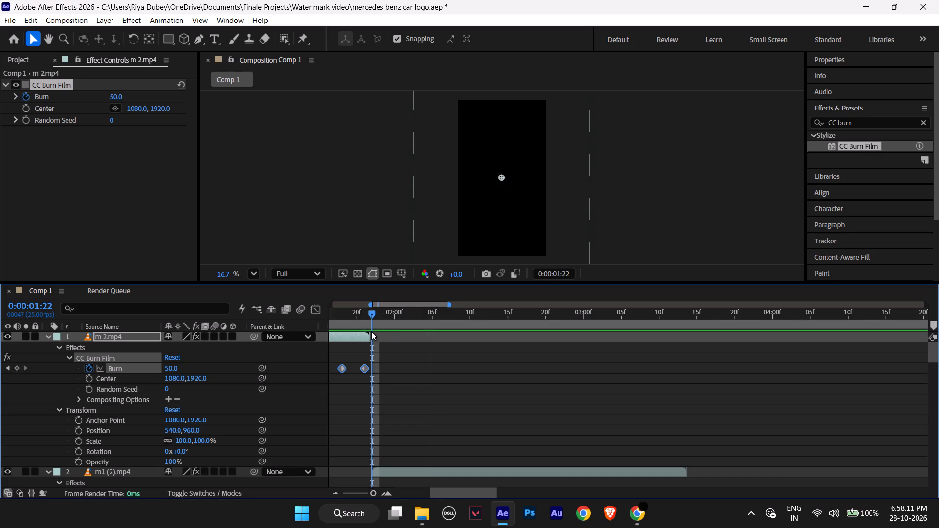
Set the Opacity of the m1 (2).mp4 layer to 100% and collapse the m 2.mp4 layer.
{"action": "scroll", "coordinate": [393, 382], "scroll_direction": "down", "scroll_amount": 2}
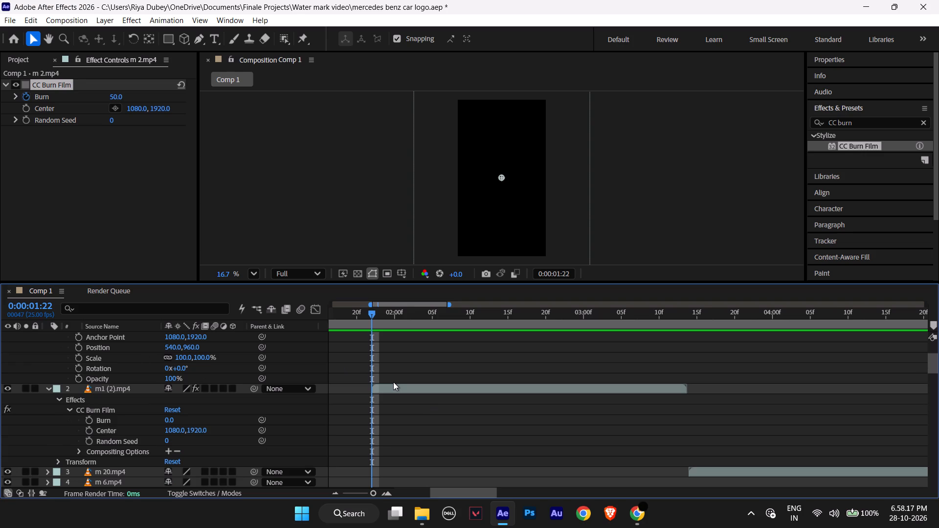
{"action": "left_click", "coordinate": [56, 461]}
{"action": "scroll", "coordinate": [168, 428], "scroll_direction": "down", "scroll_amount": 1}
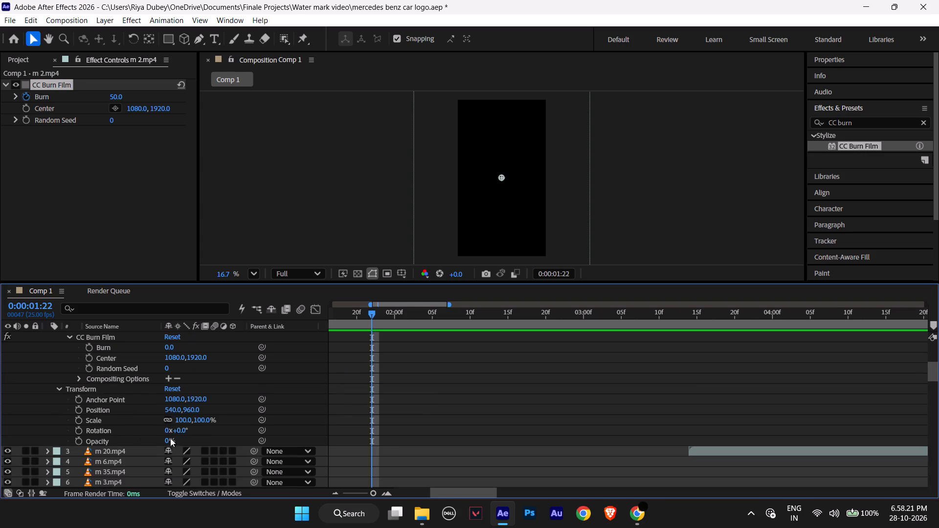
{"action": "left_click_drag", "start_coordinate": [162, 439], "coordinate": [150, 442]}
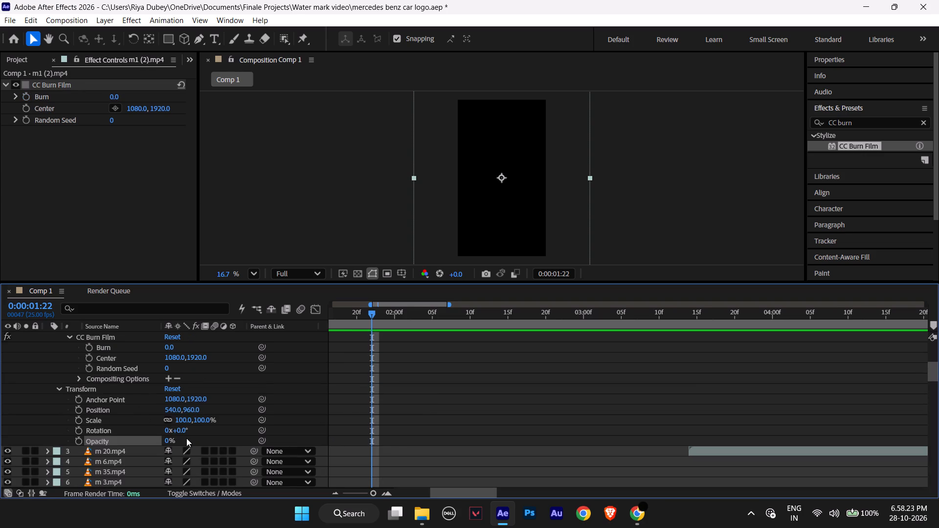
{"action": "left_click_drag", "start_coordinate": [169, 439], "coordinate": [157, 442]}
{"action": "left_click_drag", "start_coordinate": [167, 441], "coordinate": [358, 432]}
{"action": "scroll", "coordinate": [128, 418], "scroll_direction": "up", "scroll_amount": 5}
{"action": "left_click", "coordinate": [50, 336]}
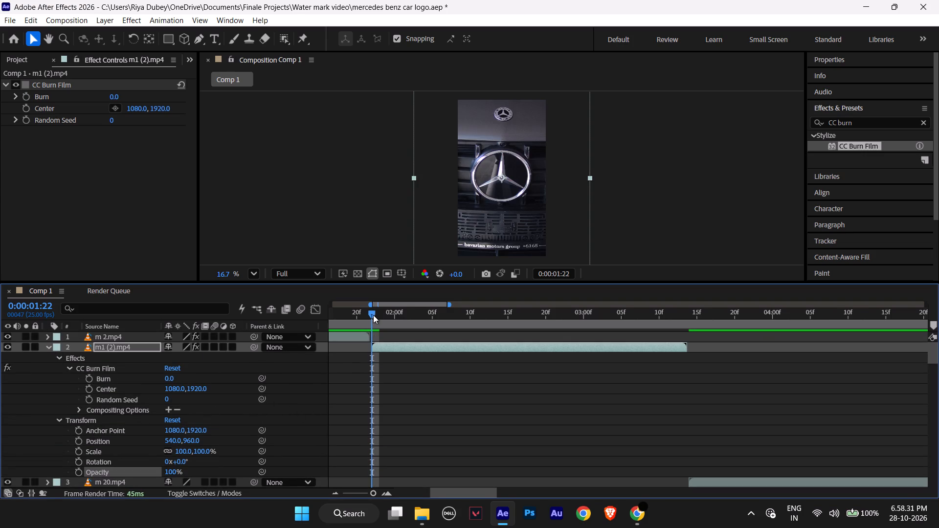
Add a Burn keyframe of 50 on m1 (2).mp4 at 0:00:03:13, near the end of the clip.
{"action": "left_click_drag", "start_coordinate": [371, 315], "coordinate": [566, 317]}
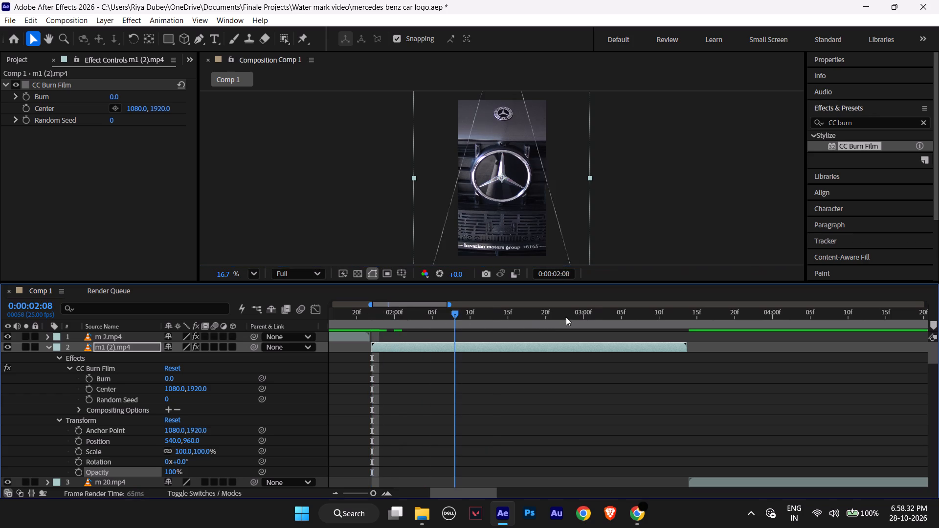
{"action": "left_click_drag", "start_coordinate": [566, 317], "coordinate": [678, 314]}
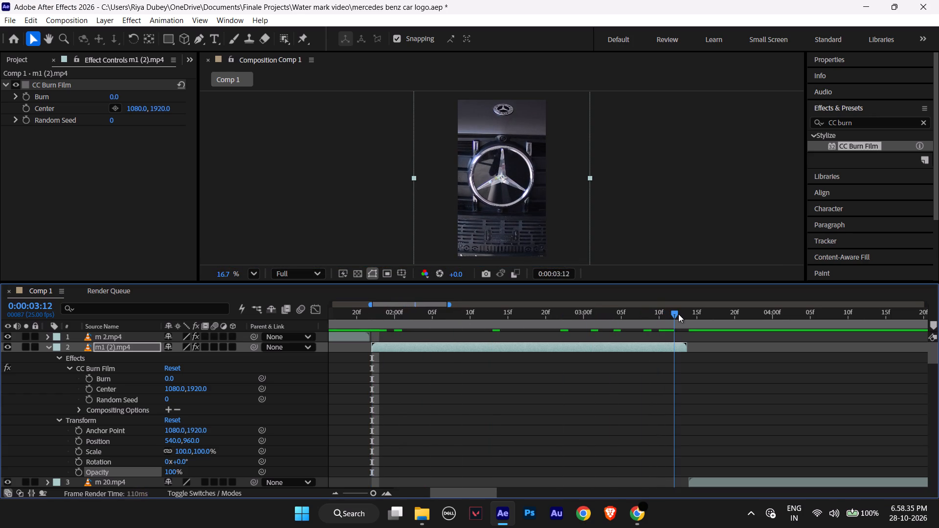
{"action": "left_click_drag", "start_coordinate": [678, 314], "coordinate": [685, 314]}
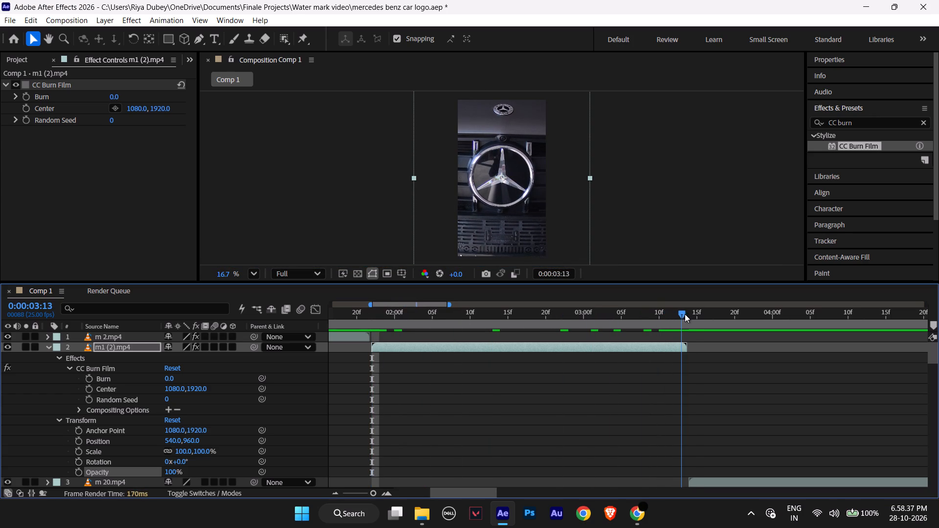
{"action": "left_click_drag", "start_coordinate": [685, 314], "coordinate": [685, 314]}
{"action": "key", "text": "ctrl+Left"}
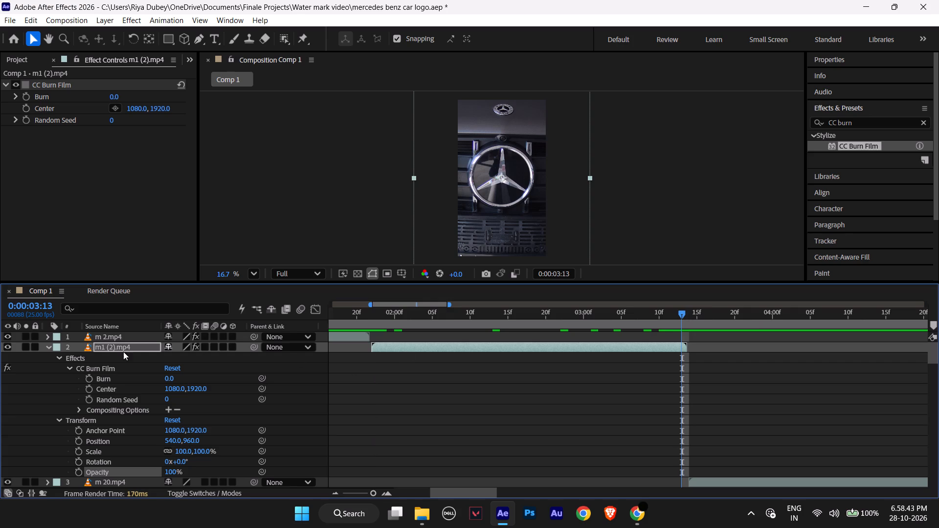
{"action": "left_click", "coordinate": [169, 378]}
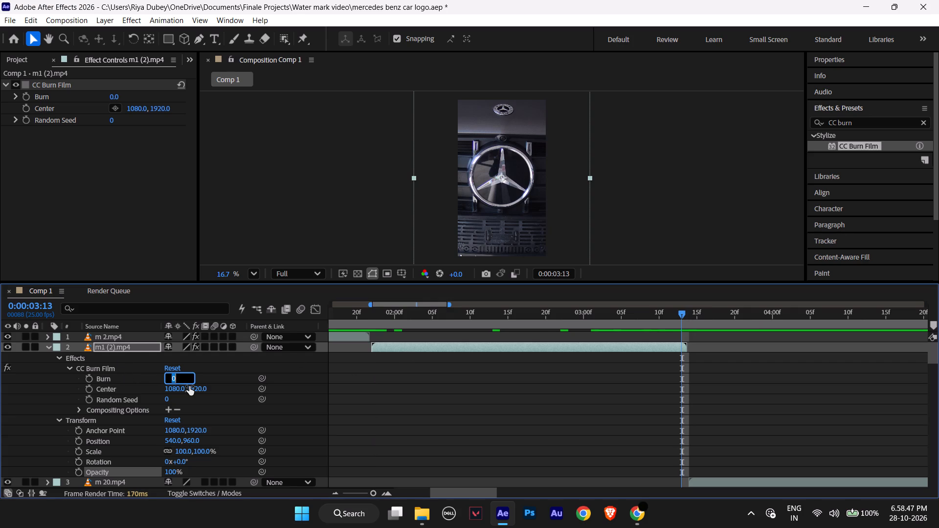
{"action": "type", "text": "50"}
{"action": "left_click", "coordinate": [90, 378]}
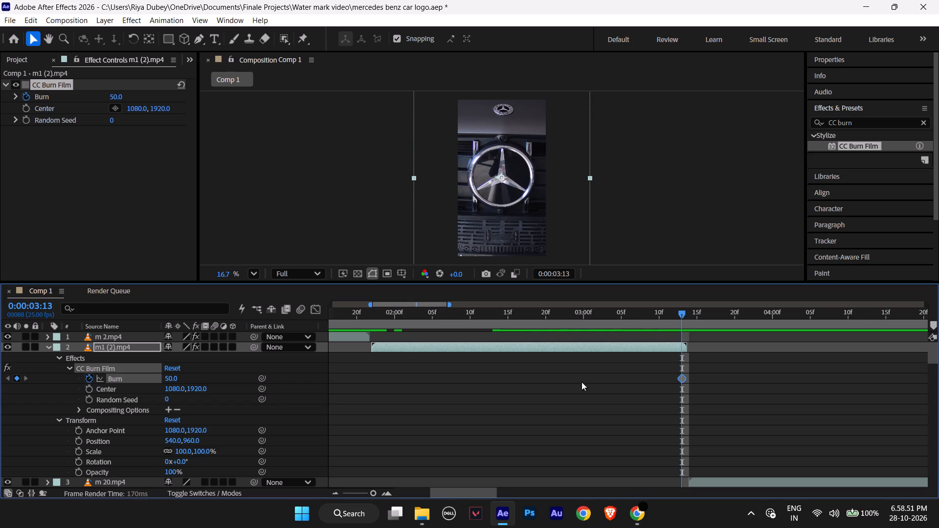
Add a Burn keyframe of 0 on m1 (2).mp4 at 0:00:03:10.
{"action": "left_click_drag", "start_coordinate": [683, 313], "coordinate": [676, 313]}
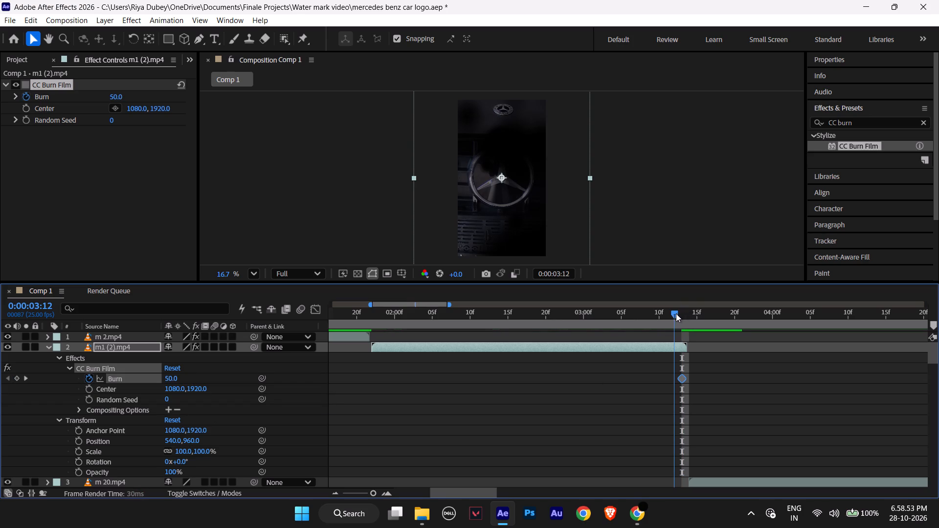
{"action": "left_click_drag", "start_coordinate": [676, 313], "coordinate": [662, 313]}
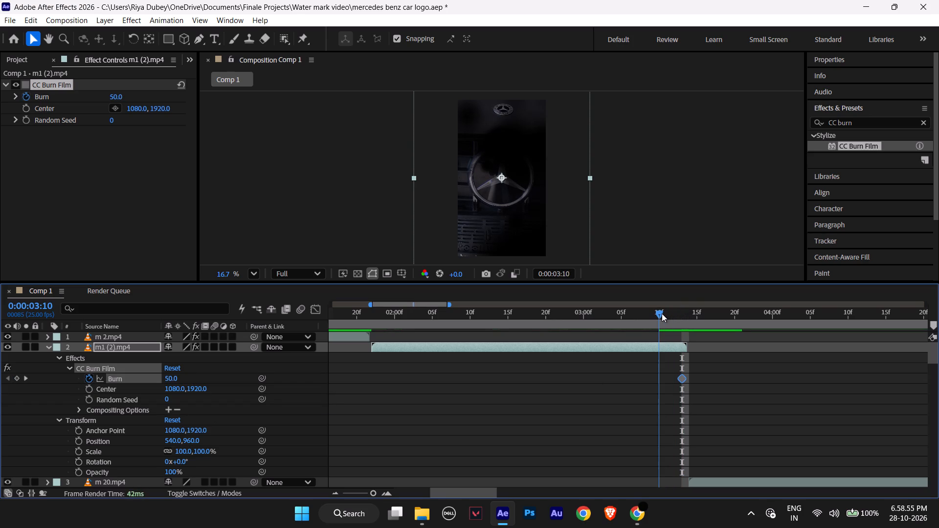
{"action": "left_click_drag", "start_coordinate": [662, 313], "coordinate": [656, 313]}
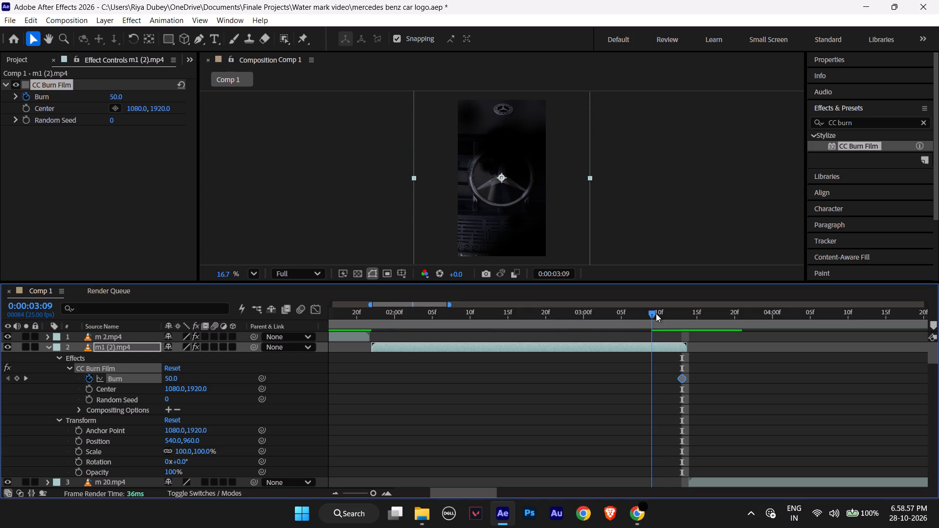
{"action": "left_click_drag", "start_coordinate": [656, 313], "coordinate": [659, 313]}
{"action": "left_click_drag", "start_coordinate": [173, 378], "coordinate": [99, 382]}
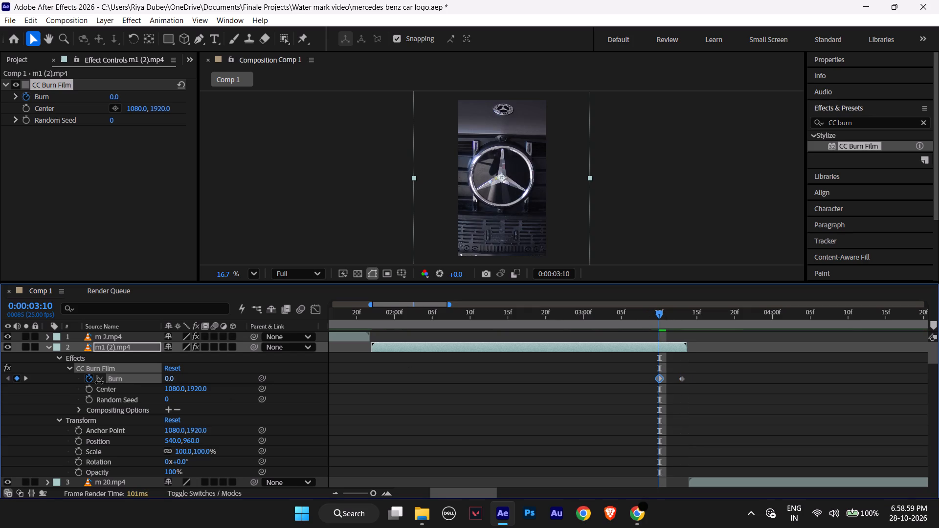
{"action": "left_click_drag", "start_coordinate": [99, 382], "coordinate": [98, 382]}
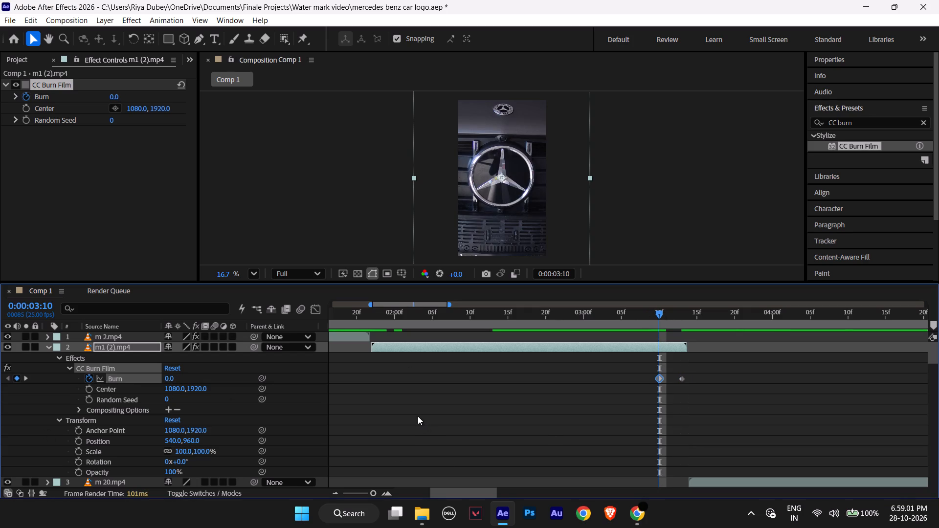
Examine the Burn transition on m 2.mp4 frame by frame around its cut to m1 (2).mp4.
{"action": "left_click", "coordinate": [47, 349]}
{"action": "left_click", "coordinate": [44, 336]}
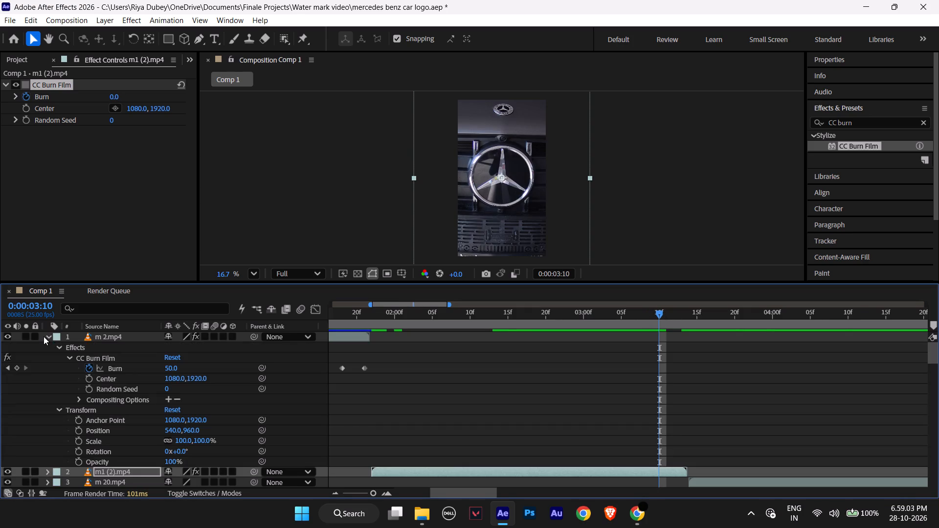
{"action": "left_click", "coordinate": [122, 368]}
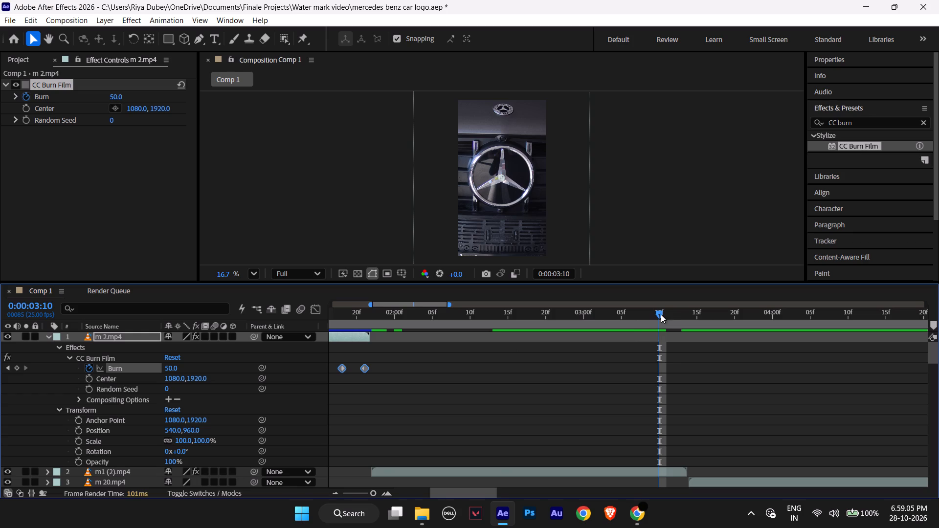
{"action": "left_click_drag", "start_coordinate": [661, 314], "coordinate": [368, 336]}
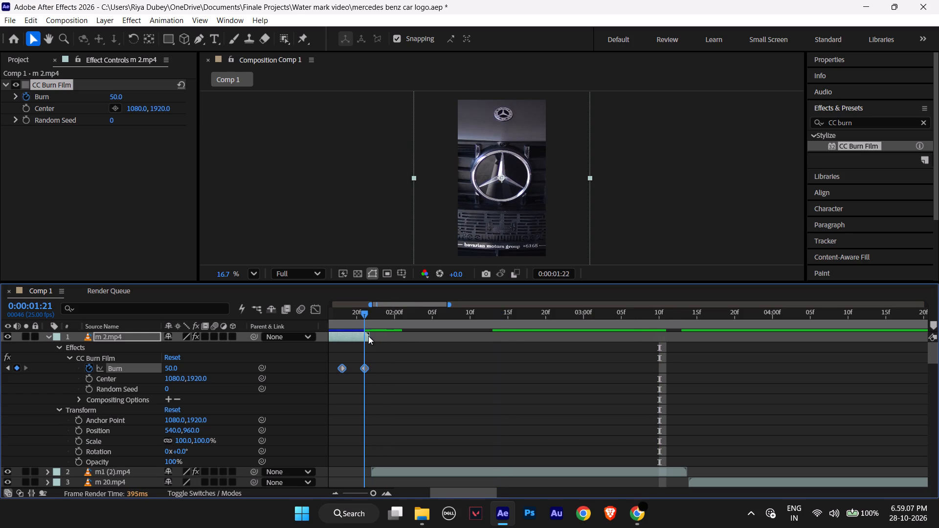
{"action": "left_click_drag", "start_coordinate": [368, 336], "coordinate": [368, 336]}
{"action": "key", "text": "ctrl+Left"}
{"action": "key", "text": "ctrl+Left"}
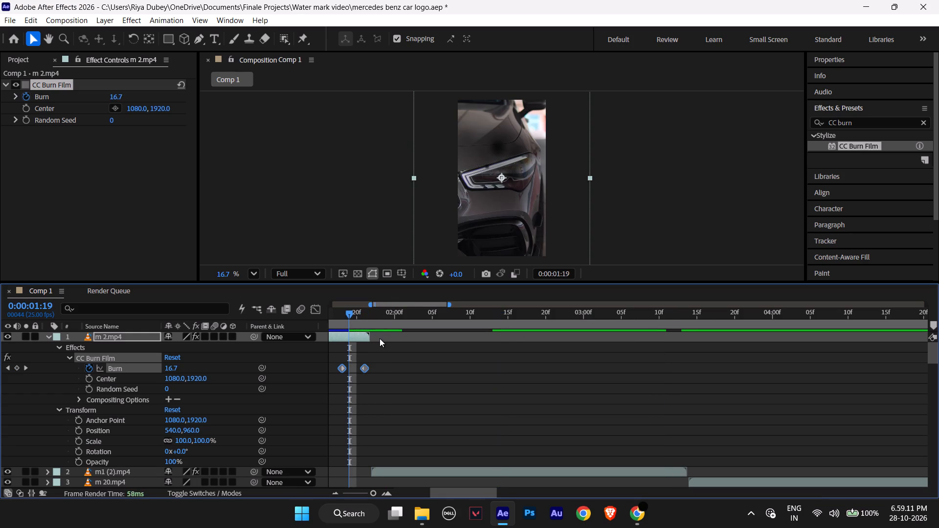
{"action": "key", "text": "ctrl+Left"}
{"action": "key", "text": "ctrl+Right"}
{"action": "key", "text": "ctrl+Right"}
{"action": "key", "text": "ctrl+Right"}
{"action": "key", "text": "ctrl+Right"}
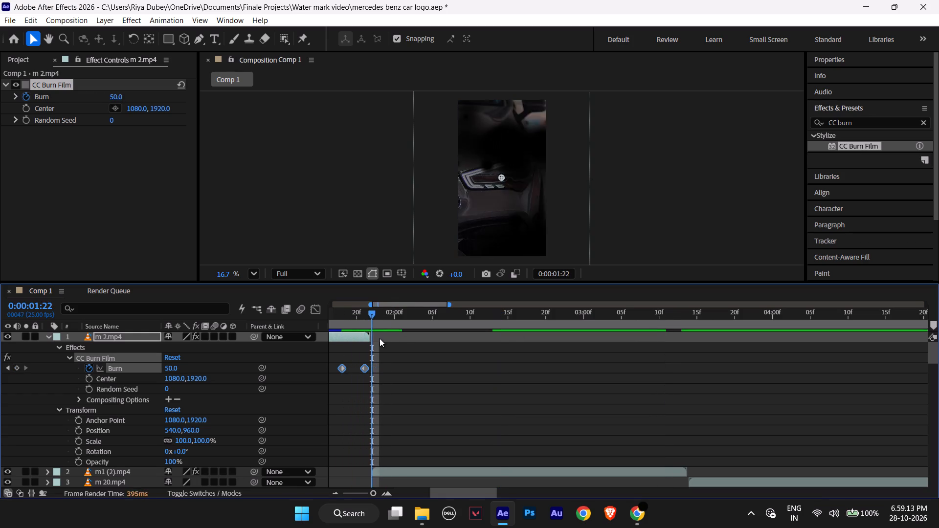
{"action": "key", "text": "ctrl+Right"}
{"action": "key", "text": "ctrl+Right"}
{"action": "key", "text": "ctrl+Right"}
{"action": "key", "text": "ctrl+Right"}
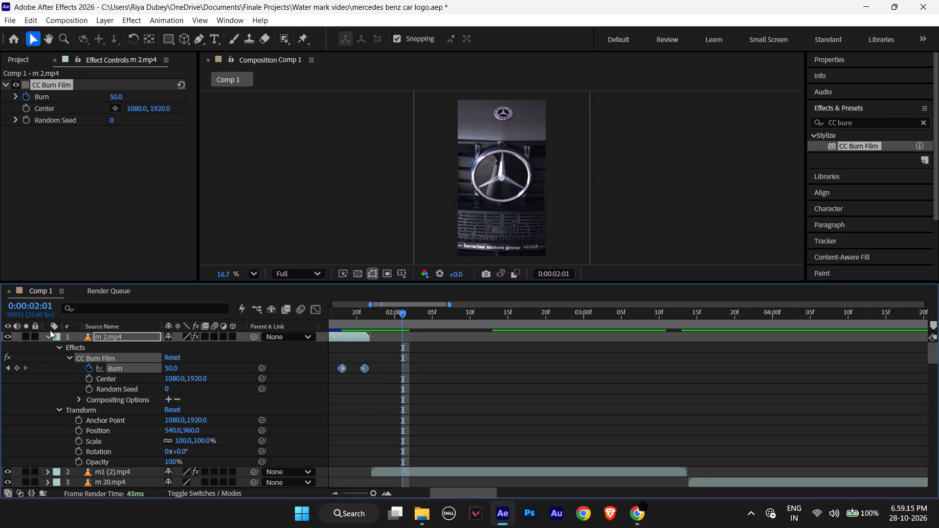
Examine the Burn transition on m1 (2).mp4 frame by frame from 0:00:03:10 to 0:00:03:13.
{"action": "left_click", "coordinate": [48, 336]}
{"action": "left_click", "coordinate": [47, 346]}
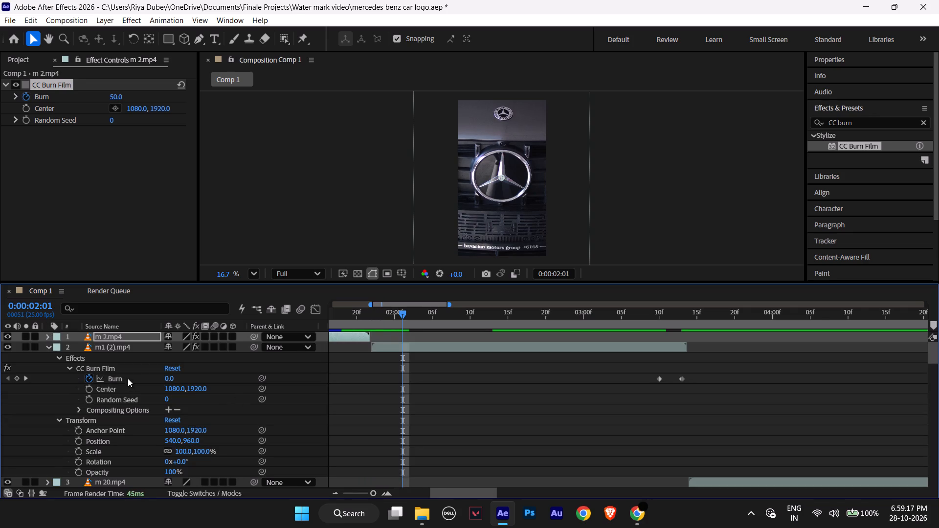
{"action": "left_click", "coordinate": [127, 378]}
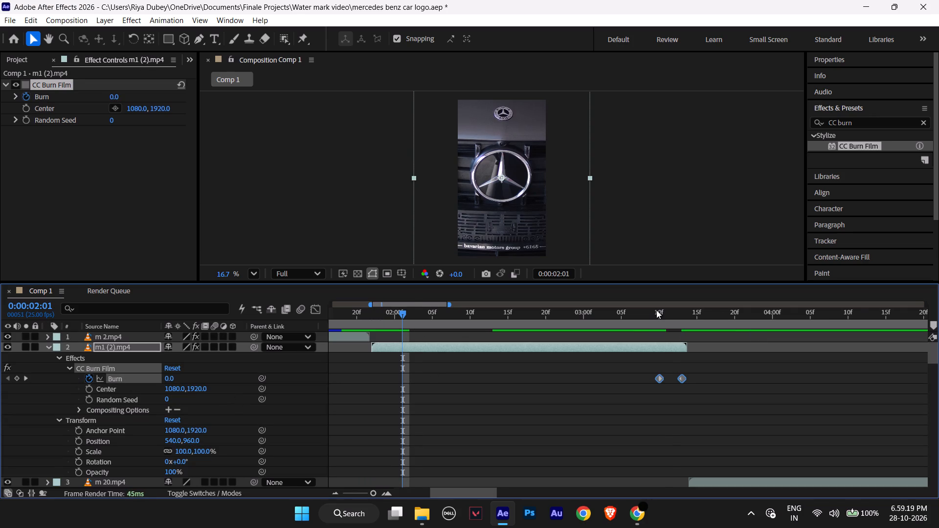
{"action": "left_click", "coordinate": [656, 310]}
{"action": "key", "text": "ctrl+Right"}
{"action": "key", "text": "ctrl+Right"}
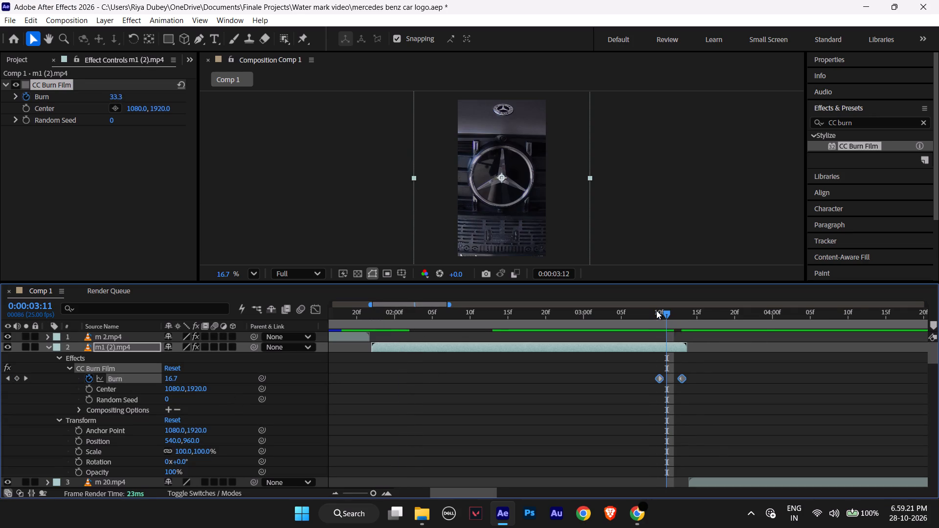
{"action": "key", "text": "ctrl+Right"}
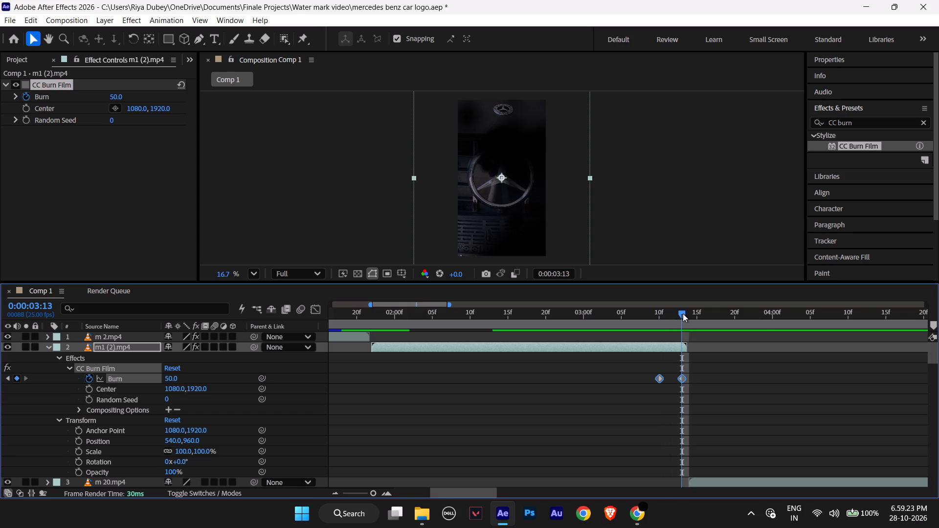
Collapse the m1 (2).mp4 layer and preview the burn transitions from the start of Comp 1.
{"action": "left_click_drag", "start_coordinate": [683, 313], "coordinate": [285, 338]}
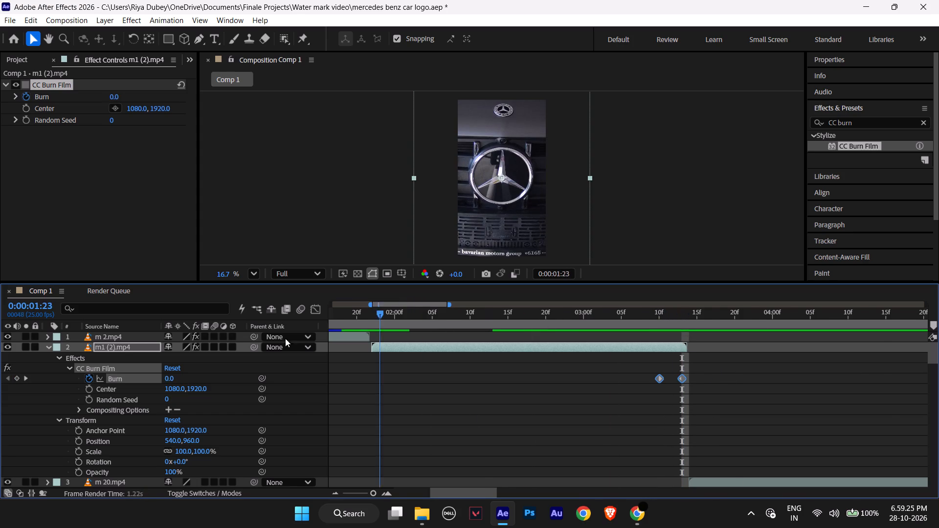
{"action": "left_click_drag", "start_coordinate": [285, 338], "coordinate": [109, 351]}
{"action": "left_click", "coordinate": [48, 345]}
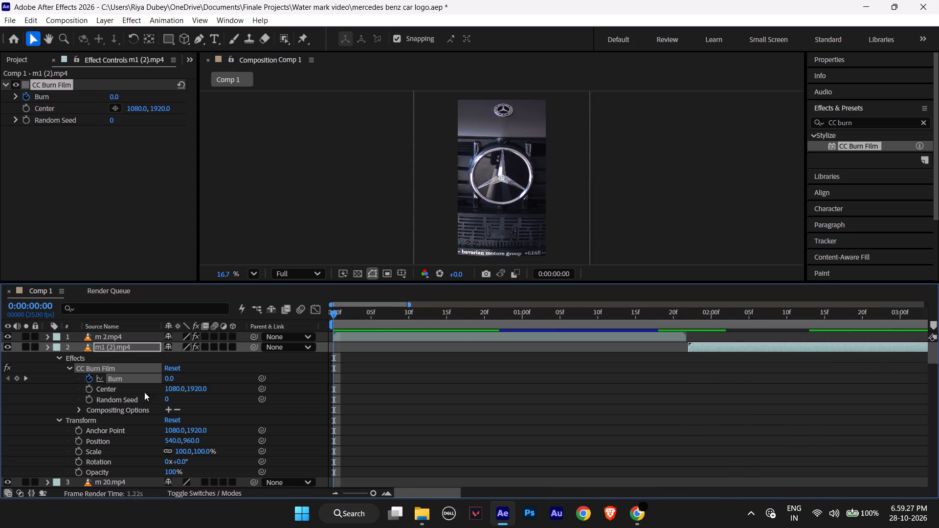
{"action": "key", "text": "space"}
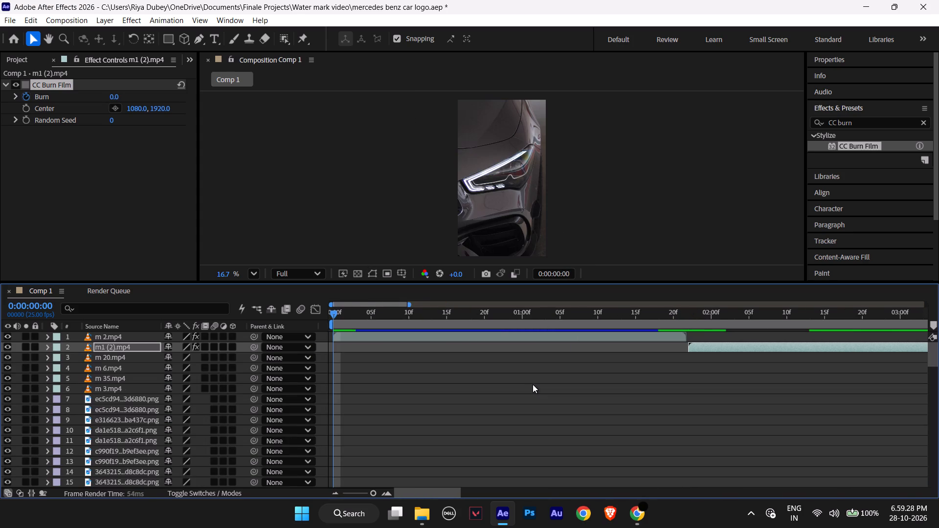
{"action": "key", "text": "space"}
{"action": "key", "text": "space"}
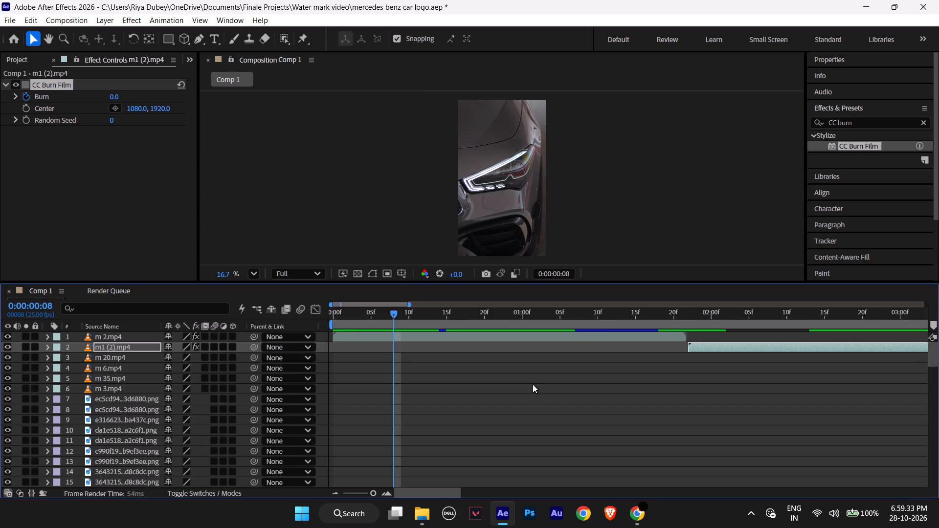
{"action": "key", "text": "space"}
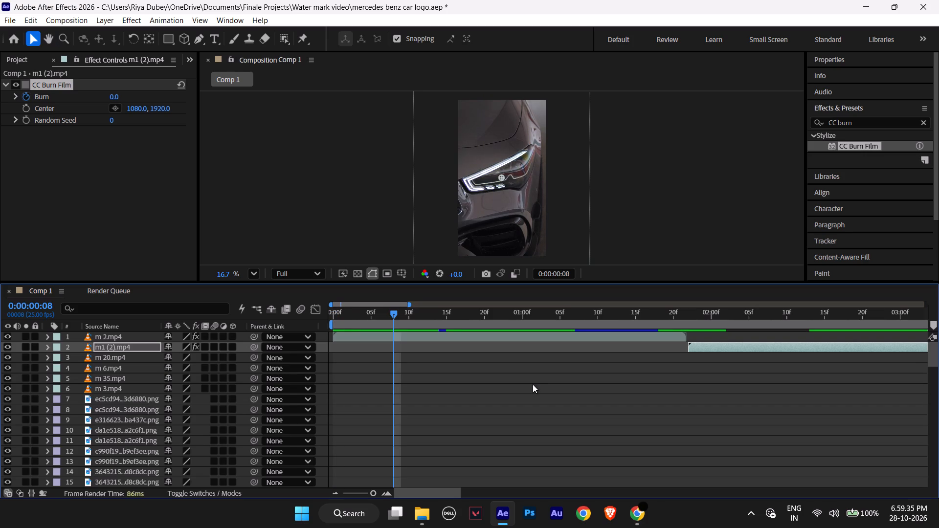
{"action": "key", "text": "space"}
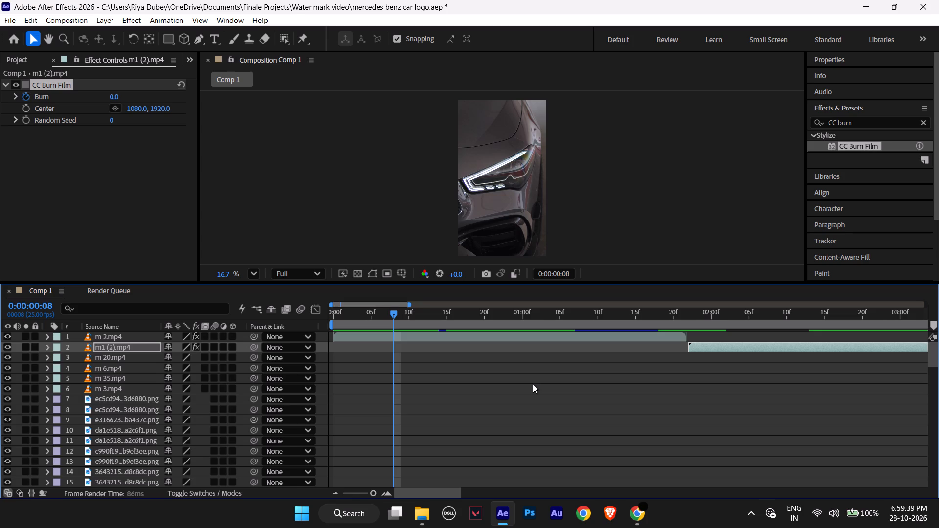
{"action": "left_click_drag", "start_coordinate": [394, 314], "coordinate": [194, 333]}
{"action": "key", "text": "space"}
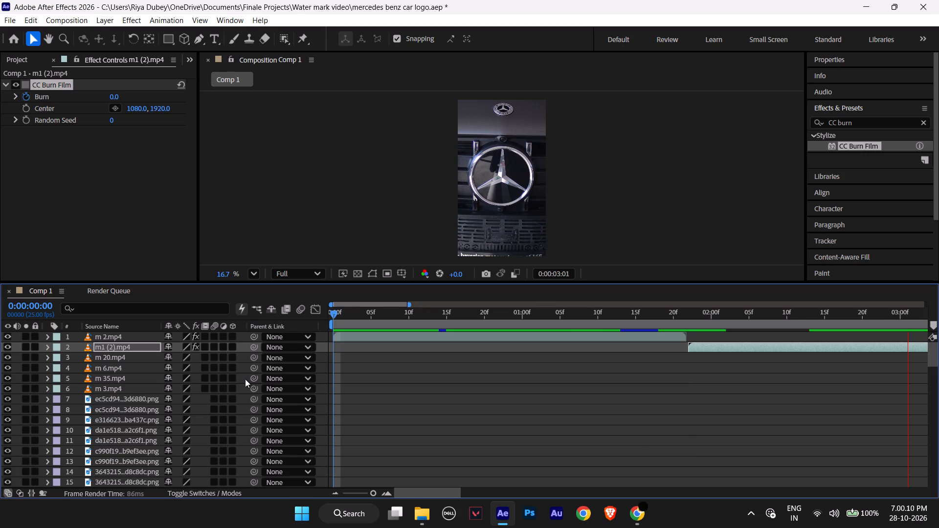
Show the full composition duration in the timeline and play back the clip sequence from 0:00:00:00 to review the transitions.
{"action": "left_click_drag", "start_coordinate": [409, 305], "coordinate": [938, 313]}
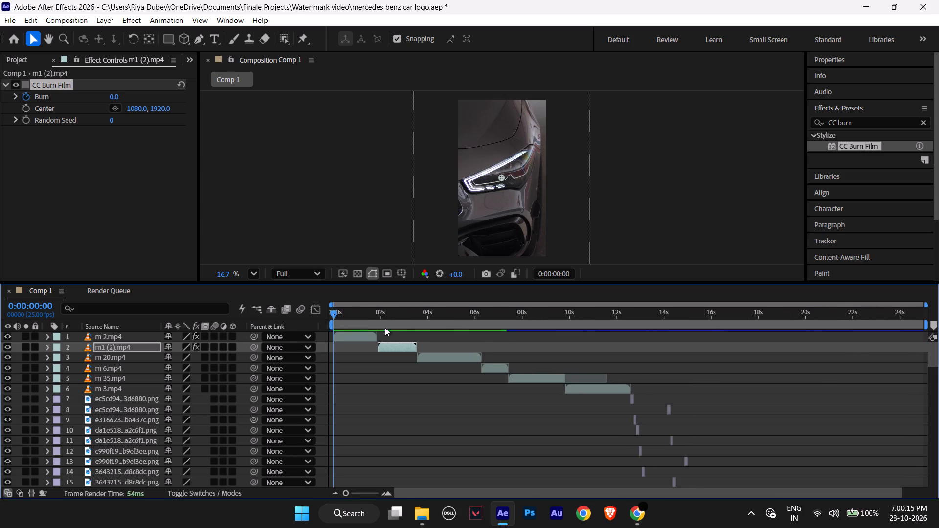
{"action": "left_click_drag", "start_coordinate": [335, 312], "coordinate": [195, 317]}
{"action": "key", "text": "space"}
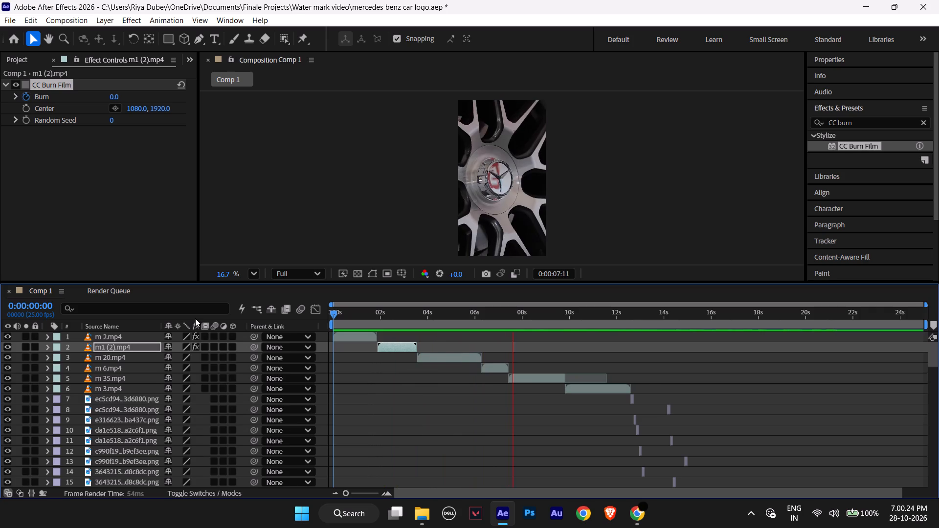
{"action": "key", "text": "space"}
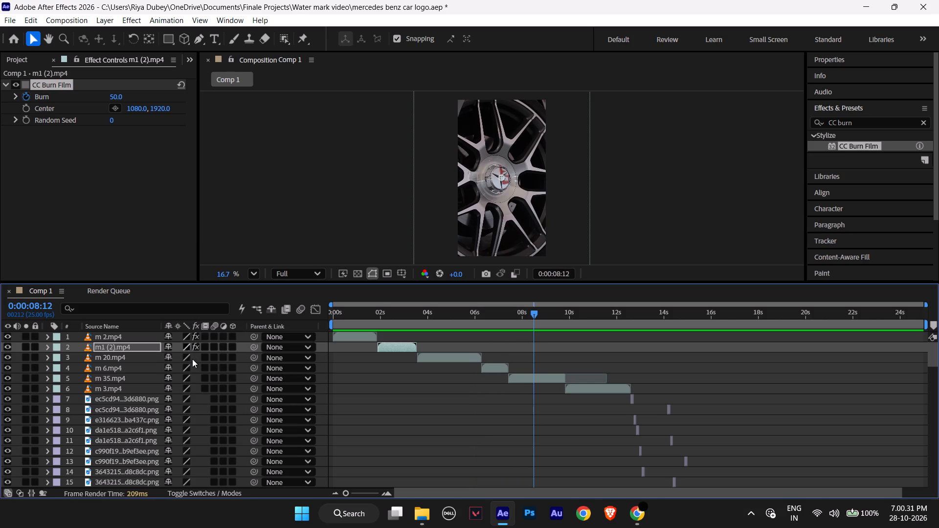
{"action": "key", "text": "shift+space"}
{"action": "key", "text": "space"}
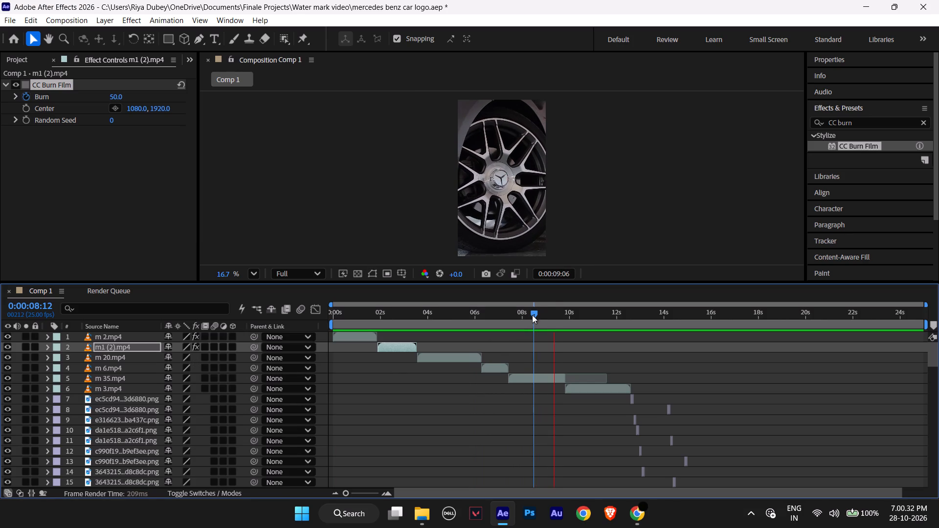
{"action": "left_click_drag", "start_coordinate": [534, 312], "coordinate": [274, 318]}
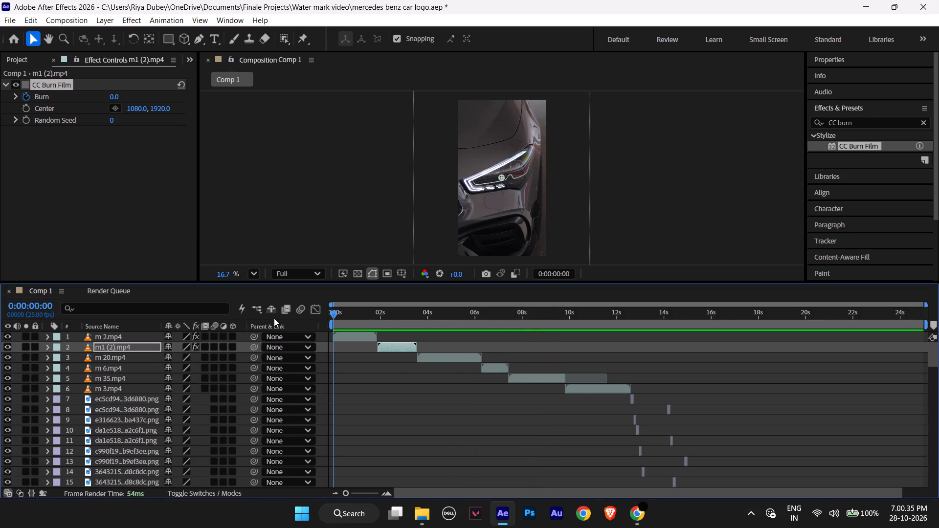
{"action": "key", "text": "space"}
{"action": "key", "text": "space"}
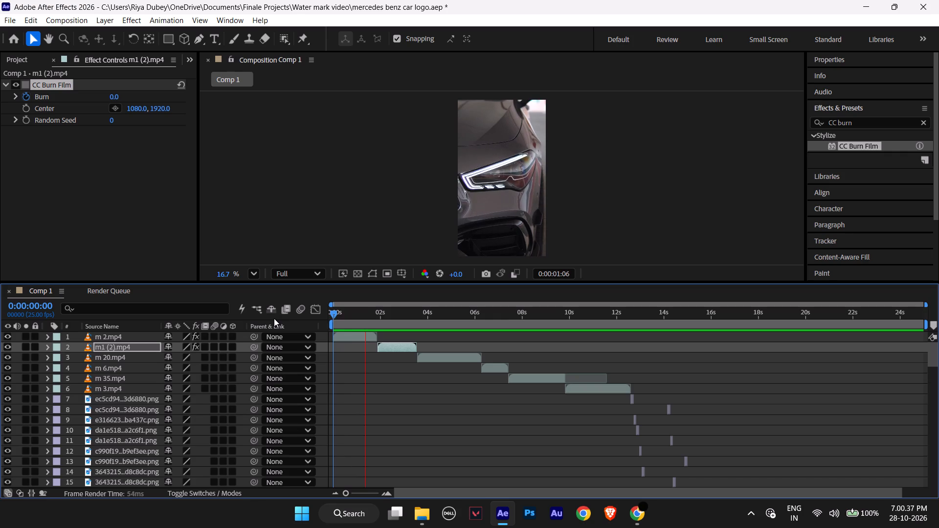
{"action": "key", "text": "space"}
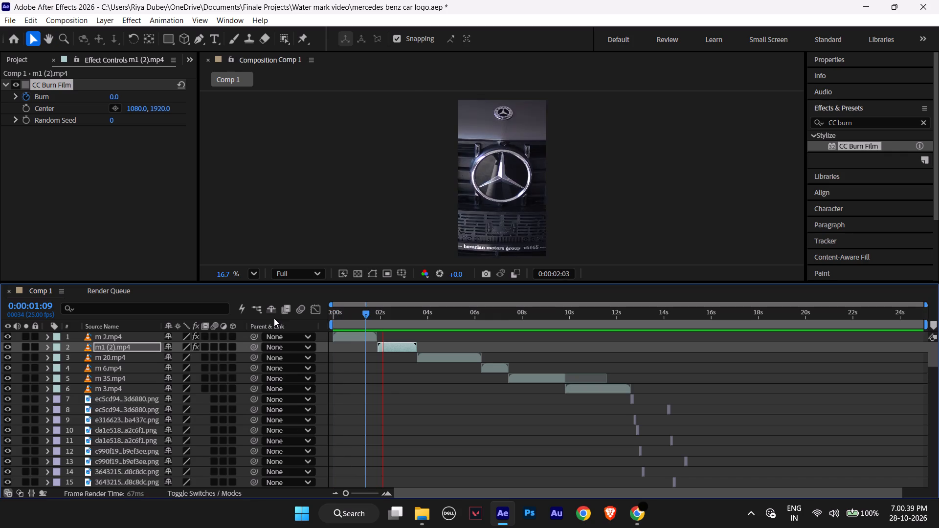
{"action": "key", "text": "space"}
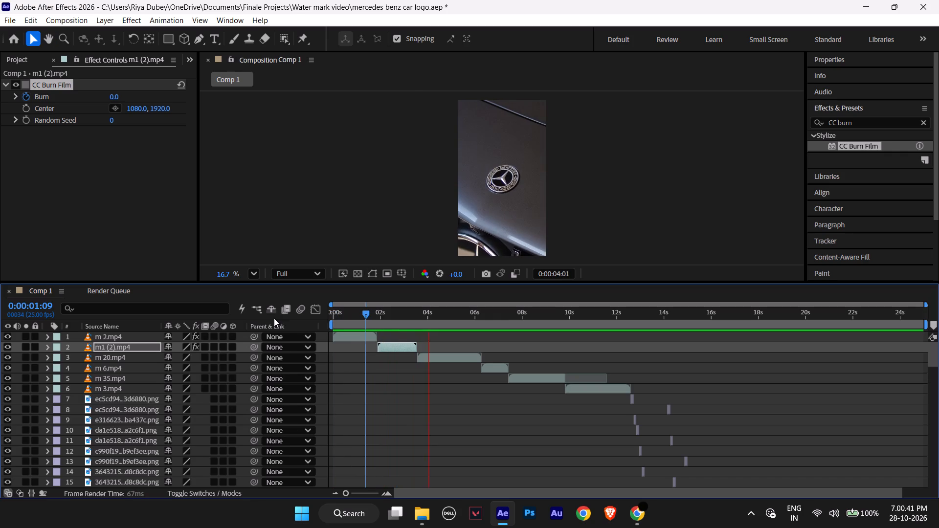
Set the Burn keyframe of m 2.mp4 at 0:00:01:21, near the end of the clip, to 100.
{"action": "left_click_drag", "start_coordinate": [430, 311], "coordinate": [318, 309]}
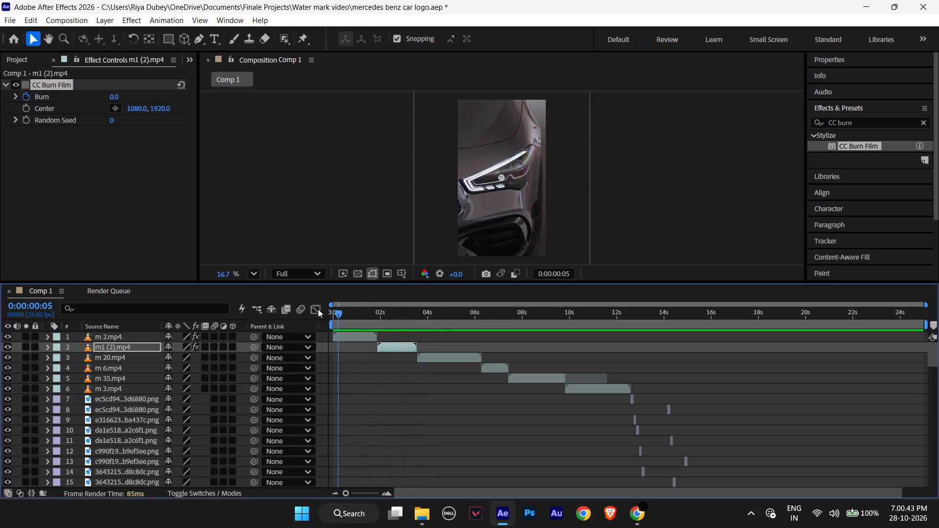
{"action": "left_click_drag", "start_coordinate": [318, 309], "coordinate": [374, 313]}
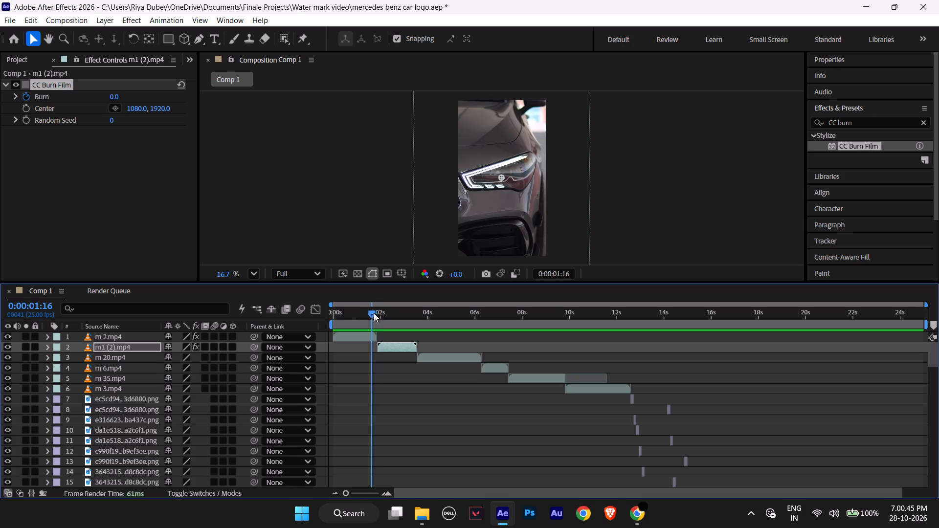
{"action": "left_click_drag", "start_coordinate": [374, 313], "coordinate": [377, 312]}
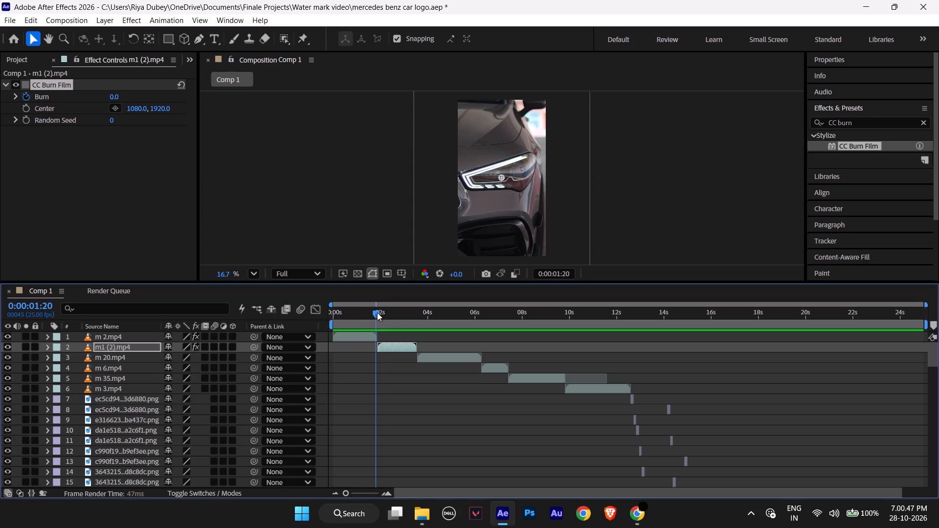
{"action": "left_click_drag", "start_coordinate": [377, 312], "coordinate": [378, 312]}
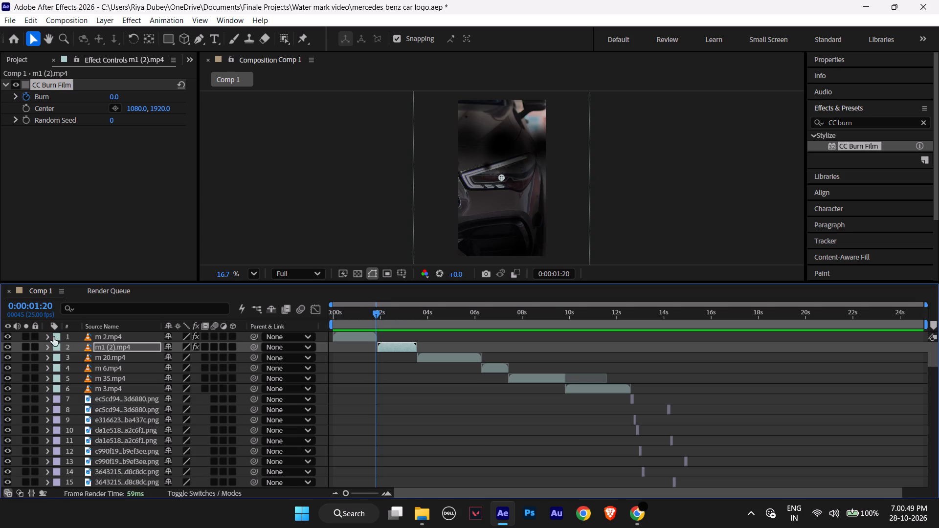
{"action": "left_click", "coordinate": [48, 333]}
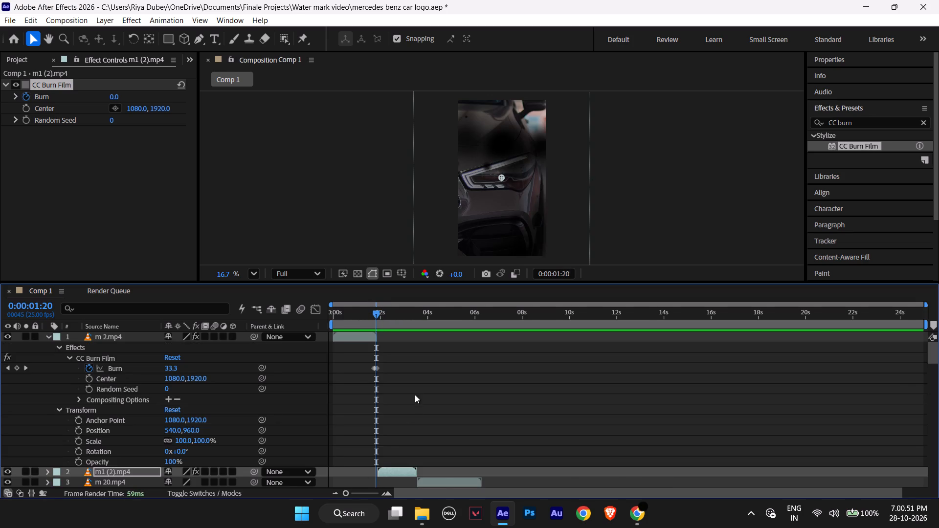
{"action": "scroll", "coordinate": [391, 385], "scroll_direction": "up", "scroll_amount": 3, "text": "alt"}
{"action": "left_click_drag", "start_coordinate": [400, 305], "coordinate": [311, 310]}
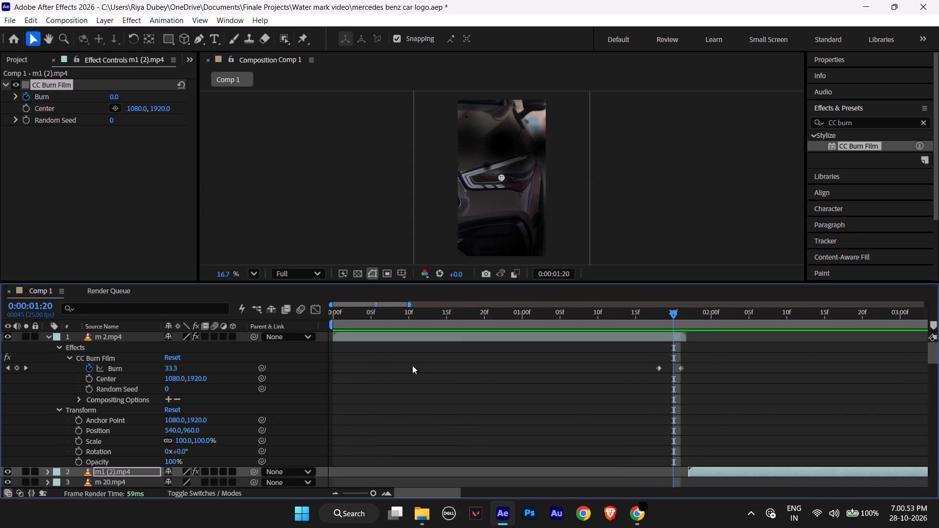
{"action": "left_click", "coordinate": [679, 367]}
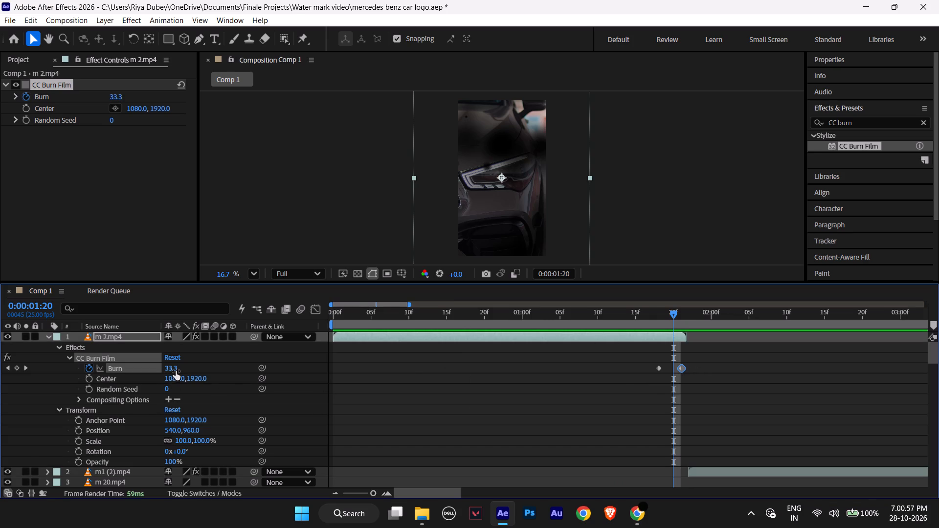
{"action": "left_click_drag", "start_coordinate": [672, 315], "coordinate": [678, 314]}
{"action": "left_click_drag", "start_coordinate": [170, 367], "coordinate": [456, 366]}
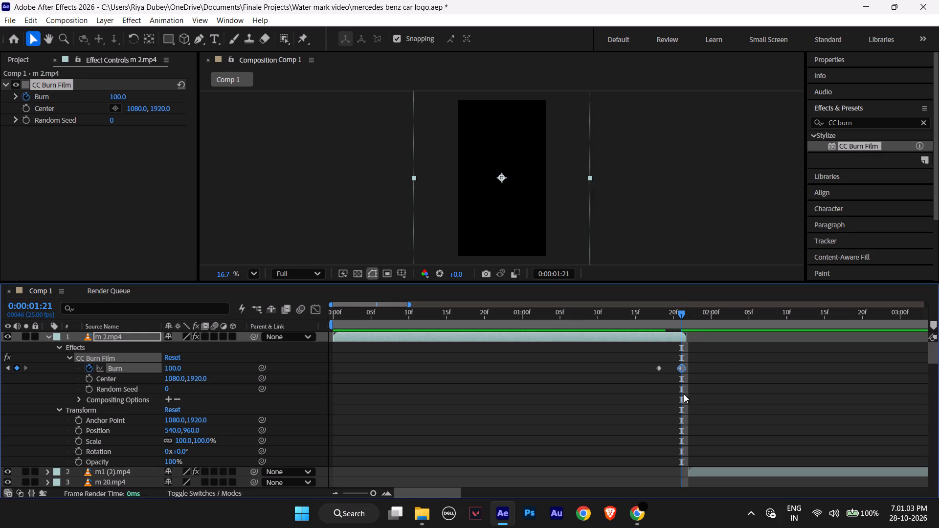
{"action": "scroll", "coordinate": [674, 391], "scroll_direction": "down", "scroll_amount": 1}
{"action": "scroll", "coordinate": [674, 391], "scroll_direction": "up", "scroll_amount": 1}
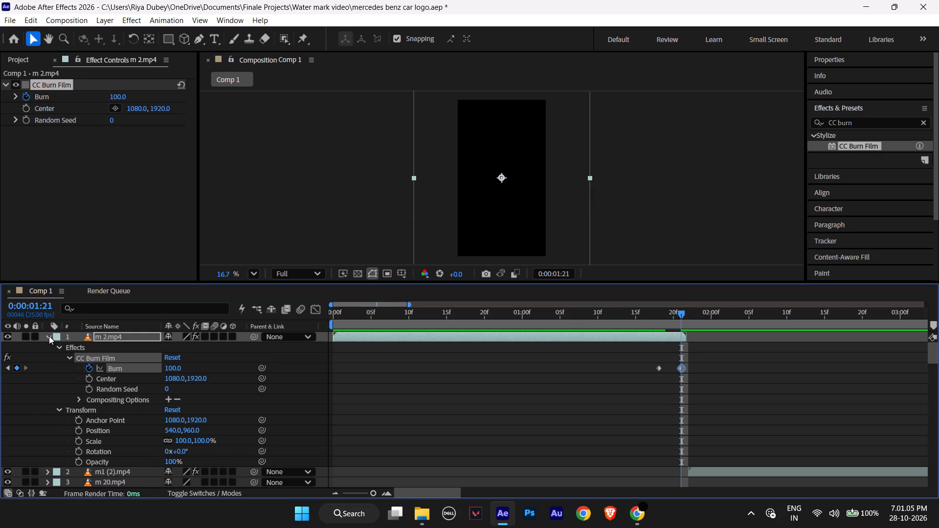
Set the Burn keyframe of m1 (2).mp4 at 0:00:03:13, near the end of the clip, to 100.
{"action": "left_click", "coordinate": [49, 336]}
{"action": "left_click", "coordinate": [46, 344]}
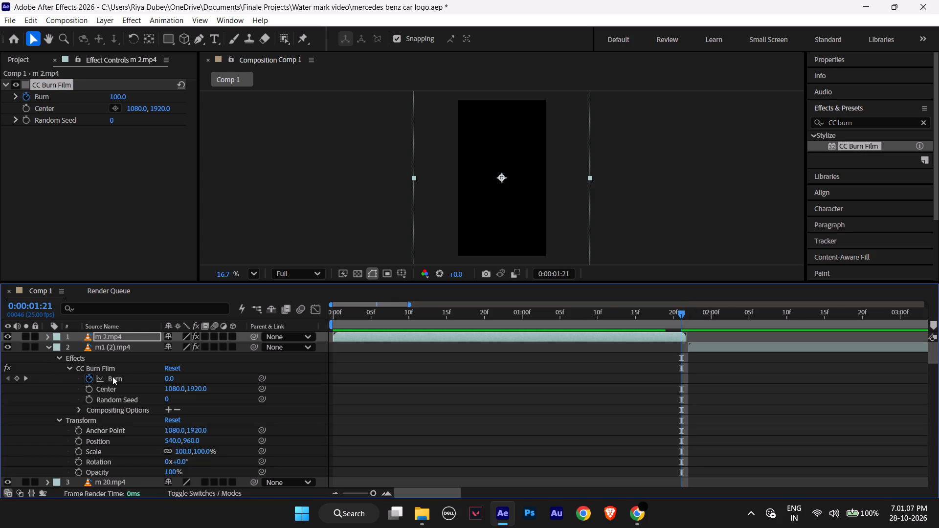
{"action": "left_click", "coordinate": [114, 380]}
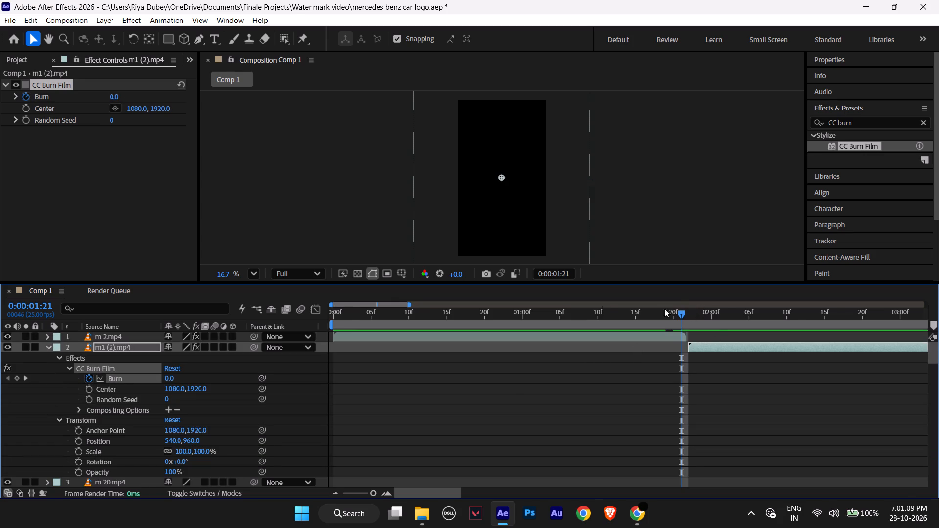
{"action": "left_click_drag", "start_coordinate": [352, 302], "coordinate": [401, 312]}
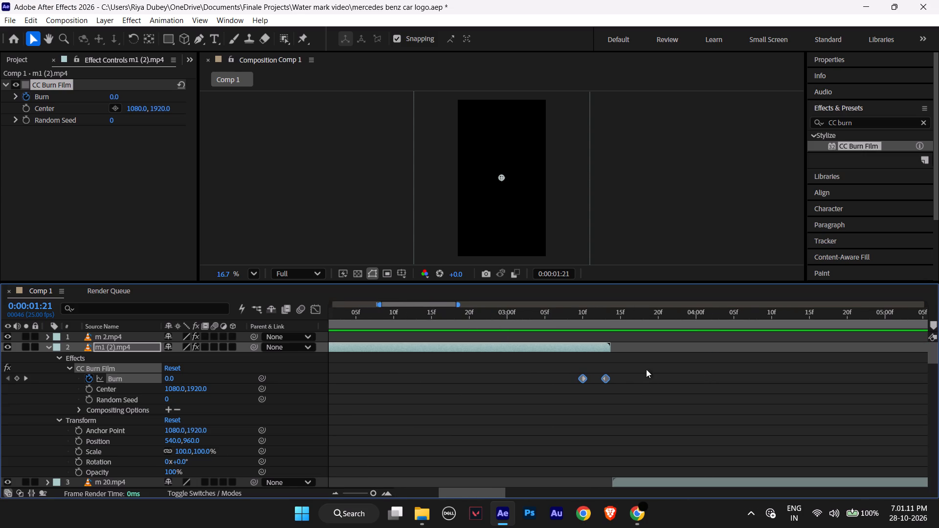
{"action": "left_click_drag", "start_coordinate": [609, 313], "coordinate": [604, 313]}
{"action": "left_click_drag", "start_coordinate": [170, 378], "coordinate": [358, 373]}
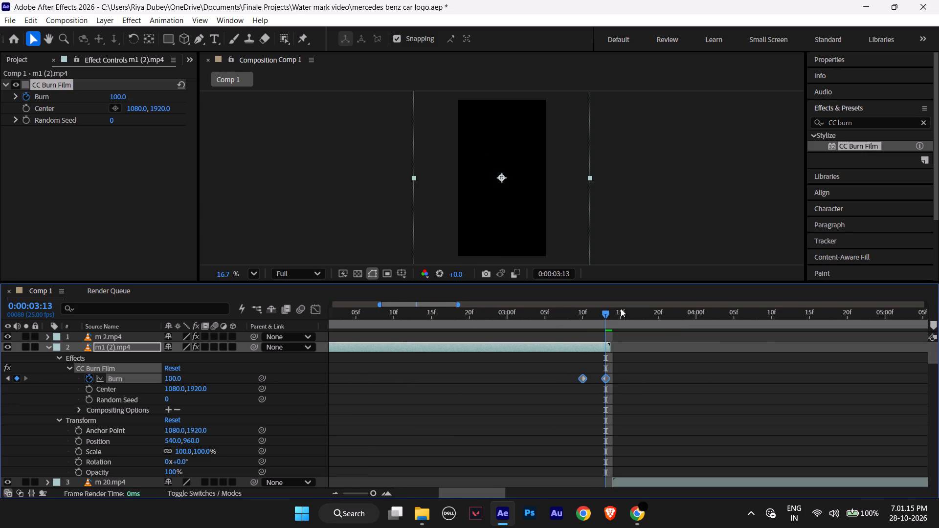
Collapse the m1 (2).mp4 layer and apply the CC Burn Film effect to m 20.mp4.
{"action": "left_click_drag", "start_coordinate": [439, 305], "coordinate": [481, 310]}
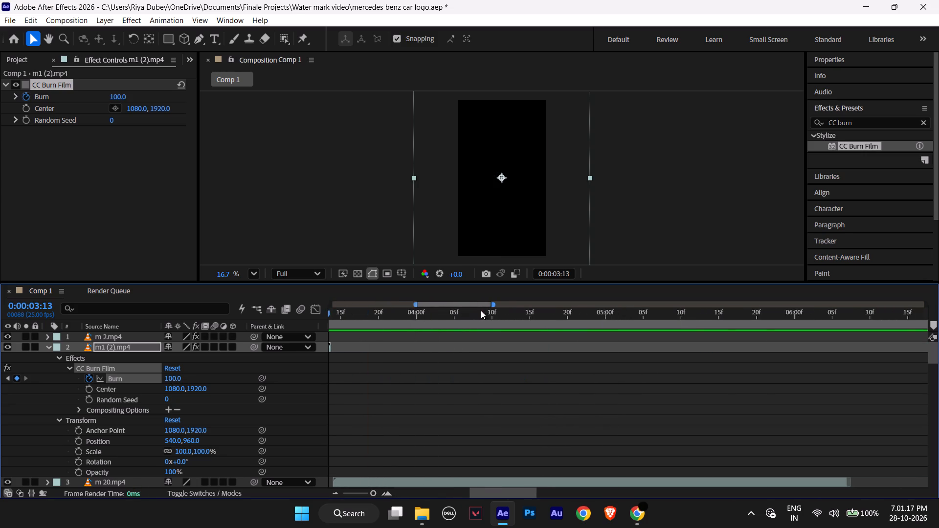
{"action": "left_click_drag", "start_coordinate": [481, 310], "coordinate": [478, 312]}
{"action": "left_click", "coordinate": [49, 349]}
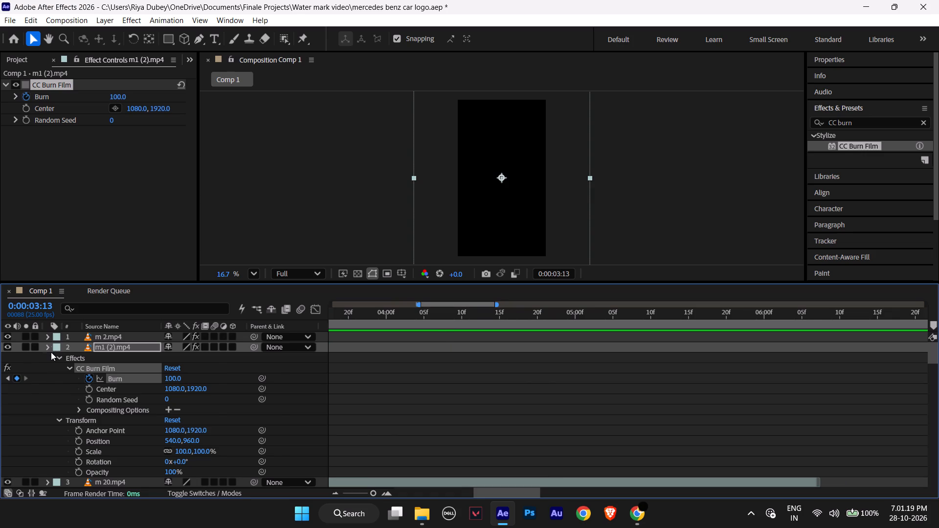
{"action": "left_click", "coordinate": [45, 359]}
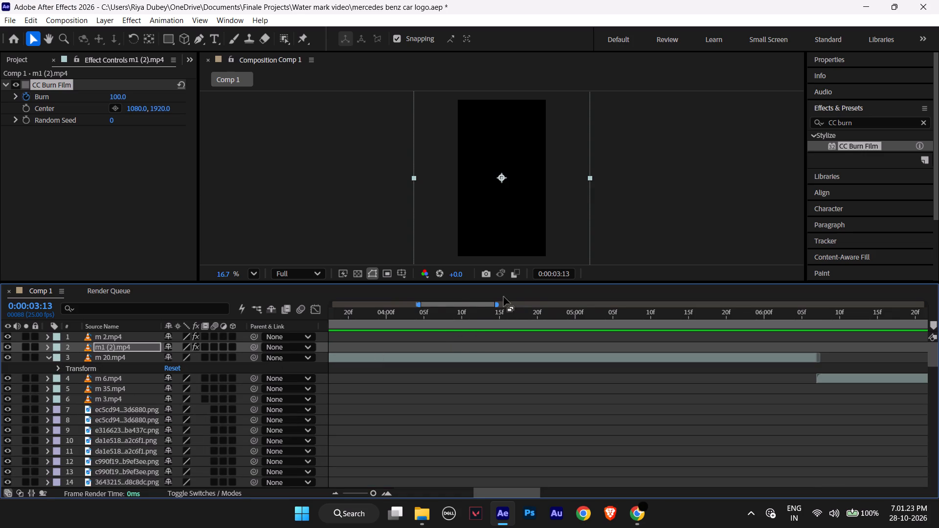
{"action": "left_click_drag", "start_coordinate": [465, 305], "coordinate": [509, 308]}
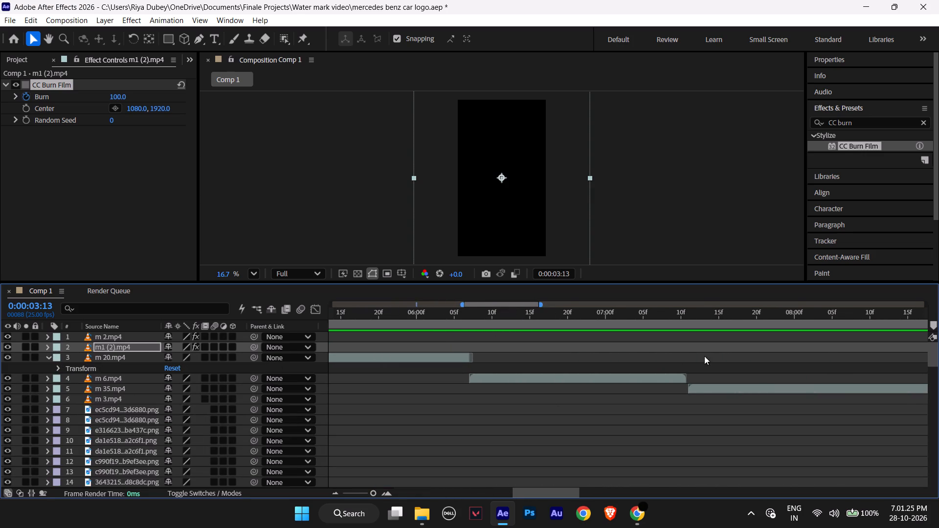
{"action": "left_click", "coordinate": [113, 355]}
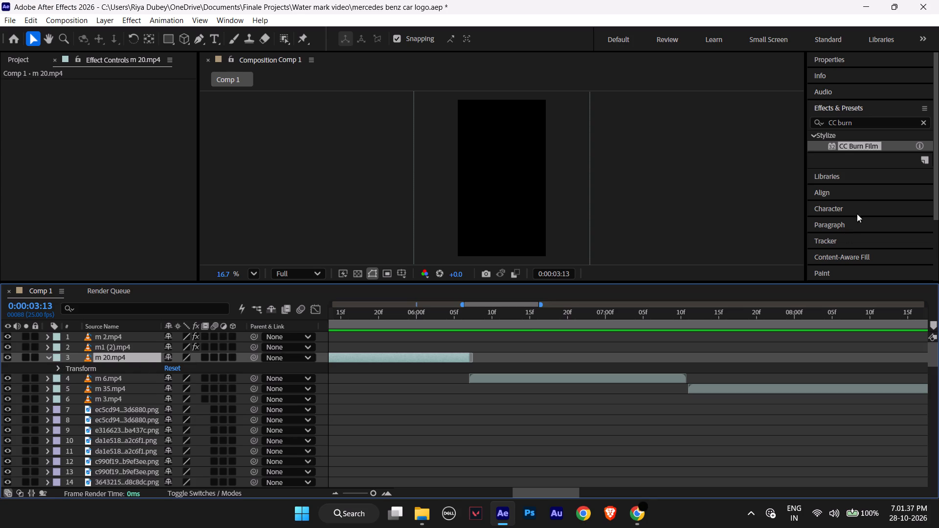
{"action": "left_click_drag", "start_coordinate": [856, 147], "coordinate": [124, 357]}
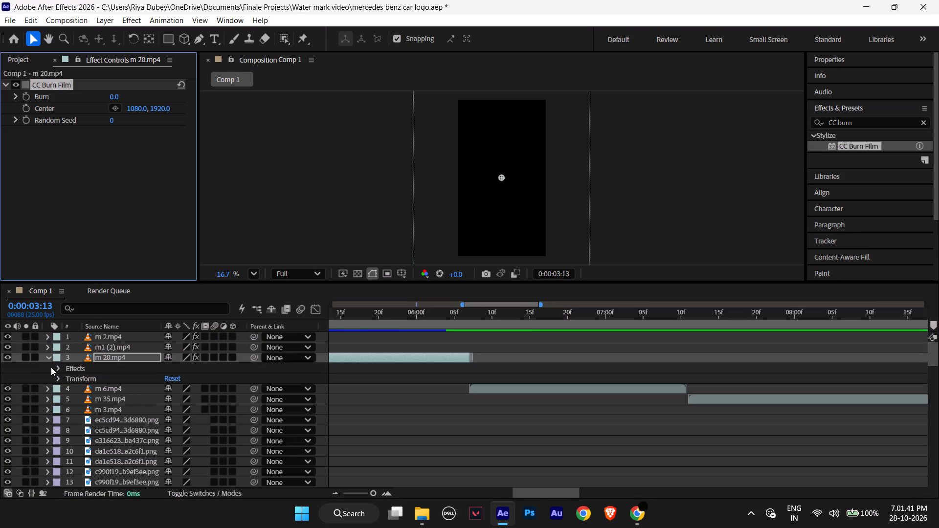
Add a Burn keyframe with a value of 100 to CC Burn Film on m 20.mp4 at 0:00:06:07.
{"action": "left_click", "coordinate": [58, 377]}
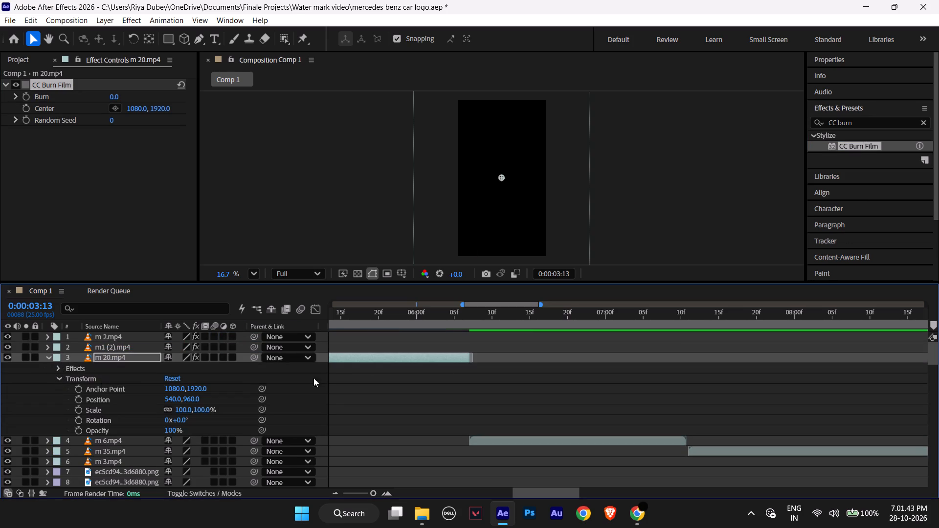
{"action": "left_click_drag", "start_coordinate": [459, 313], "coordinate": [471, 313]}
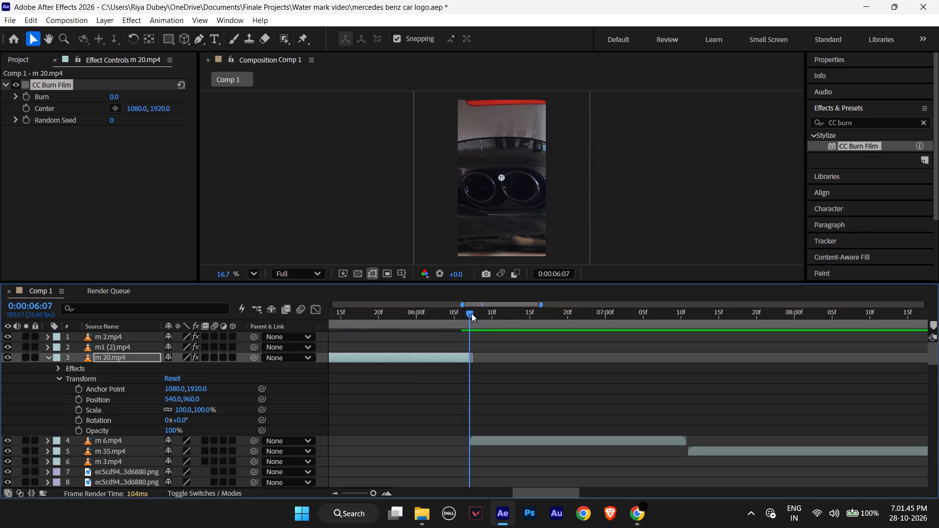
{"action": "left_click_drag", "start_coordinate": [471, 313], "coordinate": [462, 313]}
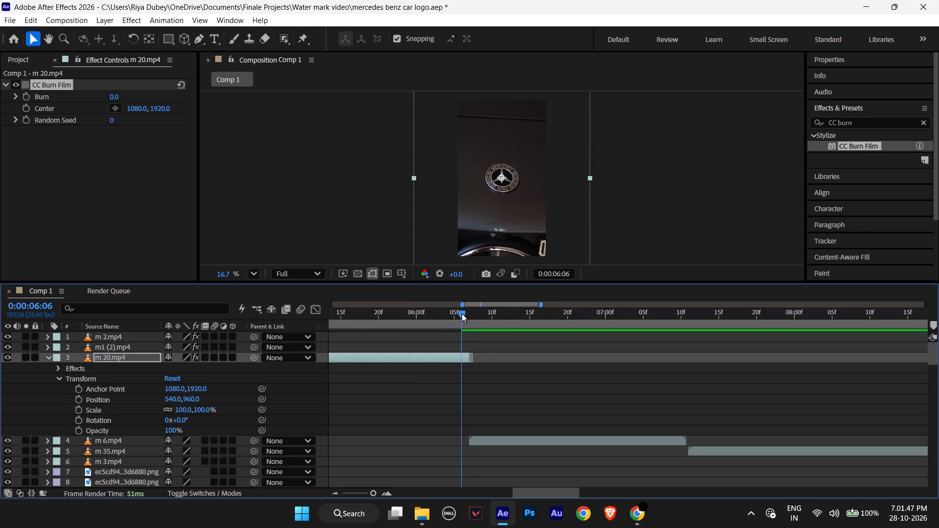
{"action": "left_click_drag", "start_coordinate": [462, 313], "coordinate": [468, 315]}
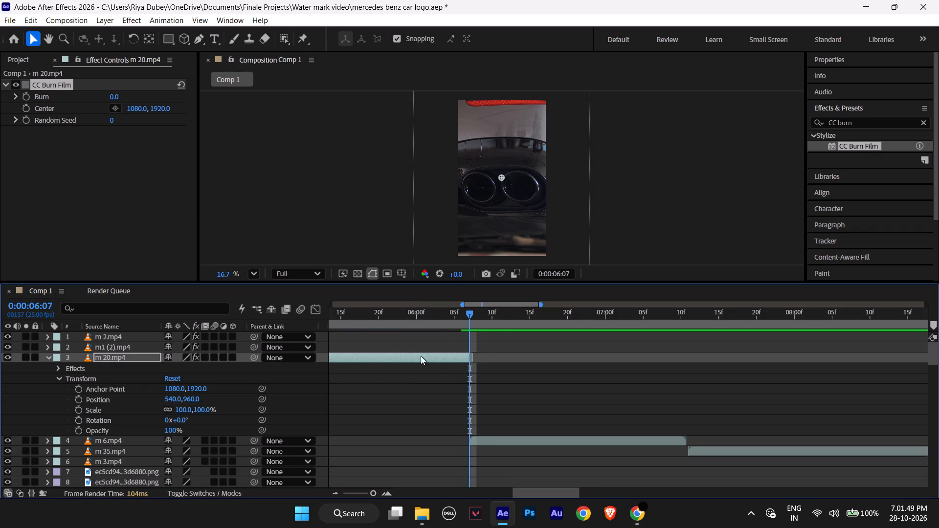
{"action": "left_click_drag", "start_coordinate": [491, 304], "coordinate": [418, 311]}
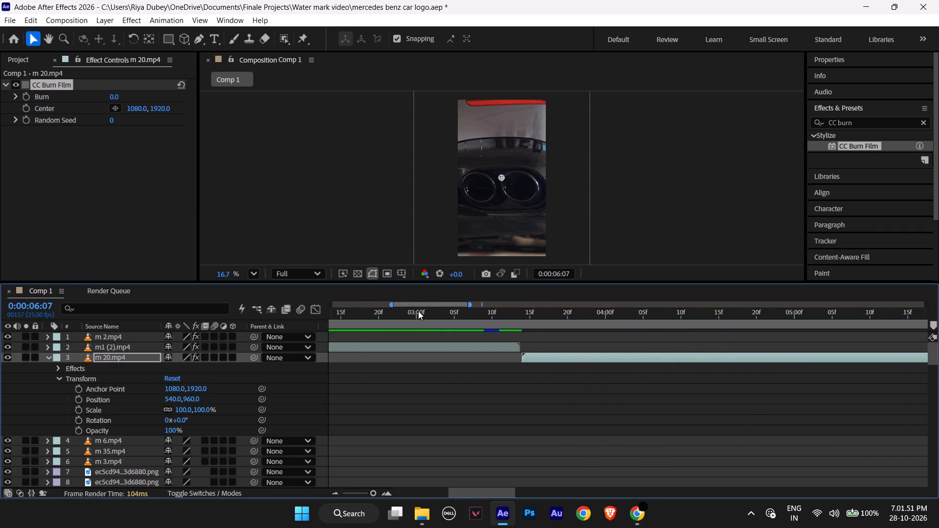
{"action": "left_click_drag", "start_coordinate": [418, 311], "coordinate": [469, 311]}
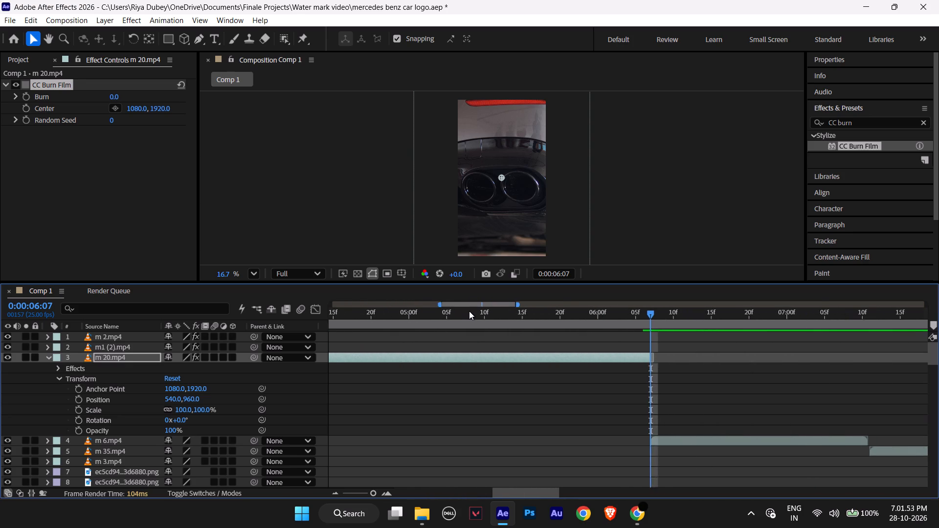
{"action": "left_click_drag", "start_coordinate": [469, 311], "coordinate": [470, 311]}
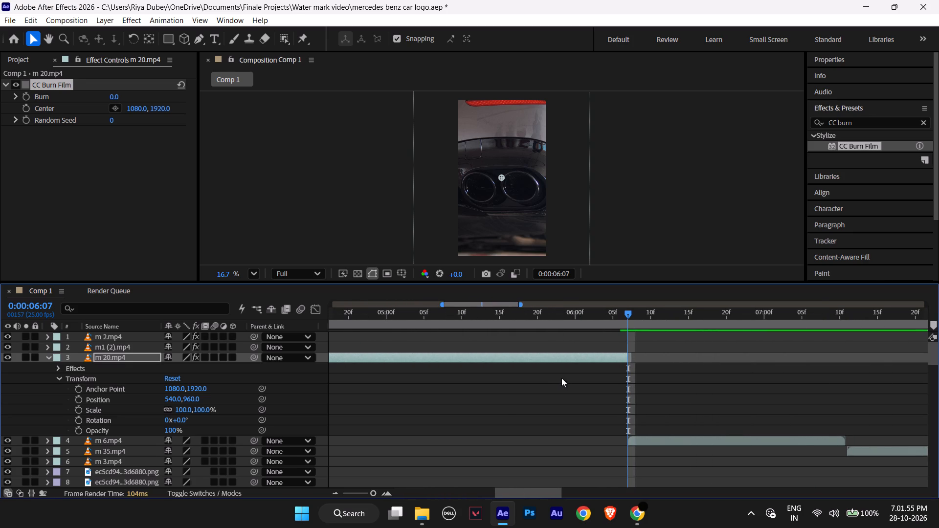
{"action": "left_click", "coordinate": [59, 380]}
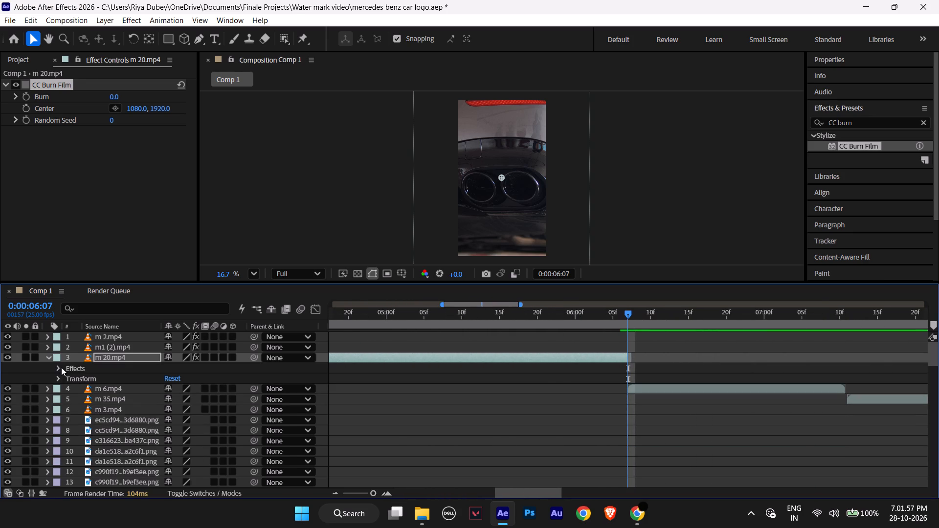
{"action": "left_click", "coordinate": [58, 367]}
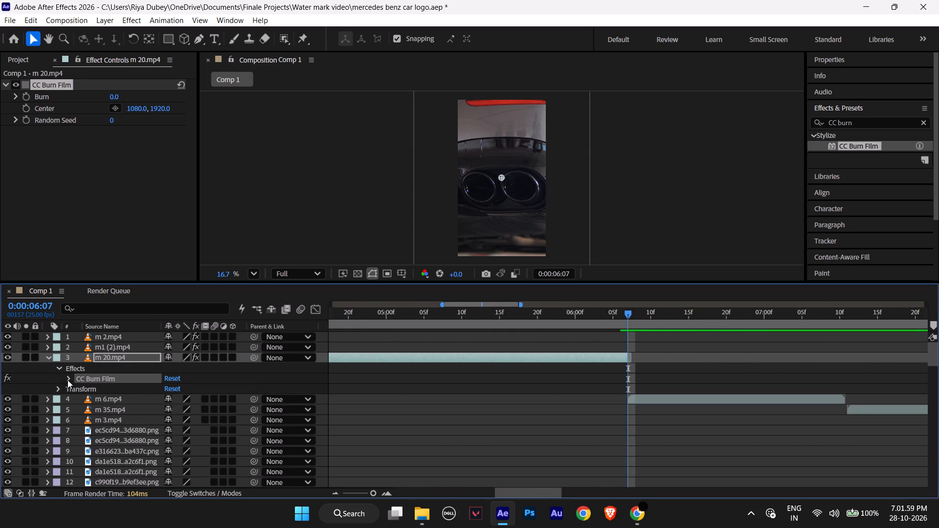
{"action": "left_click", "coordinate": [67, 379]}
{"action": "left_click", "coordinate": [91, 387]}
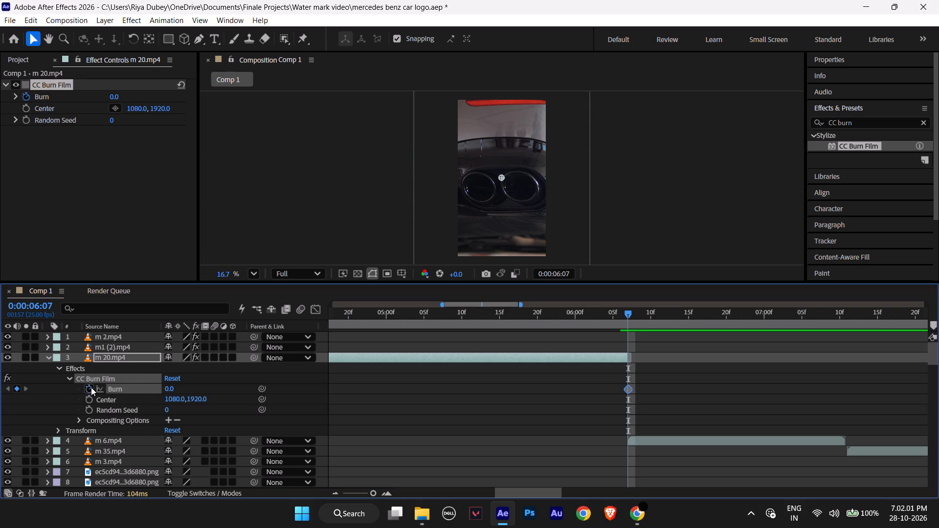
{"action": "left_click_drag", "start_coordinate": [168, 391], "coordinate": [263, 392]}
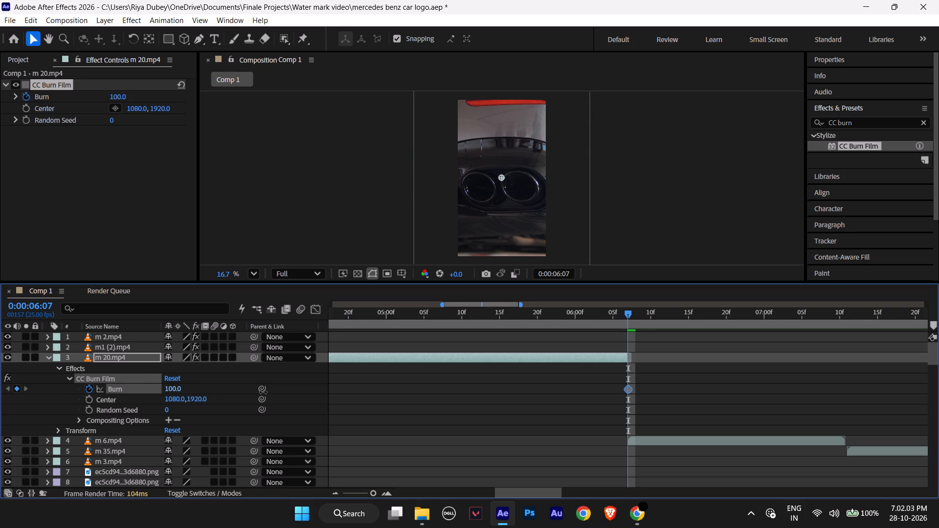
{"action": "left_click_drag", "start_coordinate": [263, 392], "coordinate": [268, 392]}
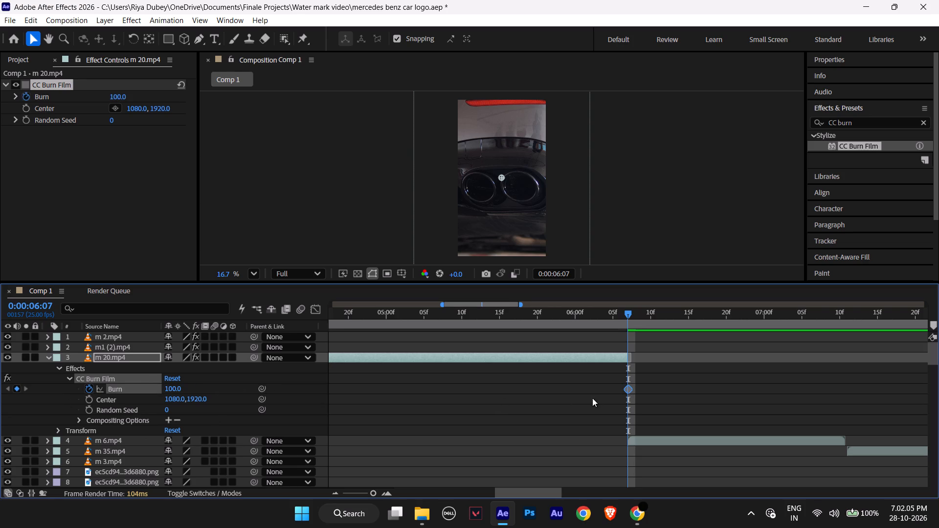
Move the Burn keyframe of m 20.mp4 one frame earlier, to 0:00:06:06.
{"action": "left_click", "coordinate": [628, 314]}
{"action": "left_click_drag", "start_coordinate": [628, 316], "coordinate": [621, 316]}
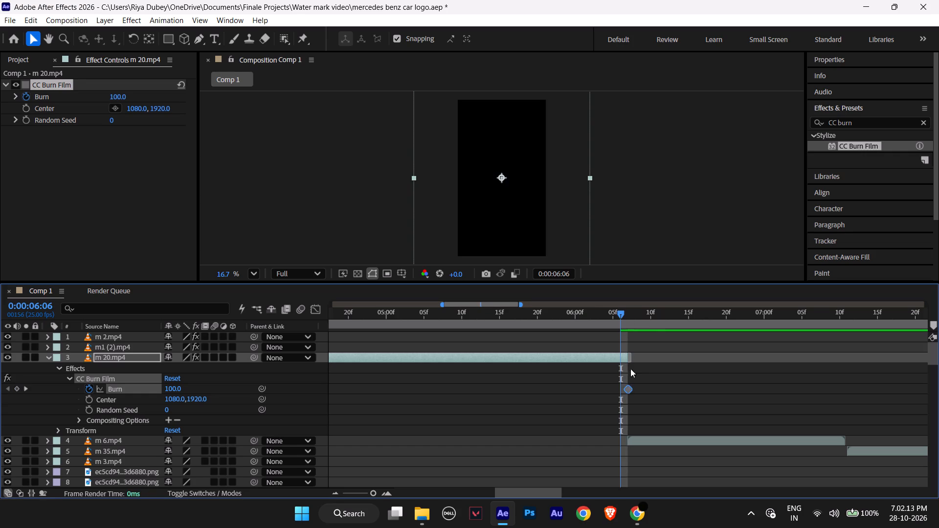
{"action": "left_click_drag", "start_coordinate": [629, 388], "coordinate": [623, 388]}
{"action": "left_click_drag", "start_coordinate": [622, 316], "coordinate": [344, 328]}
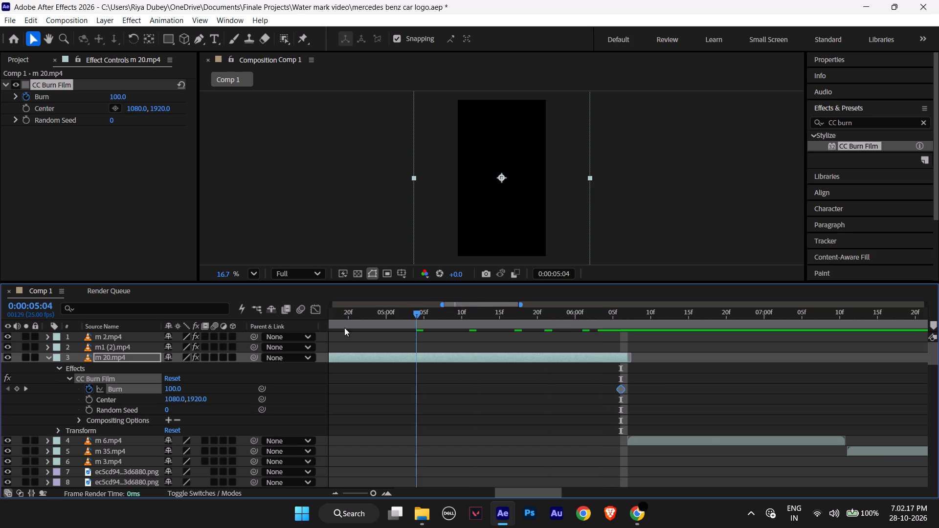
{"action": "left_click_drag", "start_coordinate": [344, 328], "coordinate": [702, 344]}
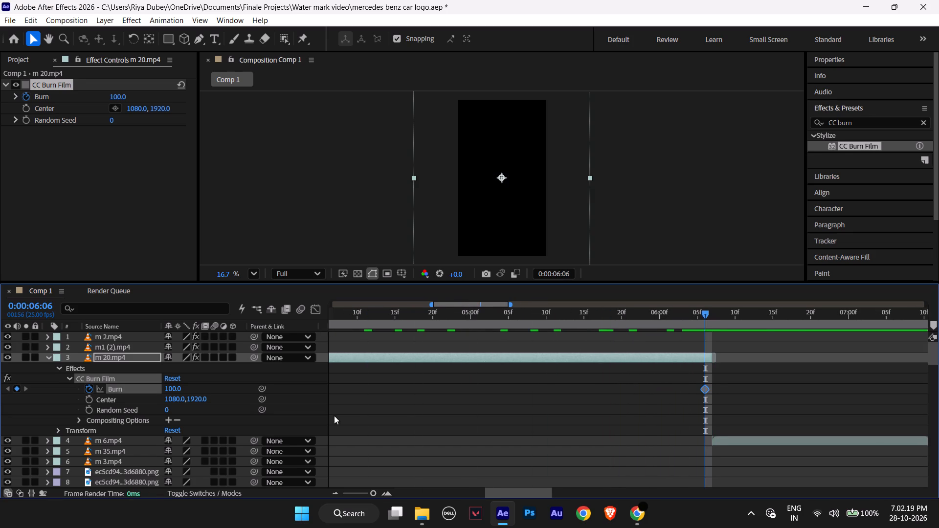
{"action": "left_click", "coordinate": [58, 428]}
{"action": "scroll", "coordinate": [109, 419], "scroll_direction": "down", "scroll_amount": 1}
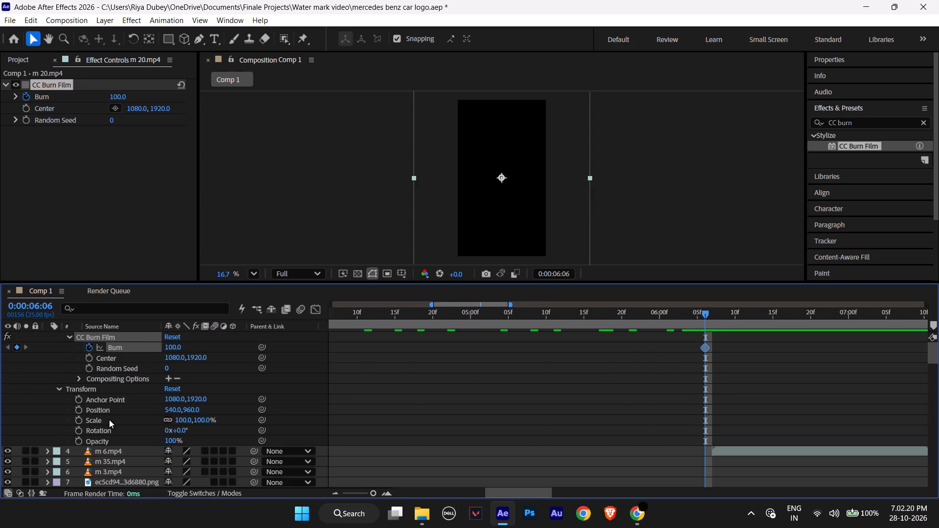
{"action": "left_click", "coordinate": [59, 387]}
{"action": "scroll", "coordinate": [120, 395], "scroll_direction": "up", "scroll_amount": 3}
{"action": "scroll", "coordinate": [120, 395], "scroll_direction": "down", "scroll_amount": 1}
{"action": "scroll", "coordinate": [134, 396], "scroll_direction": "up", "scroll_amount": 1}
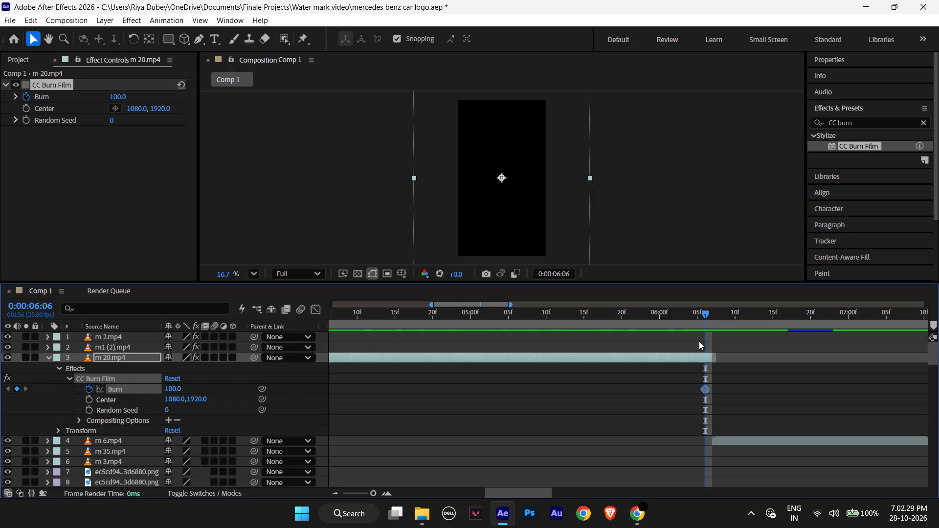
Add a Burn keyframe with a value of 0 on m 20.mp4 at 0:00:06:02 and scrub through the transition to 0:00:06:07.
{"action": "left_click_drag", "start_coordinate": [707, 313], "coordinate": [689, 315]}
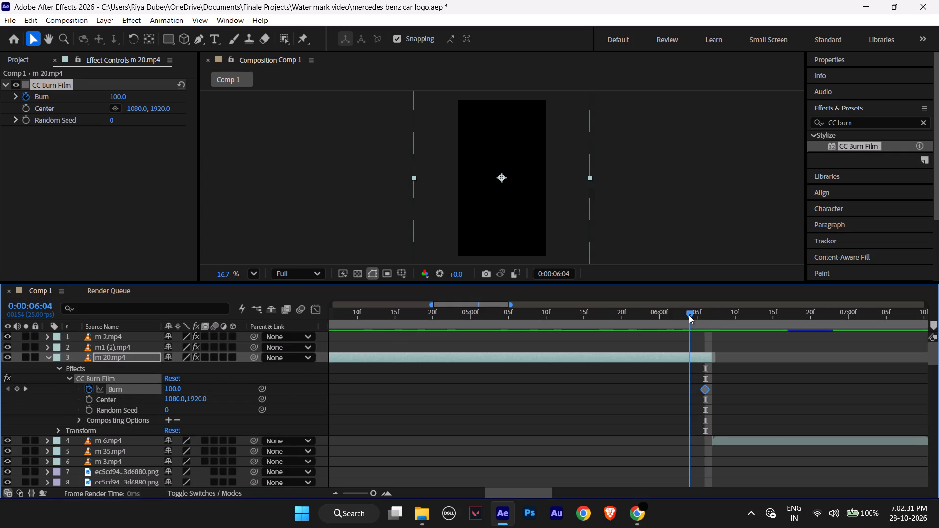
{"action": "left_click_drag", "start_coordinate": [689, 315], "coordinate": [676, 315]}
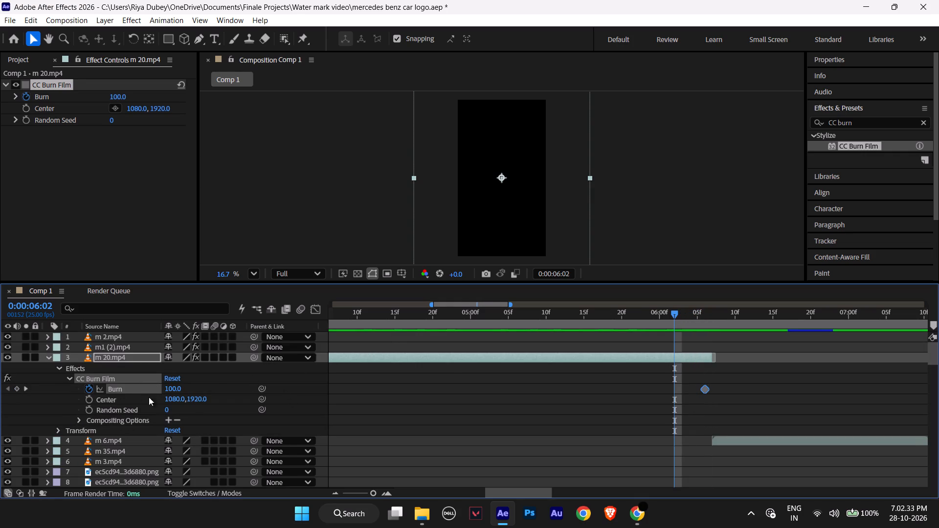
{"action": "left_click_drag", "start_coordinate": [170, 390], "coordinate": [68, 394]}
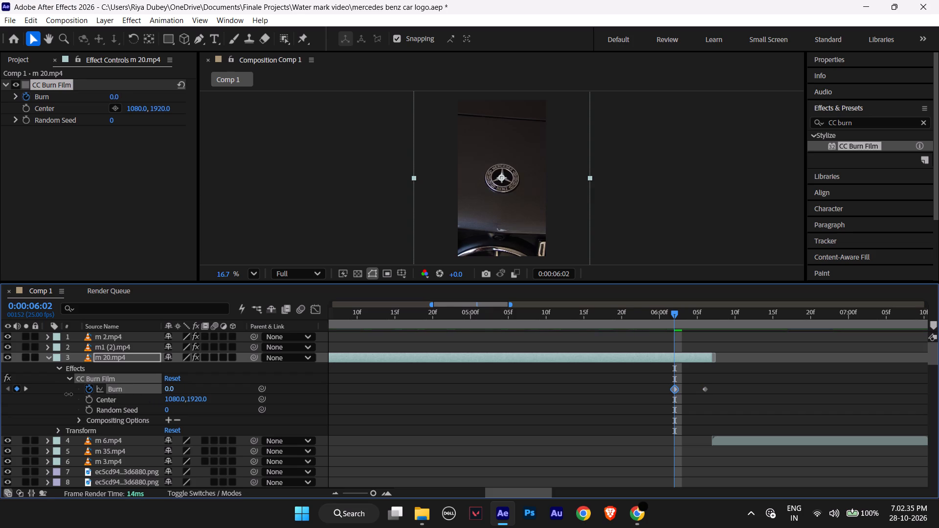
{"action": "left_click_drag", "start_coordinate": [68, 394], "coordinate": [54, 394]}
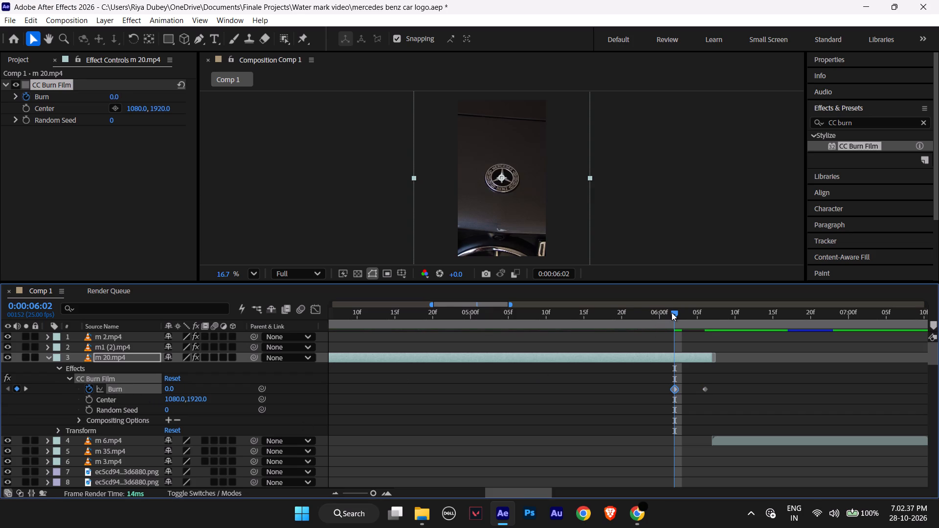
{"action": "left_click_drag", "start_coordinate": [671, 312], "coordinate": [705, 316]}
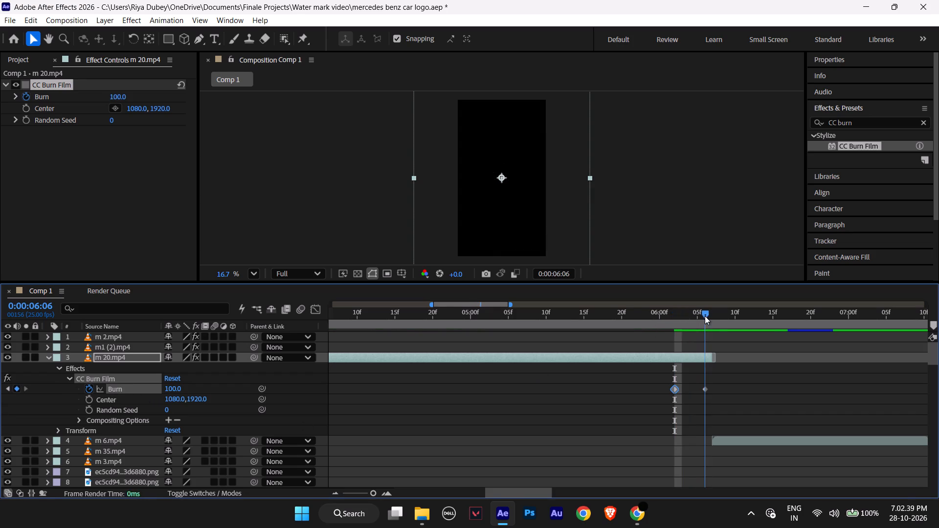
{"action": "left_click_drag", "start_coordinate": [705, 316], "coordinate": [710, 316]}
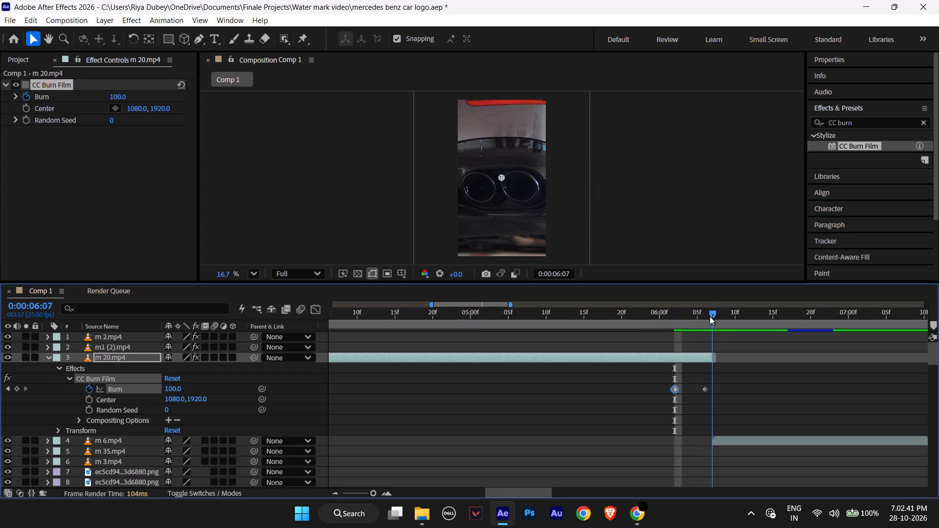
Collapse the m 20.mp4 layer, expand m 6.mp4 and apply the CC Burn Film effect to it.
{"action": "left_click_drag", "start_coordinate": [710, 316], "coordinate": [719, 318]}
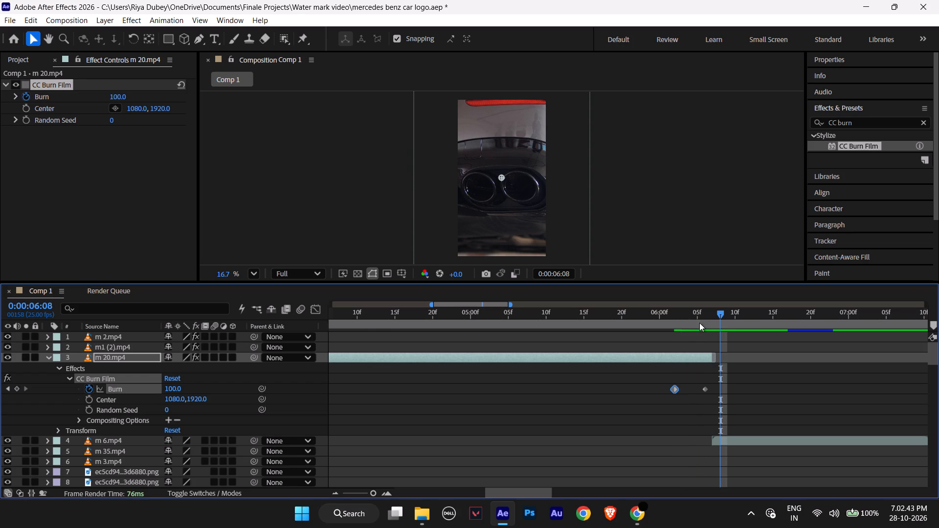
{"action": "left_click_drag", "start_coordinate": [466, 304], "coordinate": [496, 308]}
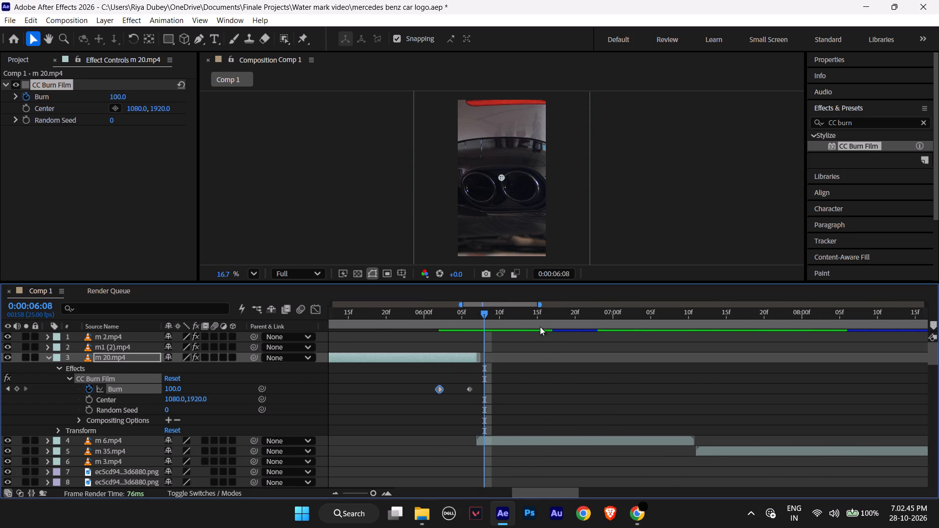
{"action": "left_click", "coordinate": [47, 358]}
{"action": "left_click", "coordinate": [46, 369]}
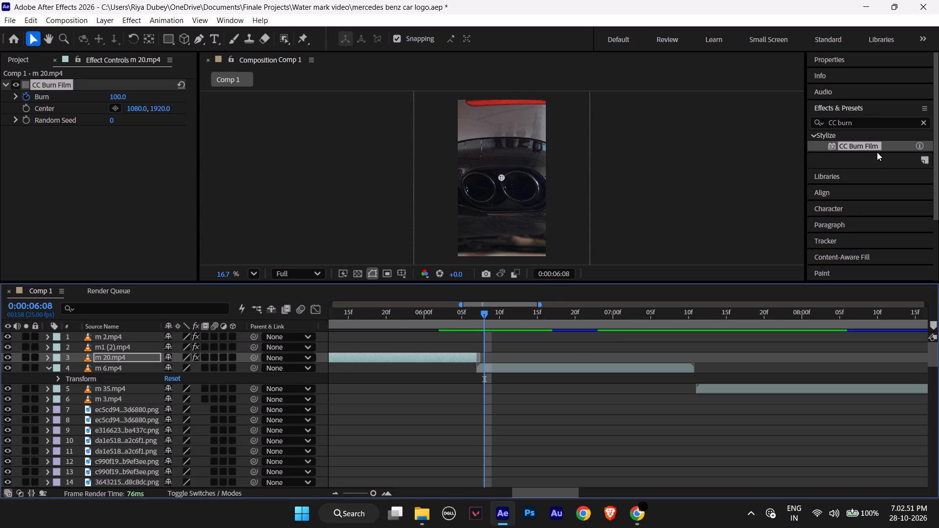
{"action": "left_click_drag", "start_coordinate": [867, 149], "coordinate": [122, 371]}
Add a Burn keyframe with a value of 100 to CC Burn Film on m 6.mp4 at 0:00:07:10.
{"action": "left_click", "coordinate": [56, 377]}
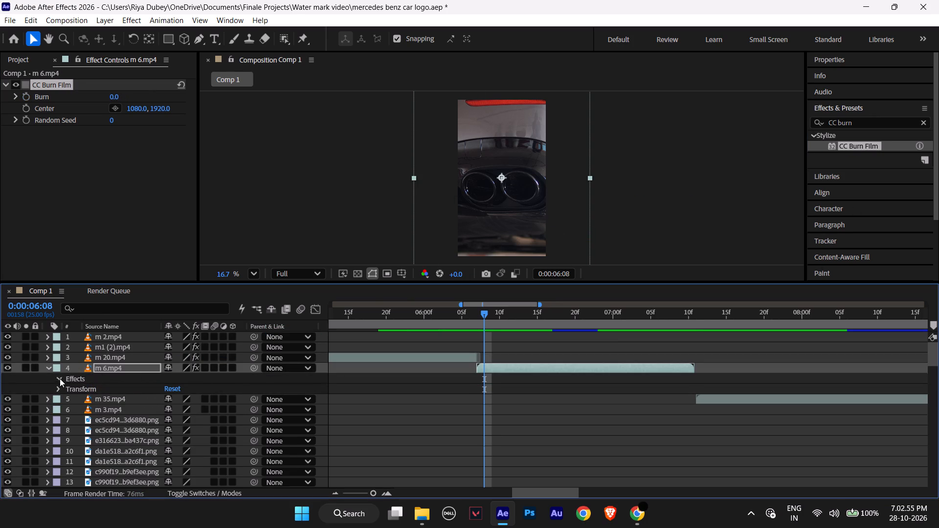
{"action": "left_click", "coordinate": [67, 388]}
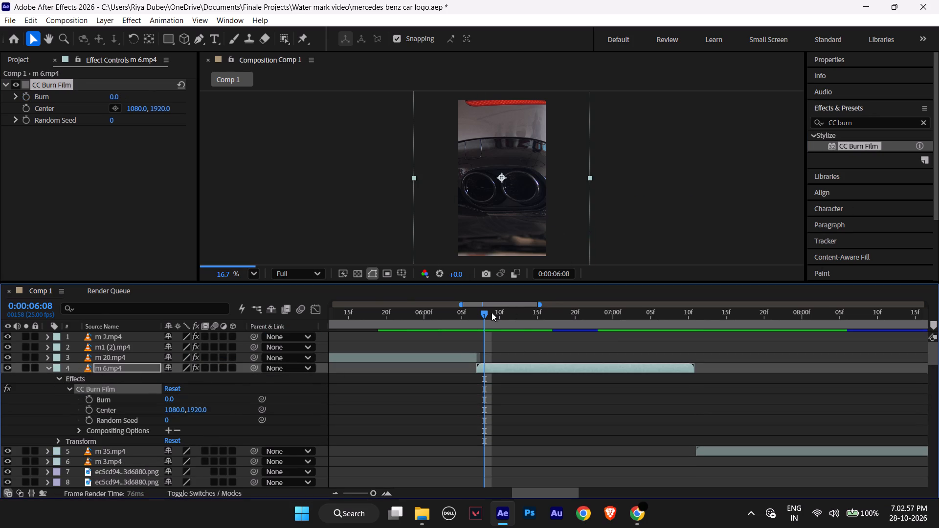
{"action": "left_click_drag", "start_coordinate": [487, 312], "coordinate": [610, 314]}
{"action": "left_click_drag", "start_coordinate": [610, 314], "coordinate": [646, 316]}
{"action": "left_click_drag", "start_coordinate": [671, 314], "coordinate": [693, 313]}
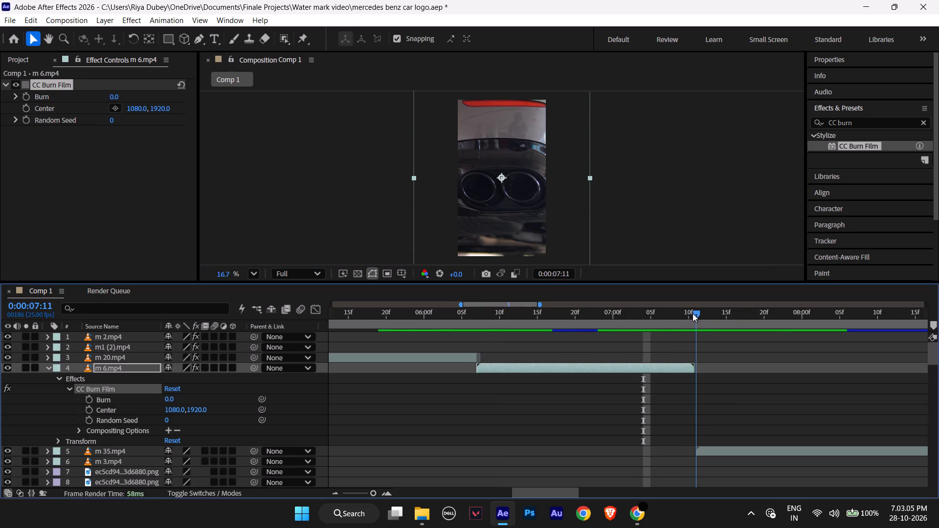
{"action": "left_click_drag", "start_coordinate": [693, 313], "coordinate": [691, 313]}
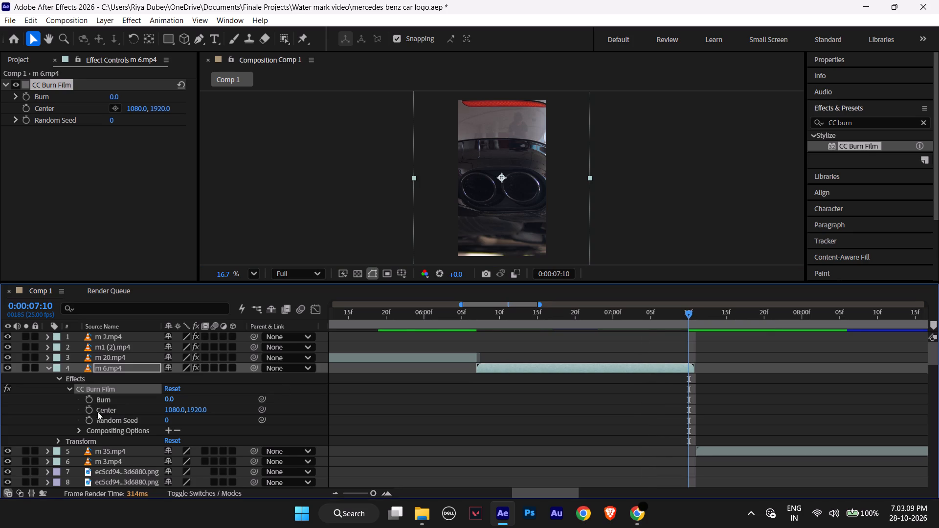
{"action": "left_click", "coordinate": [89, 400]}
{"action": "left_click_drag", "start_coordinate": [171, 400], "coordinate": [255, 398]}
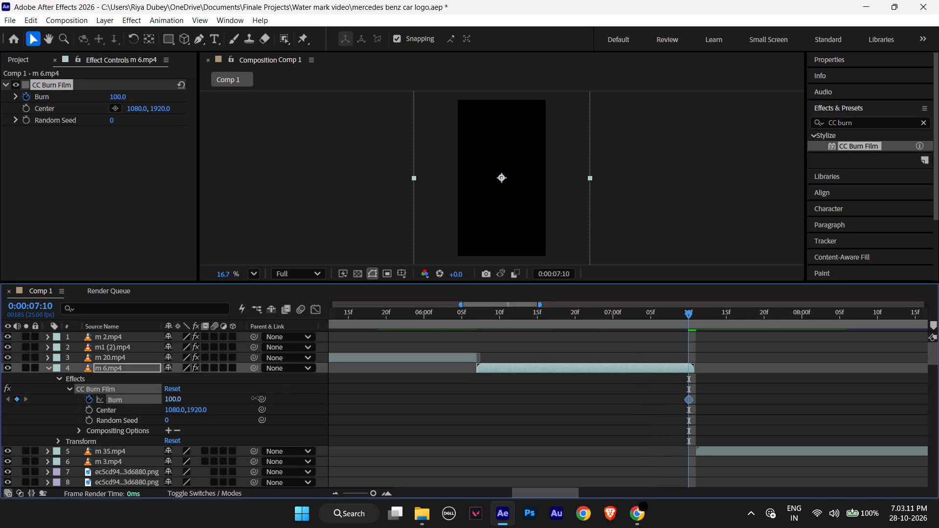
{"action": "left_click_drag", "start_coordinate": [255, 398], "coordinate": [259, 398]}
Add a Burn keyframe with a value of 0 on m 6.mp4 at 0:00:07:07.
{"action": "left_click_drag", "start_coordinate": [689, 314], "coordinate": [684, 314]}
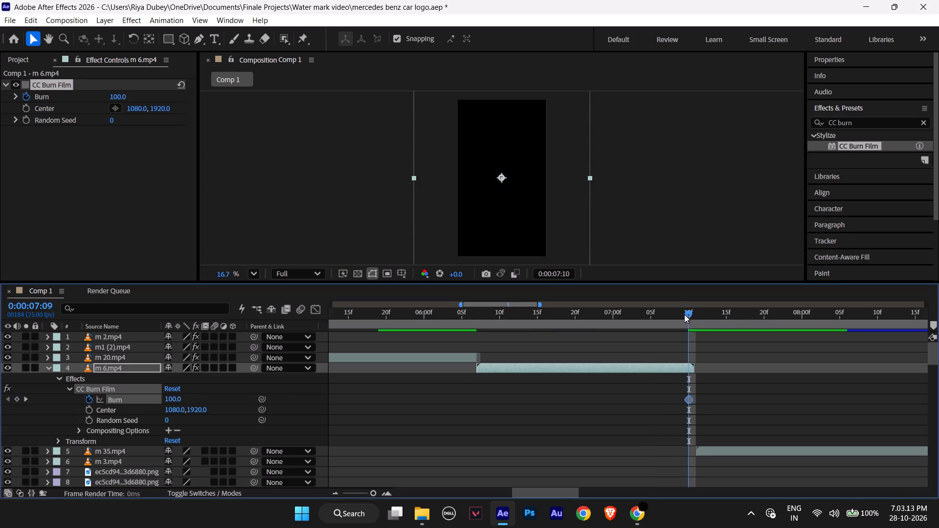
{"action": "left_click_drag", "start_coordinate": [684, 314], "coordinate": [677, 315]}
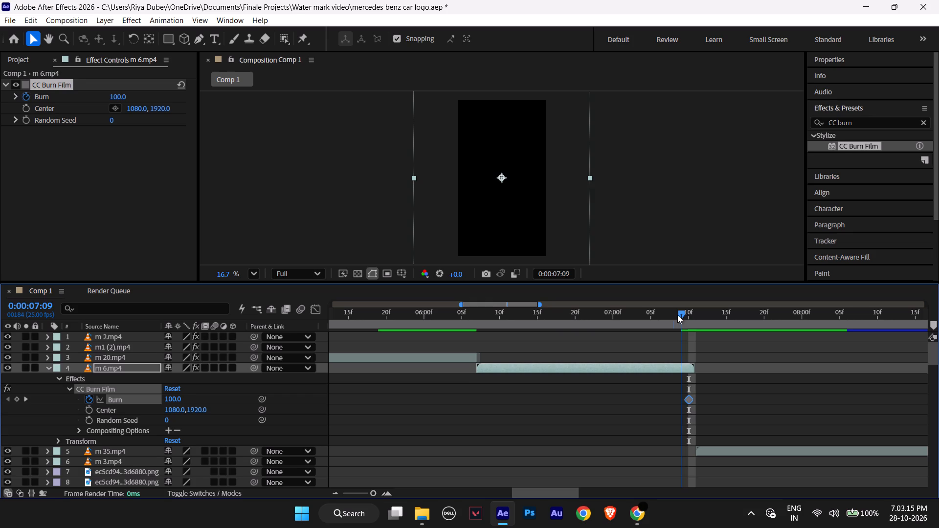
{"action": "left_click_drag", "start_coordinate": [677, 315], "coordinate": [668, 316]}
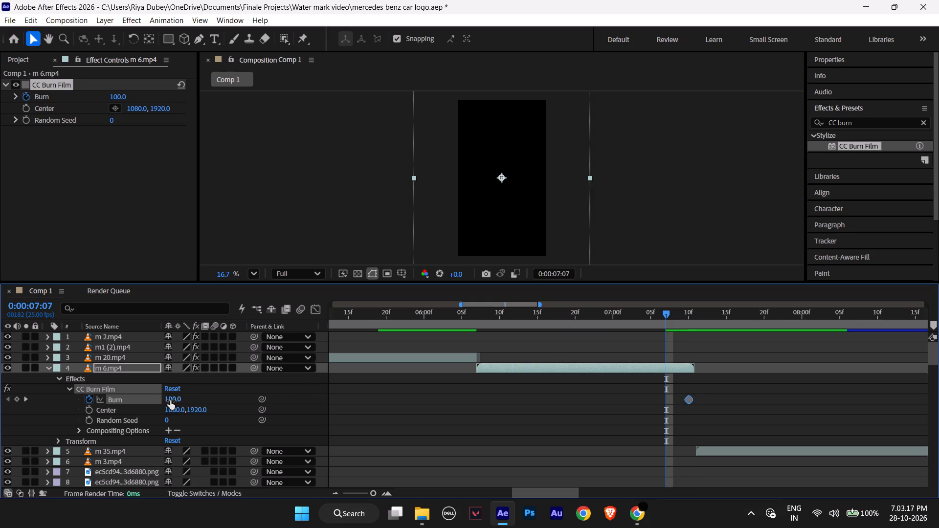
{"action": "left_click_drag", "start_coordinate": [170, 398], "coordinate": [19, 406]}
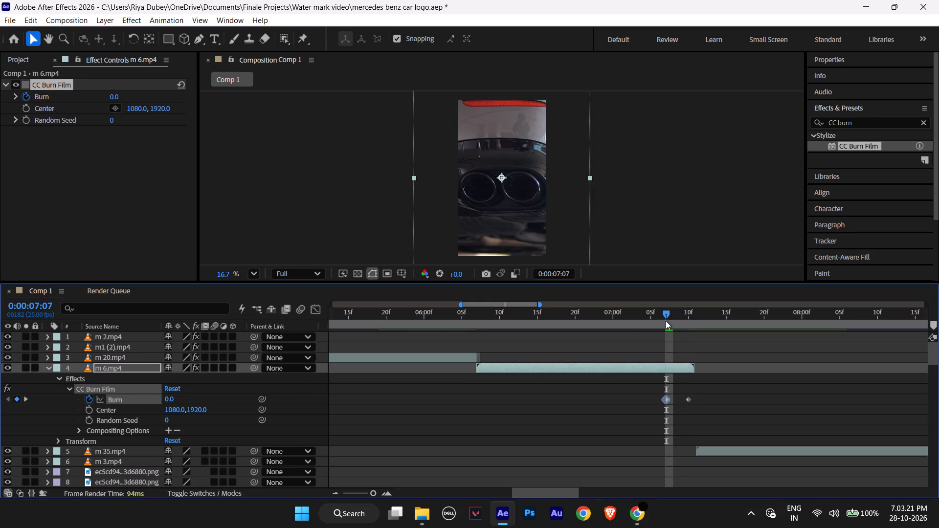
Preview the burn transitions at the ends of m 20.mp4 and m 6.mp4, from 0:00:05:24 through 0:00:07:15.
{"action": "left_click_drag", "start_coordinate": [666, 311], "coordinate": [509, 309]}
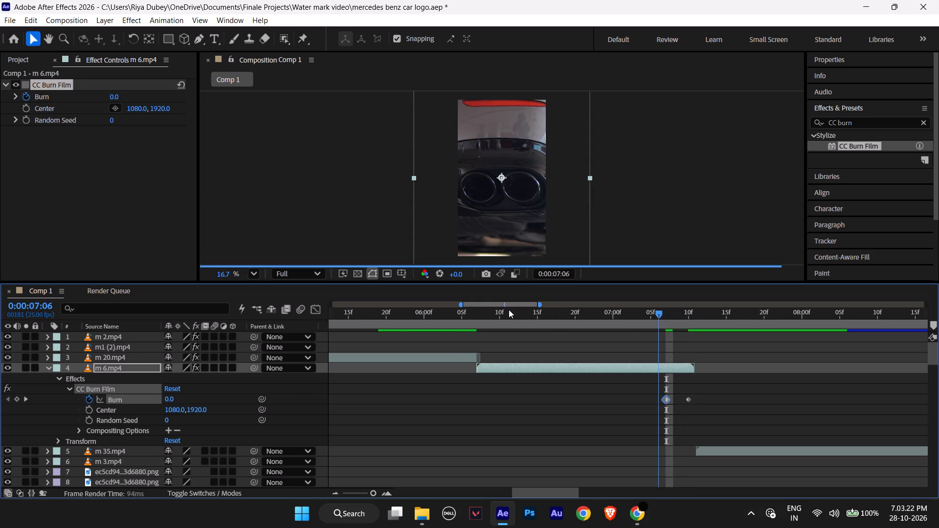
{"action": "left_click_drag", "start_coordinate": [509, 309], "coordinate": [413, 310]}
{"action": "key", "text": "space"}
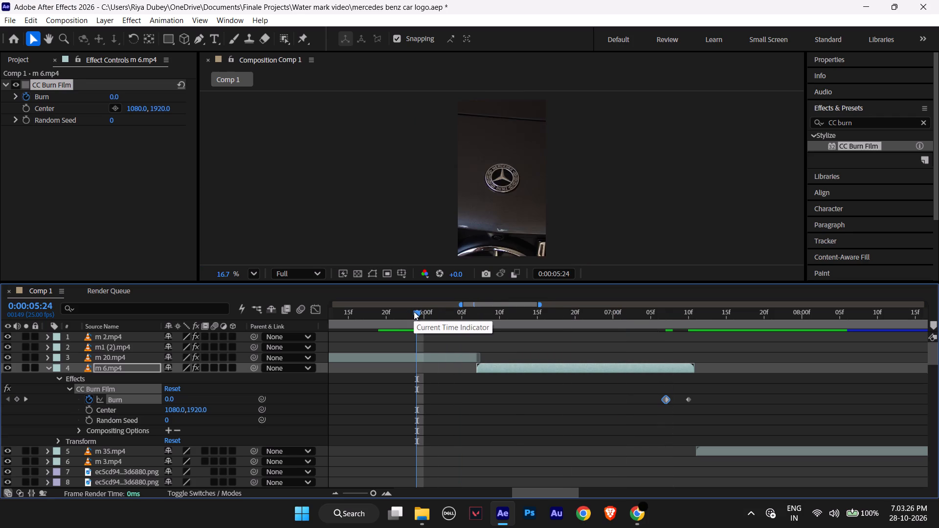
{"action": "key", "text": "space"}
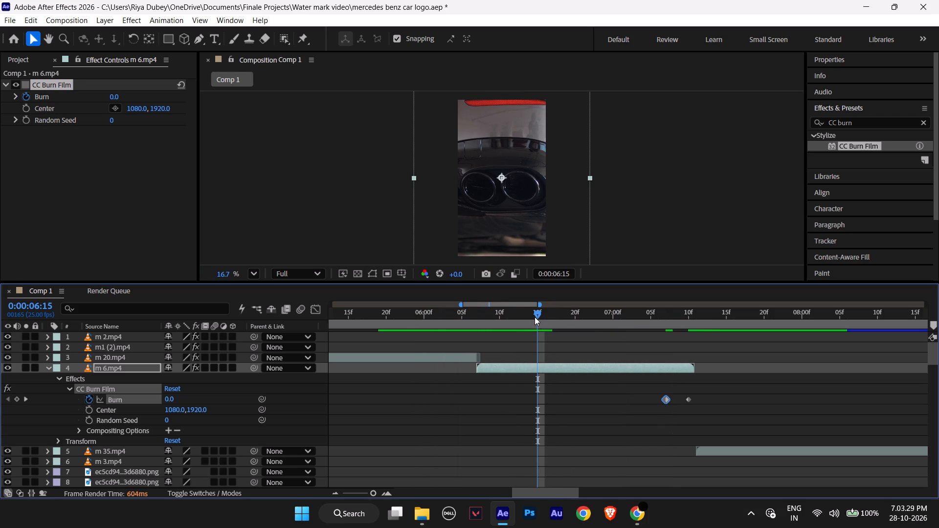
{"action": "left_click_drag", "start_coordinate": [535, 313], "coordinate": [705, 332]}
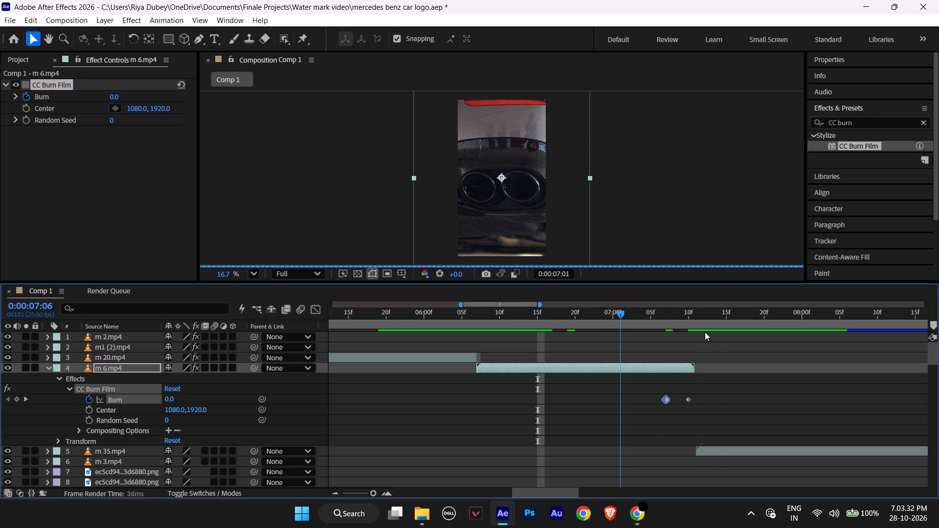
{"action": "left_click_drag", "start_coordinate": [705, 332], "coordinate": [720, 333]}
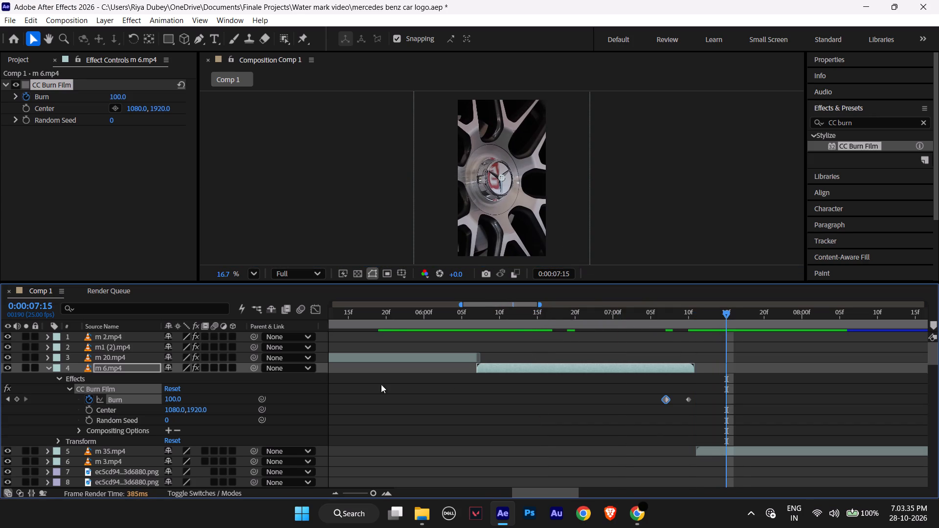
Collapse the m 6.mp4 layer, expand m 35.mp4 and apply the CC Burn Film effect to it.
{"action": "left_click", "coordinate": [49, 369]}
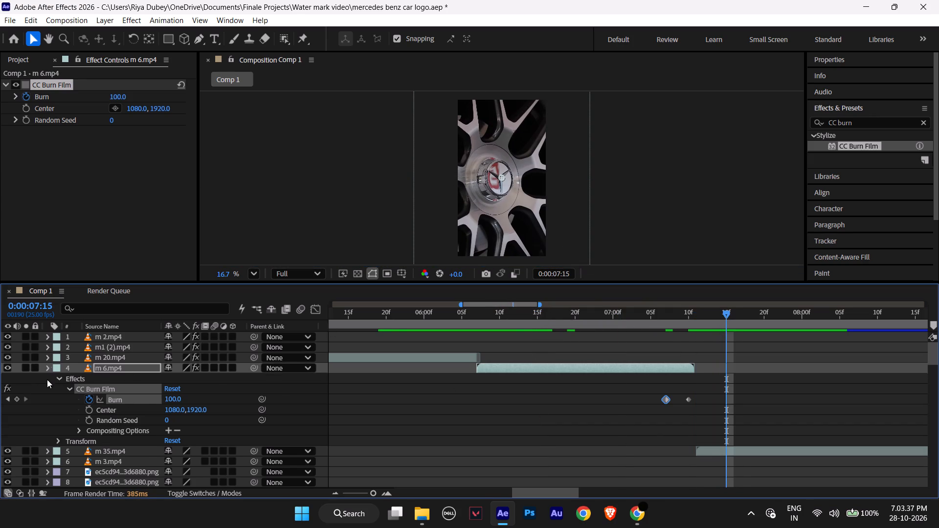
{"action": "left_click", "coordinate": [48, 377]}
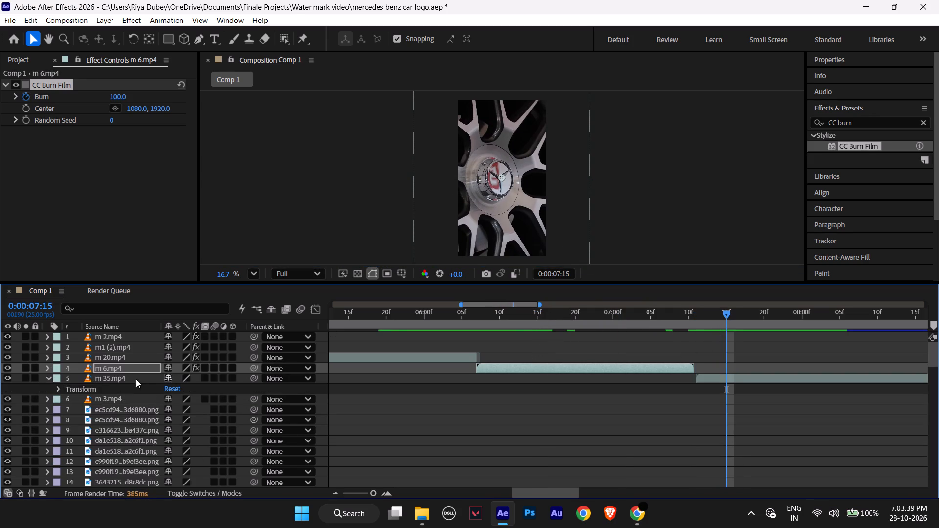
{"action": "left_click", "coordinate": [128, 376]}
{"action": "left_click_drag", "start_coordinate": [854, 142], "coordinate": [167, 307]}
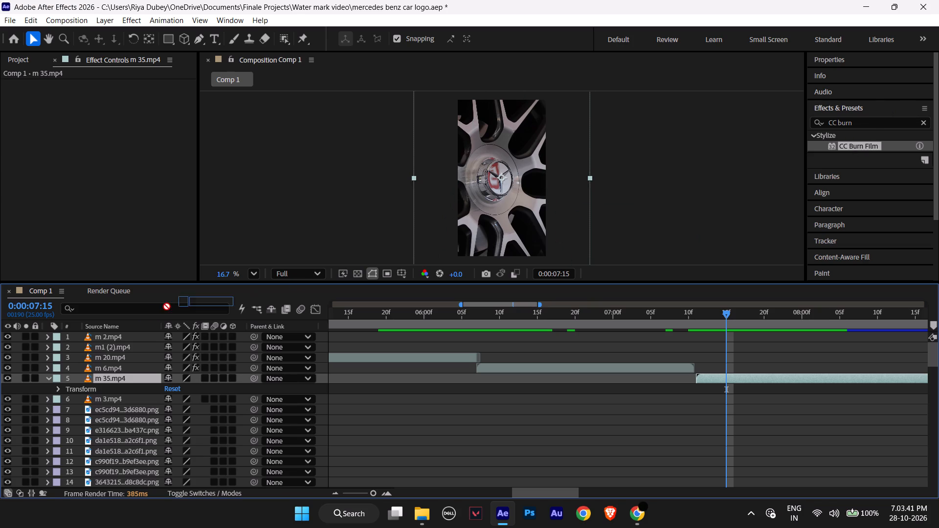
{"action": "left_click_drag", "start_coordinate": [167, 307], "coordinate": [114, 376]}
Add a Burn keyframe with a value of 100 to CC Burn Film on m 35.mp4 at 0:00:09:20.
{"action": "left_click", "coordinate": [54, 390]}
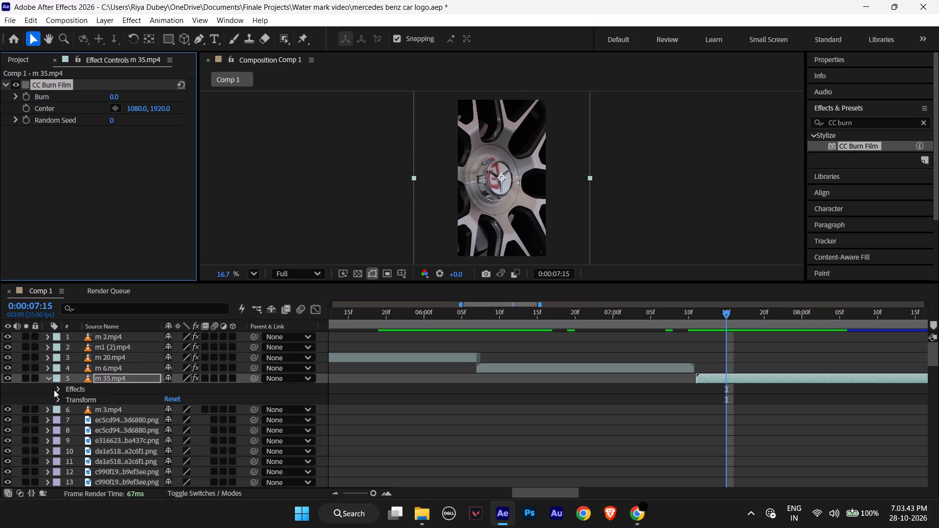
{"action": "left_click_drag", "start_coordinate": [473, 304], "coordinate": [540, 308]}
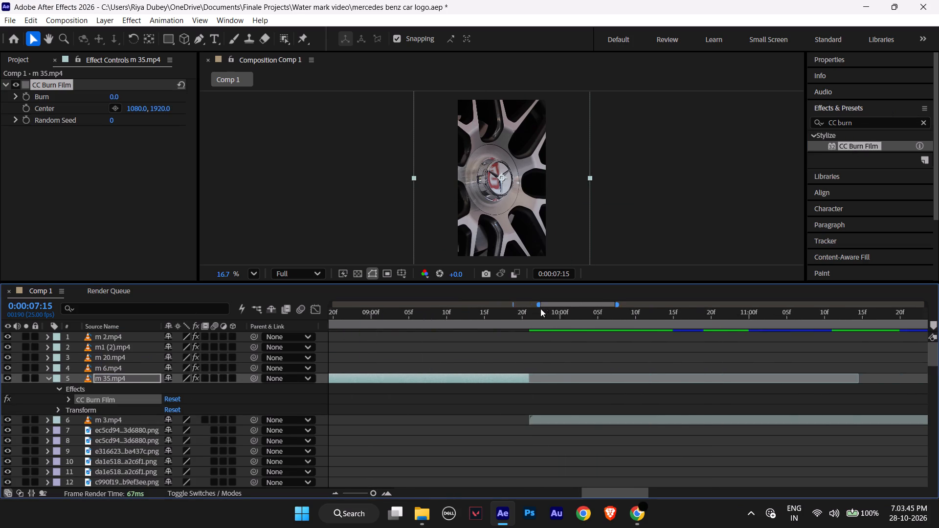
{"action": "left_click_drag", "start_coordinate": [540, 308], "coordinate": [515, 309]}
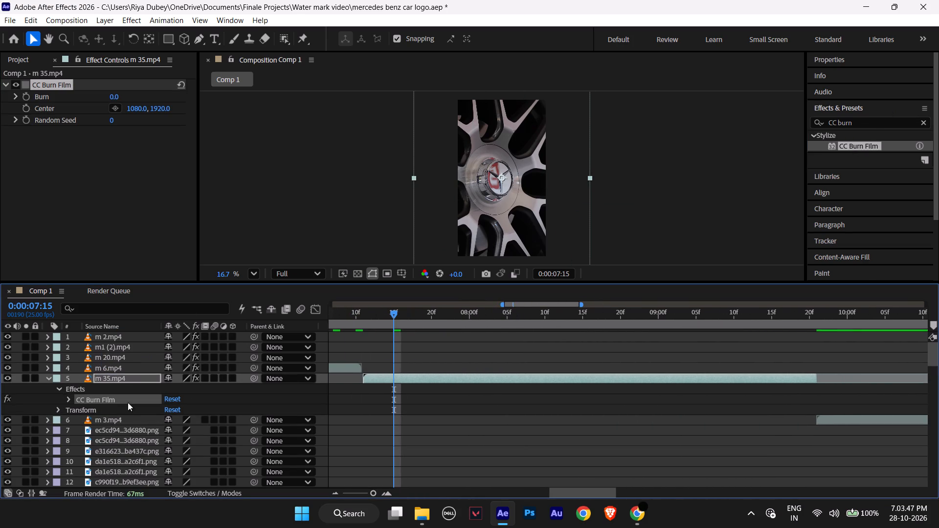
{"action": "left_click", "coordinate": [63, 399]}
{"action": "left_click", "coordinate": [66, 399]}
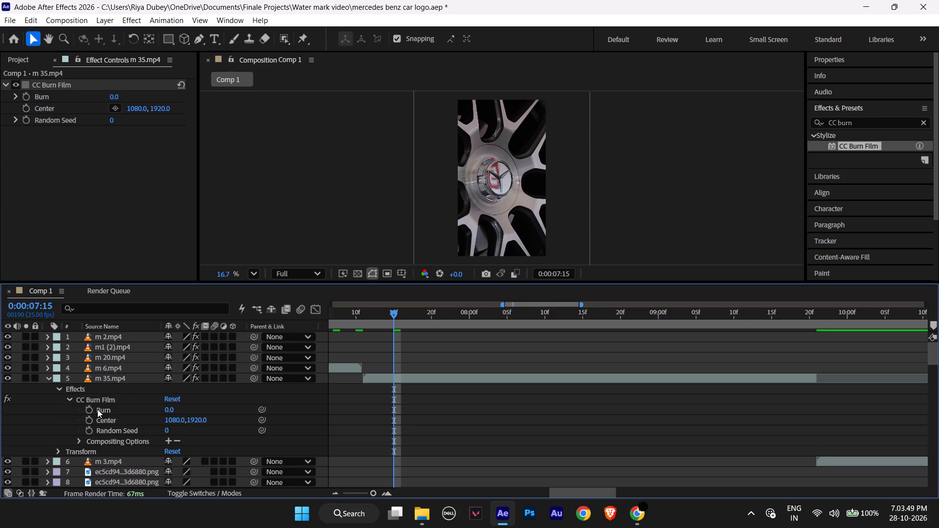
{"action": "left_click", "coordinate": [103, 409]}
{"action": "left_click_drag", "start_coordinate": [393, 311], "coordinate": [451, 324]}
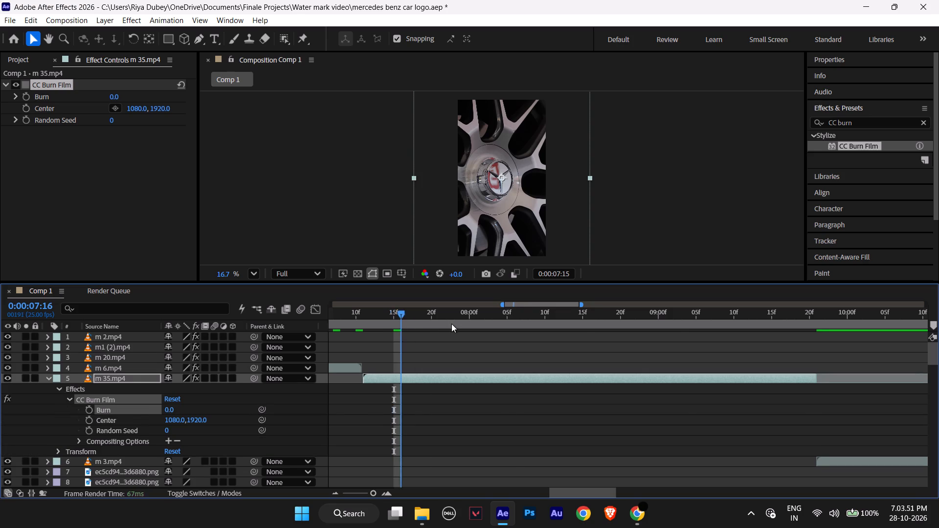
{"action": "left_click_drag", "start_coordinate": [451, 324], "coordinate": [812, 331]}
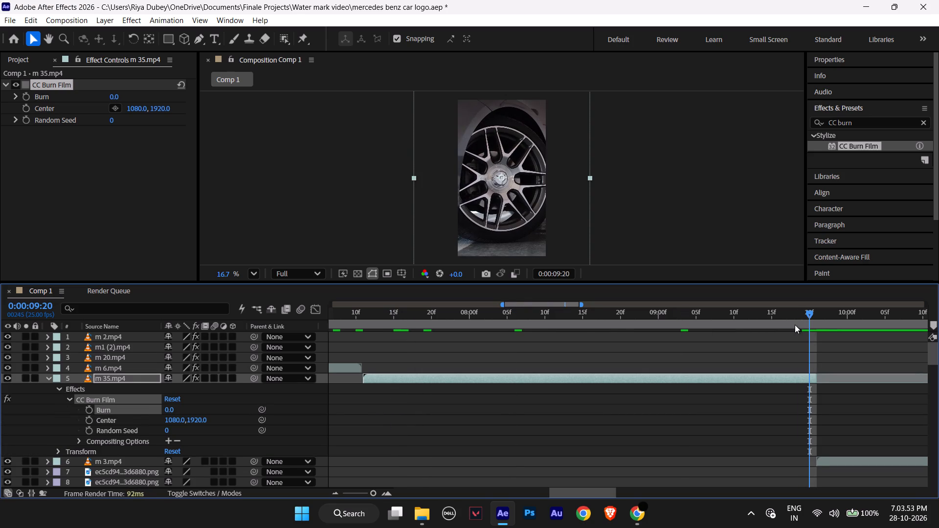
{"action": "left_click_drag", "start_coordinate": [167, 410], "coordinate": [338, 405]}
{"action": "left_click", "coordinate": [89, 410]}
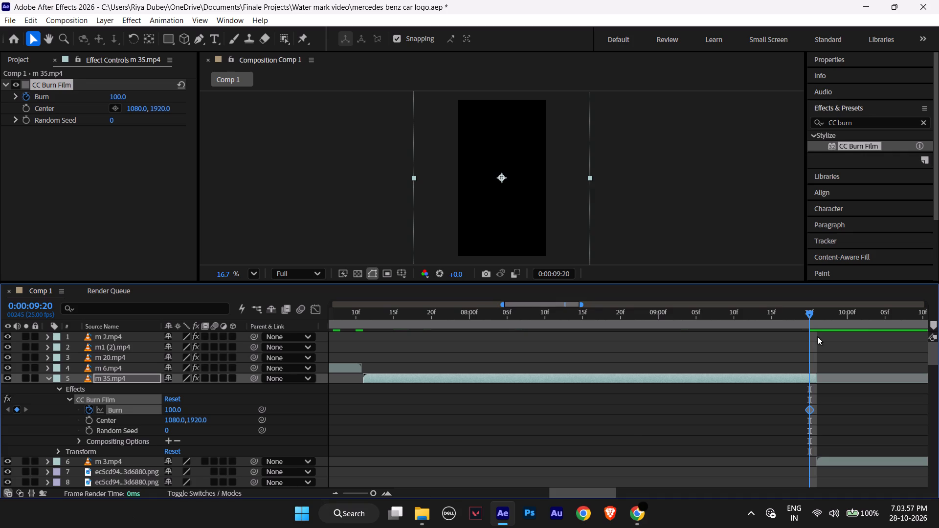
Add a Burn keyframe with a value of 0 on m 35.mp4 at 0:00:09:17.
{"action": "left_click_drag", "start_coordinate": [806, 313], "coordinate": [786, 313]}
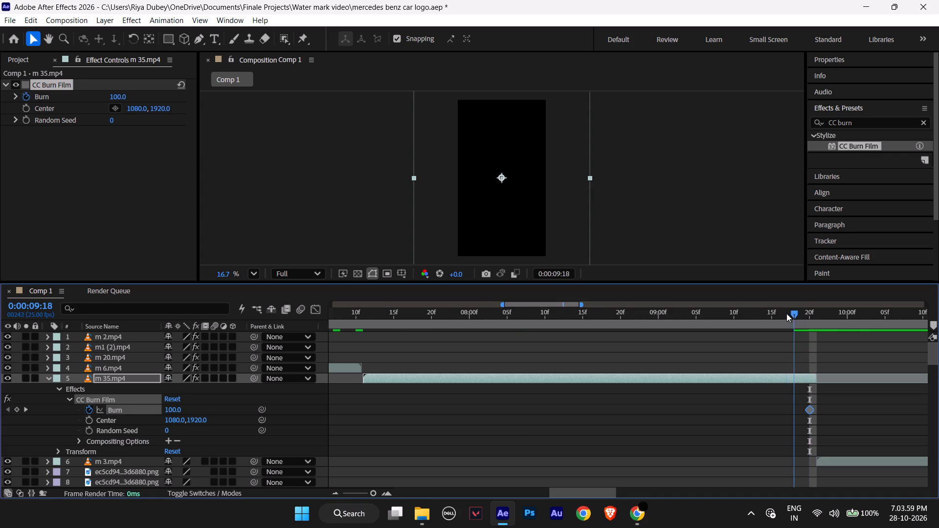
{"action": "left_click_drag", "start_coordinate": [786, 313], "coordinate": [785, 313]}
{"action": "left_click_drag", "start_coordinate": [172, 411], "coordinate": [15, 417]}
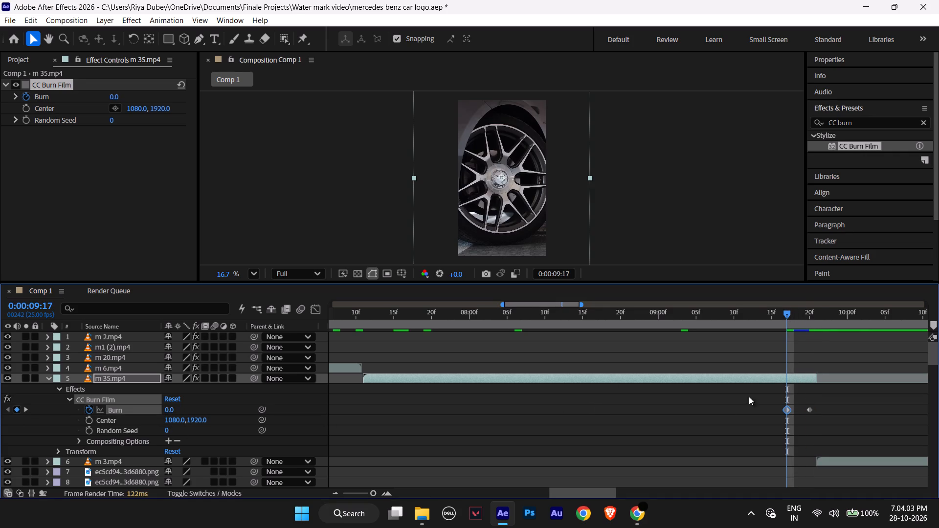
Collapse the expanded properties of the m 35.mp4 layer.
{"action": "left_click_drag", "start_coordinate": [522, 302], "coordinate": [571, 302]}
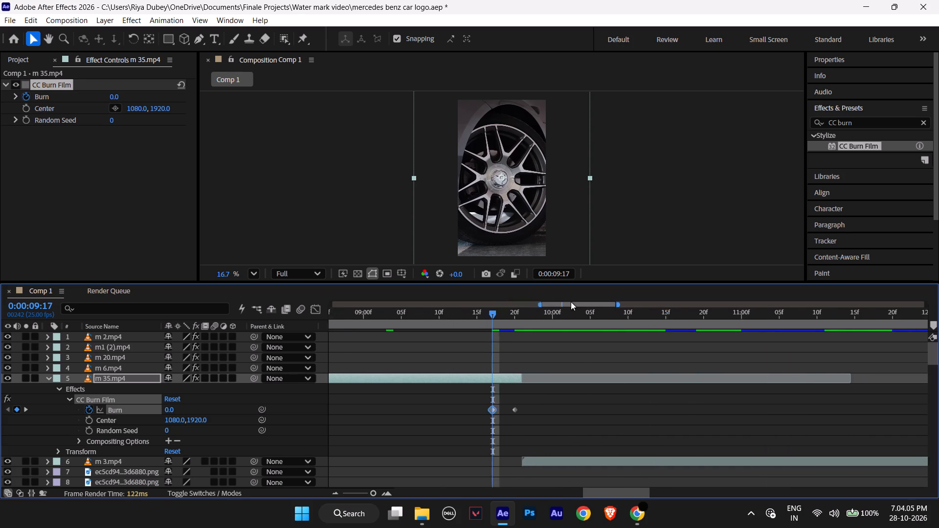
{"action": "left_click_drag", "start_coordinate": [571, 302], "coordinate": [581, 301]}
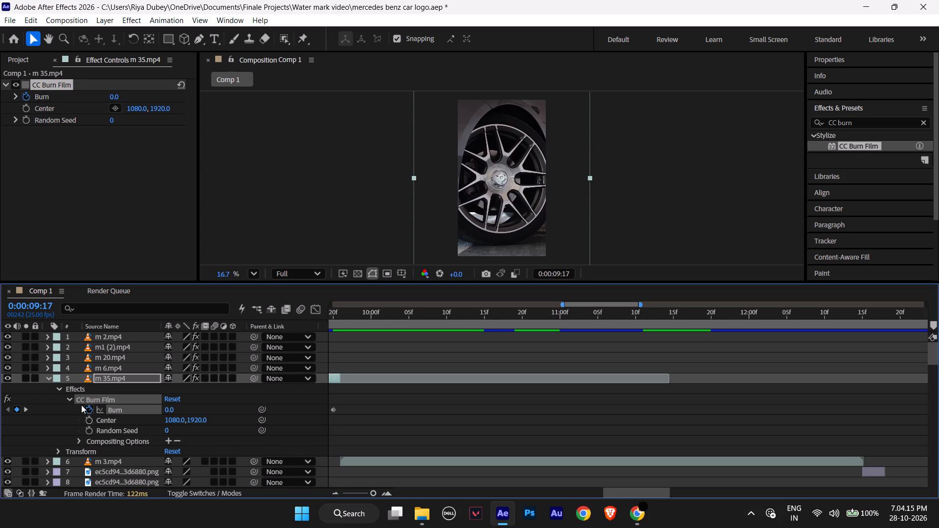
{"action": "left_click", "coordinate": [61, 391]}
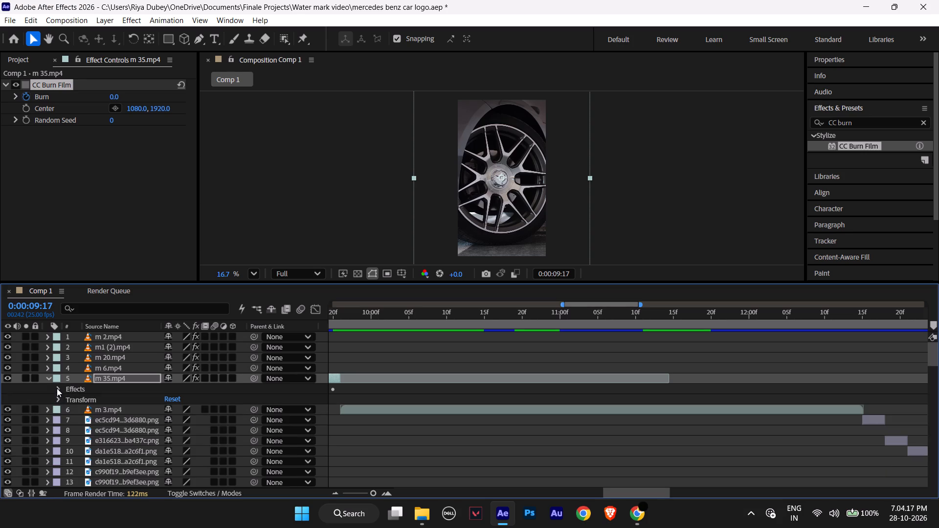
{"action": "left_click", "coordinate": [59, 389]}
{"action": "left_click", "coordinate": [51, 378]}
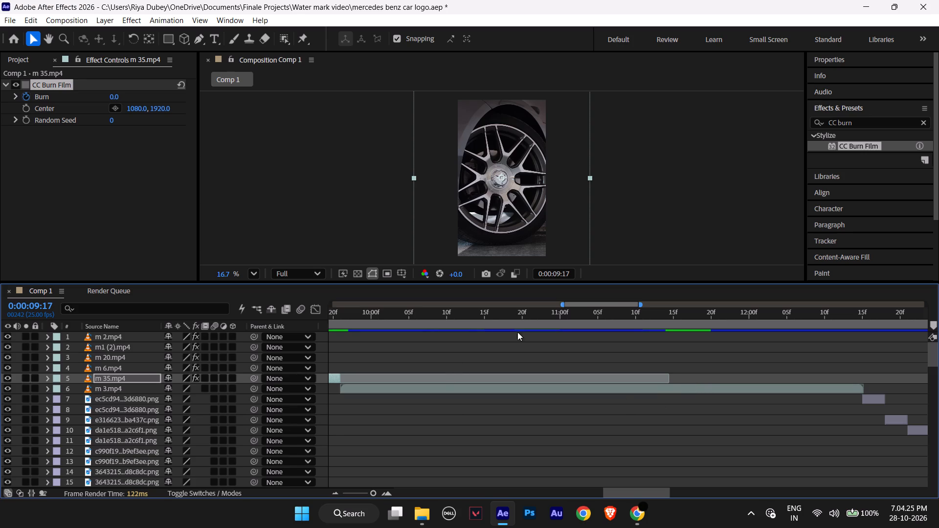
Show the whole composition in the timeline and play it from 0:00:00:00 to review the burn transitions.
{"action": "left_click_drag", "start_coordinate": [562, 305], "coordinate": [440, 308]}
{"action": "left_click_drag", "start_coordinate": [440, 308], "coordinate": [286, 313]}
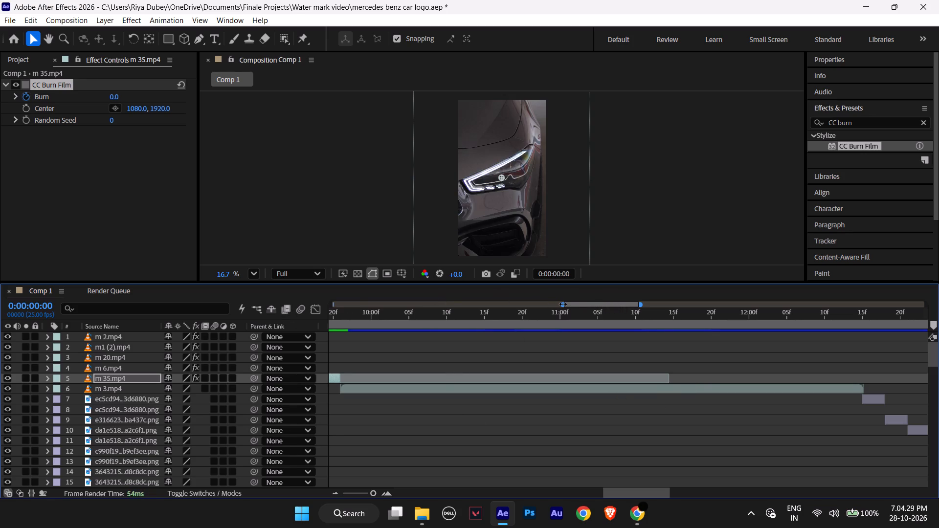
{"action": "left_click_drag", "start_coordinate": [562, 304], "coordinate": [278, 313]}
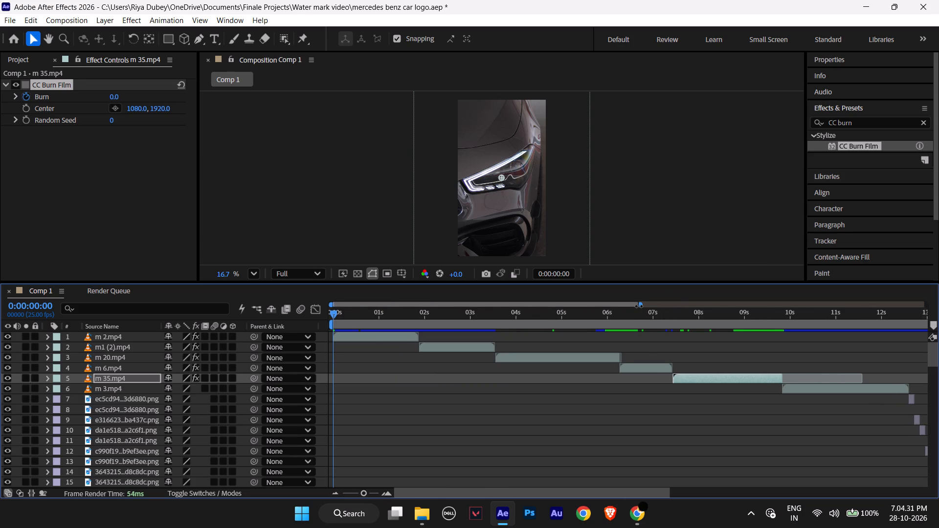
{"action": "left_click_drag", "start_coordinate": [641, 305], "coordinate": [938, 303]}
{"action": "key", "text": "space"}
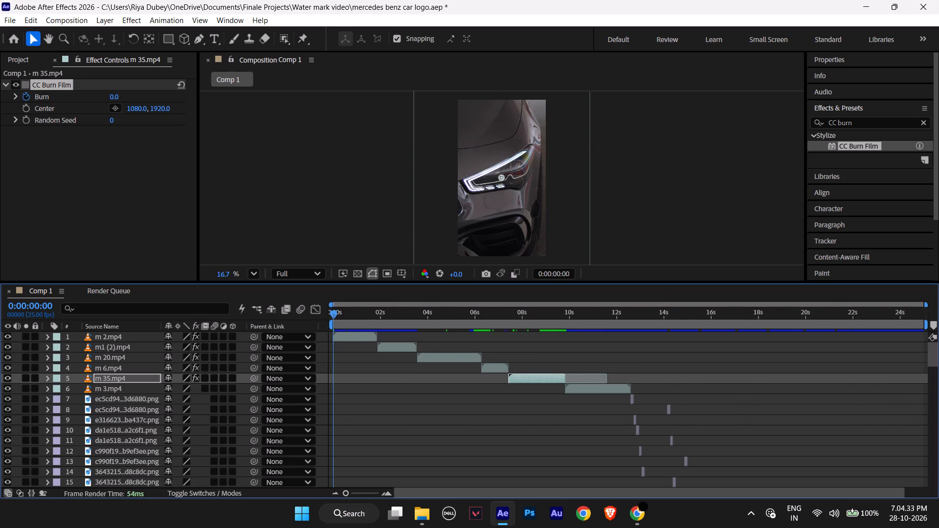
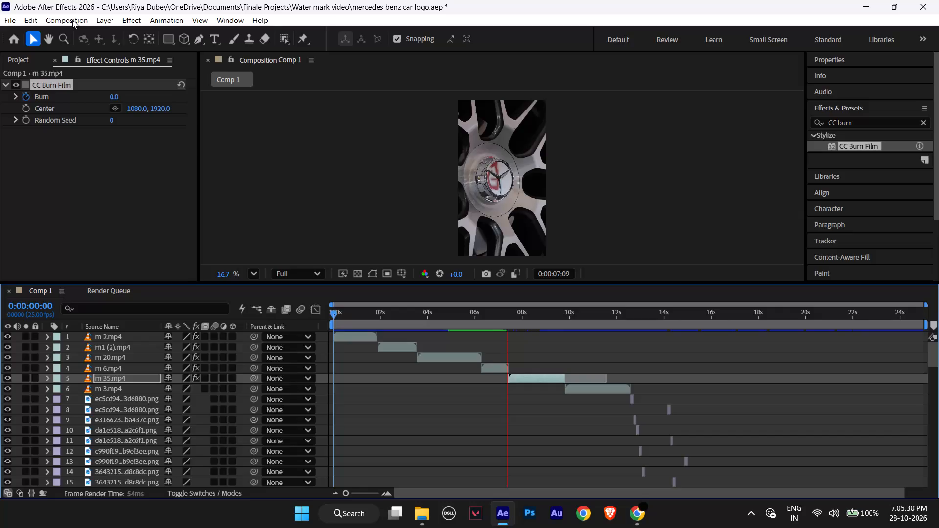
Add Comp 1 to the Render Queue and render it with the H.264 - Match Render Settings - 40 Mbps output module.
{"action": "left_click", "coordinate": [73, 22]}
{"action": "left_click", "coordinate": [91, 136]}
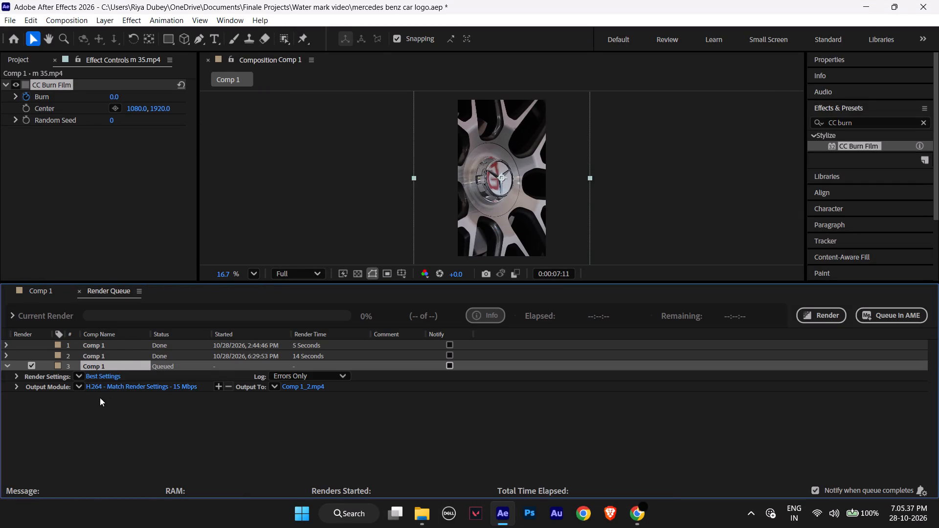
{"action": "left_click", "coordinate": [79, 387]}
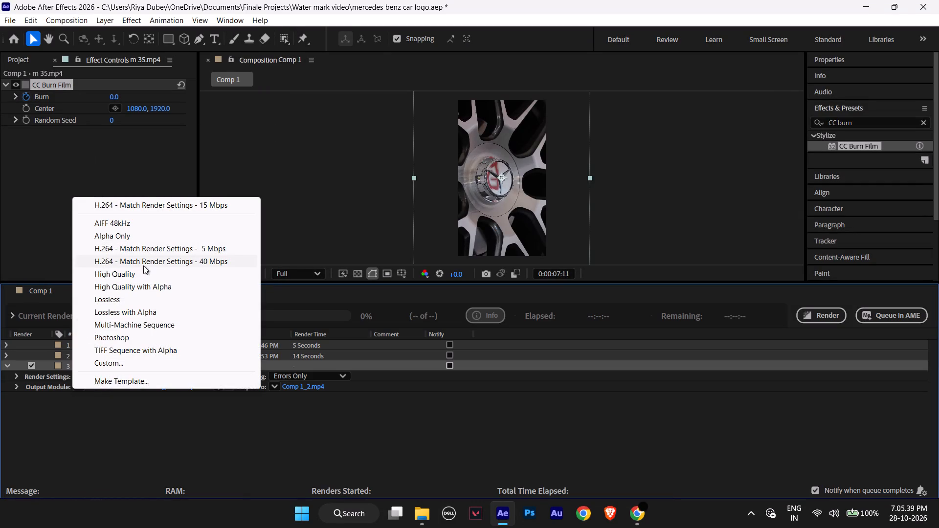
{"action": "left_click", "coordinate": [157, 263]}
{"action": "left_click", "coordinate": [823, 311]}
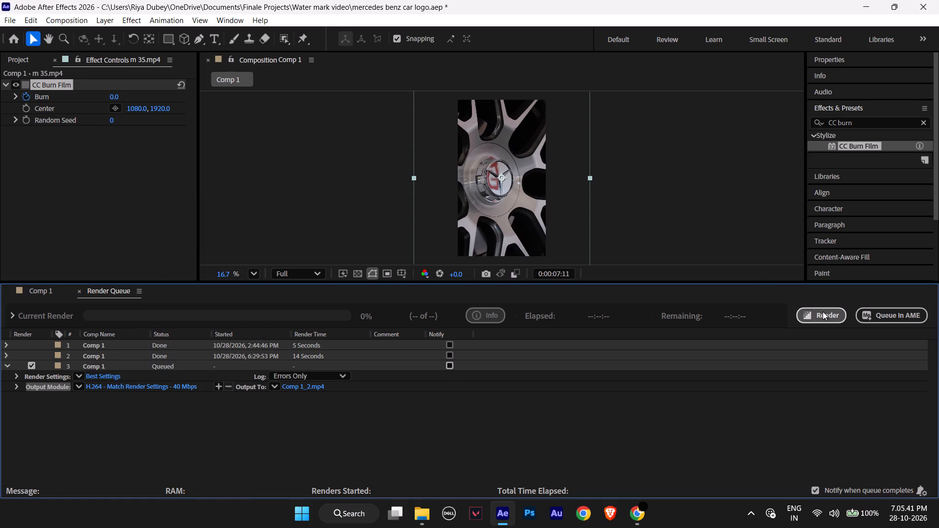
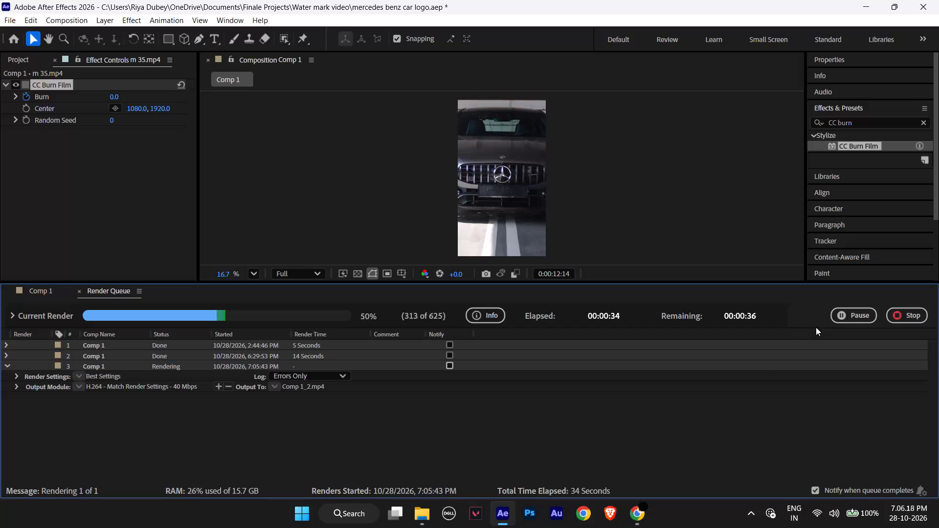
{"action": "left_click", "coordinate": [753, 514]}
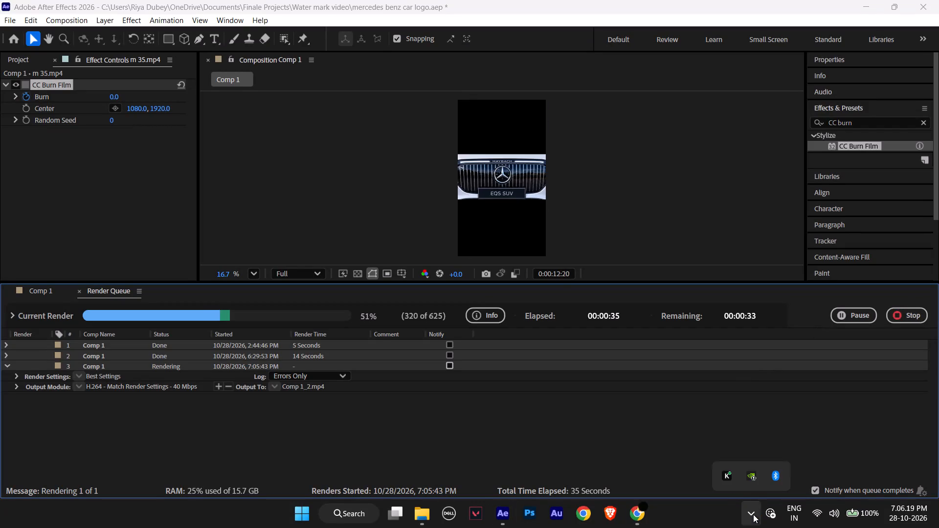
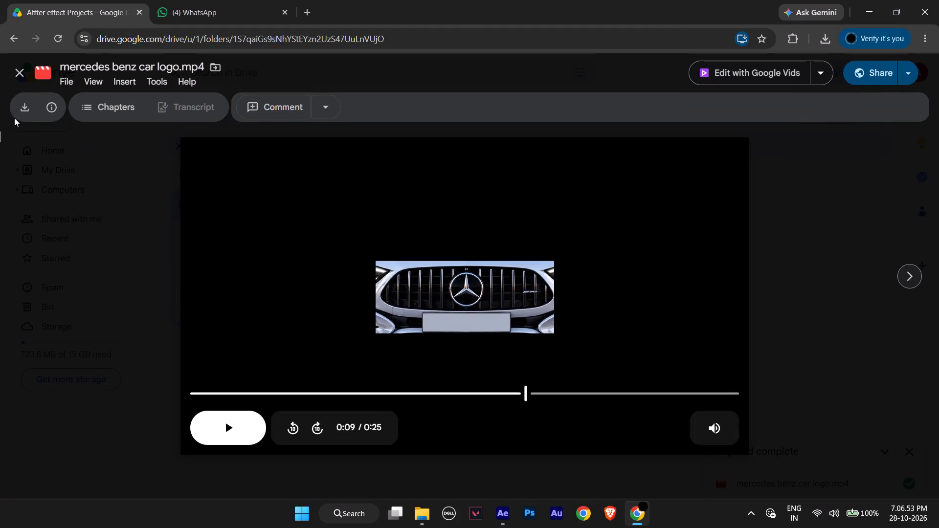
Close the Drive preview of mercedes benz car logo.mp4 and minimise the browser window.
{"action": "left_click", "coordinate": [19, 75]}
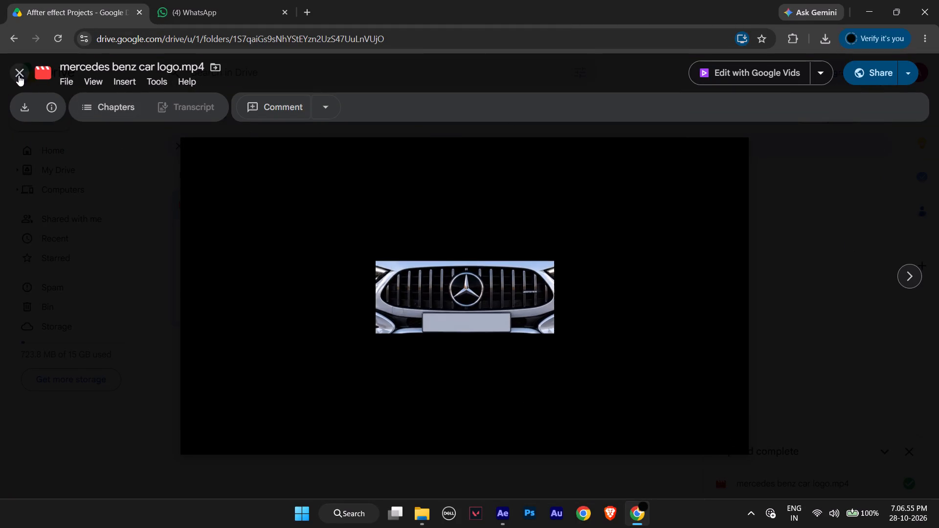
{"action": "left_click", "coordinate": [869, 2]}
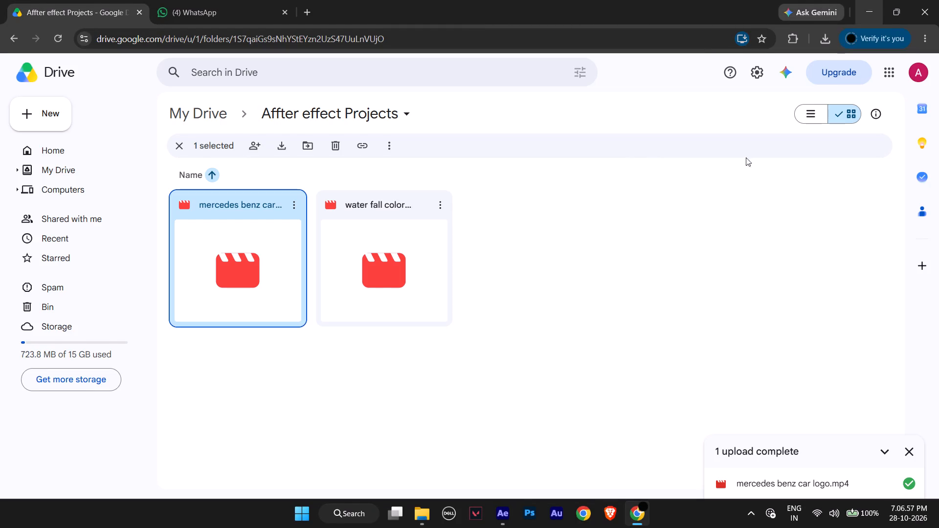
Delete the Comp 1_1 and Comp 1 videos from the Downloads folder.
{"action": "left_click", "coordinate": [389, 68]}
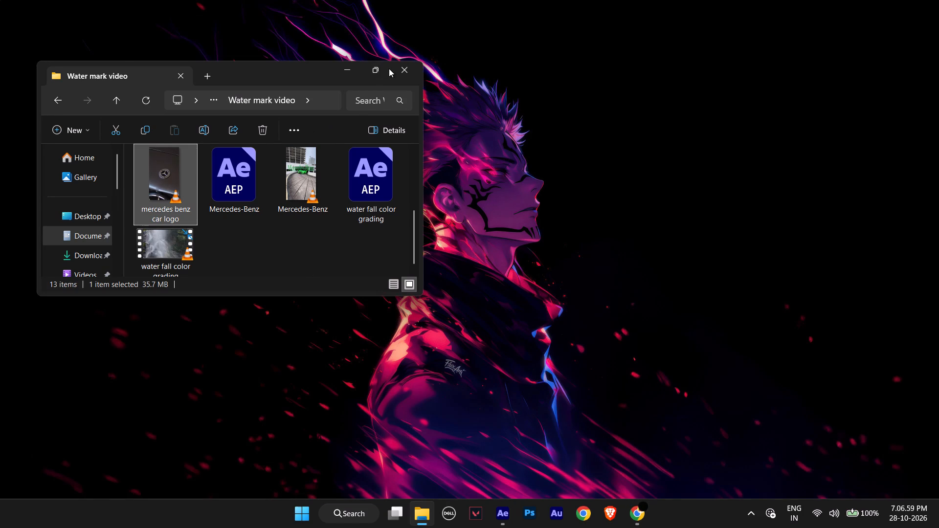
{"action": "left_click", "coordinate": [45, 196]}
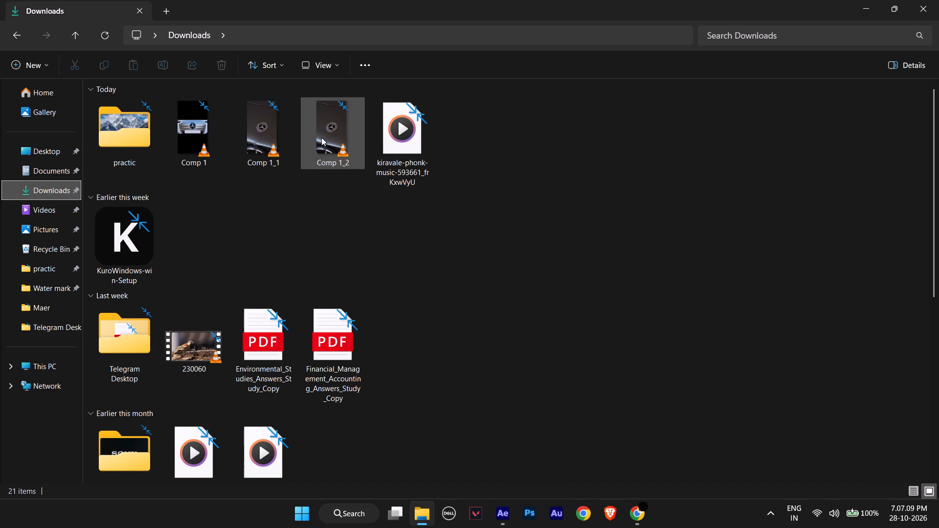
{"action": "left_click", "coordinate": [256, 133]}
{"action": "left_click", "coordinate": [219, 69]}
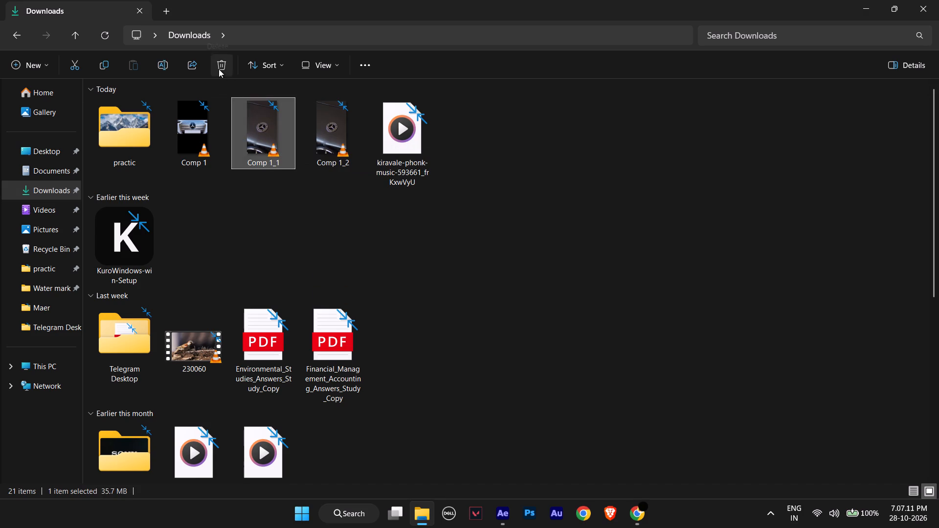
{"action": "left_click", "coordinate": [196, 141]}
{"action": "left_click", "coordinate": [217, 66]}
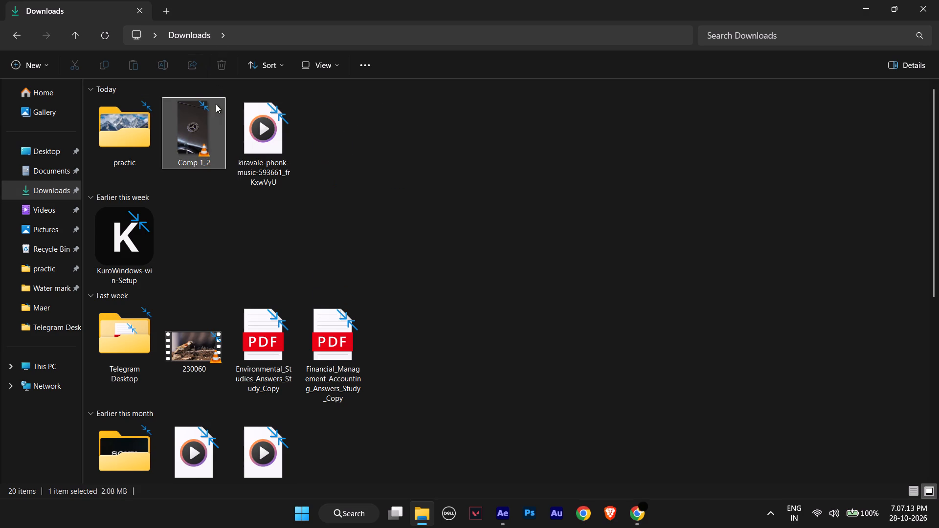
Copy the Comp 1_2 video from Downloads into Documents > Finale Projects > Water mark video.
{"action": "left_click", "coordinate": [205, 125]}
{"action": "left_click", "coordinate": [101, 70]}
{"action": "left_click", "coordinate": [65, 172]}
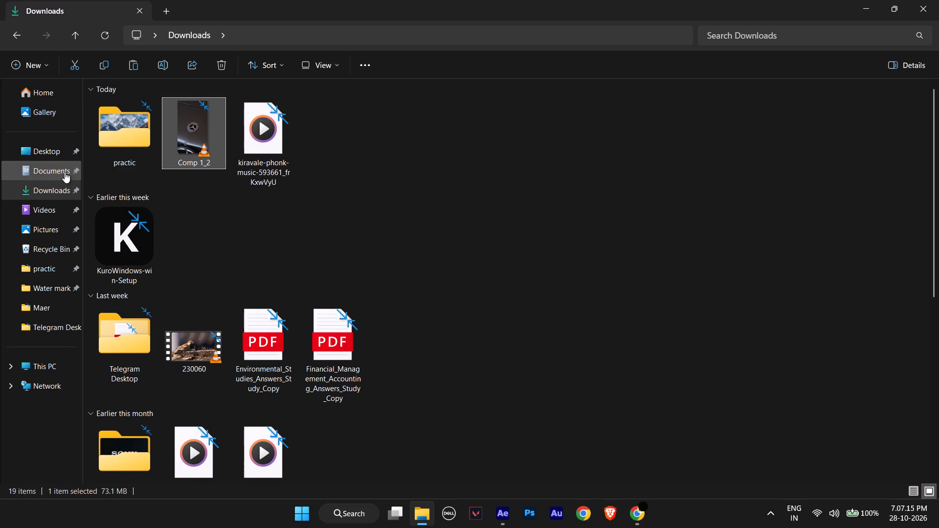
{"action": "double_click", "coordinate": [130, 139]}
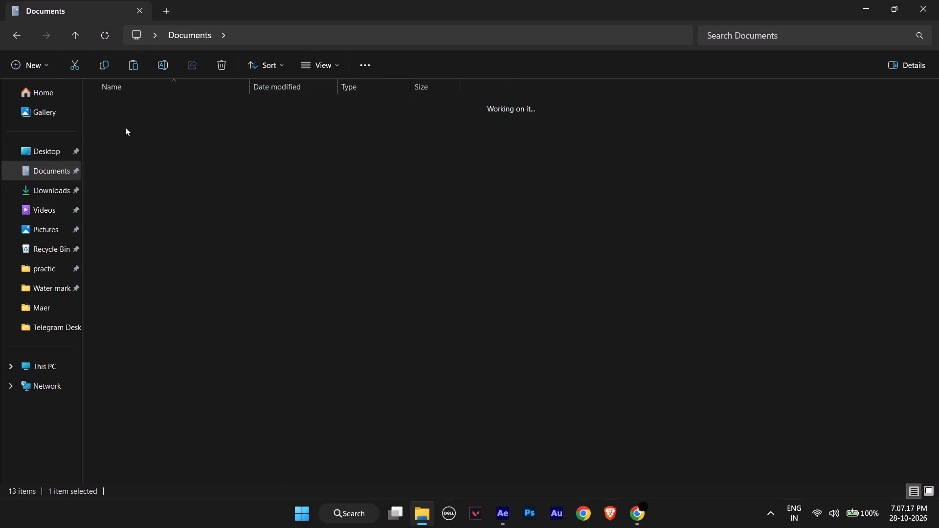
{"action": "double_click", "coordinate": [125, 113]}
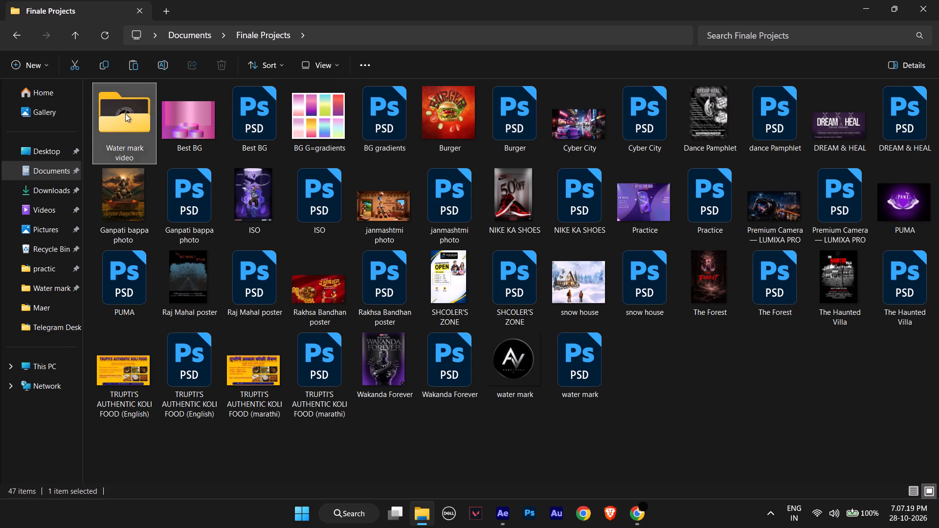
{"action": "left_click", "coordinate": [131, 66]}
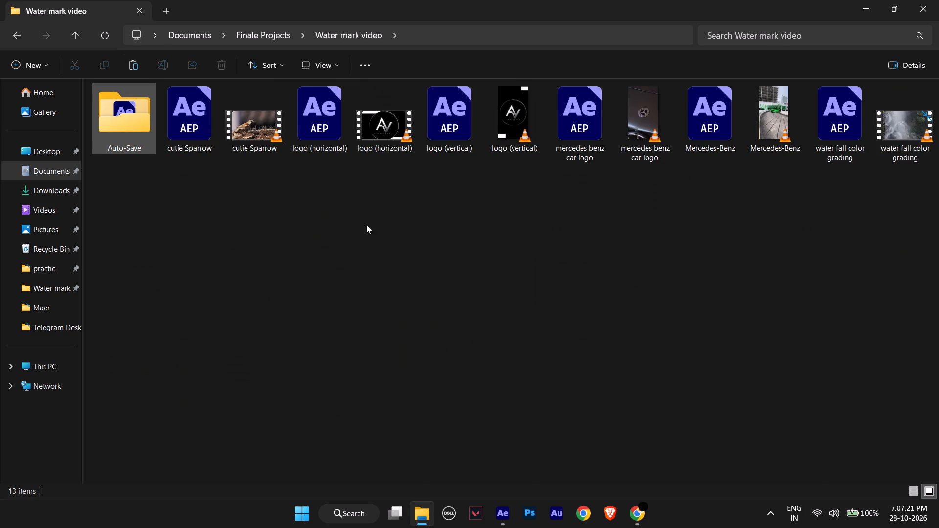
Delete the old mercedes benz car logo video from the Water mark video folder, keeping the project file.
{"action": "left_click", "coordinate": [645, 123]}
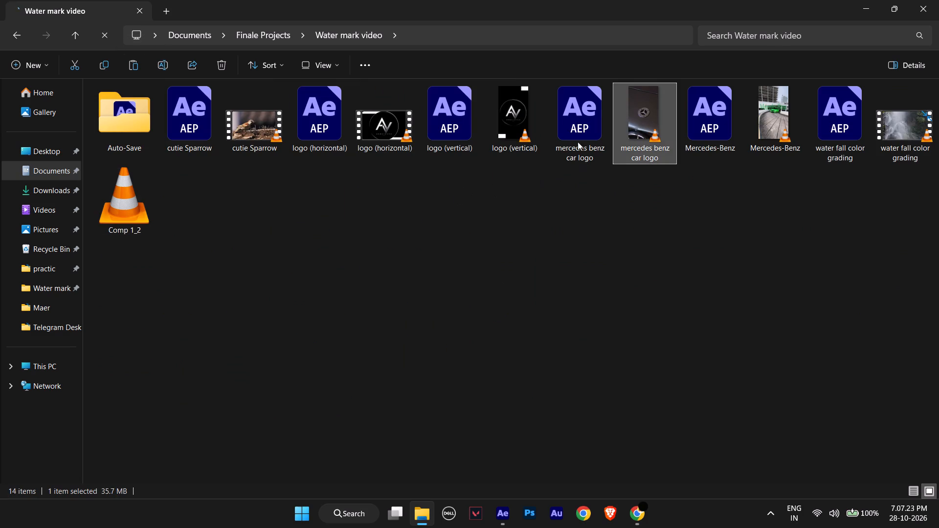
{"action": "left_click", "coordinate": [220, 68]}
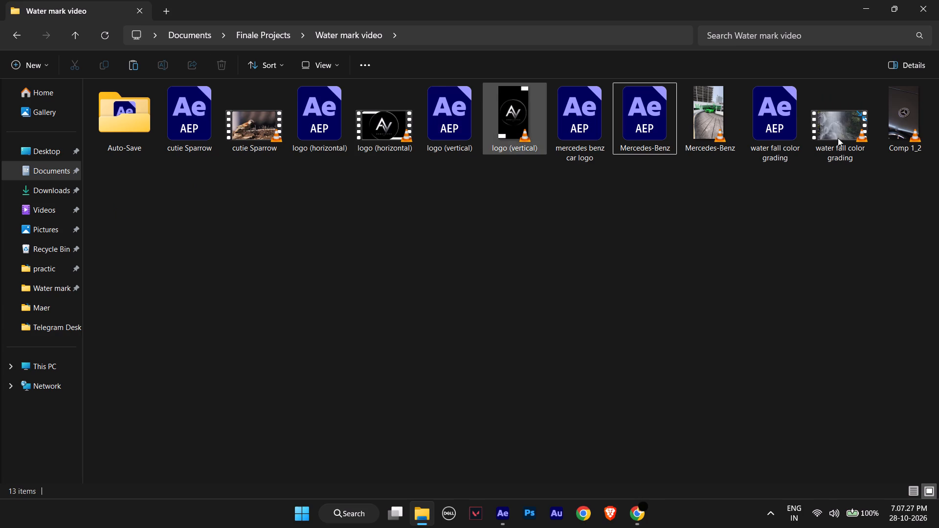
Rename the copied Comp 1_2 video as mercedes benz car logo, reusing the project file's name, and refresh the folder.
{"action": "right_click", "coordinate": [581, 134]}
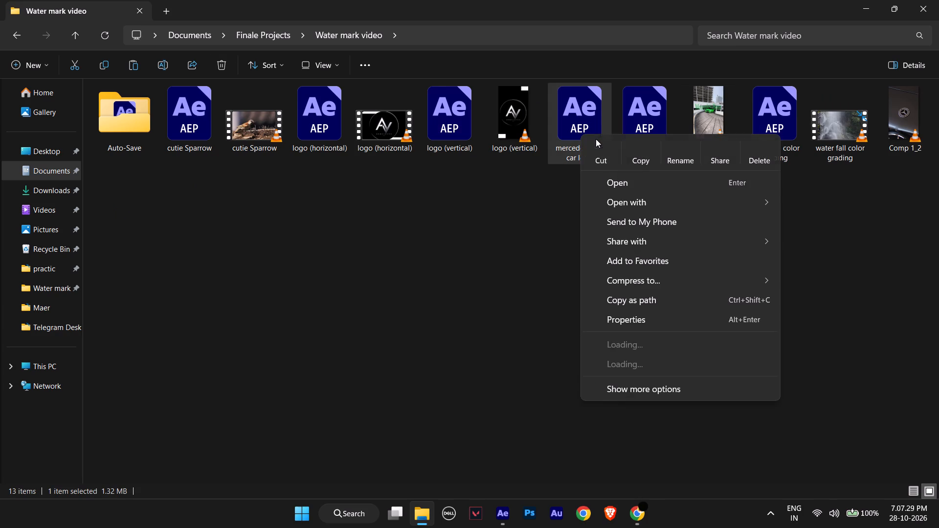
{"action": "left_click", "coordinate": [676, 151]}
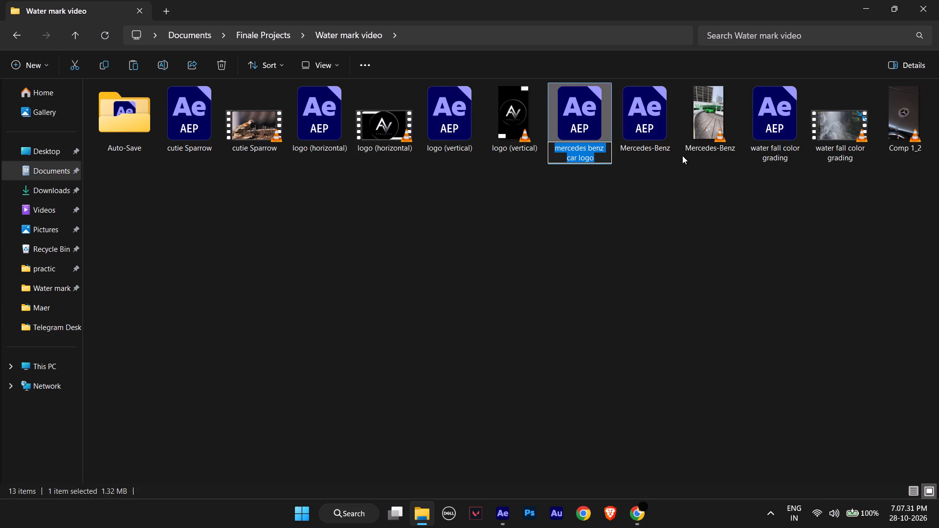
{"action": "right_click", "coordinate": [582, 154]}
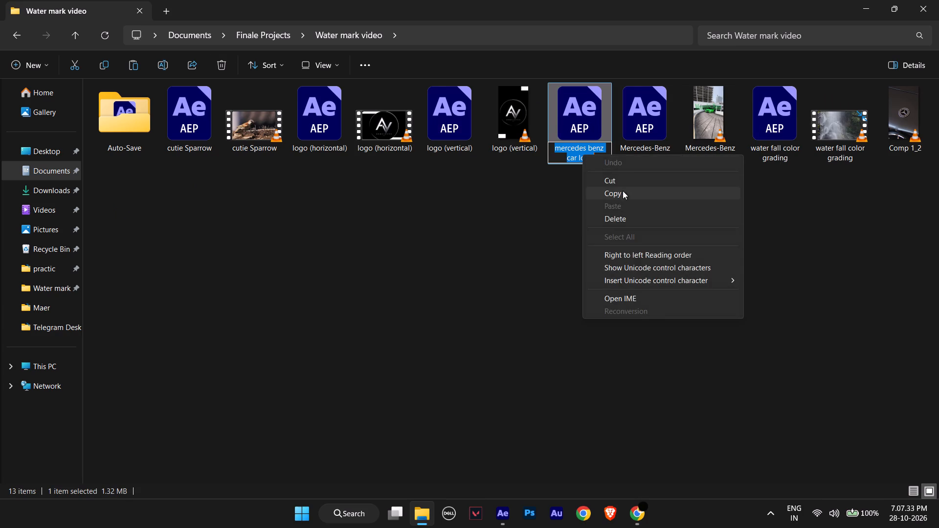
{"action": "left_click", "coordinate": [623, 191]}
{"action": "left_click", "coordinate": [914, 127]}
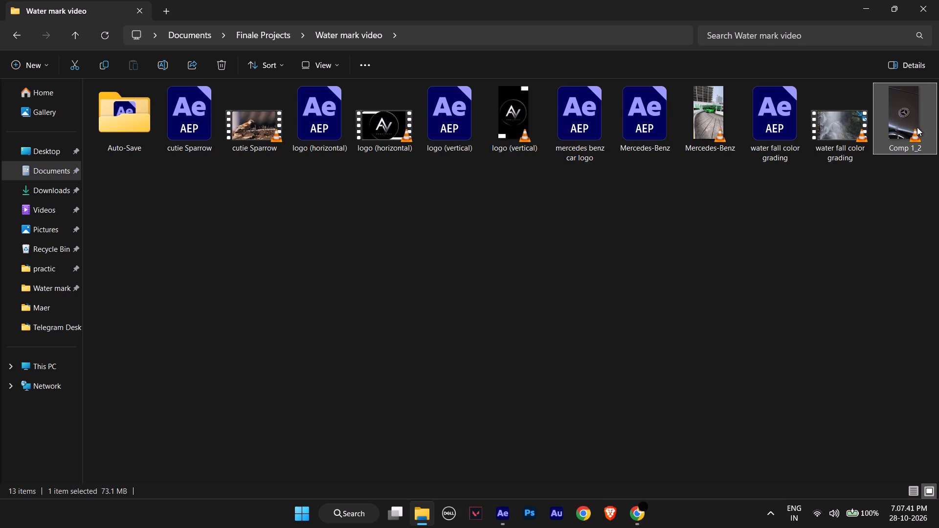
{"action": "scroll", "coordinate": [917, 129], "scroll_direction": "down", "scroll_amount": 2}
{"action": "right_click", "coordinate": [888, 120]}
{"action": "left_click", "coordinate": [781, 140]}
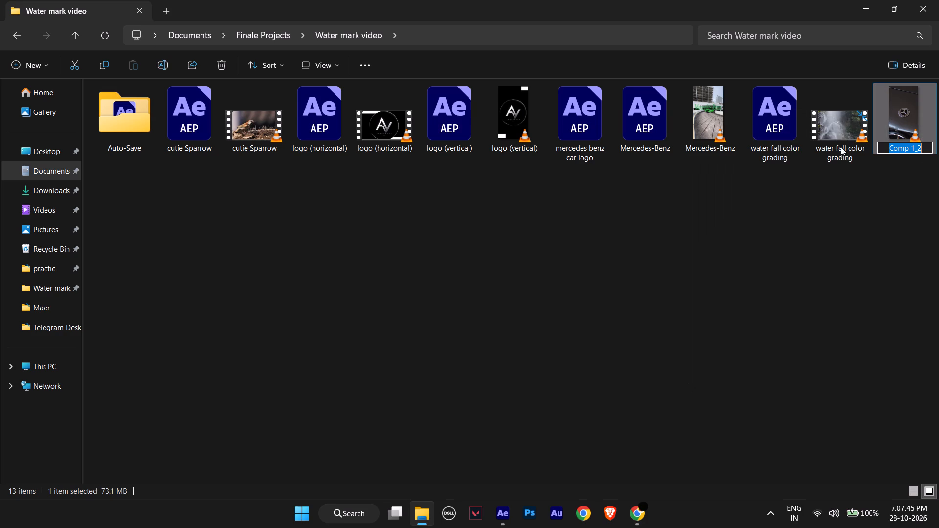
{"action": "key", "text": "ctrl+v"}
{"action": "left_click", "coordinate": [874, 200]}
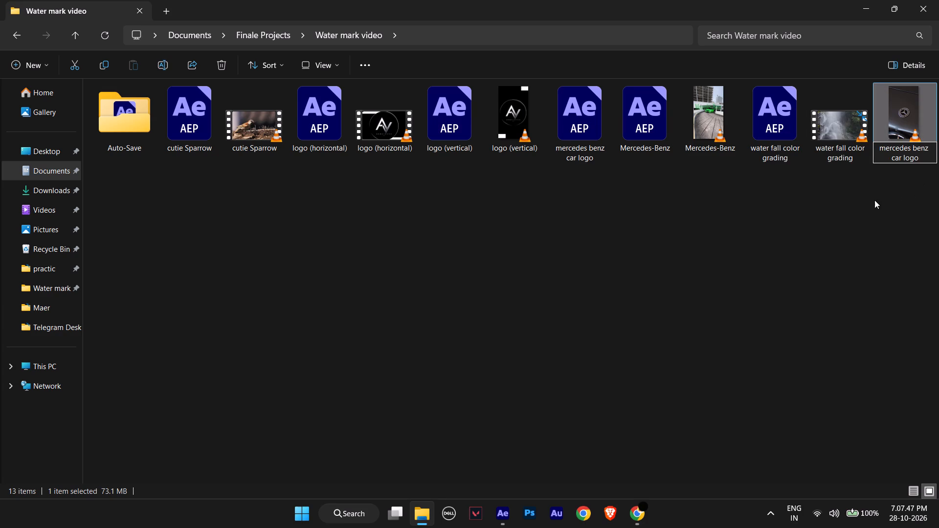
{"action": "left_click", "coordinate": [110, 32]}
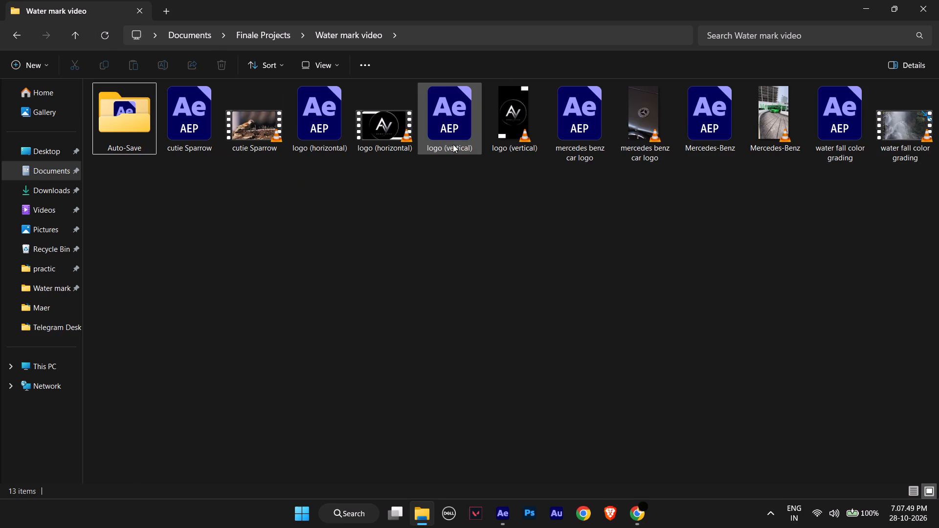
Play the start of the renamed mercedes benz car logo video in VLC to check its transitions, then pause it.
{"action": "double_click", "coordinate": [635, 110]}
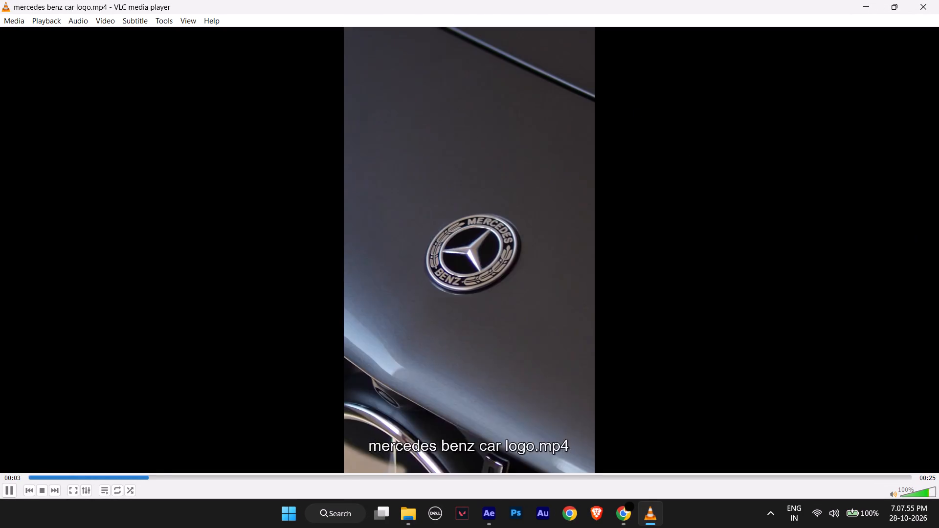
{"action": "key", "text": "space"}
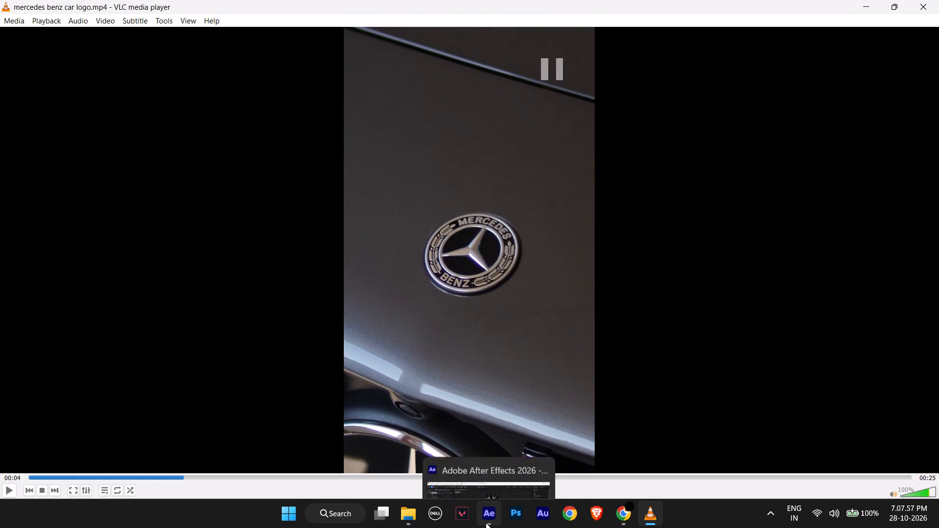
Switch to After Effects and set the m1 (2).mp4 layer's CC Burn Film Burn keyframe at 0:00:03:10 in Comp 1 to 0.
{"action": "left_click", "coordinate": [486, 523]}
{"action": "left_click", "coordinate": [40, 290]}
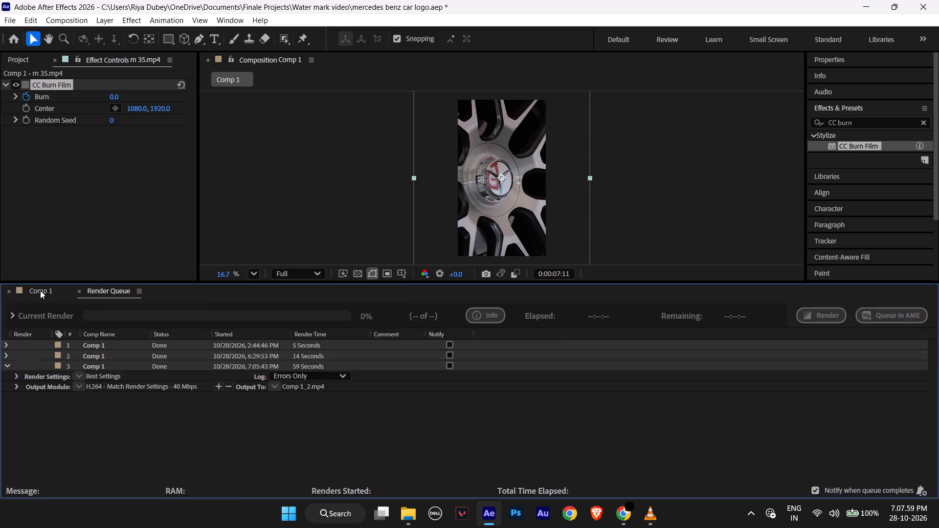
{"action": "left_click_drag", "start_coordinate": [508, 314], "coordinate": [461, 317]}
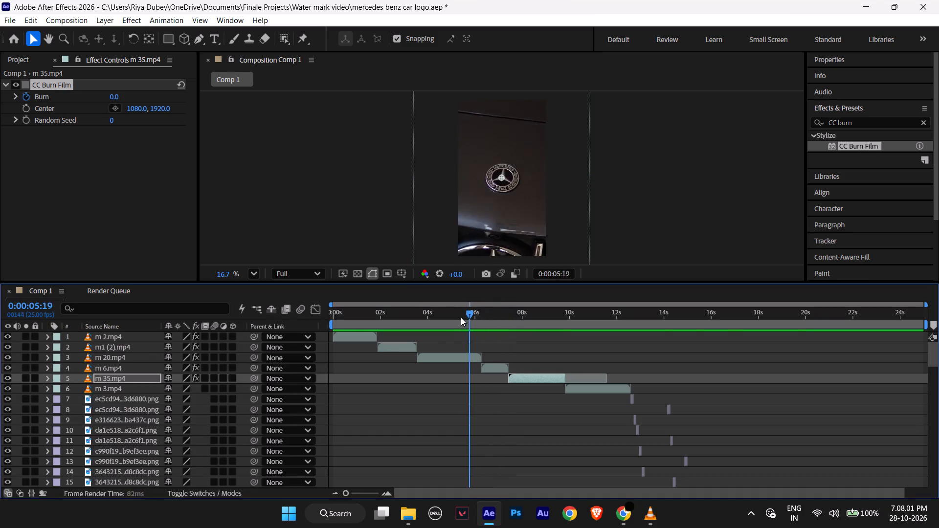
{"action": "left_click_drag", "start_coordinate": [461, 317], "coordinate": [378, 315]}
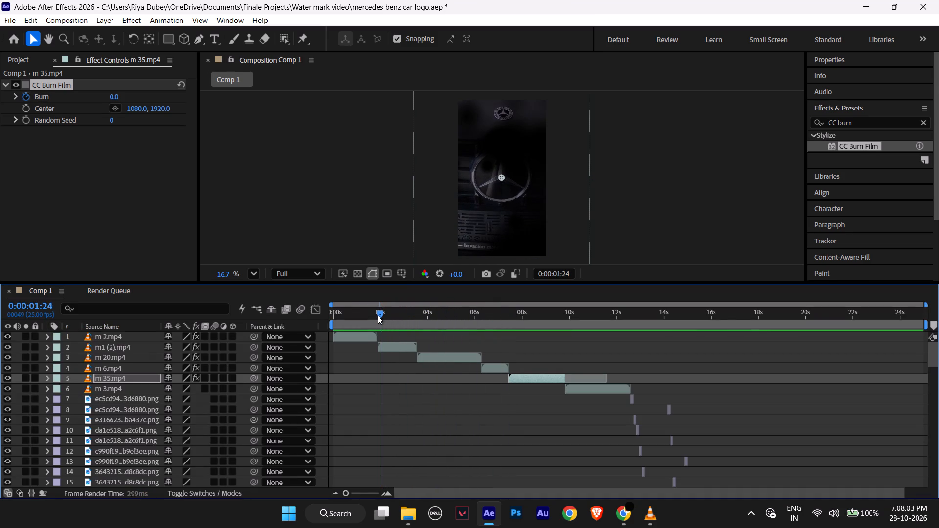
{"action": "left_click_drag", "start_coordinate": [378, 315], "coordinate": [363, 320]}
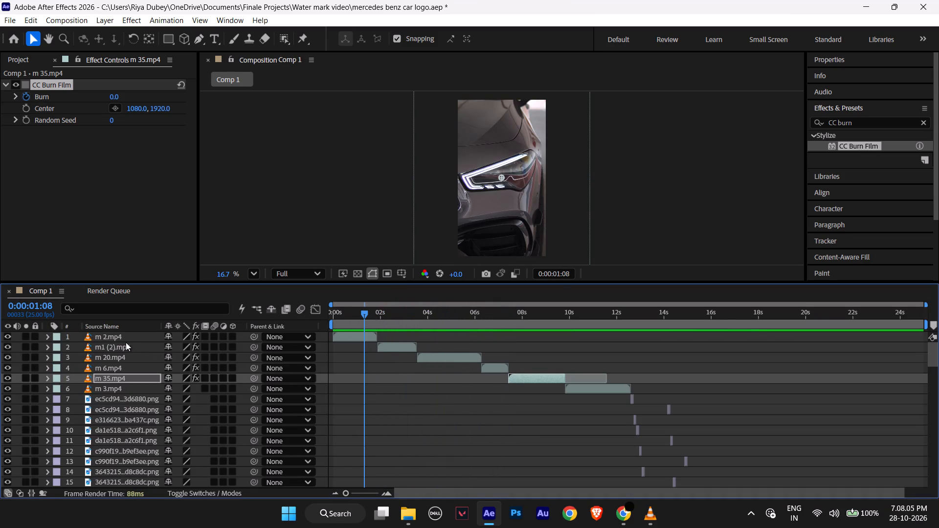
{"action": "left_click", "coordinate": [111, 349]}
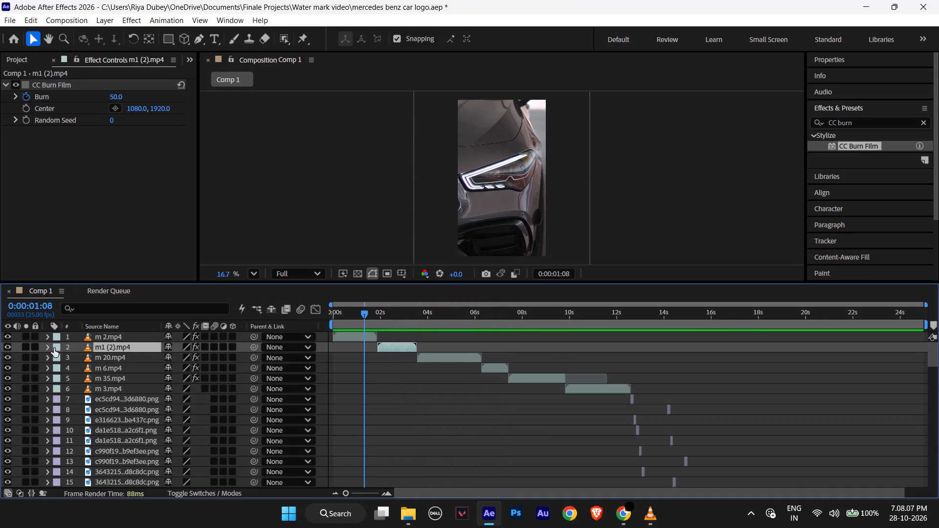
{"action": "left_click", "coordinate": [50, 348]}
{"action": "left_click", "coordinate": [108, 376]}
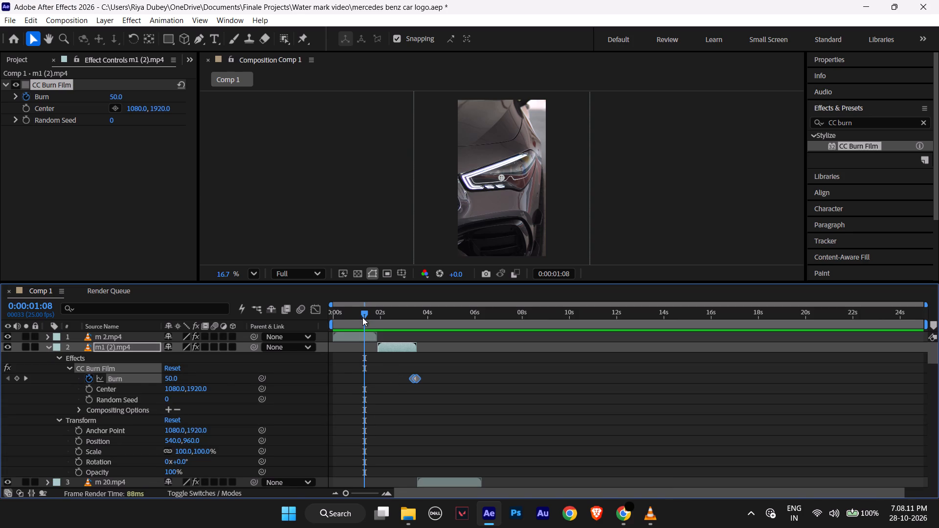
{"action": "left_click_drag", "start_coordinate": [362, 315], "coordinate": [378, 317]}
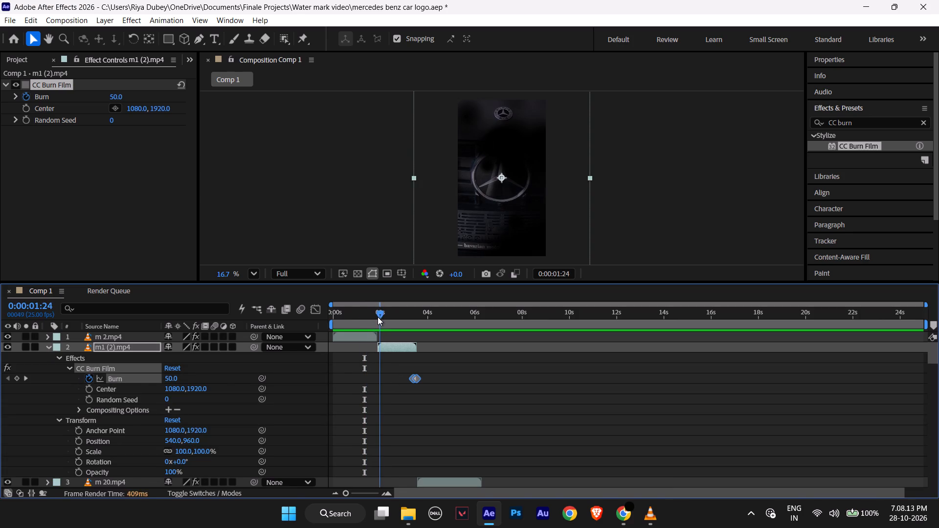
{"action": "left_click_drag", "start_coordinate": [378, 317], "coordinate": [377, 317]}
{"action": "scroll", "coordinate": [388, 380], "scroll_direction": "up", "scroll_amount": 2, "text": "alt"}
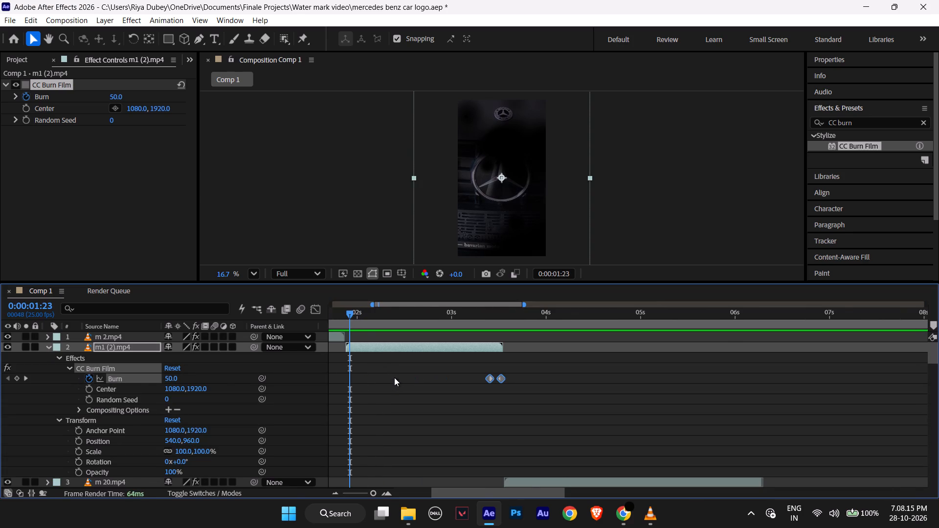
{"action": "left_click_drag", "start_coordinate": [347, 312], "coordinate": [454, 334]}
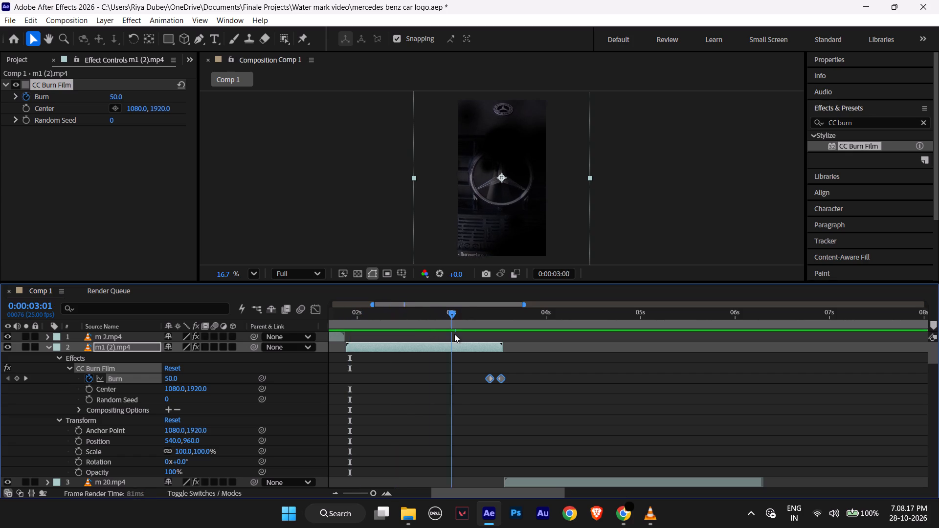
{"action": "left_click_drag", "start_coordinate": [454, 334], "coordinate": [487, 334]}
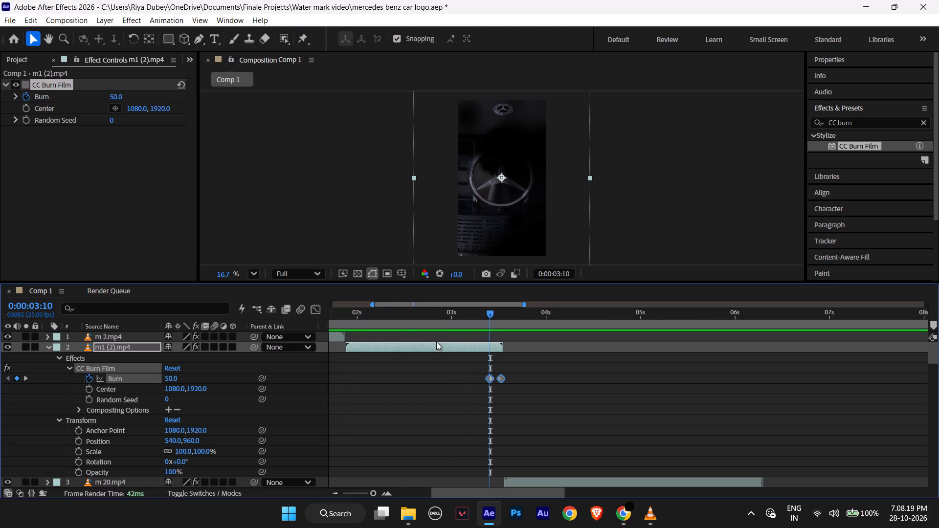
{"action": "left_click_drag", "start_coordinate": [171, 379], "coordinate": [88, 381]}
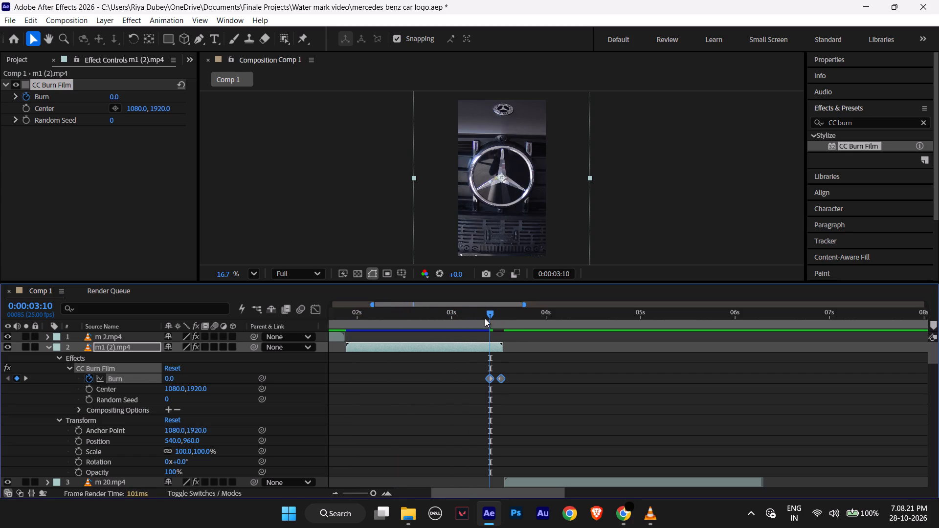
Scrub Comp 1 from the m1 (2).mp4 Burn keyframes into the m 20.mp4 clip to check the transition.
{"action": "left_click_drag", "start_coordinate": [489, 314], "coordinate": [501, 311]}
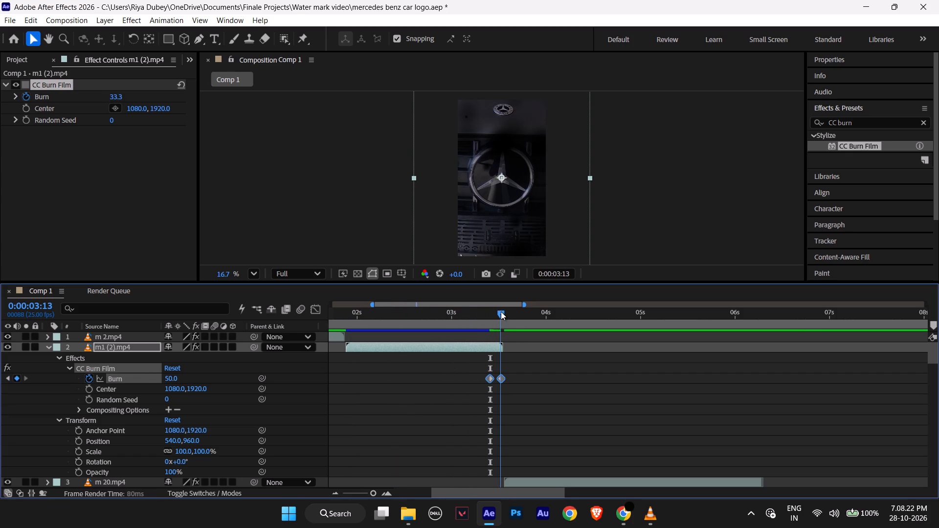
{"action": "left_click_drag", "start_coordinate": [501, 311], "coordinate": [506, 311]}
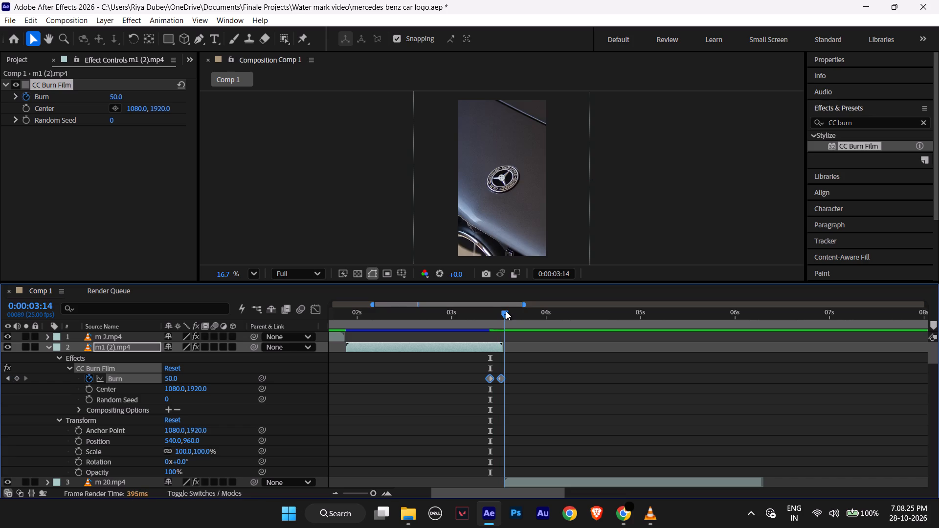
{"action": "left_click_drag", "start_coordinate": [506, 311], "coordinate": [551, 313]}
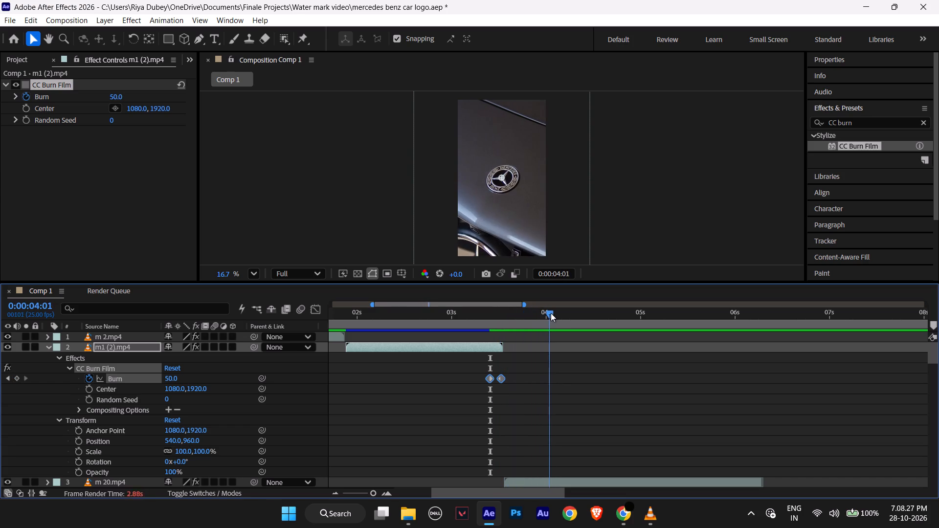
Scrub Comp 1 through the m 20.mp4 clip and back to the end of the m1 (2).mp4 clip to check the footage.
{"action": "left_click_drag", "start_coordinate": [551, 313], "coordinate": [648, 320]}
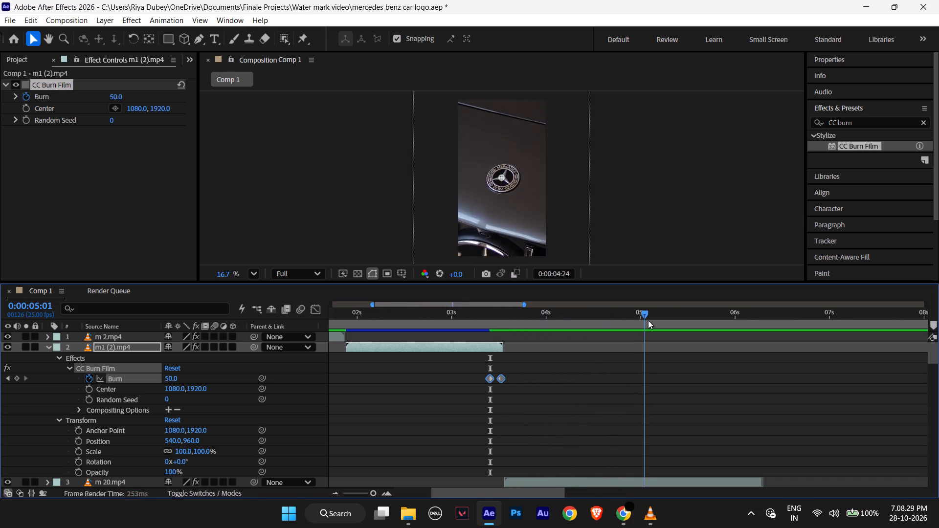
{"action": "left_click_drag", "start_coordinate": [648, 320], "coordinate": [757, 329]}
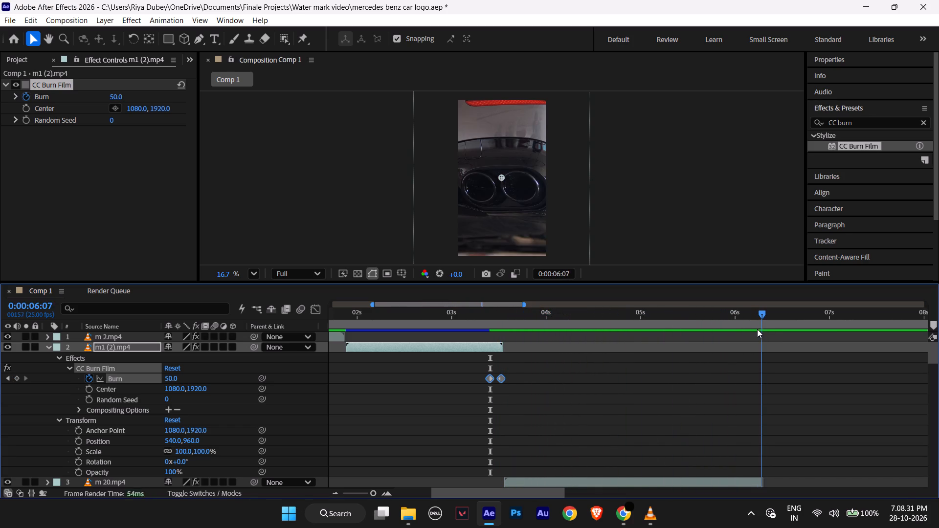
{"action": "left_click_drag", "start_coordinate": [757, 329], "coordinate": [622, 330]}
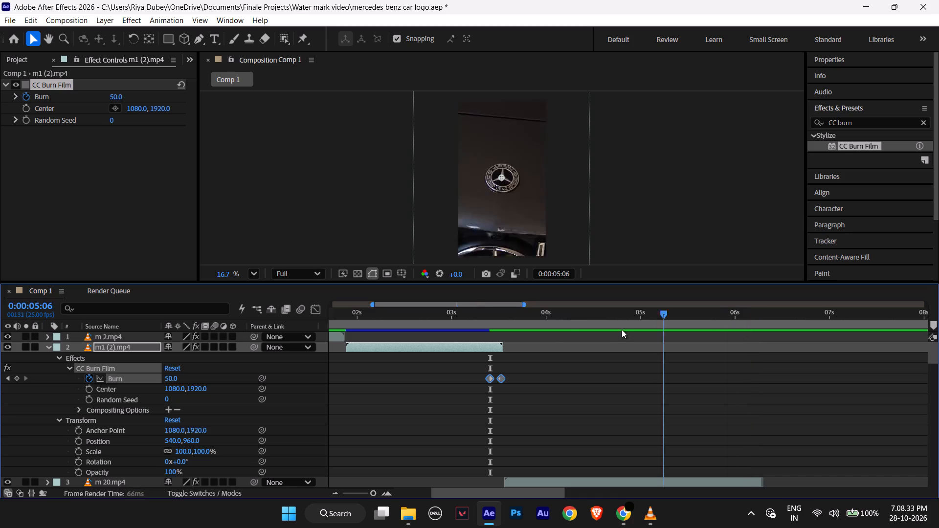
{"action": "left_click_drag", "start_coordinate": [622, 330], "coordinate": [502, 331]}
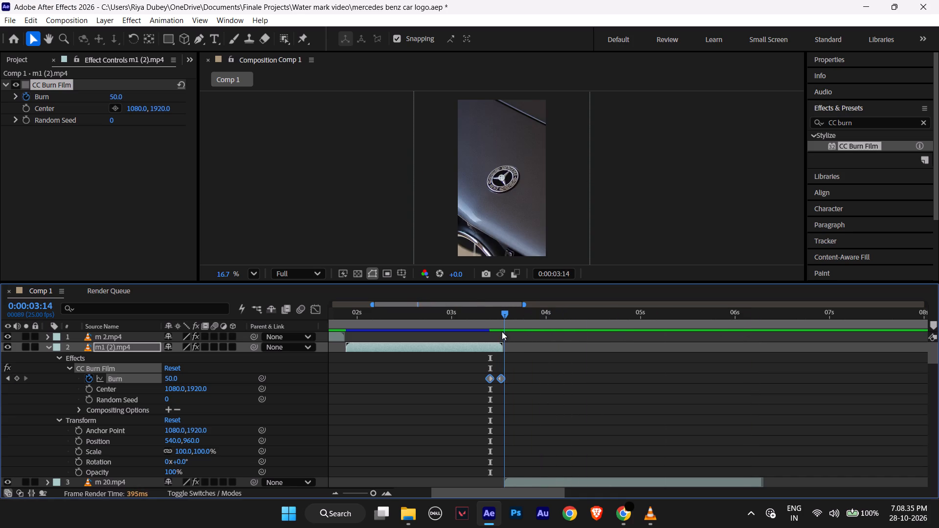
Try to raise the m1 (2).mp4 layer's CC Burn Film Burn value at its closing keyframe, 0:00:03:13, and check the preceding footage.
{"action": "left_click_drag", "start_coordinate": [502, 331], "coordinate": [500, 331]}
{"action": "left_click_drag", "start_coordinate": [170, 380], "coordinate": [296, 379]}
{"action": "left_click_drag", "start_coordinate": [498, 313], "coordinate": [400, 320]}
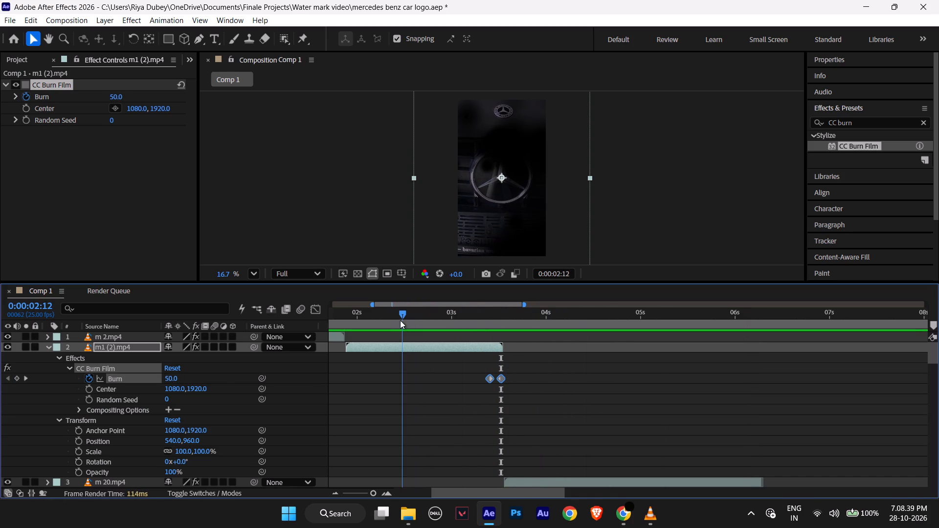
Set the m1 (2).mp4 layer's CC Burn Film Burn keyframe at 0:00:03:10 to 0.
{"action": "left_click_drag", "start_coordinate": [400, 320], "coordinate": [486, 325]}
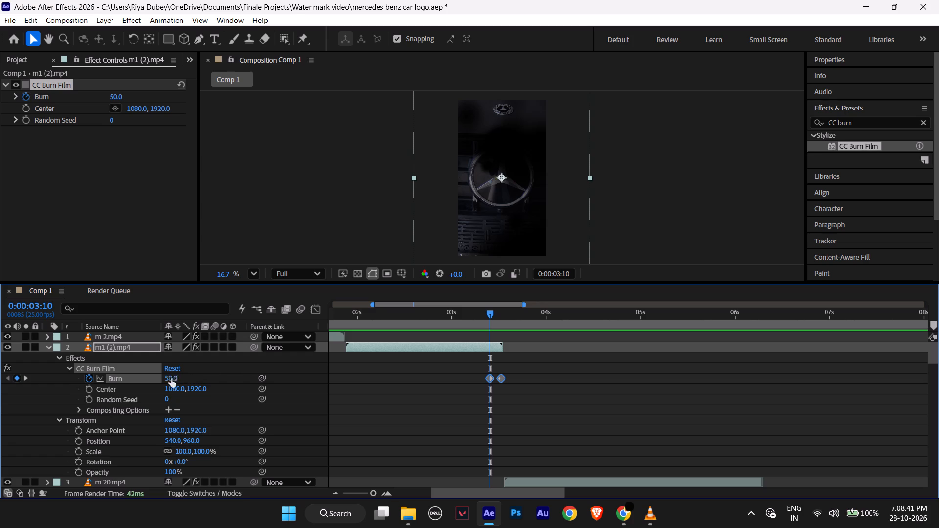
{"action": "left_click_drag", "start_coordinate": [171, 378], "coordinate": [65, 386]}
Set only the m1 (2).mp4 layer's closing CC Burn Film Burn keyframe at 0:00:03:13 to 100.
{"action": "left_click_drag", "start_coordinate": [489, 310], "coordinate": [499, 310]}
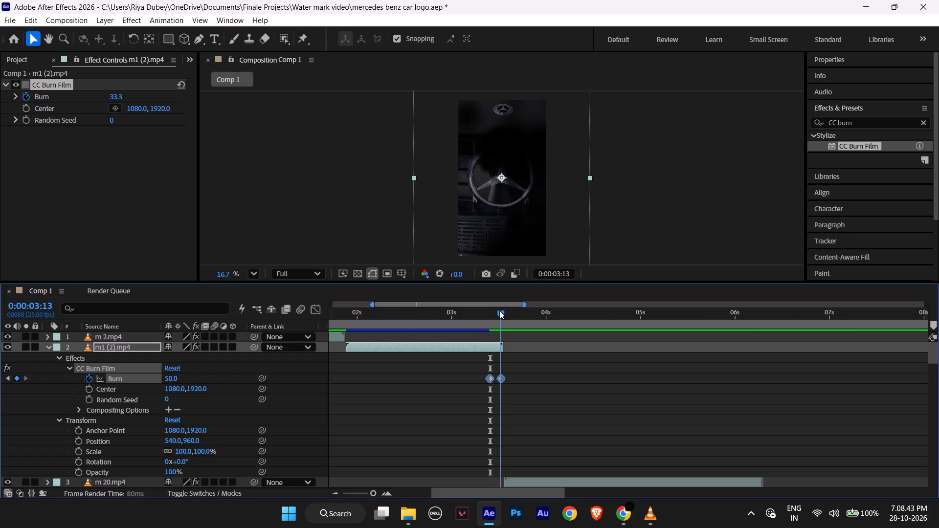
{"action": "left_click_drag", "start_coordinate": [499, 310], "coordinate": [501, 310]}
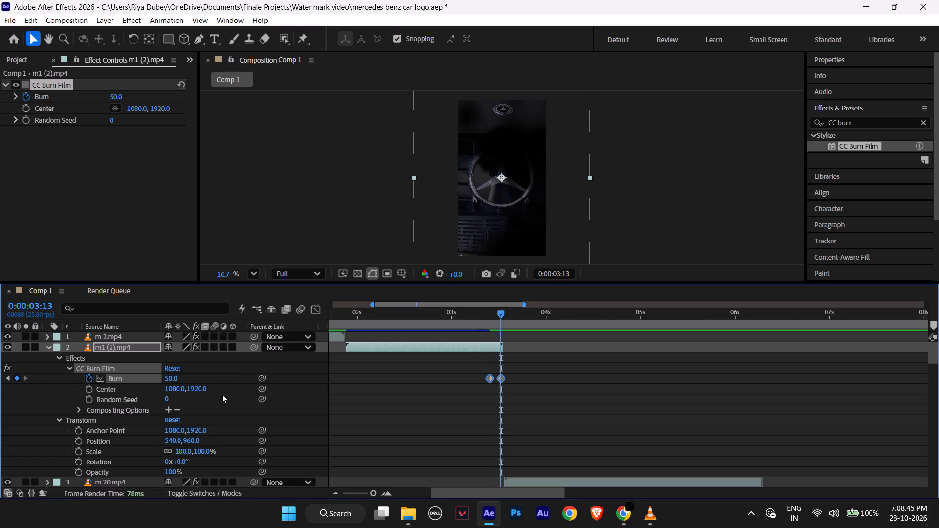
{"action": "left_click", "coordinate": [538, 376]}
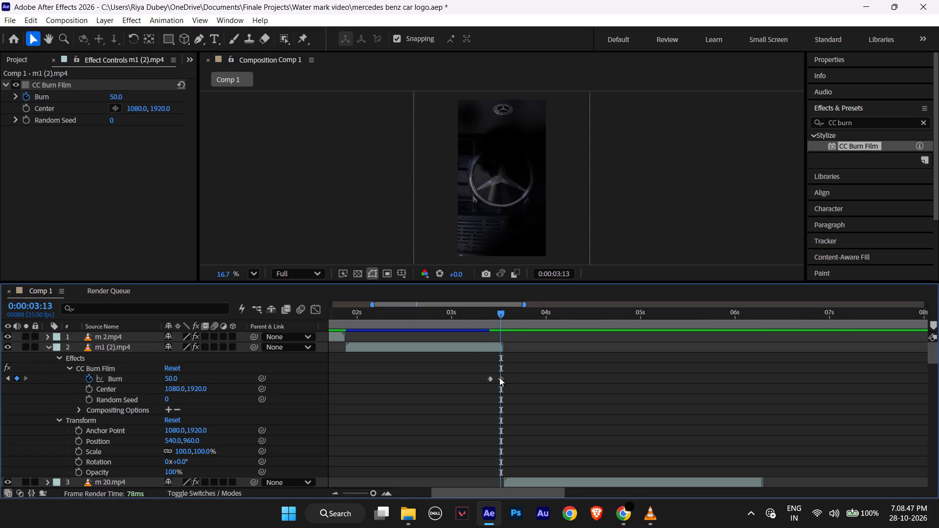
{"action": "left_click", "coordinate": [499, 377]}
{"action": "left_click_drag", "start_coordinate": [167, 378], "coordinate": [300, 374]}
{"action": "left_click", "coordinate": [481, 385]}
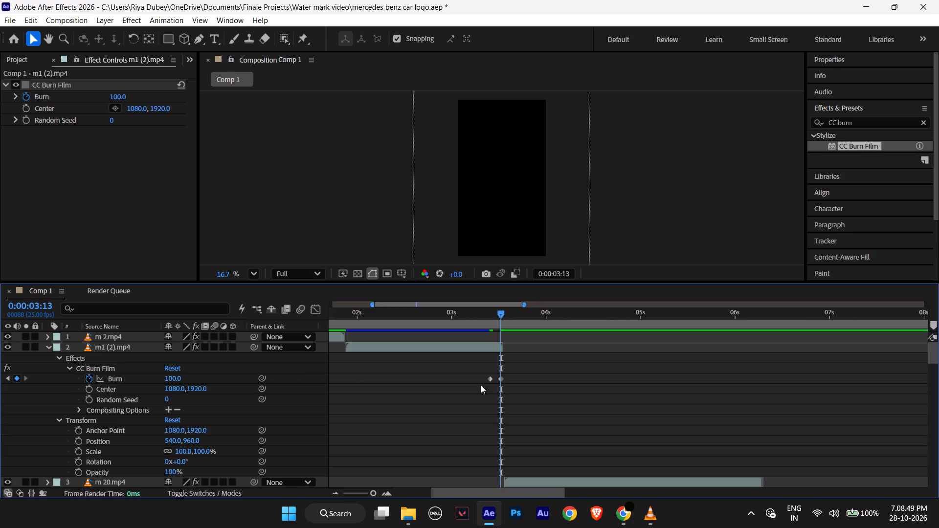
Check the m1 (2).mp4 Burn keyframe at 0:00:03:10 and scrub back through the clip to the start of Comp 1.
{"action": "left_click", "coordinate": [489, 377]}
{"action": "left_click_drag", "start_coordinate": [502, 314], "coordinate": [487, 315]}
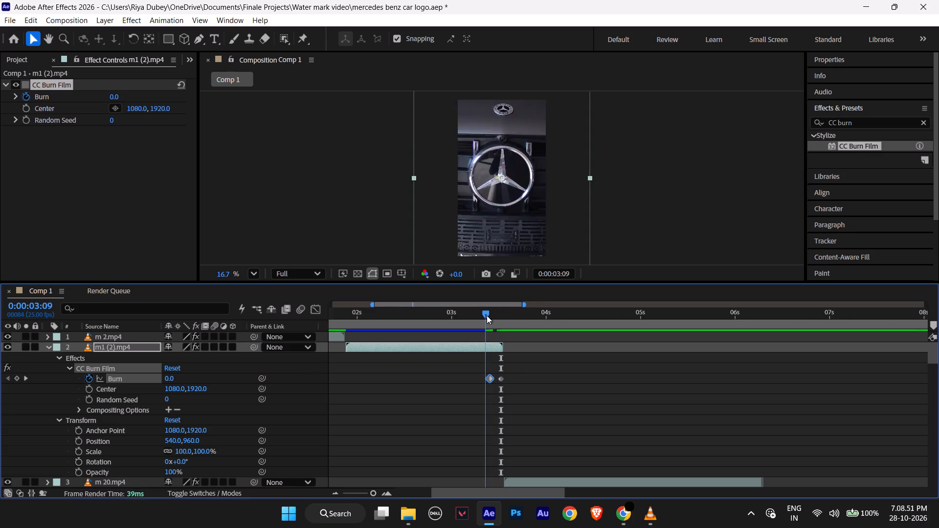
{"action": "left_click_drag", "start_coordinate": [487, 315], "coordinate": [490, 316]}
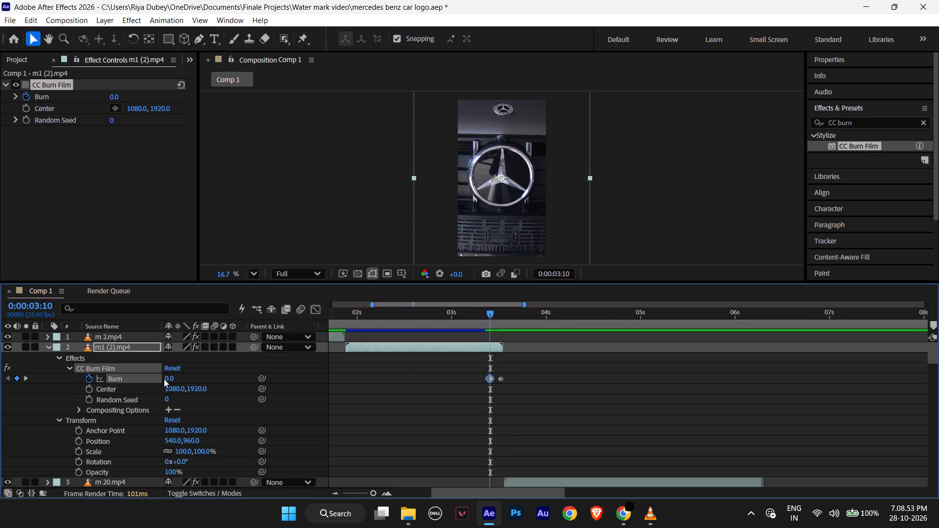
{"action": "left_click_drag", "start_coordinate": [487, 312], "coordinate": [355, 324]}
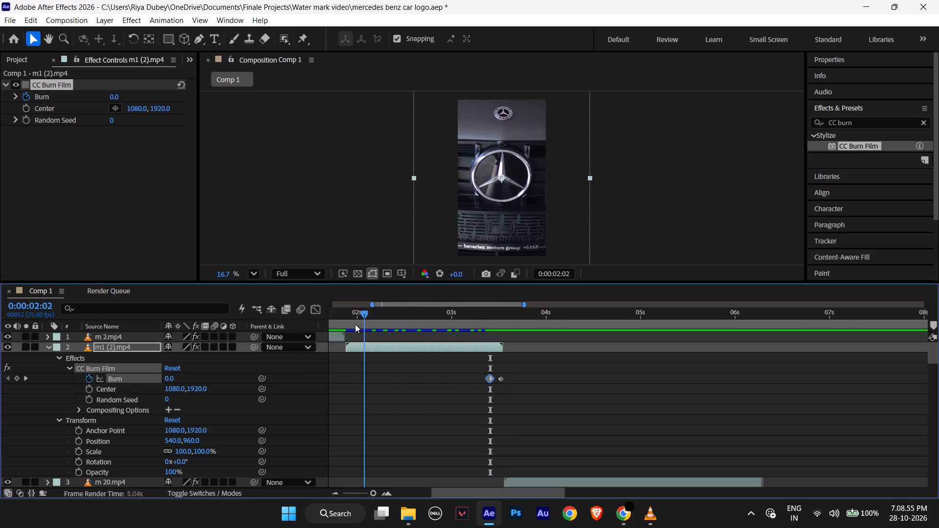
{"action": "left_click_drag", "start_coordinate": [355, 324], "coordinate": [293, 327]}
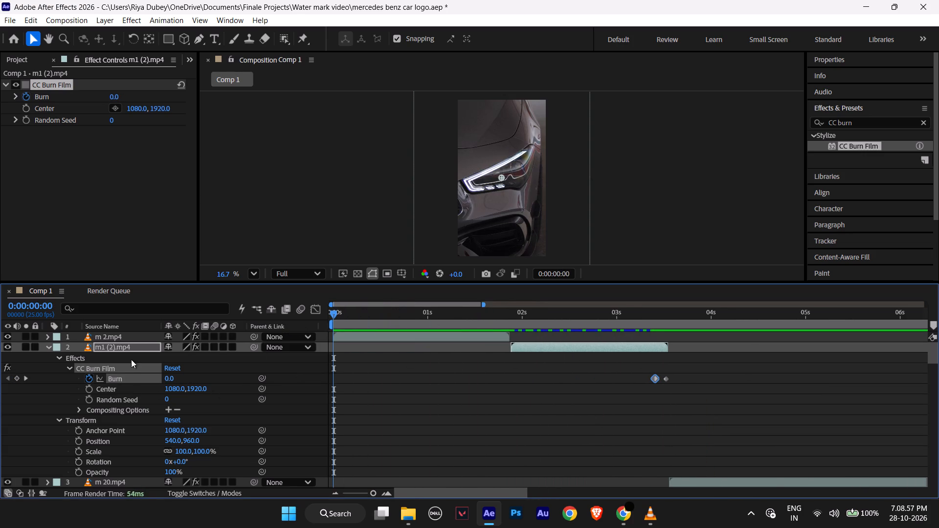
Expand the m 2.mp4 layer's effects and scrub across its CC Burn Film Burn keyframes to check the transition, returning to the start.
{"action": "left_click", "coordinate": [67, 366]}
{"action": "left_click", "coordinate": [49, 335]}
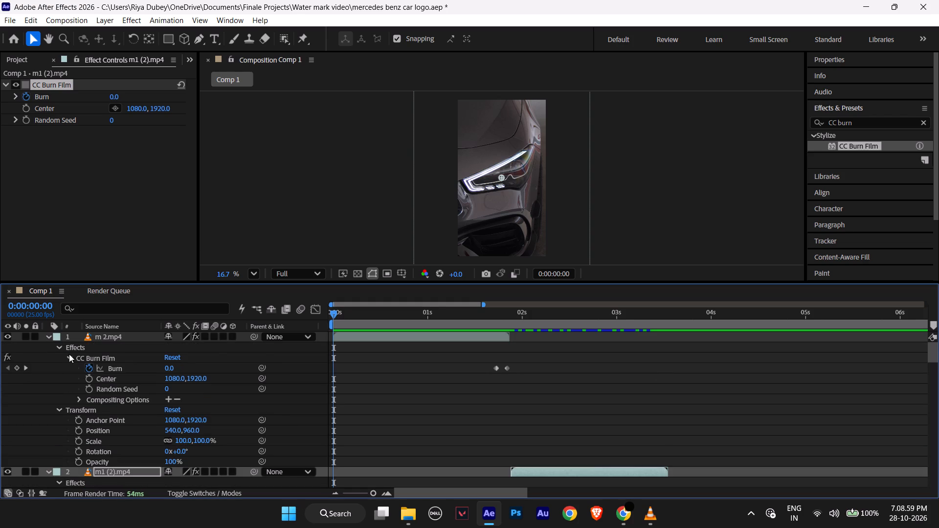
{"action": "left_click", "coordinate": [120, 366]}
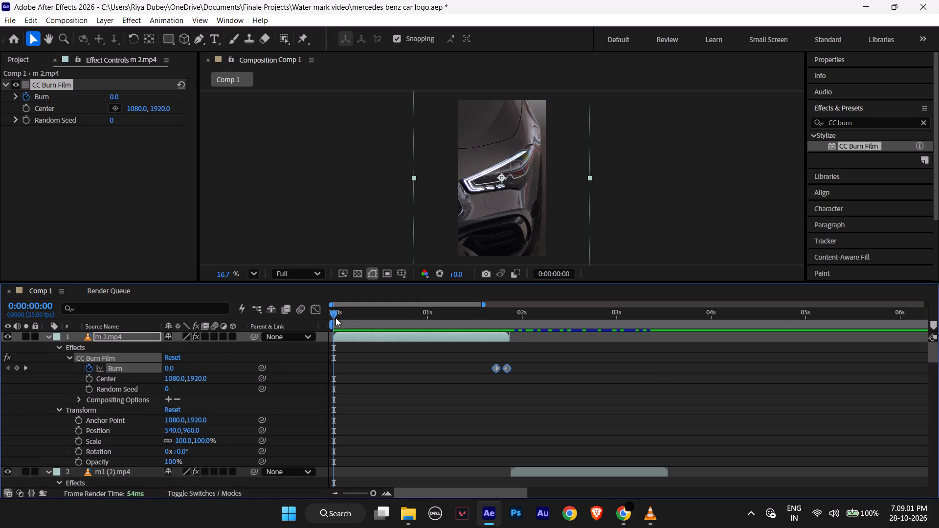
{"action": "left_click_drag", "start_coordinate": [335, 316], "coordinate": [496, 331]}
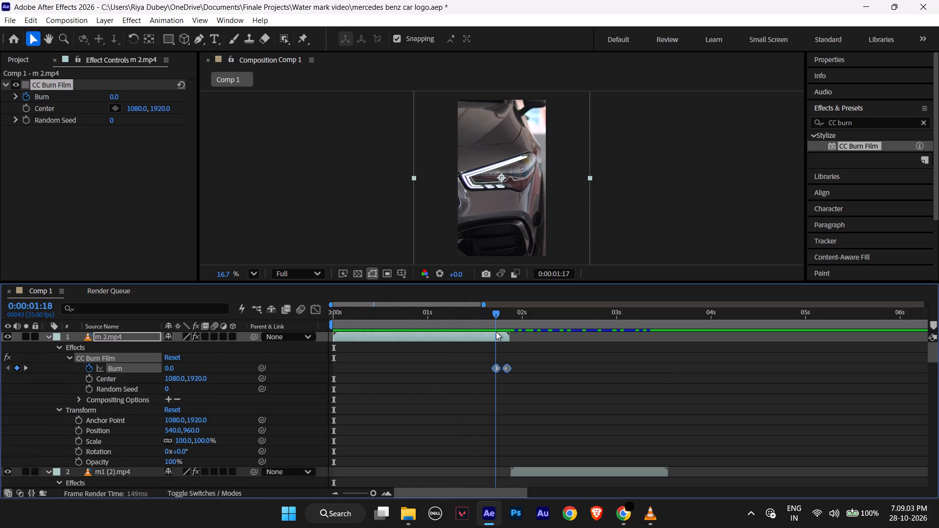
{"action": "left_click_drag", "start_coordinate": [496, 331], "coordinate": [508, 332]}
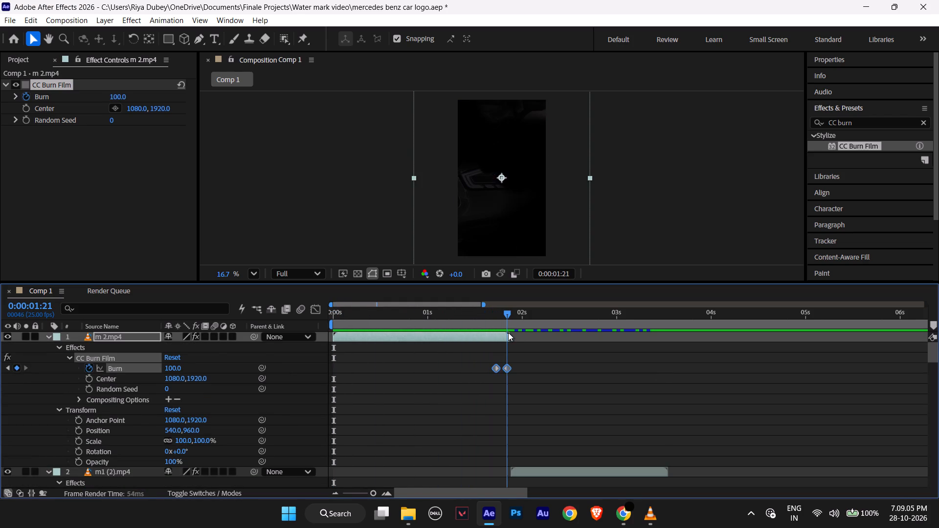
{"action": "left_click_drag", "start_coordinate": [508, 332], "coordinate": [292, 344]}
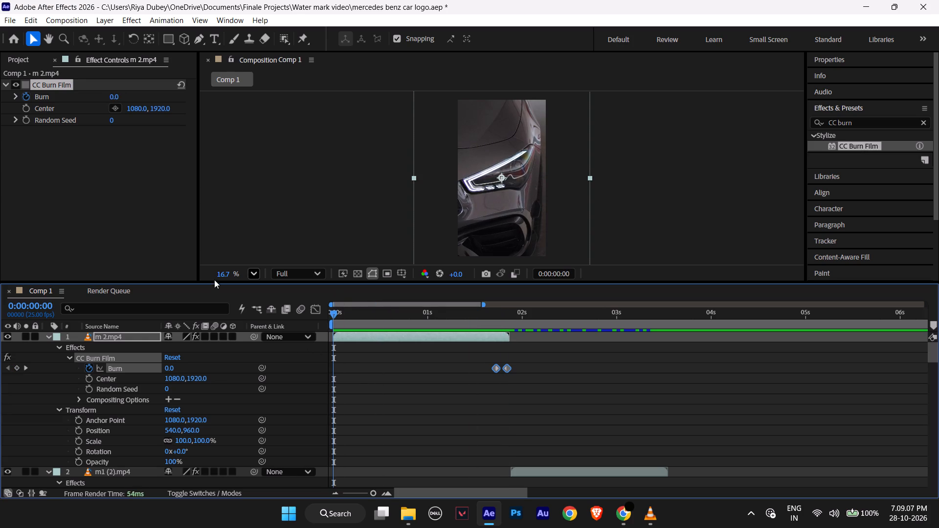
Add the corrected Comp 1 to the render queue and start its H.264 render.
{"action": "left_click", "coordinate": [64, 19]}
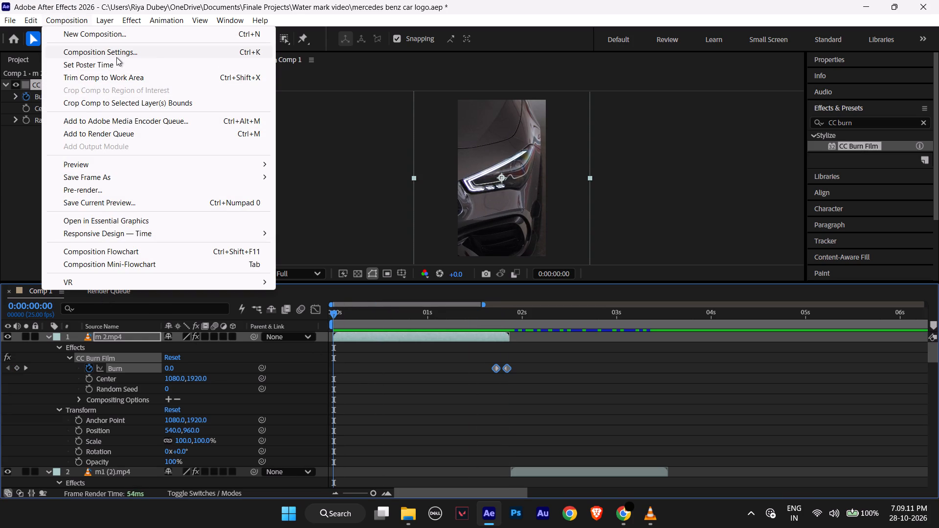
{"action": "left_click", "coordinate": [130, 137]}
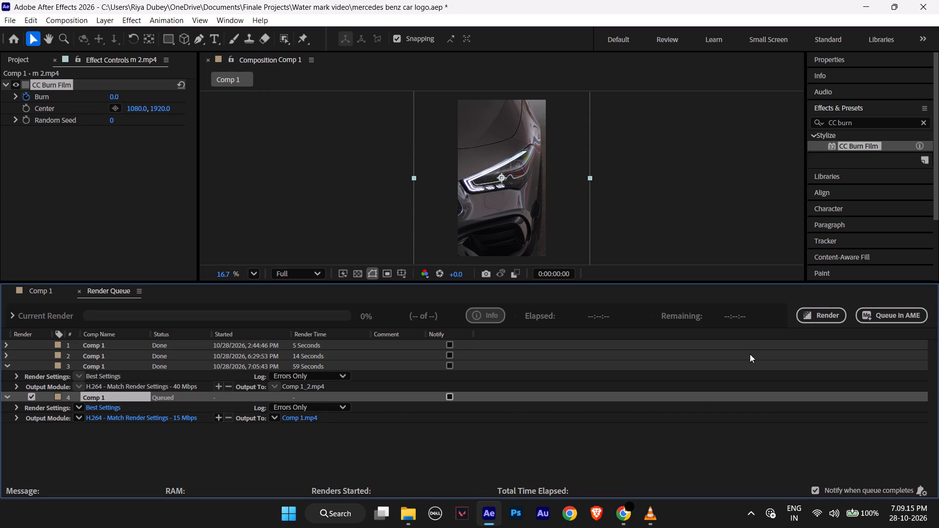
{"action": "left_click", "coordinate": [824, 315]}
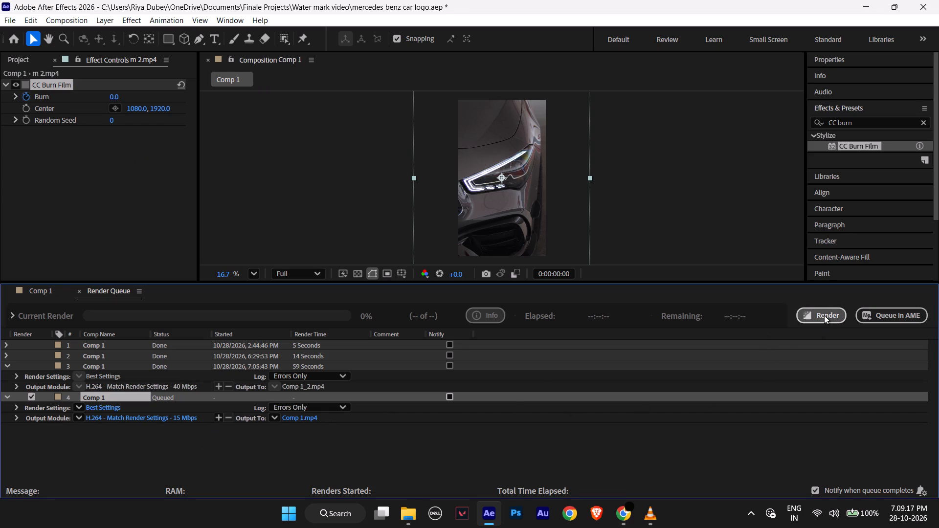
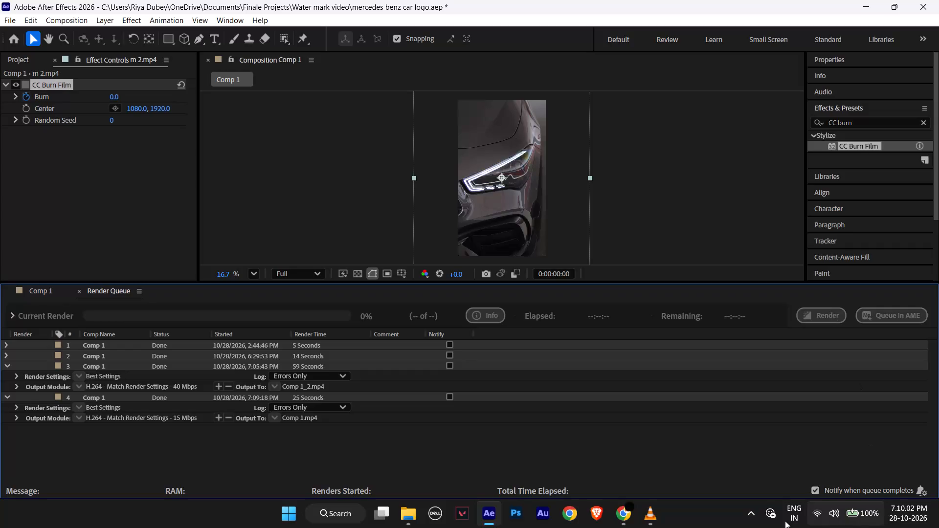
Delete the 15 Mbps Comp 1 video render from the Downloads folder in File Explorer.
{"action": "left_click", "coordinate": [412, 516]}
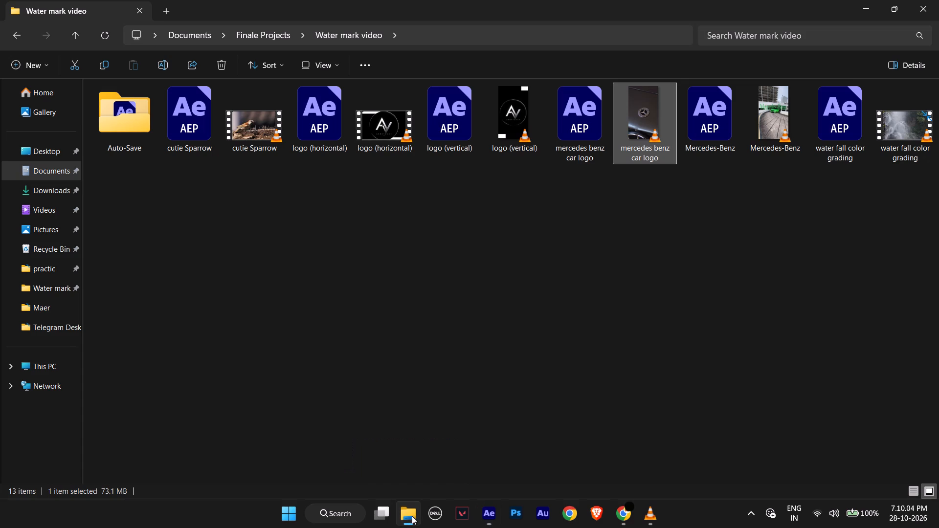
{"action": "left_click", "coordinate": [37, 193]}
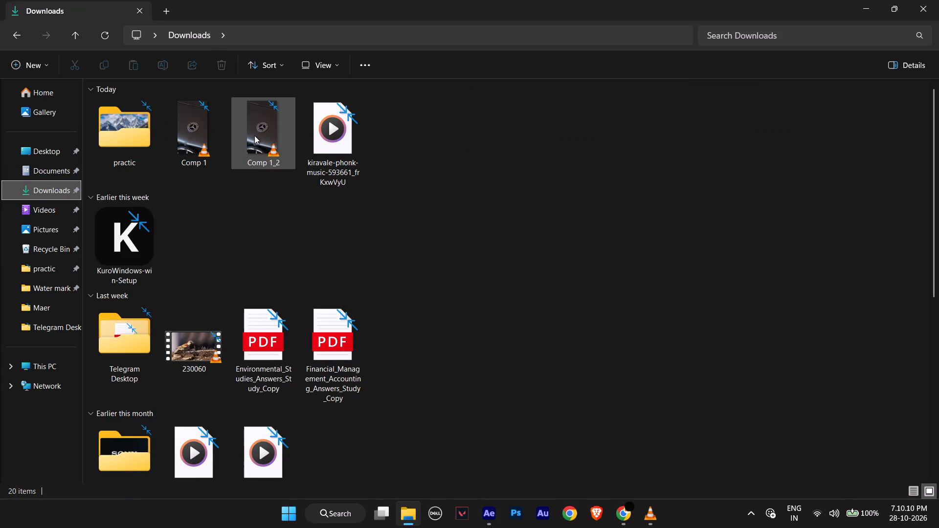
{"action": "left_click", "coordinate": [192, 135]}
{"action": "left_click", "coordinate": [223, 66]}
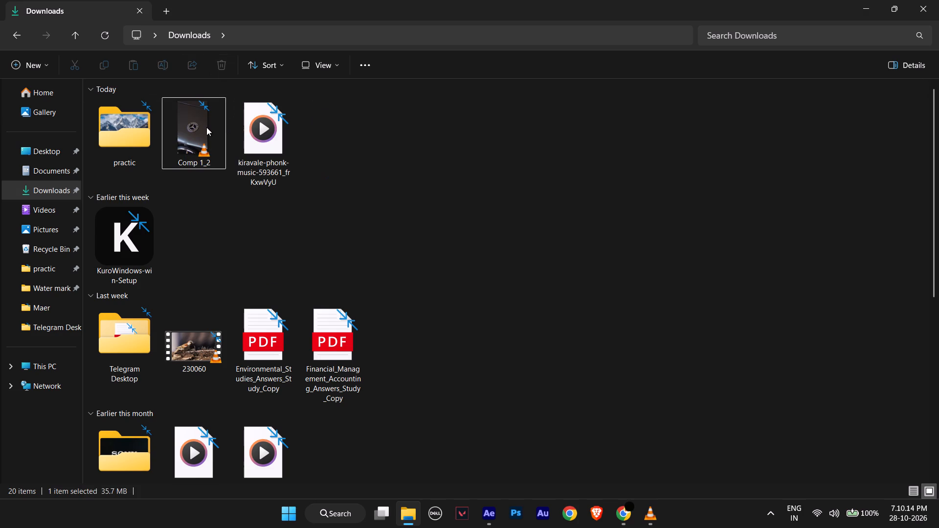
Play the Comp 1_2 render in VLC from the beginning to check the opening burn transition, and close the player.
{"action": "double_click", "coordinate": [206, 127]}
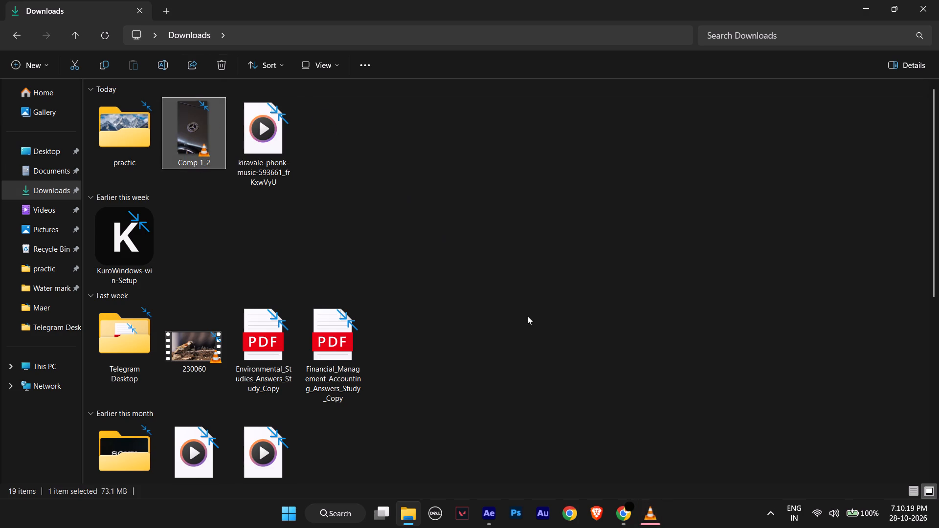
{"action": "left_click", "coordinate": [660, 527]}
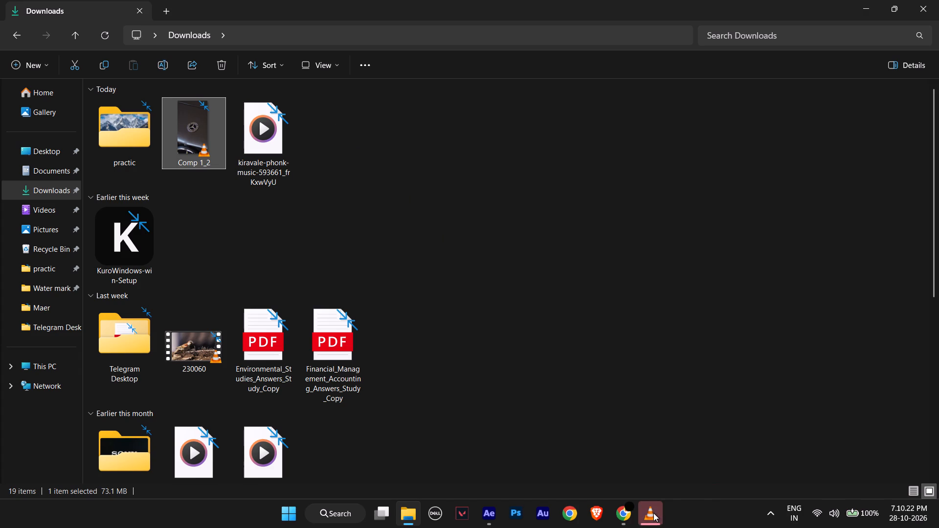
{"action": "left_click", "coordinate": [651, 513]}
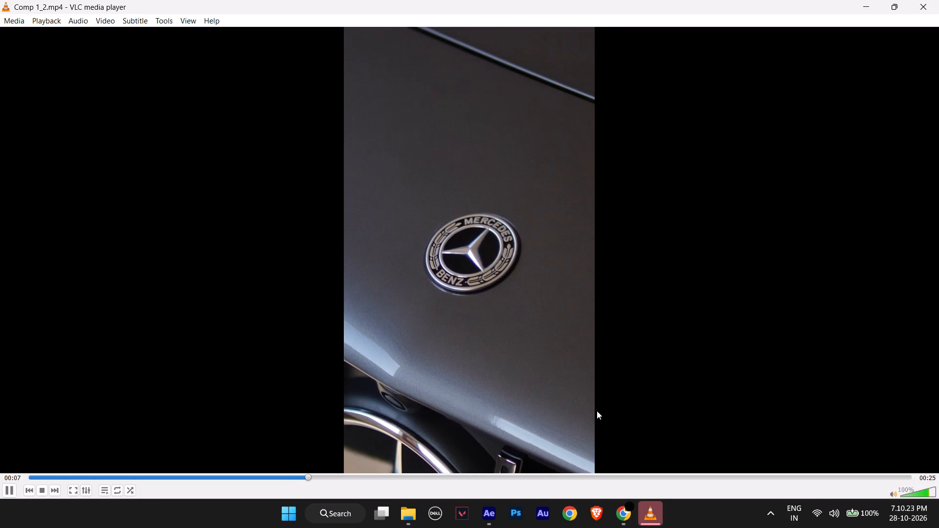
{"action": "left_click", "coordinate": [5, 486]}
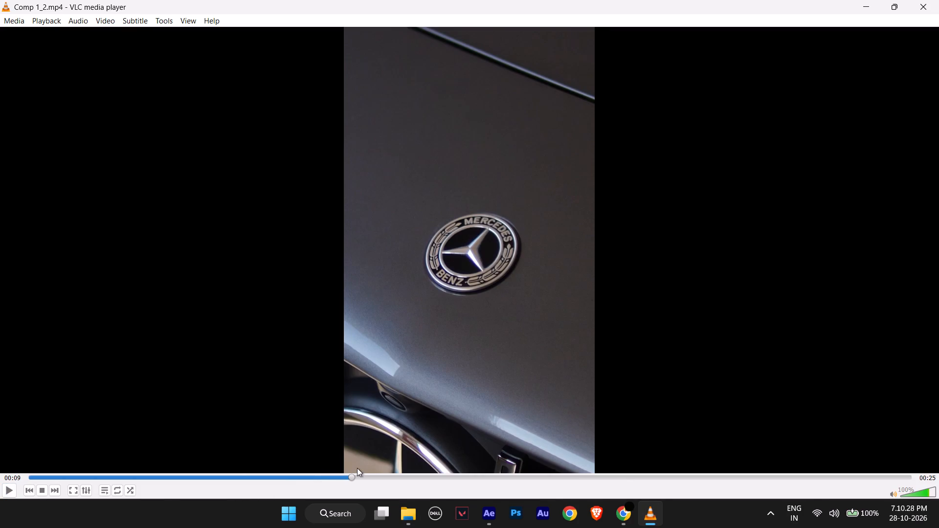
{"action": "key", "text": "ctrl+shift+super+b"}
{"action": "left_click_drag", "start_coordinate": [349, 473], "coordinate": [0, 481]}
{"action": "left_click_drag", "start_coordinate": [30, 480], "coordinate": [12, 476]}
{"action": "left_click", "coordinate": [9, 493]}
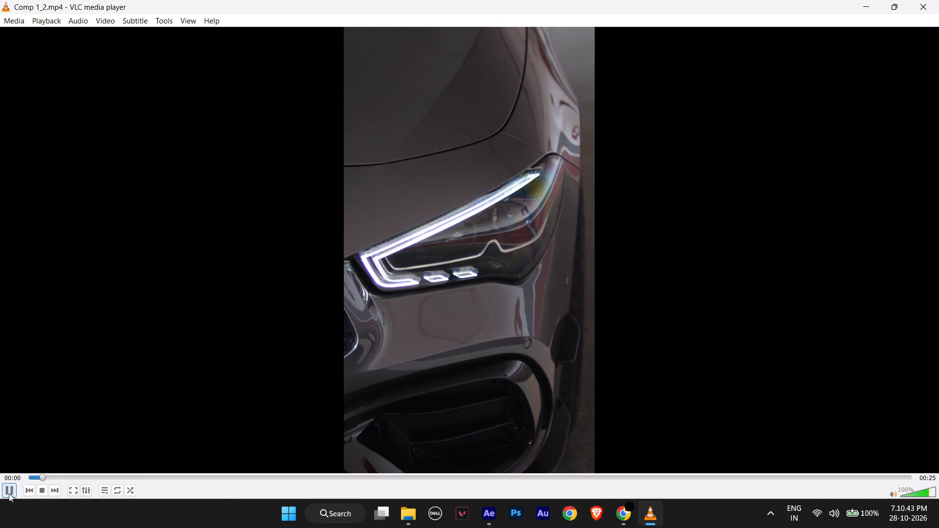
{"action": "left_click", "coordinate": [9, 493]}
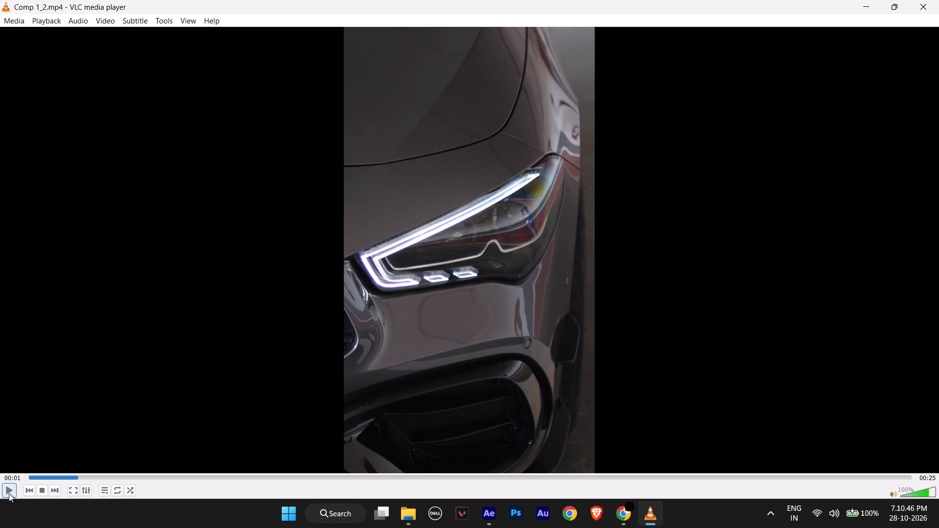
{"action": "left_click", "coordinate": [9, 493]}
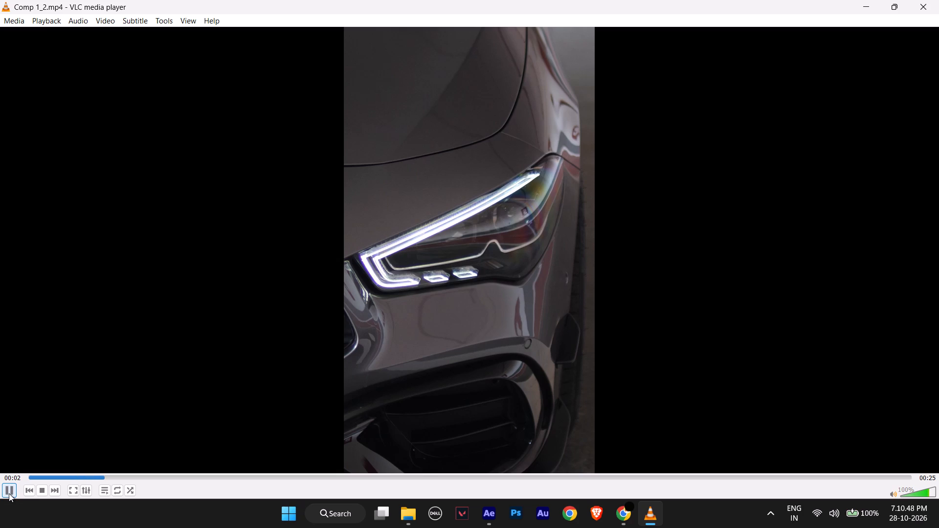
{"action": "left_click", "coordinate": [9, 493]}
{"action": "left_click", "coordinate": [938, 0]}
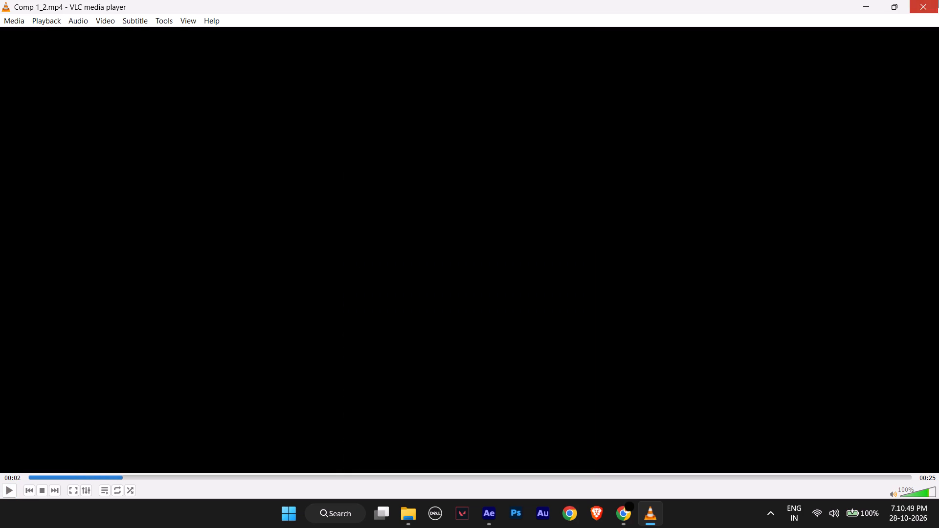
{"action": "right_click", "coordinate": [555, 115]}
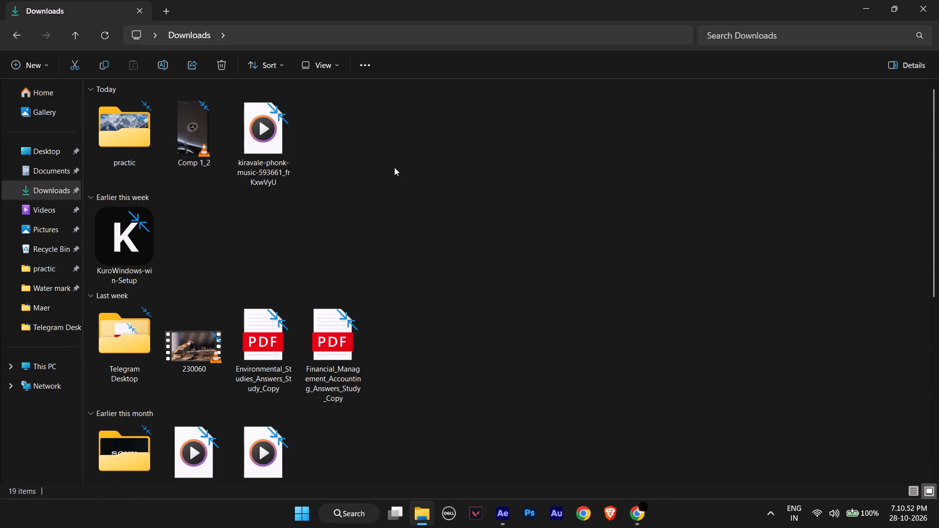
{"action": "left_click", "coordinate": [394, 163]}
Copy the Comp 1_2 video from Downloads into the Water mark video folder inside Documents > Finale Projects.
{"action": "left_click", "coordinate": [198, 129]}
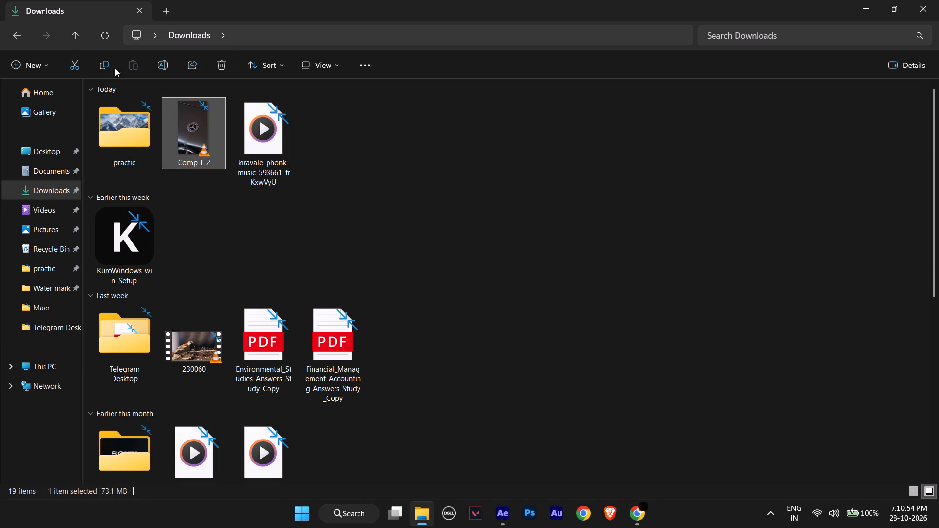
{"action": "left_click", "coordinate": [105, 68]}
{"action": "left_click", "coordinate": [64, 170]}
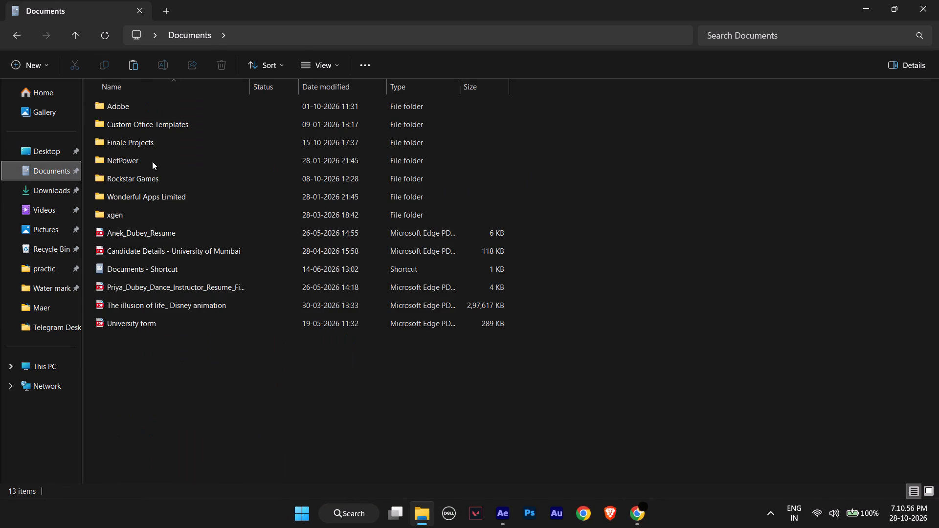
{"action": "double_click", "coordinate": [138, 138]}
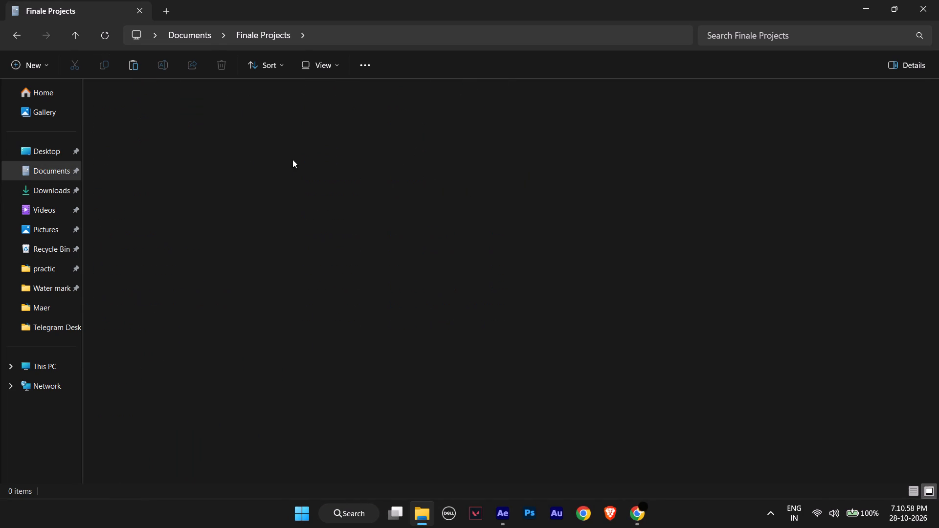
{"action": "double_click", "coordinate": [108, 111]}
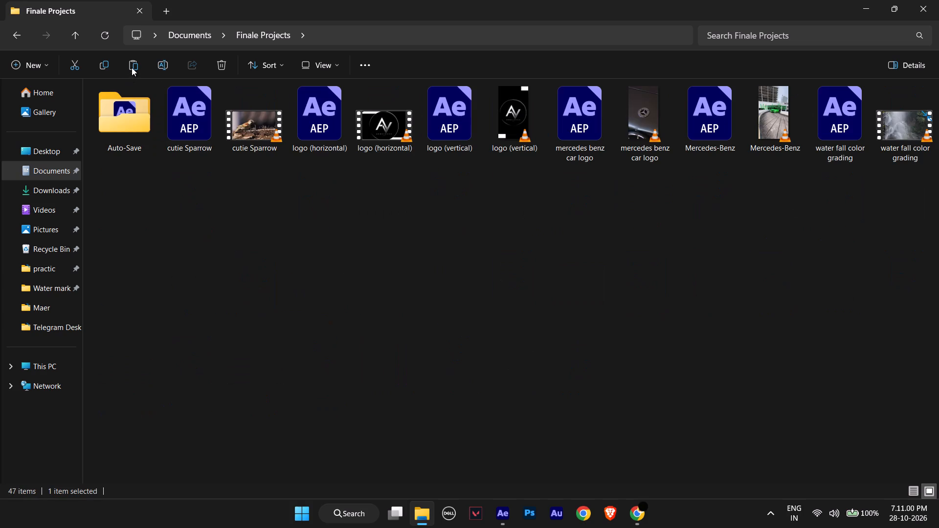
{"action": "left_click", "coordinate": [133, 67]}
Delete the old mercedes benz car logo video from the Water mark video folder, keeping the project file.
{"action": "left_click", "coordinate": [630, 119]}
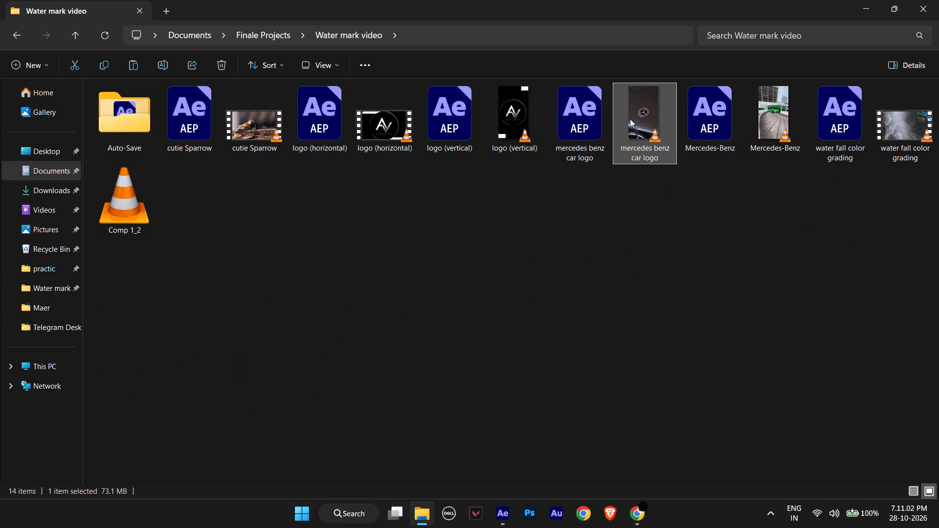
{"action": "left_click", "coordinate": [219, 70]}
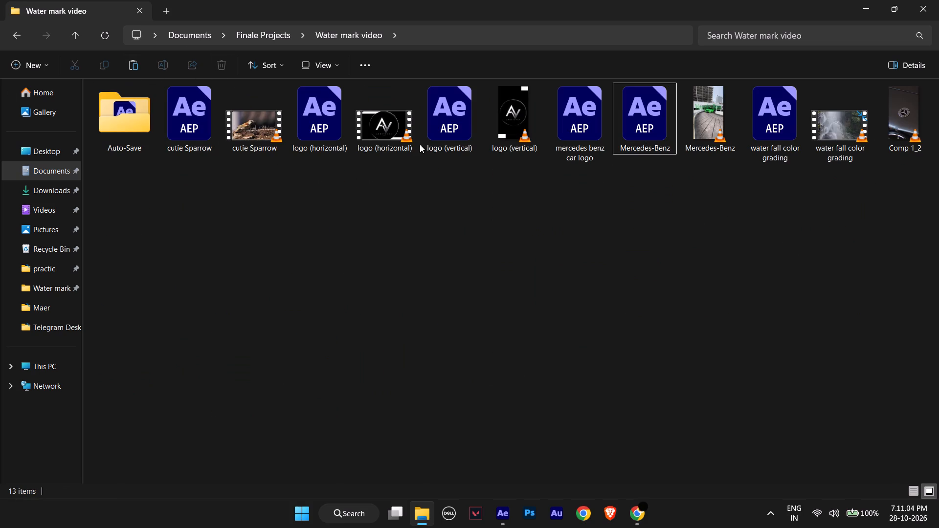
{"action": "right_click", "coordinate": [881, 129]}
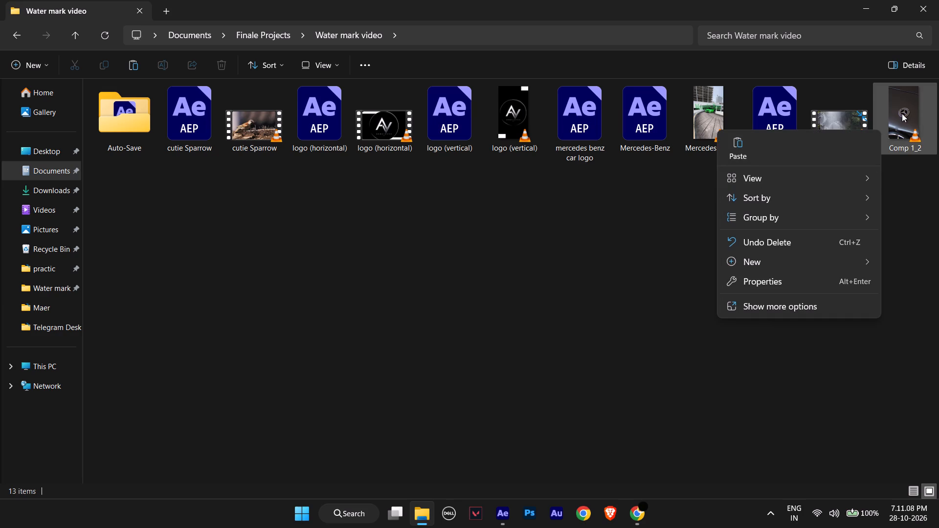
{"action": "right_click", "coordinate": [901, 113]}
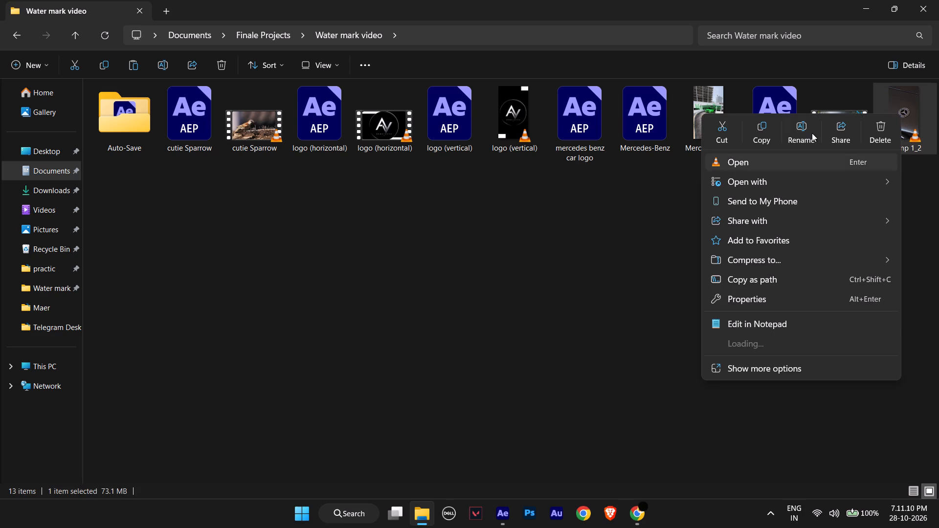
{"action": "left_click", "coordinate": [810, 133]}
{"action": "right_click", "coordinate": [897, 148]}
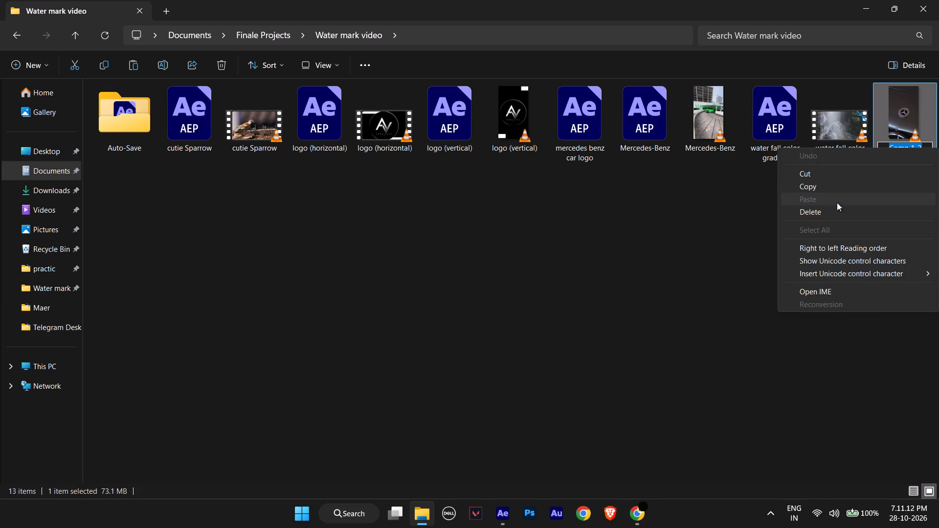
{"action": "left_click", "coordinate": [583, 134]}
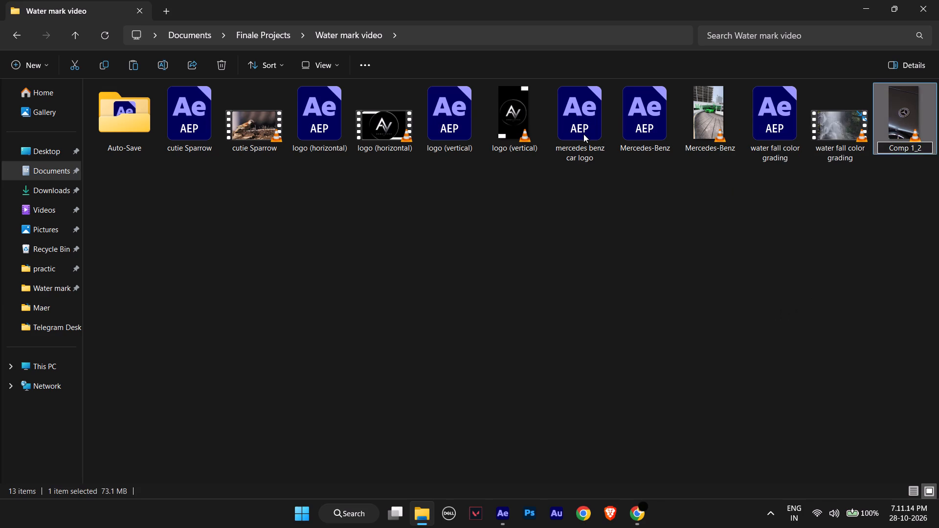
Rename the Comp 1_2 video as mercedes benz car logo, copying the name from the matching project file, and refresh the folder.
{"action": "right_click", "coordinate": [583, 134]}
{"action": "left_click", "coordinate": [678, 153]}
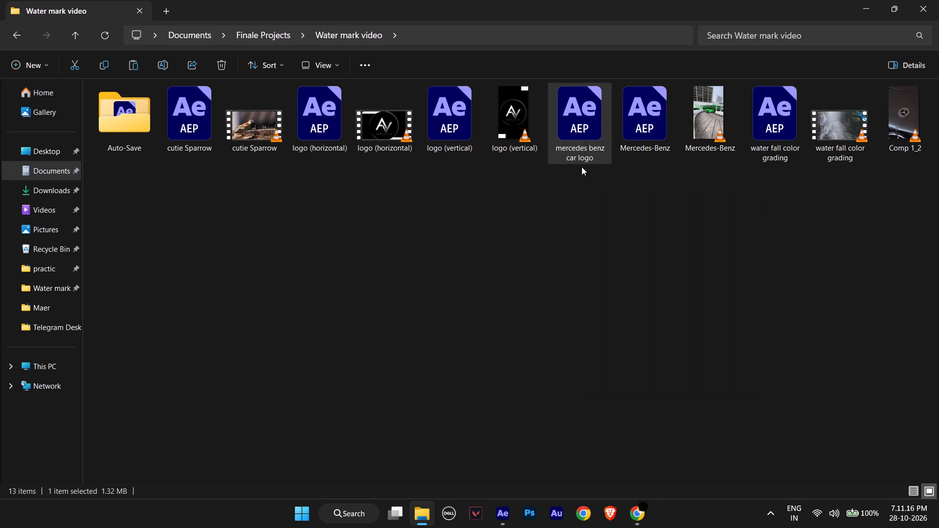
{"action": "right_click", "coordinate": [578, 148]}
{"action": "left_click", "coordinate": [620, 192]}
{"action": "left_click", "coordinate": [920, 180]}
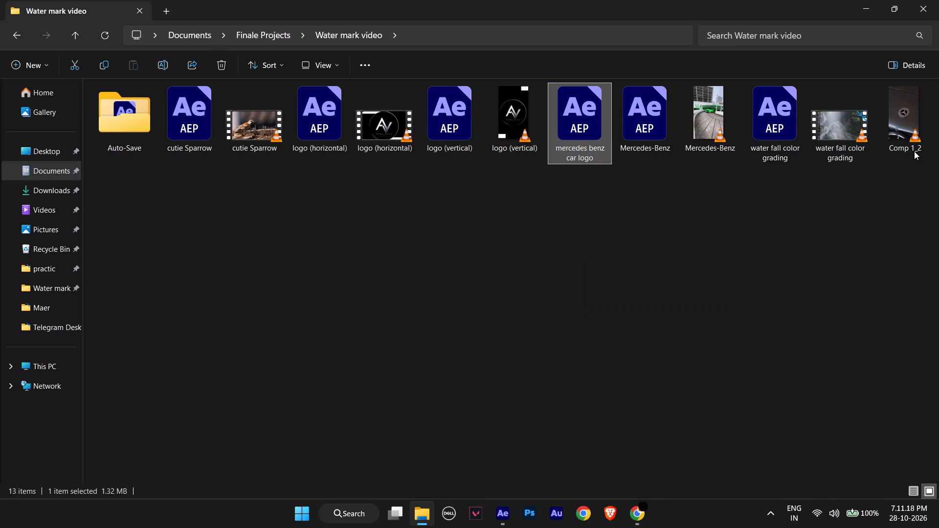
{"action": "right_click", "coordinate": [907, 138]}
{"action": "right_click", "coordinate": [914, 153]}
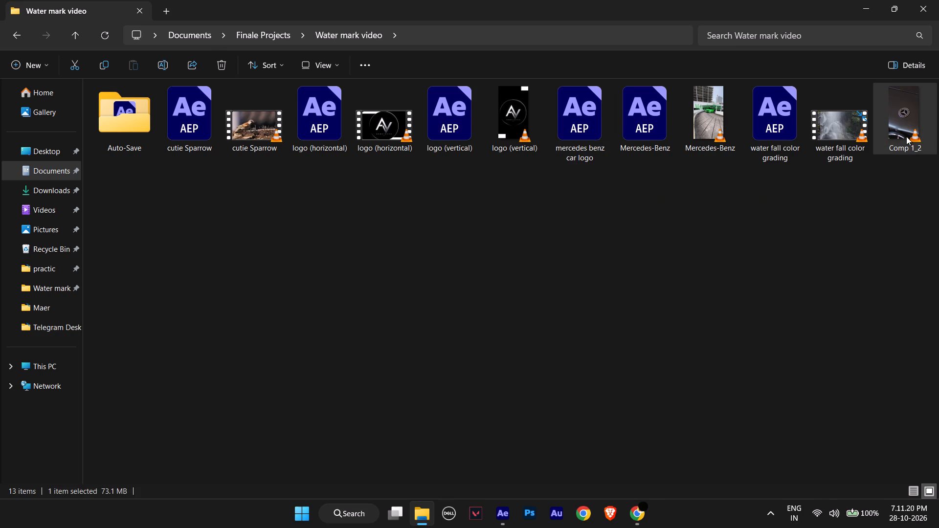
{"action": "right_click", "coordinate": [905, 123]}
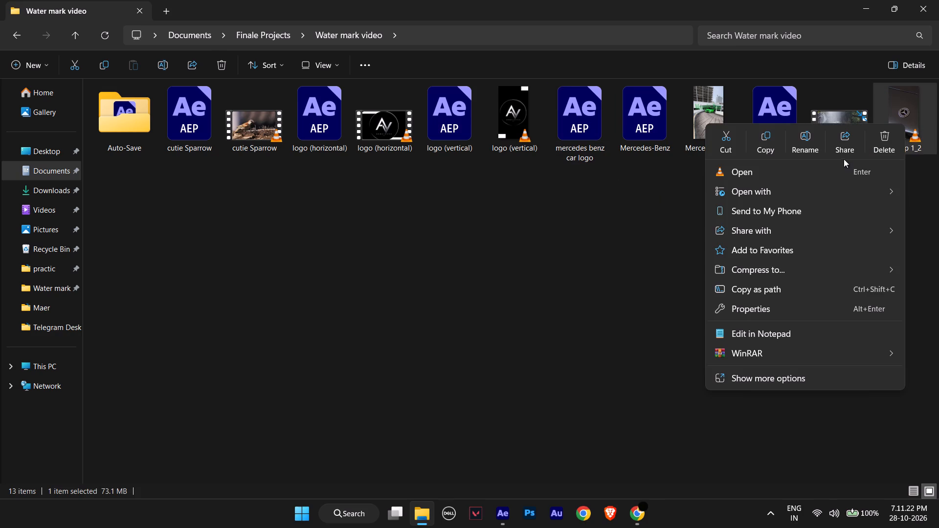
{"action": "left_click", "coordinate": [810, 142]}
{"action": "right_click", "coordinate": [913, 146]}
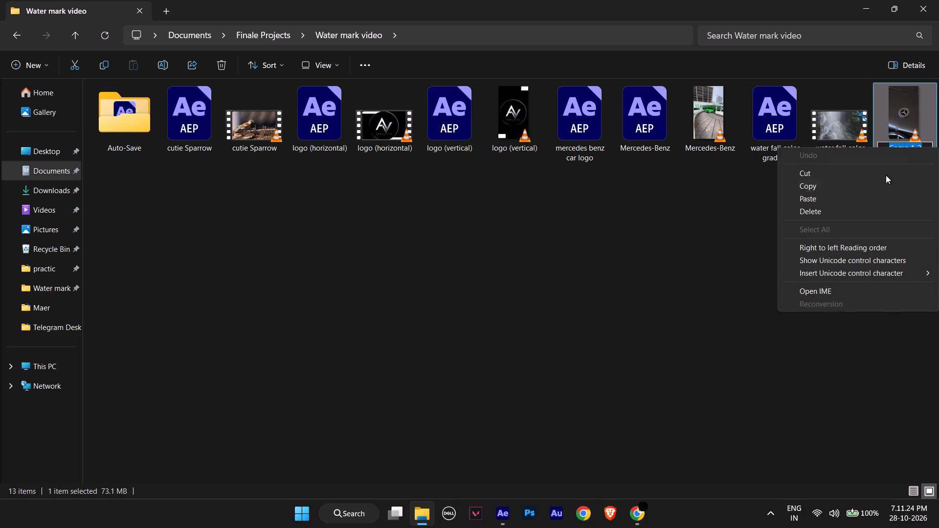
{"action": "left_click", "coordinate": [827, 197]}
{"action": "left_click", "coordinate": [865, 220]}
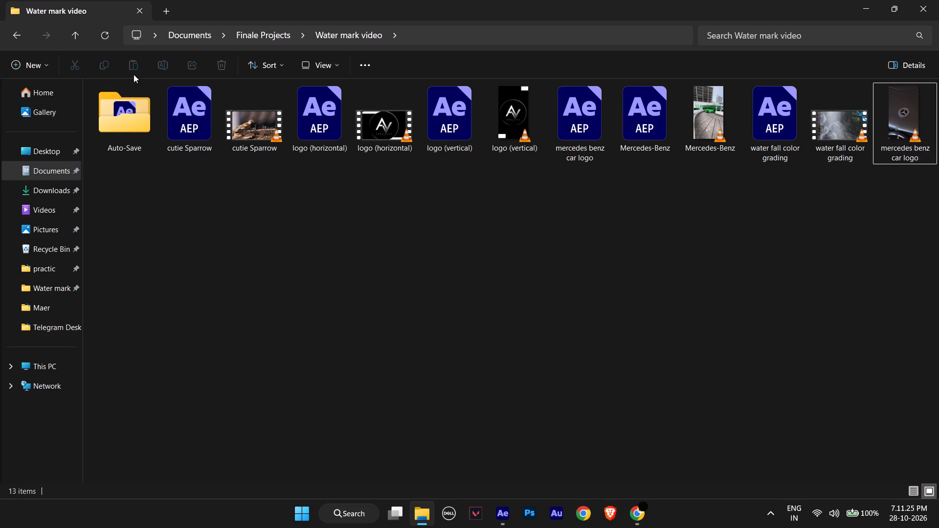
{"action": "left_click", "coordinate": [104, 43]}
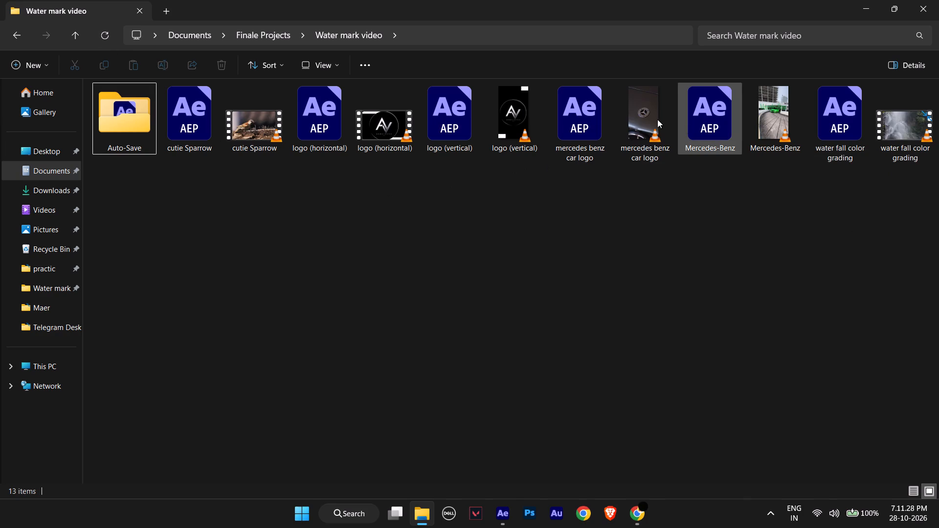
Play the renamed mercedes benz car logo video briefly to check it, and close the player.
{"action": "double_click", "coordinate": [636, 117]}
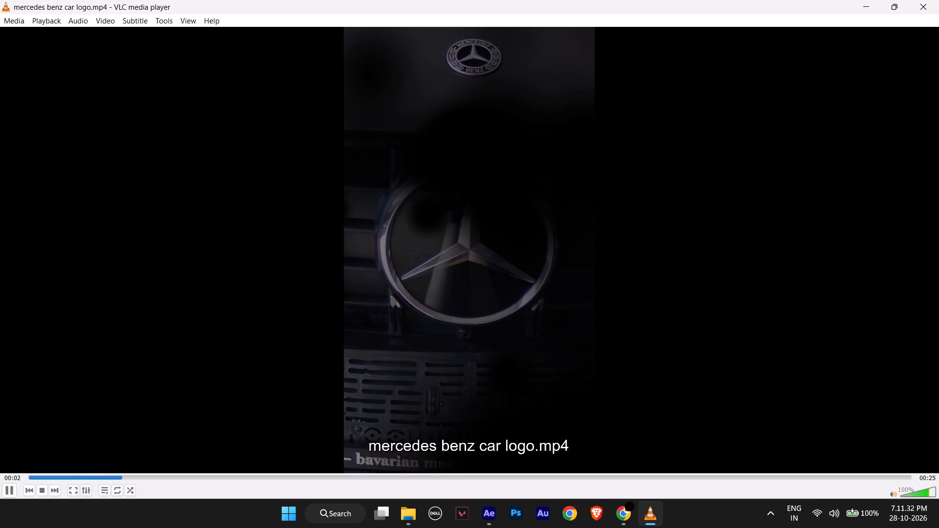
{"action": "left_click", "coordinate": [938, 0]}
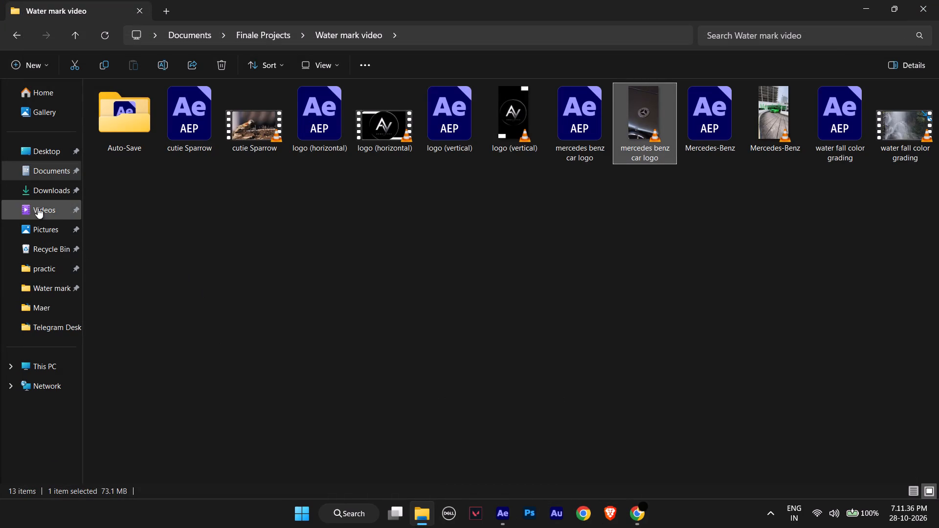
Delete the leftover Comp 1_2 video from the Downloads folder.
{"action": "left_click", "coordinate": [44, 195]}
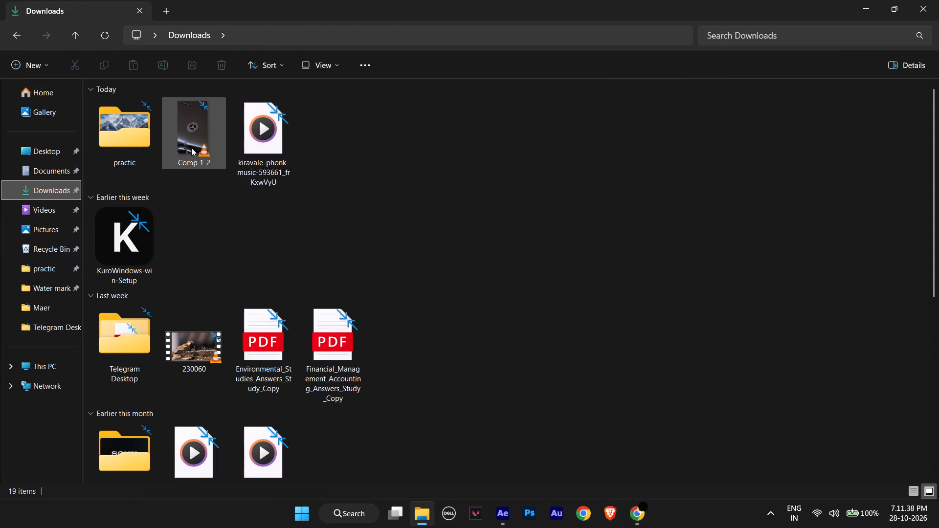
{"action": "left_click", "coordinate": [191, 147]}
{"action": "left_click", "coordinate": [219, 71]}
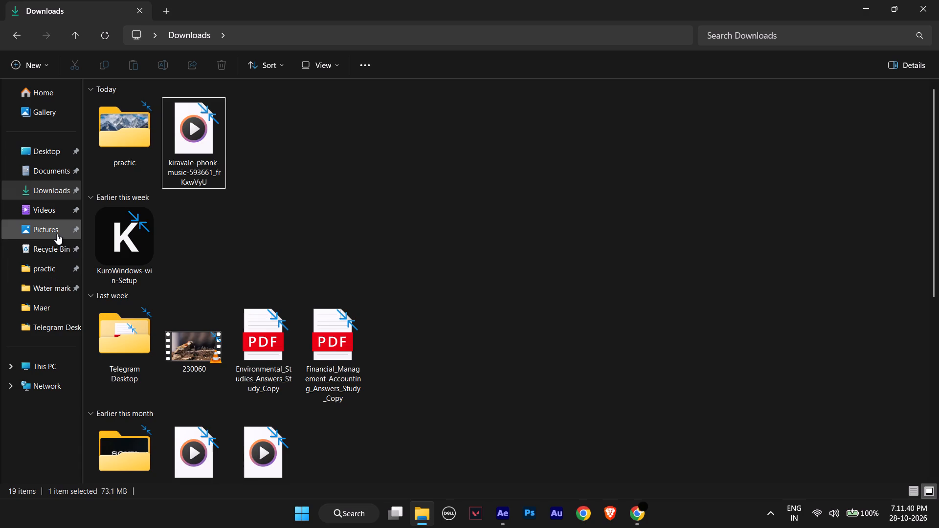
Restore the 35.7 MB Comp 1 video with the Mercedes emblem on a dark hood from the Recycle Bin.
{"action": "left_click", "coordinate": [60, 246]}
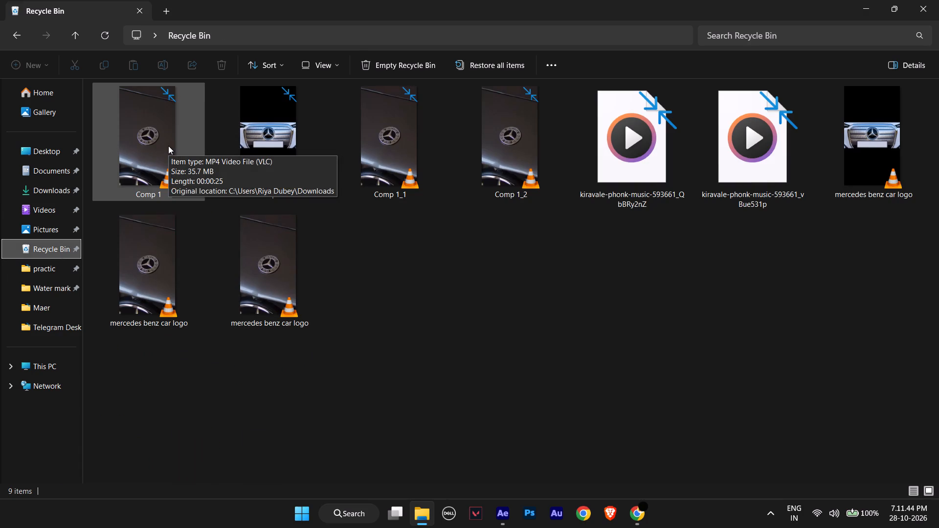
{"action": "left_click", "coordinate": [168, 145]}
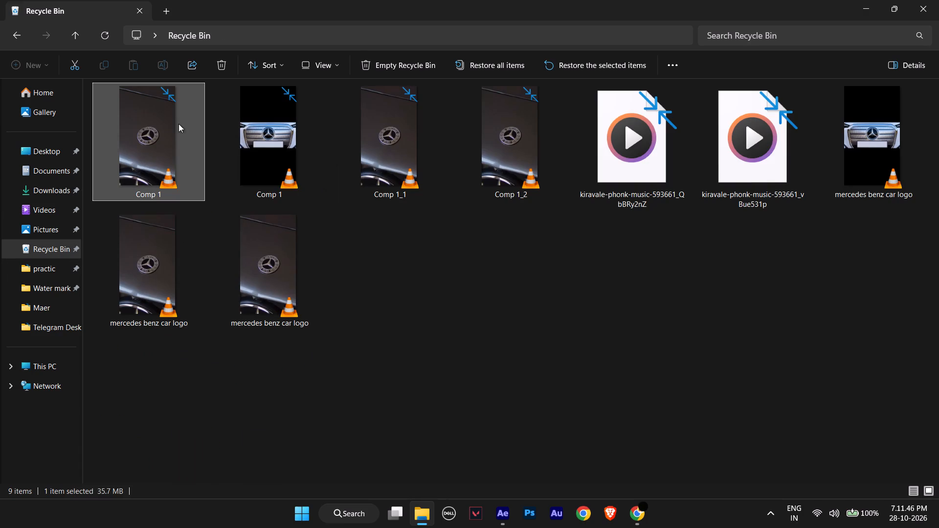
{"action": "left_click", "coordinate": [590, 62]}
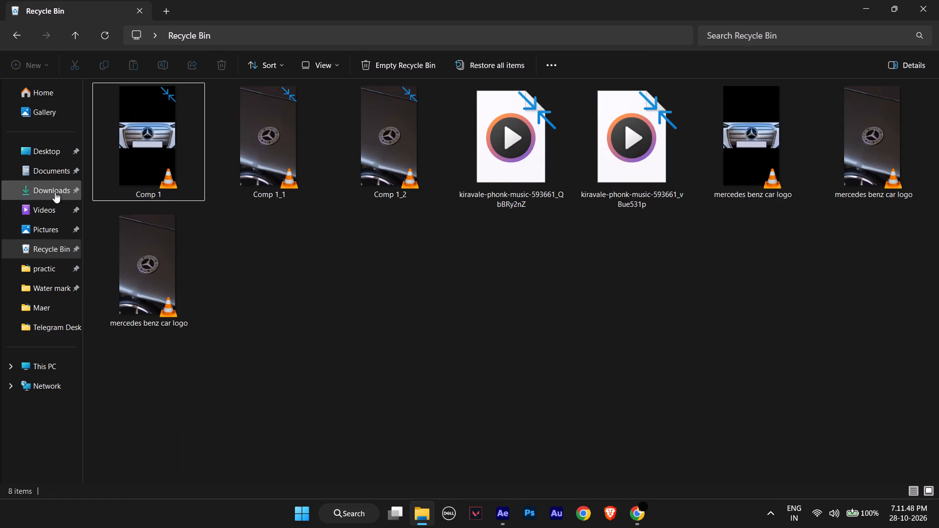
Play the restored Comp 1 video from Downloads and replay its opening seconds to check the first transition.
{"action": "left_click", "coordinate": [62, 182]}
{"action": "double_click", "coordinate": [184, 131]}
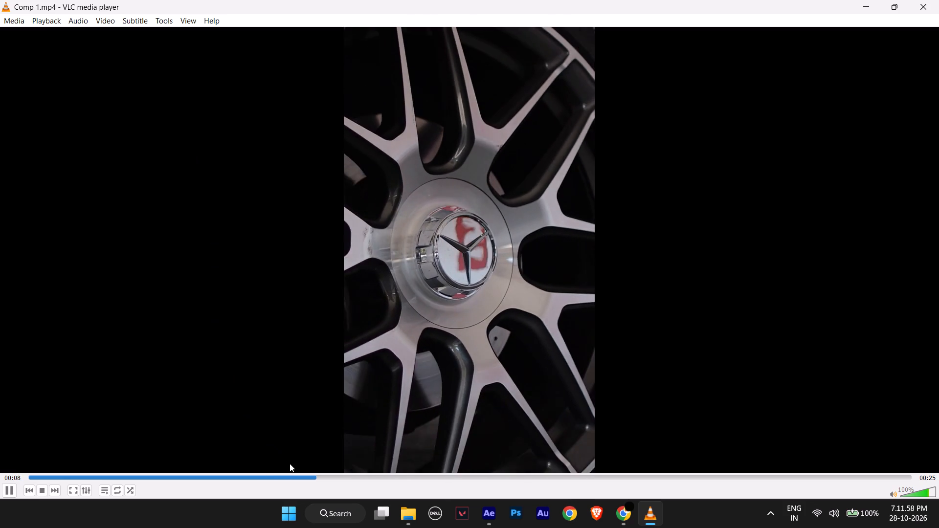
{"action": "left_click_drag", "start_coordinate": [316, 480], "coordinate": [0, 479]}
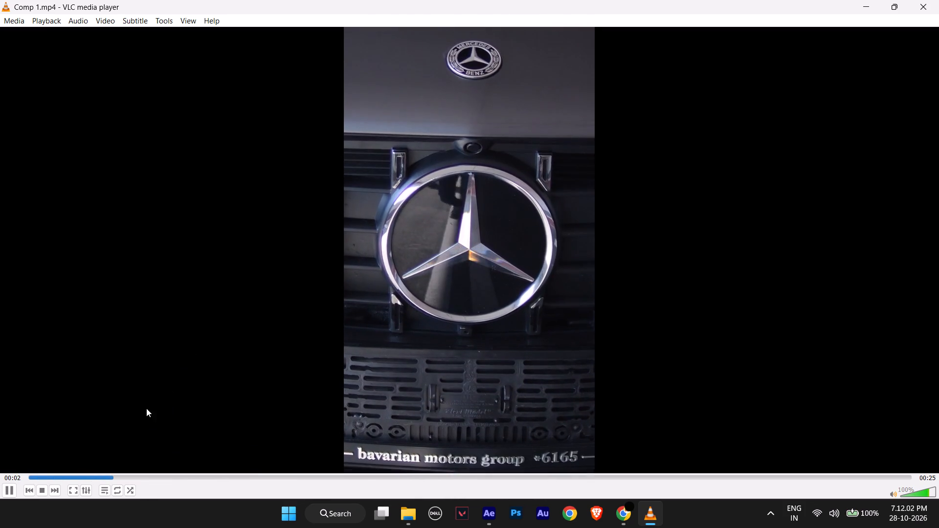
{"action": "left_click_drag", "start_coordinate": [93, 469], "coordinate": [50, 470]}
{"action": "left_click_drag", "start_coordinate": [58, 473], "coordinate": [50, 477]}
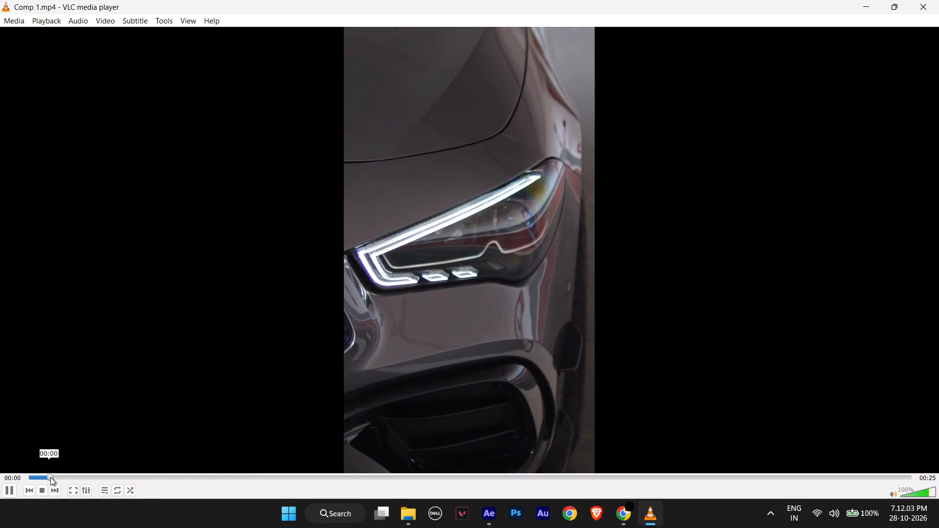
{"action": "left_click_drag", "start_coordinate": [50, 477], "coordinate": [77, 481]}
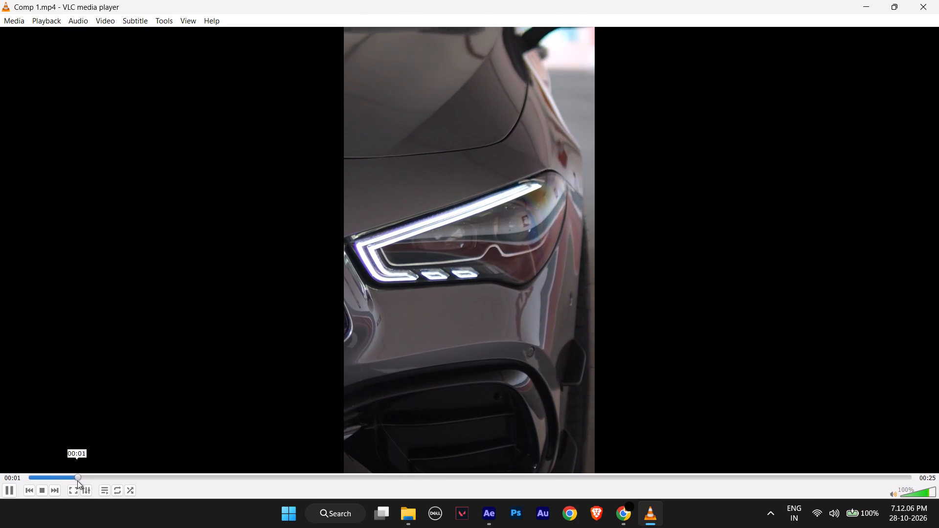
{"action": "left_click_drag", "start_coordinate": [77, 481], "coordinate": [78, 483]}
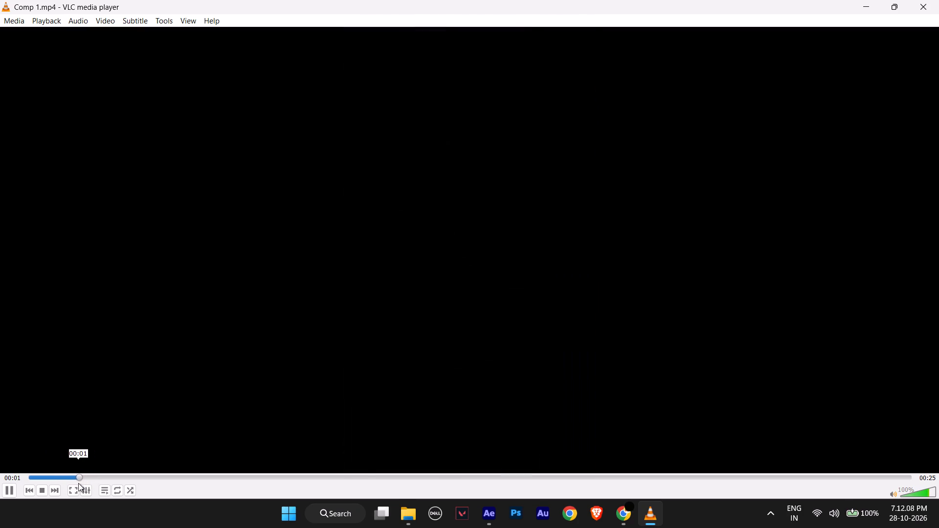
{"action": "left_click_drag", "start_coordinate": [78, 483], "coordinate": [56, 482]}
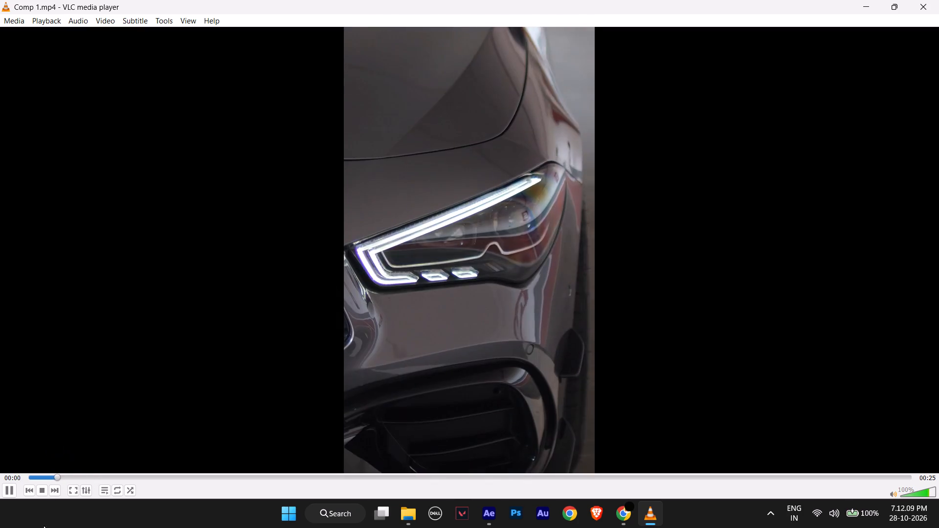
{"action": "left_click", "coordinate": [40, 492]}
{"action": "left_click", "coordinate": [10, 493]}
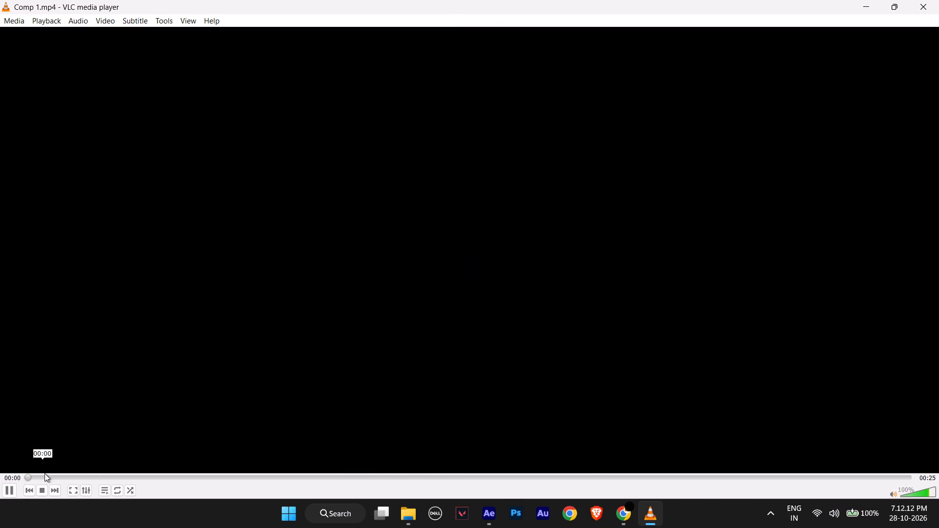
{"action": "left_click", "coordinate": [14, 489]}
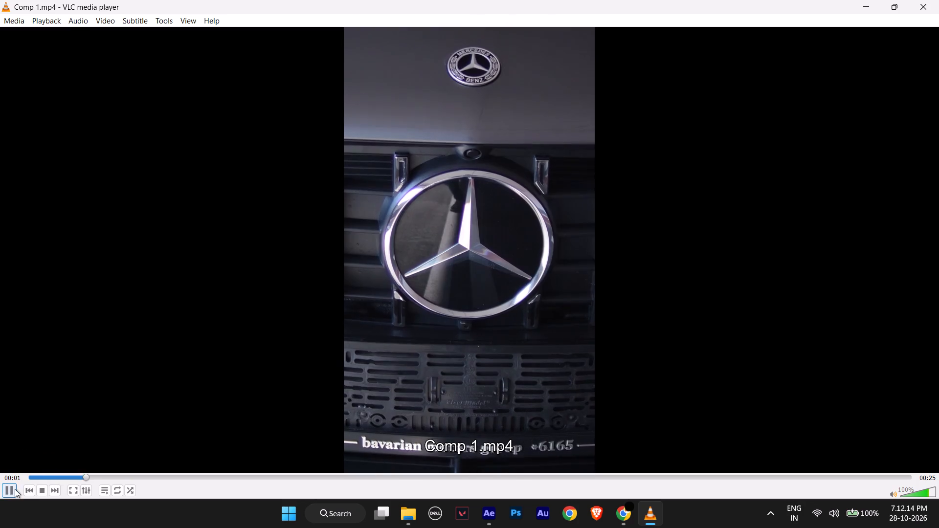
{"action": "left_click", "coordinate": [12, 489]}
Scrub the paused Comp 1 video through its first seven seconds to inspect the transitions between shots, and close the player.
{"action": "left_click_drag", "start_coordinate": [98, 476], "coordinate": [89, 478]}
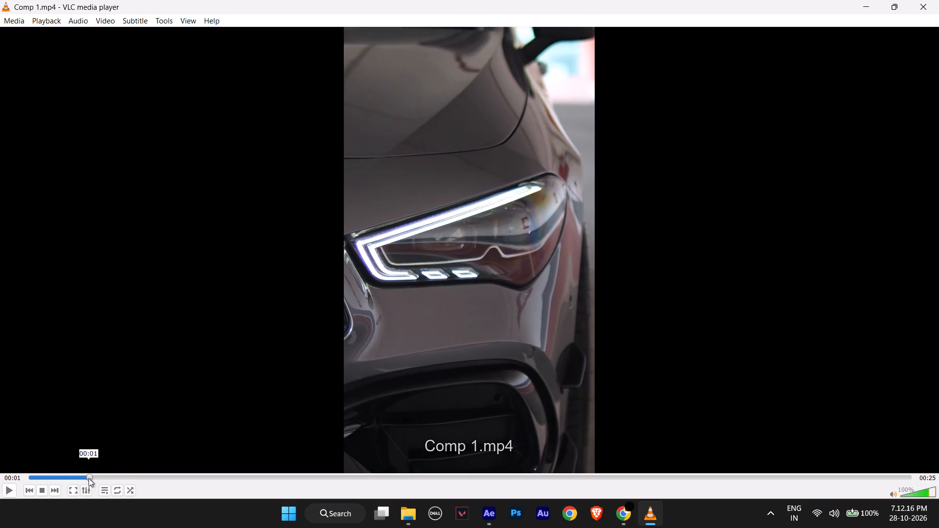
{"action": "left_click_drag", "start_coordinate": [89, 478], "coordinate": [113, 480]}
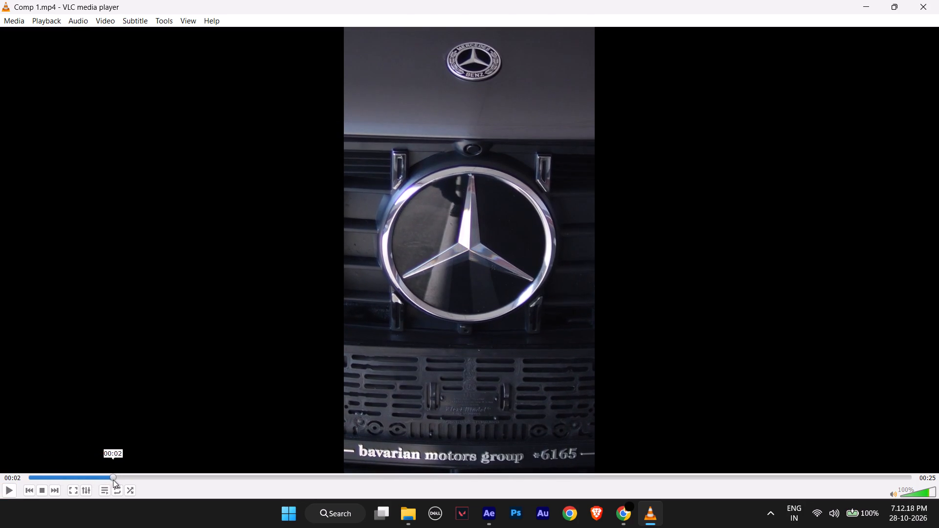
{"action": "left_click_drag", "start_coordinate": [113, 480], "coordinate": [142, 481]}
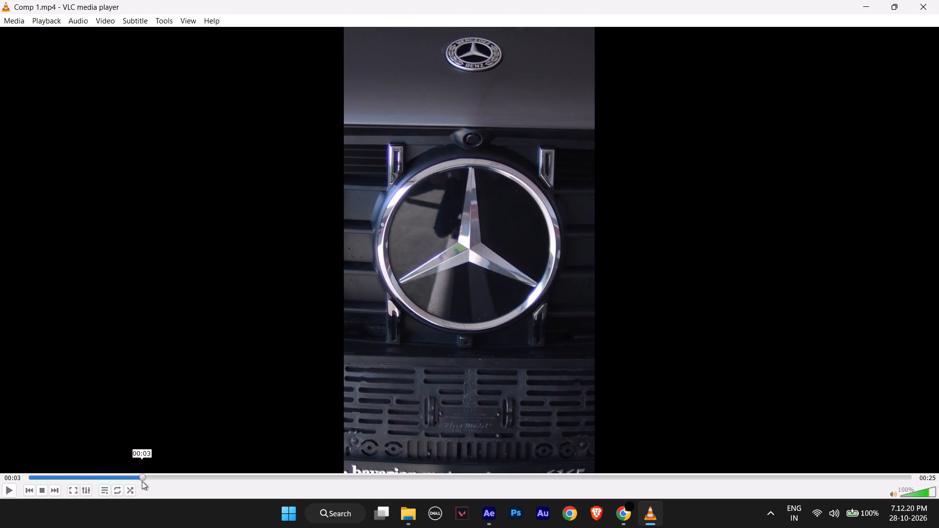
{"action": "left_click_drag", "start_coordinate": [142, 481], "coordinate": [166, 481]}
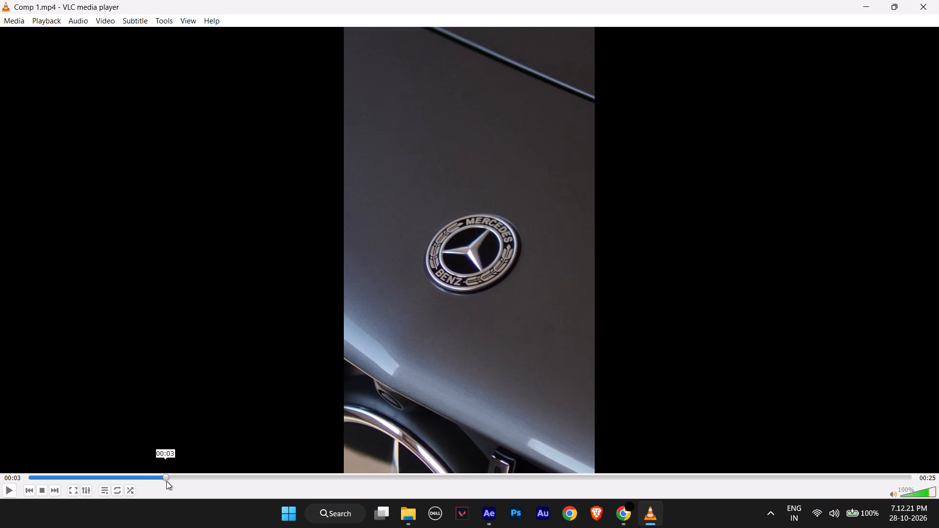
{"action": "left_click_drag", "start_coordinate": [166, 481], "coordinate": [270, 491]}
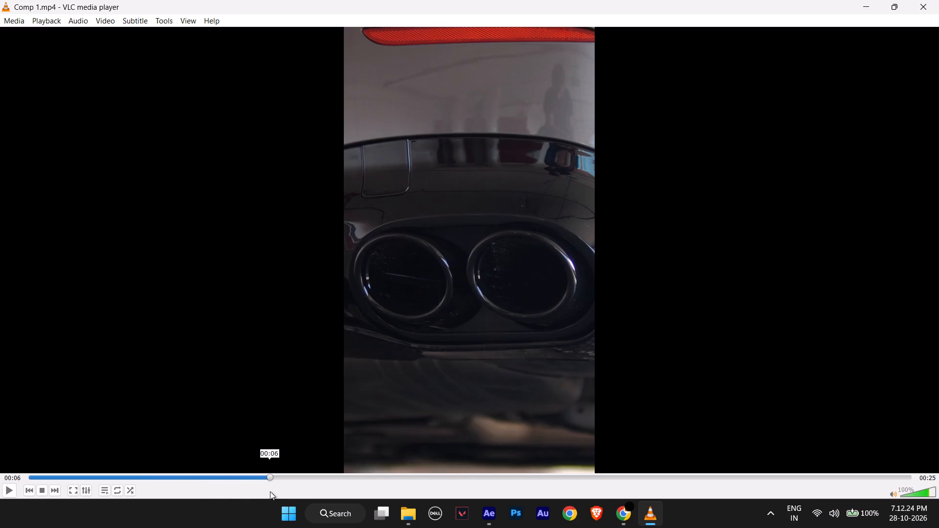
{"action": "left_click_drag", "start_coordinate": [270, 491], "coordinate": [285, 492]}
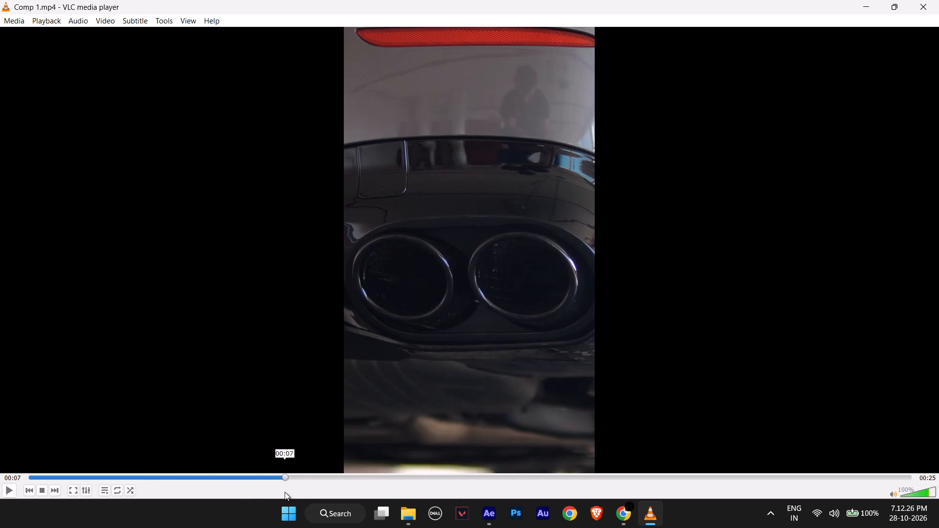
{"action": "left_click_drag", "start_coordinate": [285, 492], "coordinate": [268, 491]}
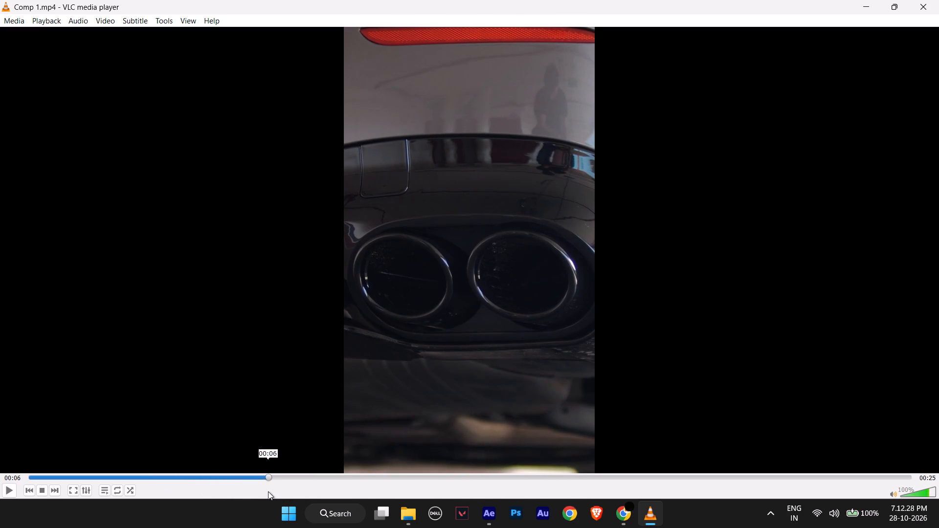
{"action": "left_click_drag", "start_coordinate": [268, 491], "coordinate": [258, 491]}
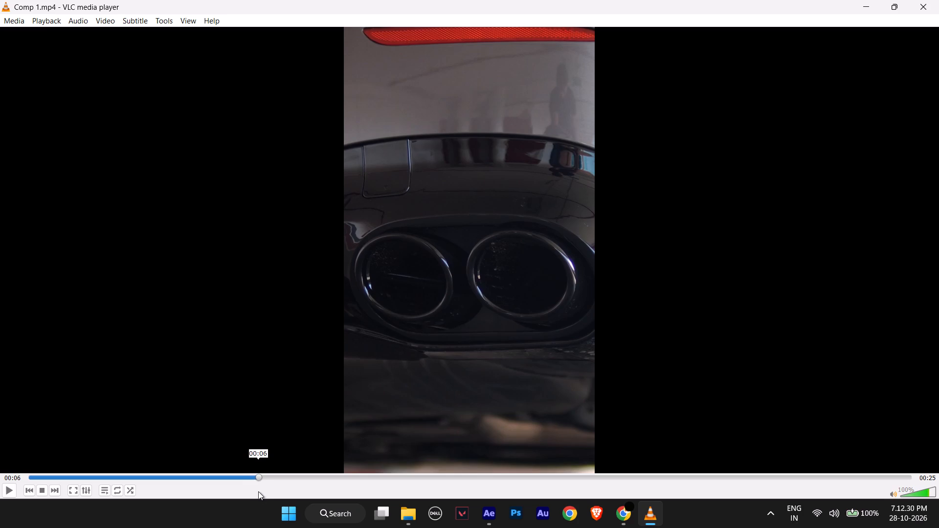
{"action": "left_click_drag", "start_coordinate": [258, 491], "coordinate": [285, 492]}
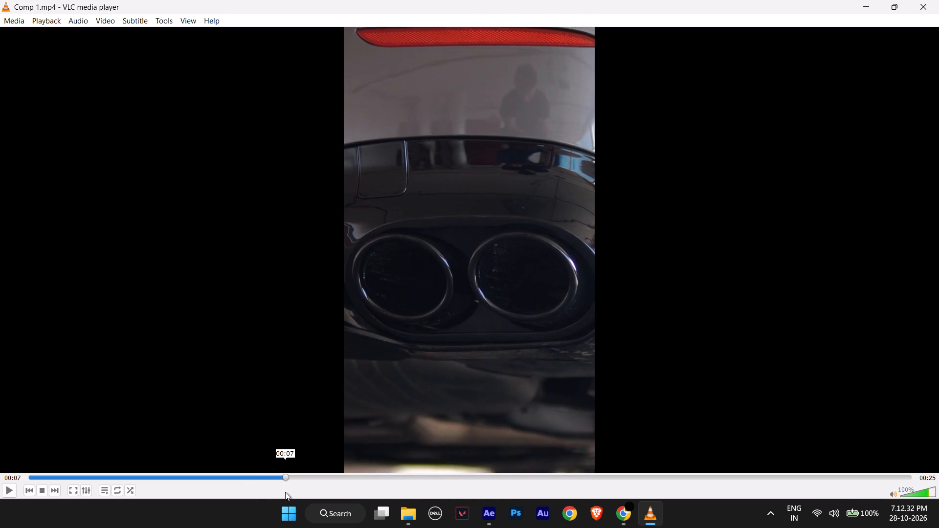
{"action": "left_click_drag", "start_coordinate": [285, 492], "coordinate": [258, 490]}
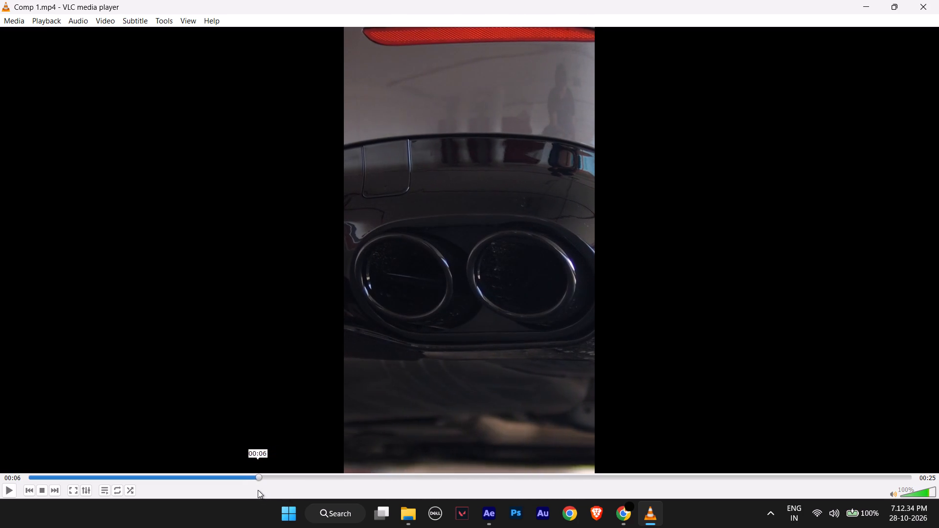
{"action": "left_click_drag", "start_coordinate": [258, 490], "coordinate": [244, 489]}
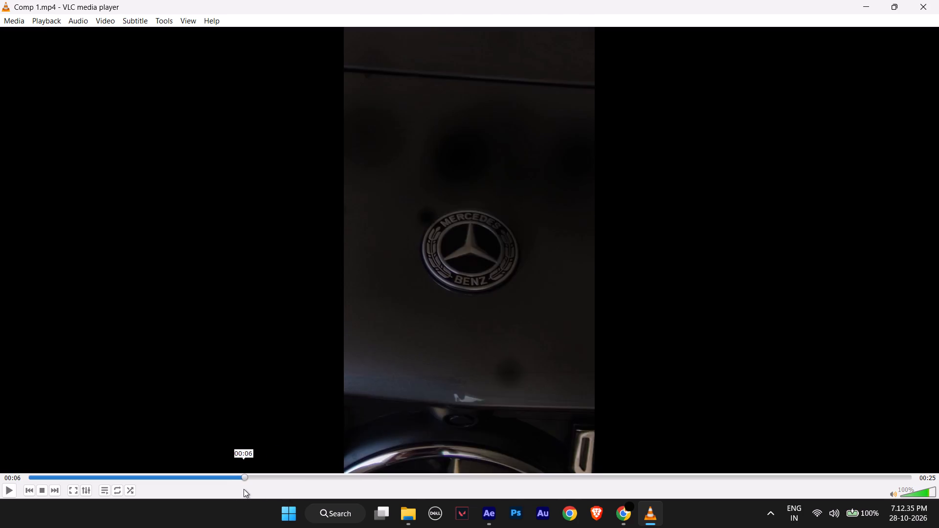
{"action": "left_click_drag", "start_coordinate": [244, 489], "coordinate": [200, 482]}
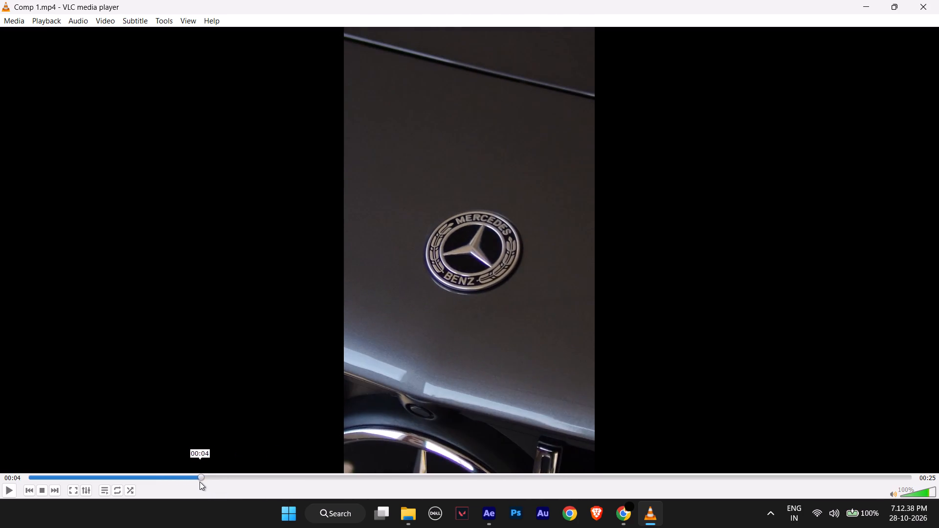
{"action": "left_click_drag", "start_coordinate": [200, 482], "coordinate": [80, 435]}
{"action": "left_click", "coordinate": [938, 0]}
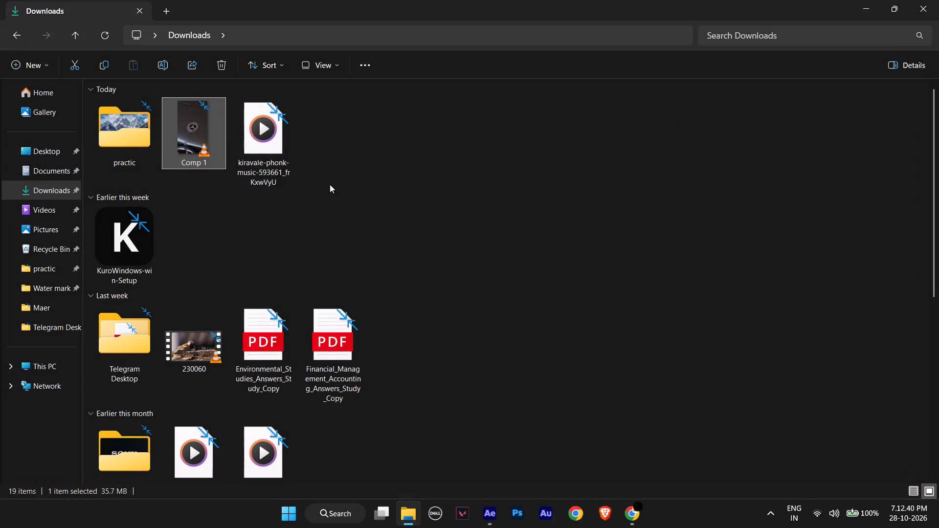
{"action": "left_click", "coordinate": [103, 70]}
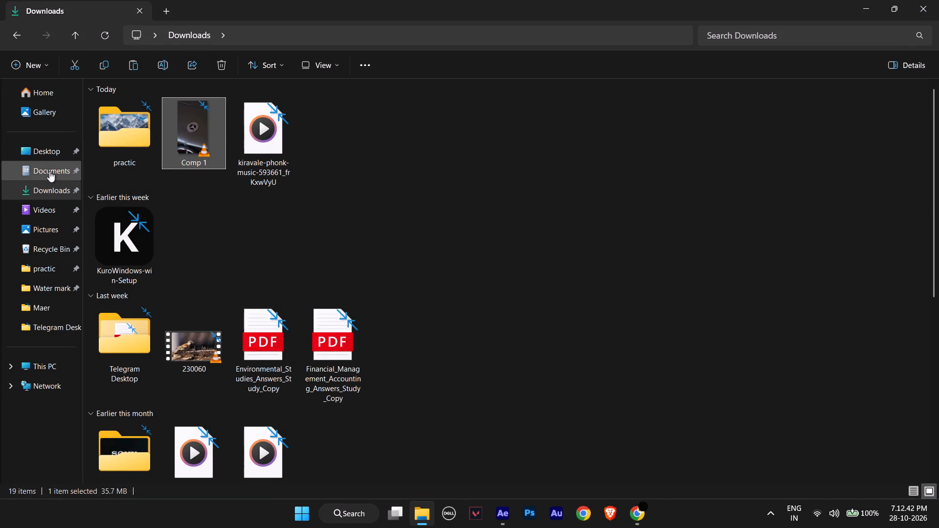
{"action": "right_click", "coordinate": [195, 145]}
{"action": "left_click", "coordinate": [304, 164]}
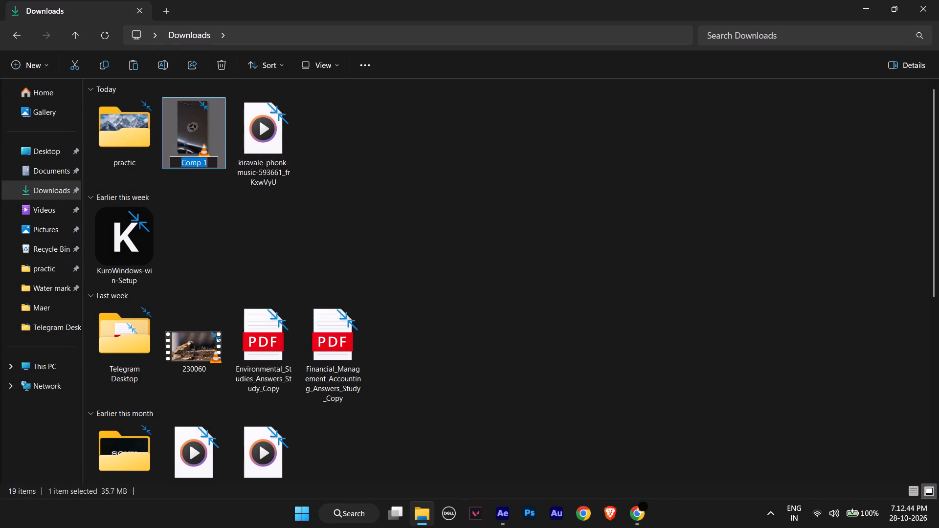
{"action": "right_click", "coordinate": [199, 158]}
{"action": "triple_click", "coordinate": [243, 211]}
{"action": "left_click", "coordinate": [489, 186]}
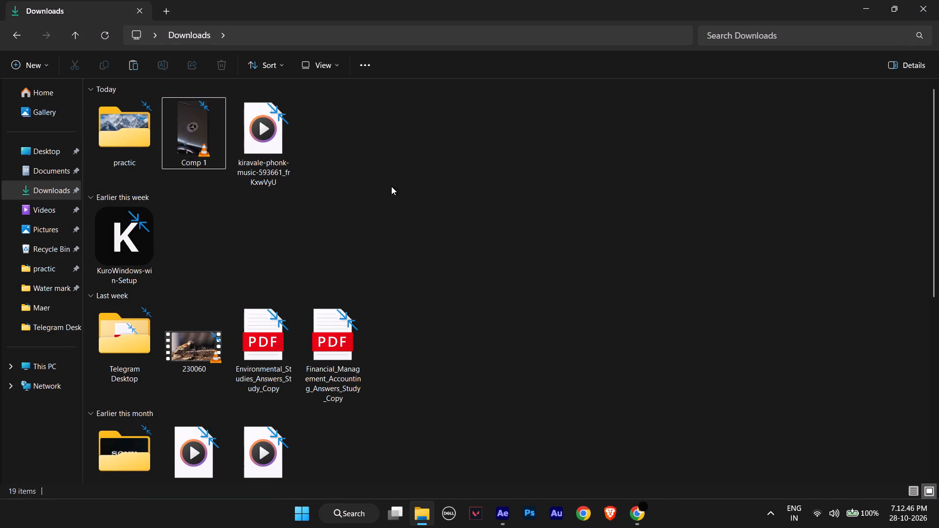
Move the Comp 1 video from Downloads into the Water mark video folder inside Finale Projects in Documents.
{"action": "left_click_drag", "start_coordinate": [188, 132], "coordinate": [48, 170]}
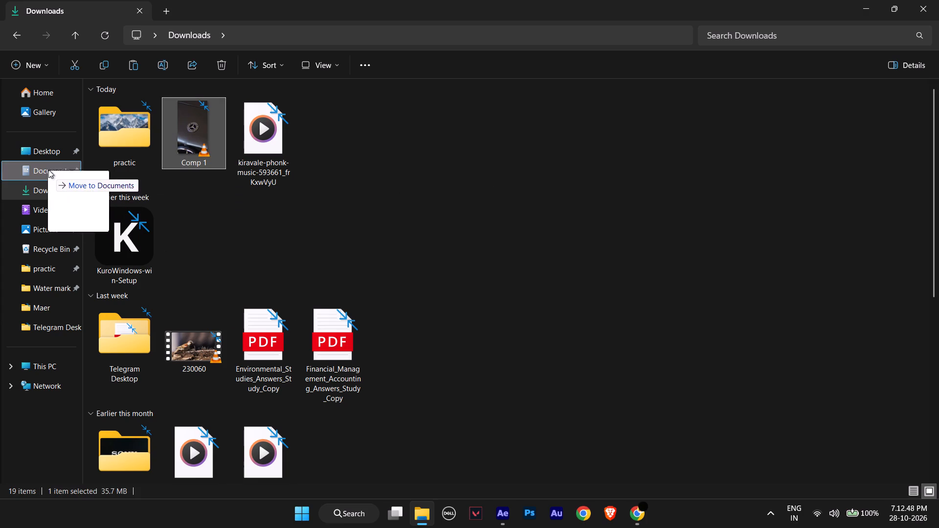
{"action": "left_click_drag", "start_coordinate": [48, 170], "coordinate": [47, 169]}
{"action": "left_click", "coordinate": [40, 169]}
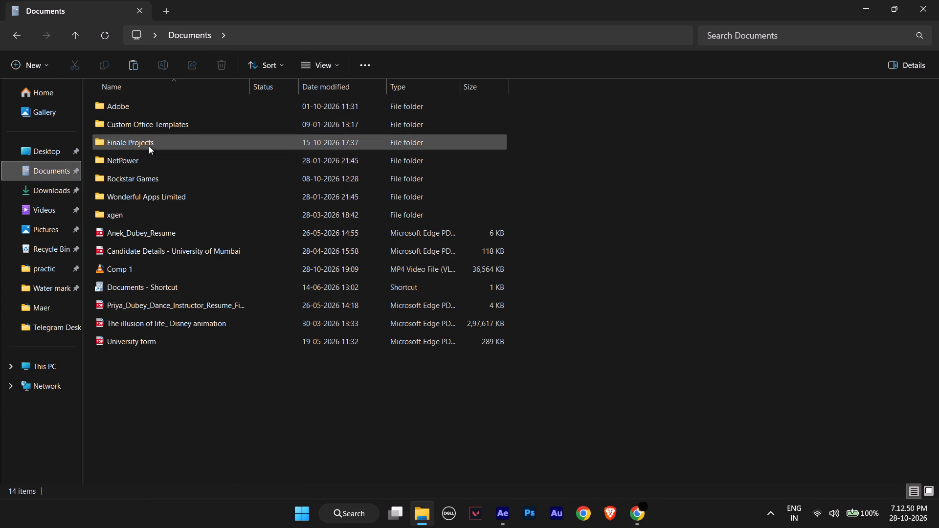
{"action": "left_click", "coordinate": [137, 270]}
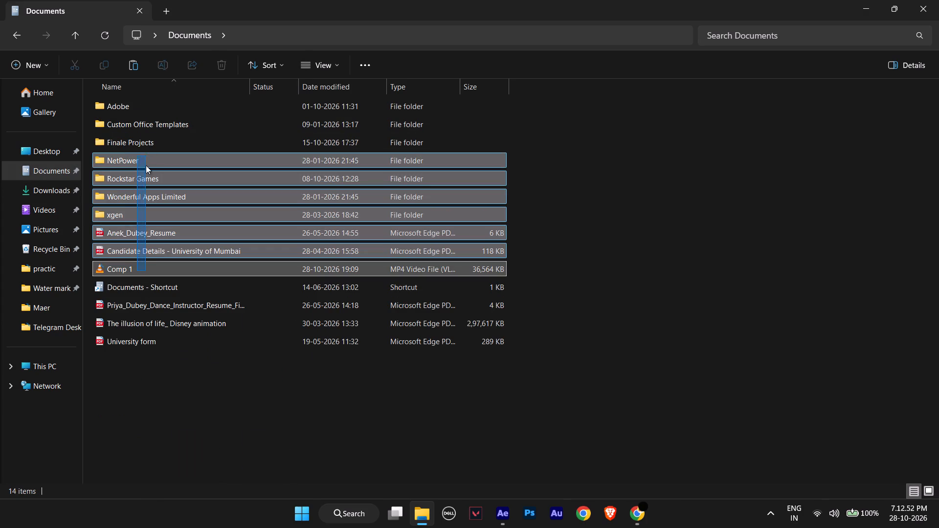
{"action": "left_click", "coordinate": [137, 271]}
{"action": "left_click_drag", "start_coordinate": [137, 271], "coordinate": [154, 194]}
{"action": "left_click_drag", "start_coordinate": [938, 0], "coordinate": [935, 4]}
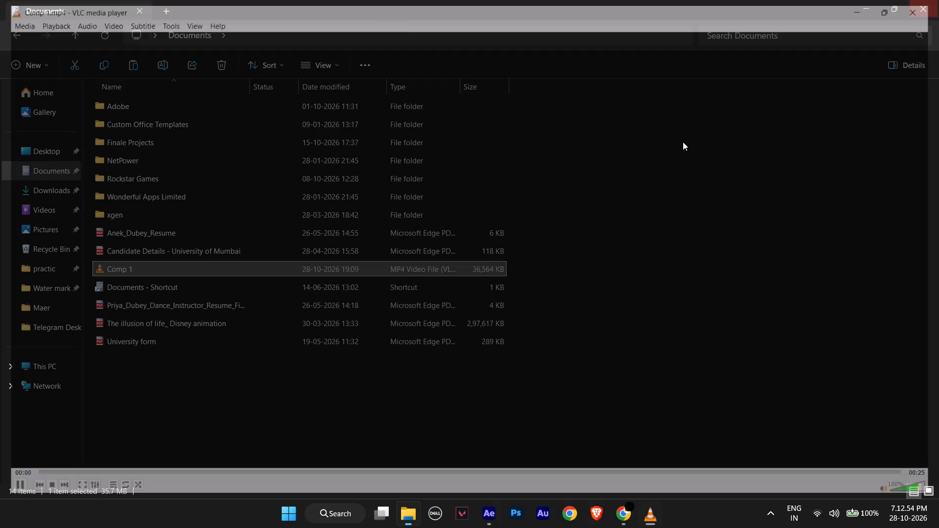
{"action": "left_click_drag", "start_coordinate": [118, 268], "coordinate": [144, 151]}
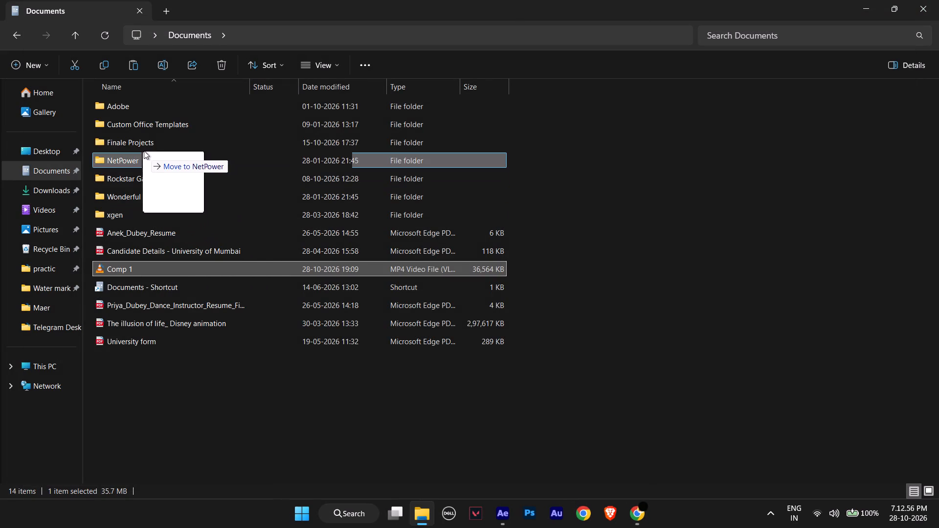
{"action": "left_click_drag", "start_coordinate": [144, 151], "coordinate": [143, 145]}
{"action": "double_click", "coordinate": [143, 145]}
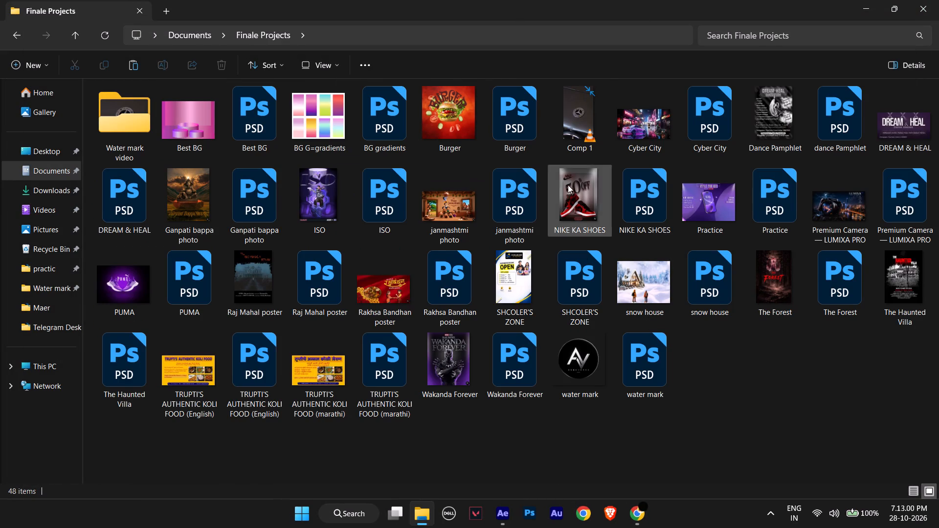
{"action": "left_click_drag", "start_coordinate": [575, 142], "coordinate": [106, 106]}
In the Water mark video folder, copy the name of the old mercedes benz car logo video and delete that video.
{"action": "double_click", "coordinate": [107, 107]}
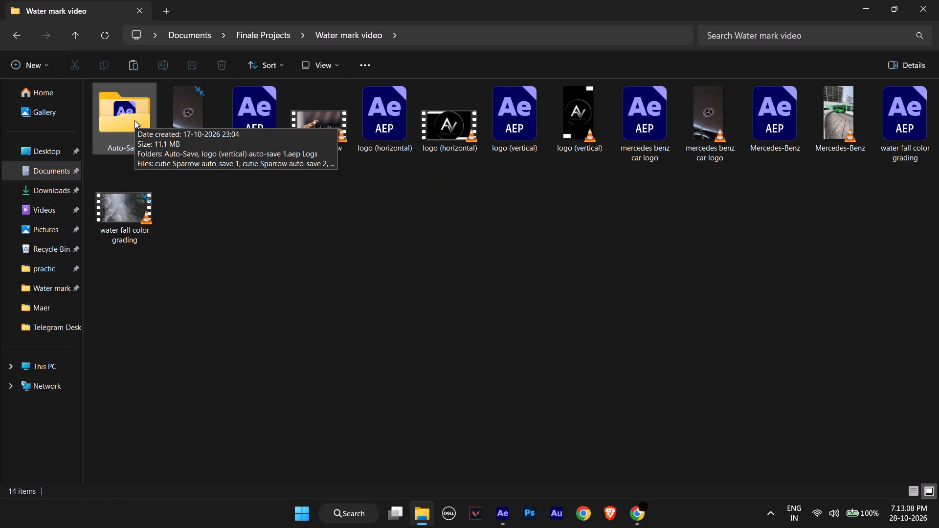
{"action": "right_click", "coordinate": [710, 148]}
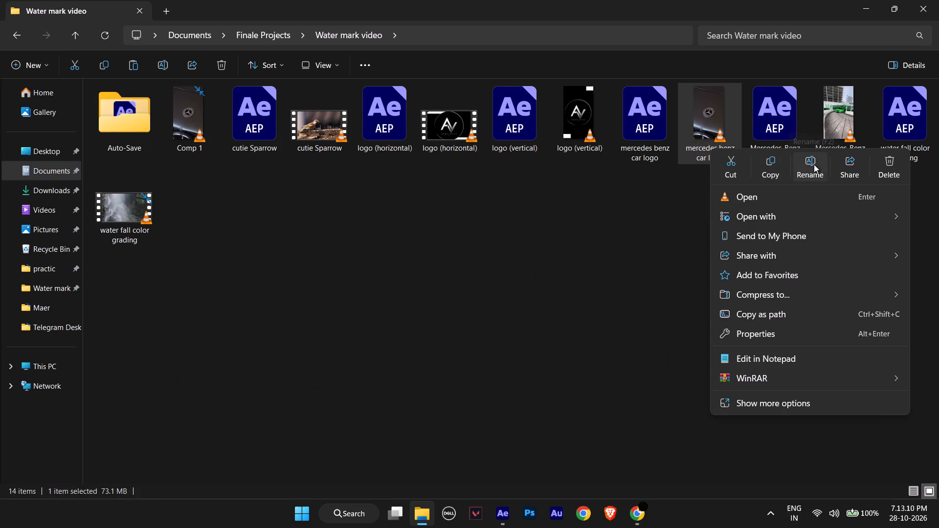
{"action": "left_click", "coordinate": [814, 164]}
{"action": "right_click", "coordinate": [718, 154]}
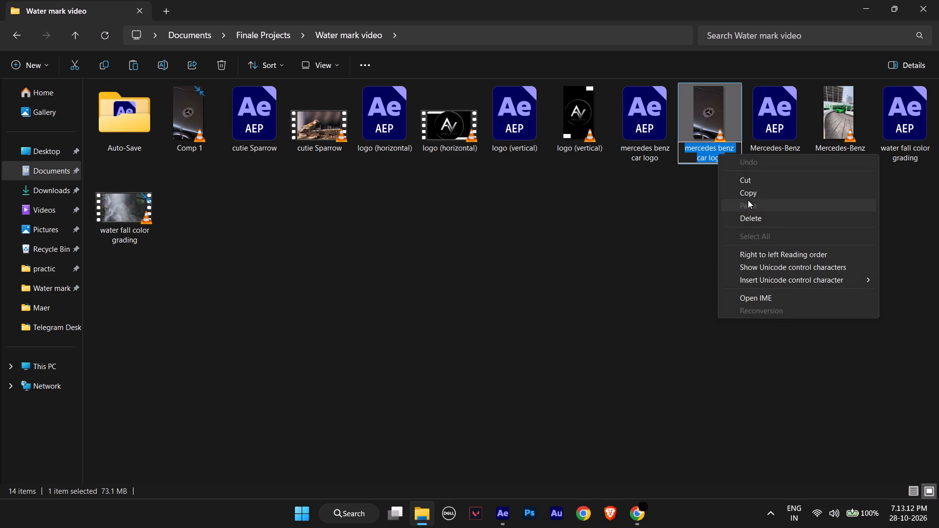
{"action": "left_click", "coordinate": [750, 191]}
{"action": "left_click", "coordinate": [706, 197]}
{"action": "left_click", "coordinate": [712, 118]}
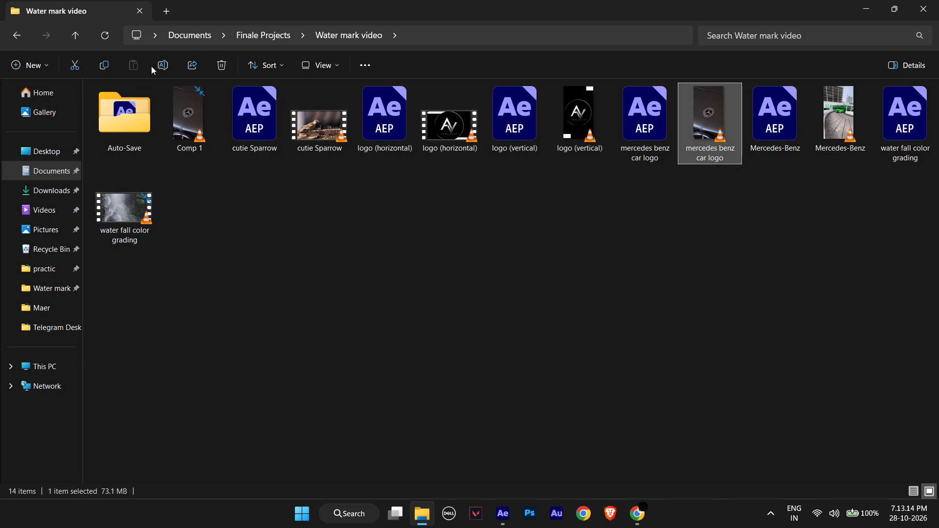
{"action": "left_click", "coordinate": [219, 70]}
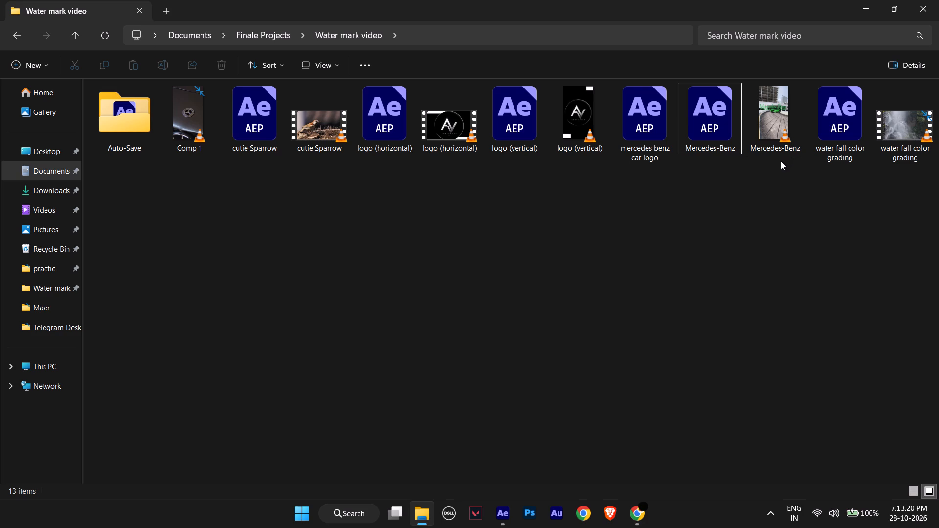
Rename the Comp 1 video as mercedes benz car logo and refresh the folder.
{"action": "right_click", "coordinate": [176, 135]}
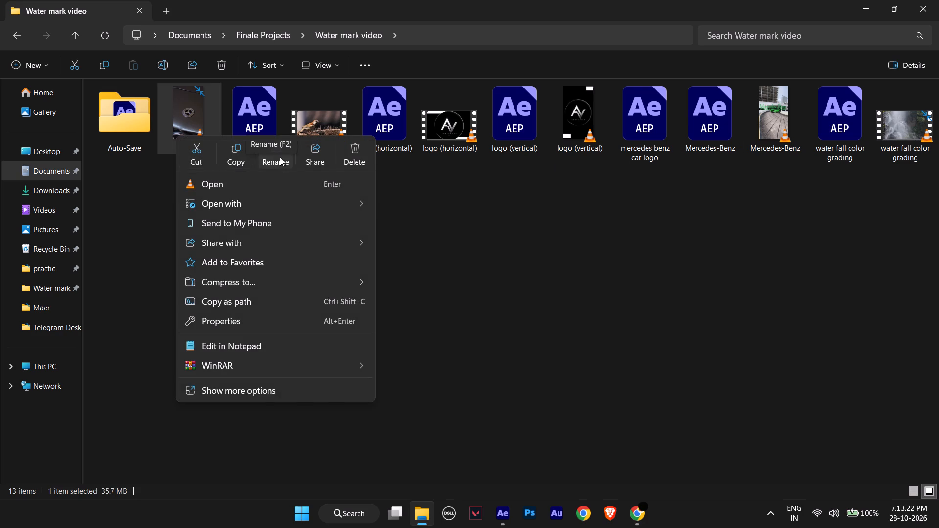
{"action": "left_click", "coordinate": [280, 157]}
{"action": "right_click", "coordinate": [211, 153]}
{"action": "right_click", "coordinate": [190, 140]}
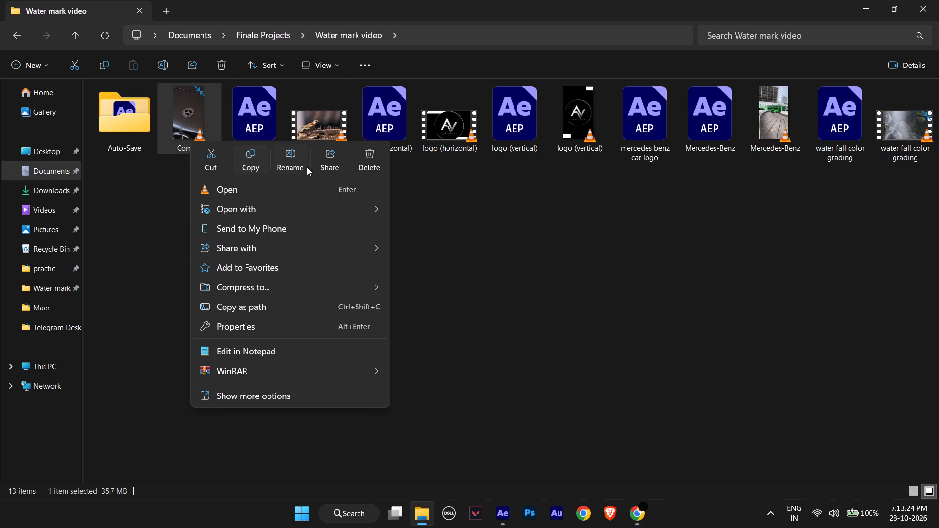
{"action": "left_click", "coordinate": [299, 166]}
{"action": "right_click", "coordinate": [190, 143]}
{"action": "left_click", "coordinate": [230, 193]}
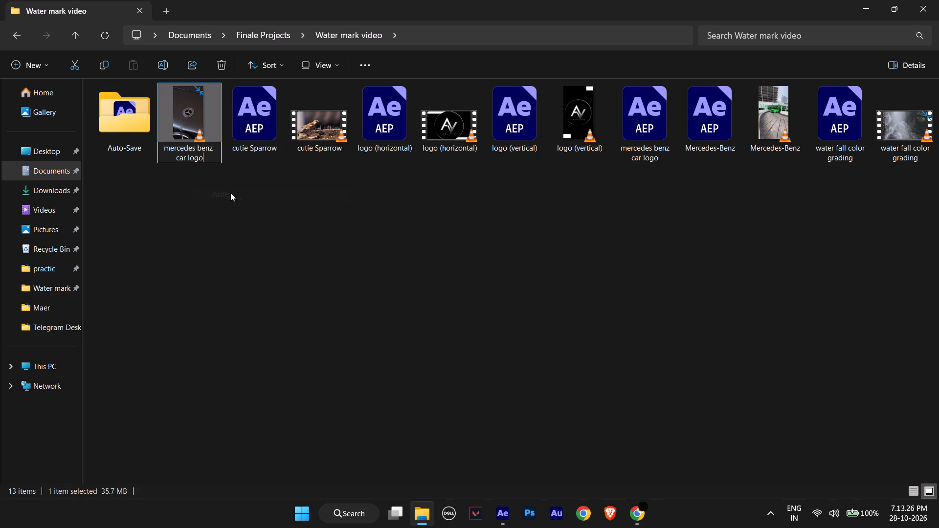
{"action": "left_click", "coordinate": [228, 192]}
{"action": "left_click", "coordinate": [109, 38]}
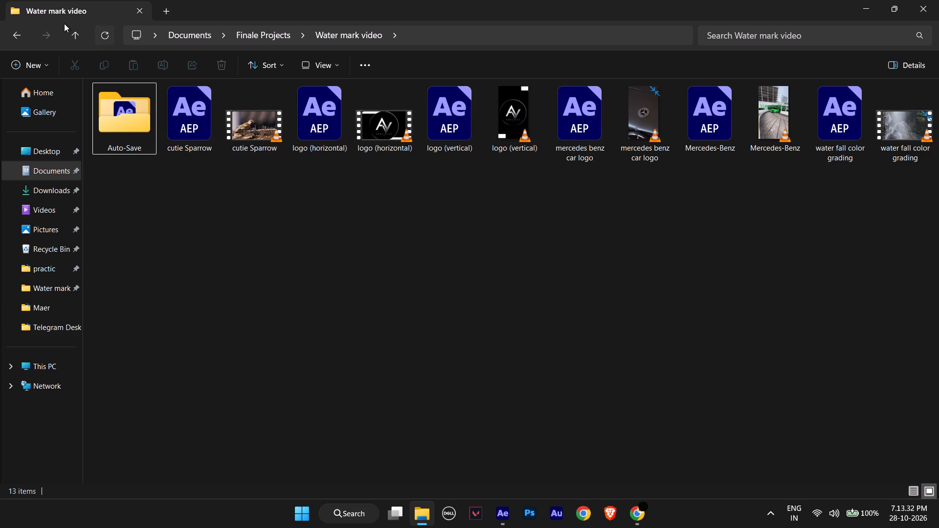
Switch to After Effects and review the Comp 1 timeline, scrubbing the video clips and playing the grille images from about 12 seconds.
{"action": "left_click", "coordinate": [513, 524]}
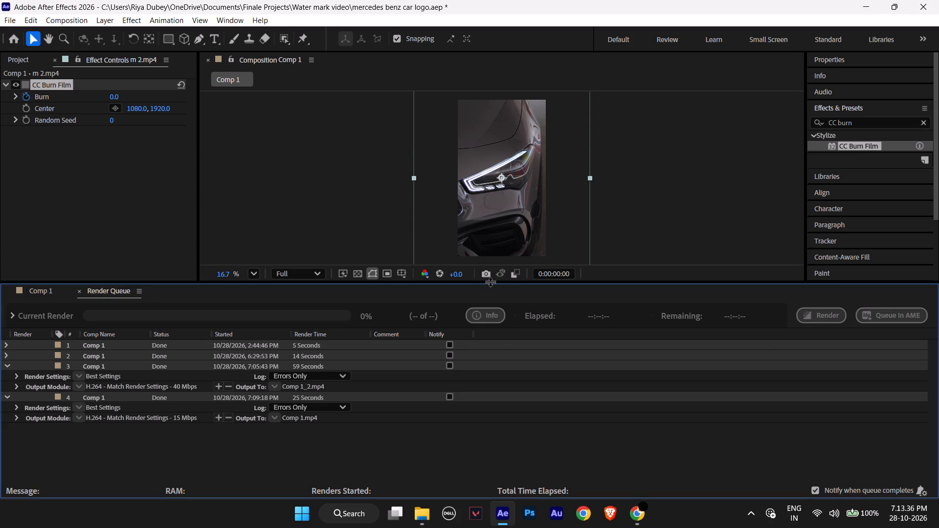
{"action": "left_click", "coordinate": [33, 294]}
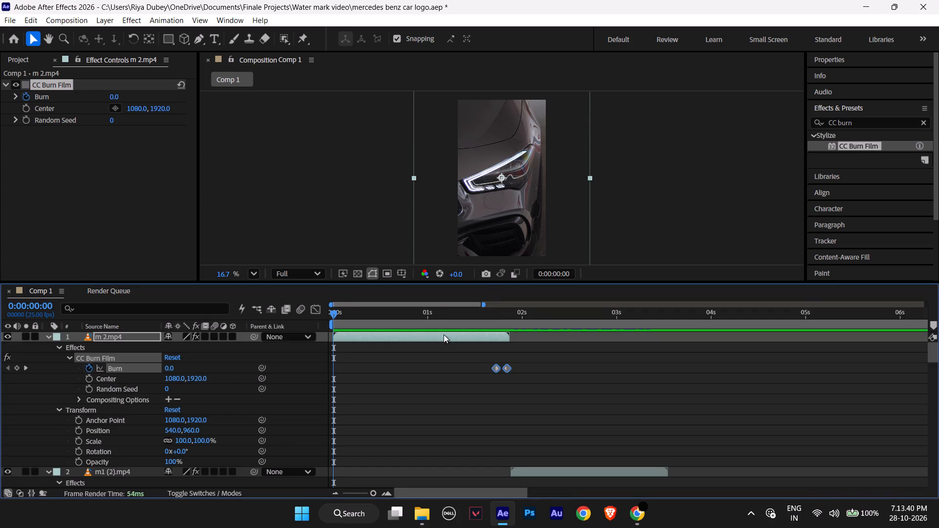
{"action": "left_click", "coordinate": [46, 337]}
{"action": "left_click", "coordinate": [50, 348]}
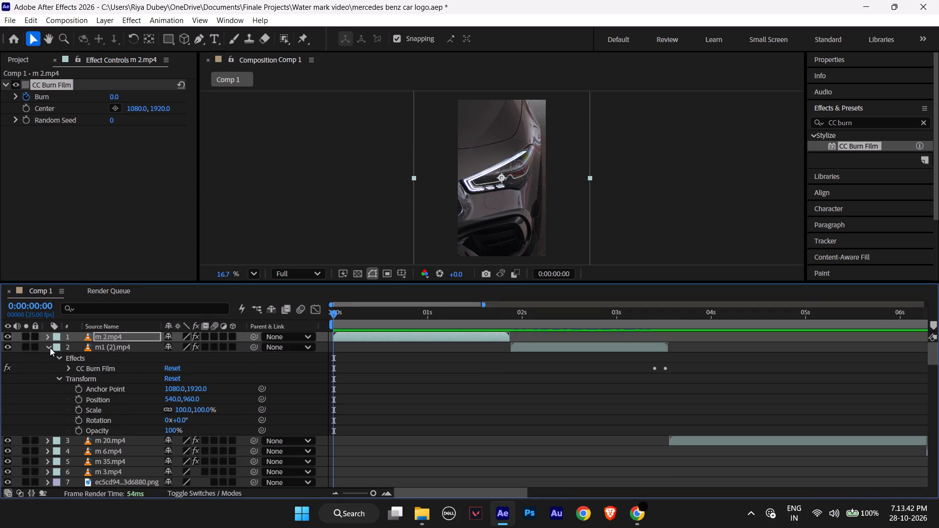
{"action": "left_click_drag", "start_coordinate": [332, 313], "coordinate": [341, 313]}
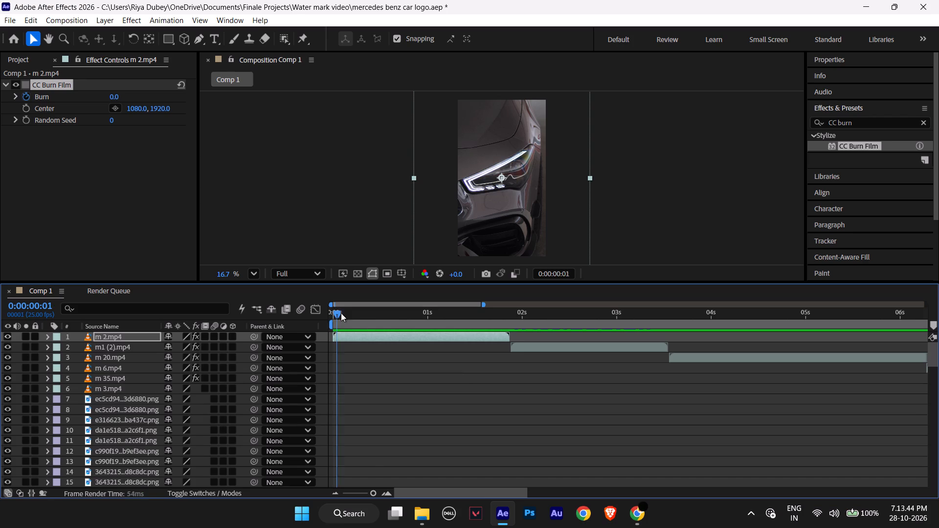
{"action": "left_click_drag", "start_coordinate": [341, 313], "coordinate": [602, 329]}
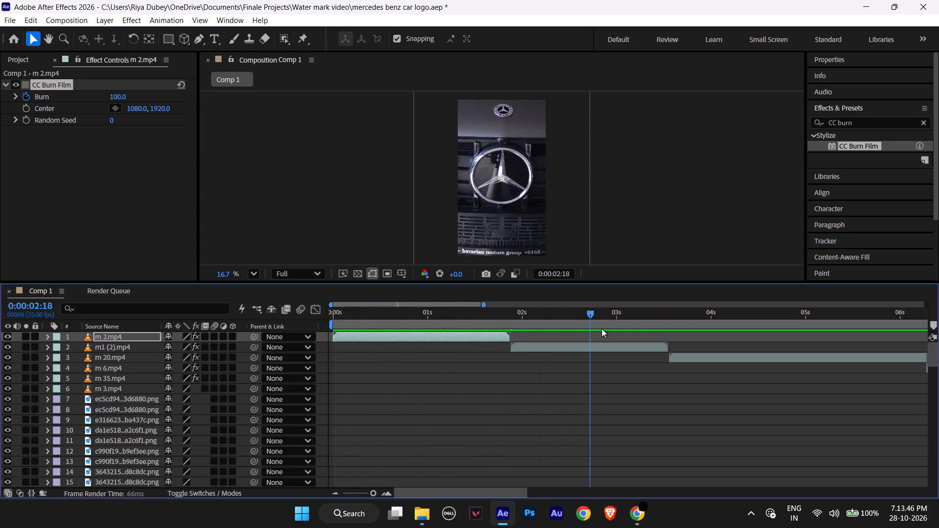
{"action": "left_click_drag", "start_coordinate": [602, 329], "coordinate": [817, 307]}
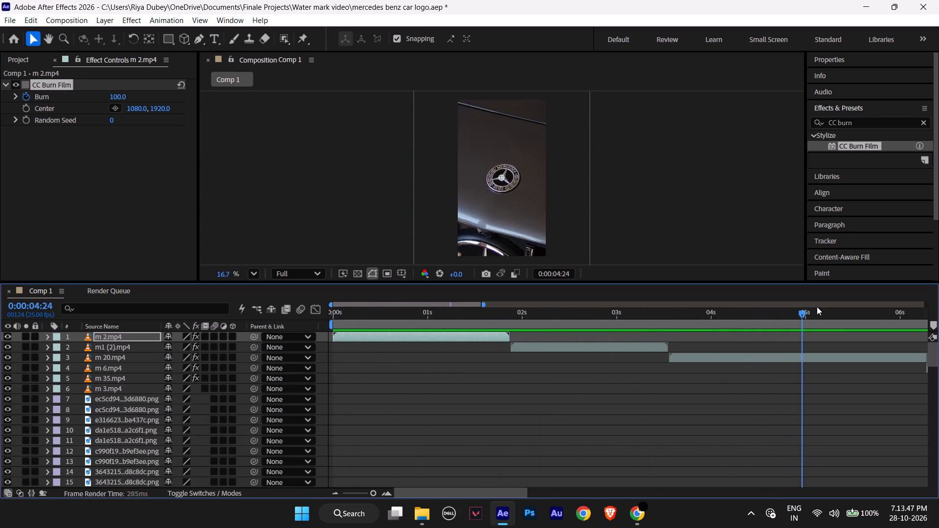
{"action": "left_click_drag", "start_coordinate": [817, 307], "coordinate": [897, 302]}
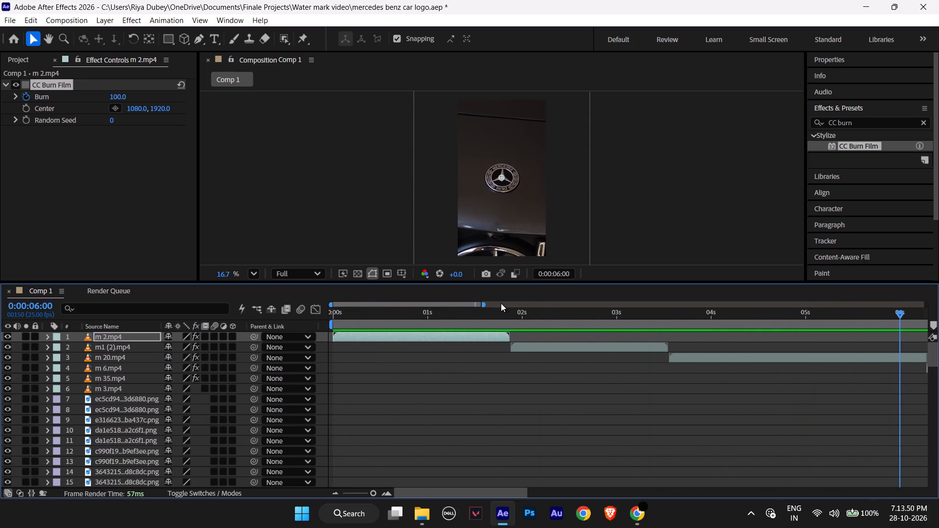
{"action": "left_click_drag", "start_coordinate": [483, 303], "coordinate": [938, 299]}
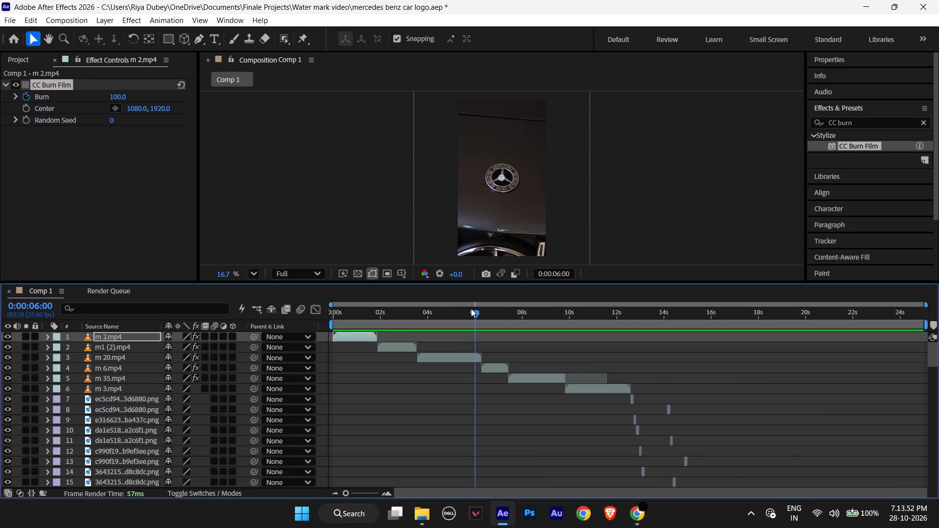
{"action": "left_click_drag", "start_coordinate": [475, 314], "coordinate": [567, 324]}
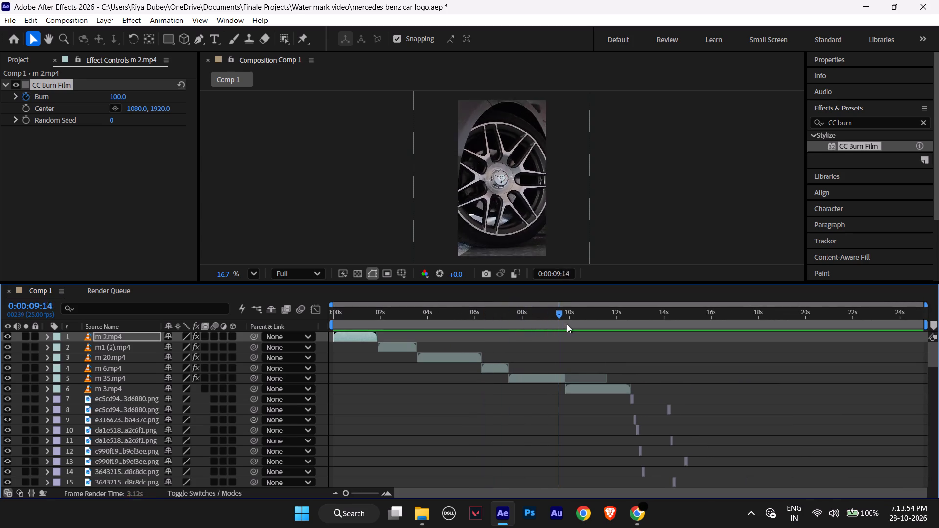
{"action": "left_click_drag", "start_coordinate": [567, 324], "coordinate": [633, 328]}
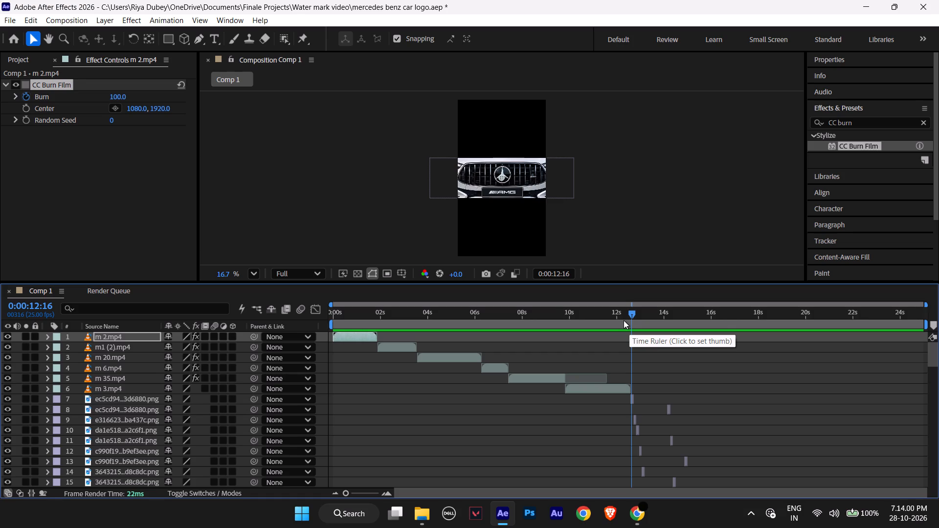
{"action": "key", "text": "space"}
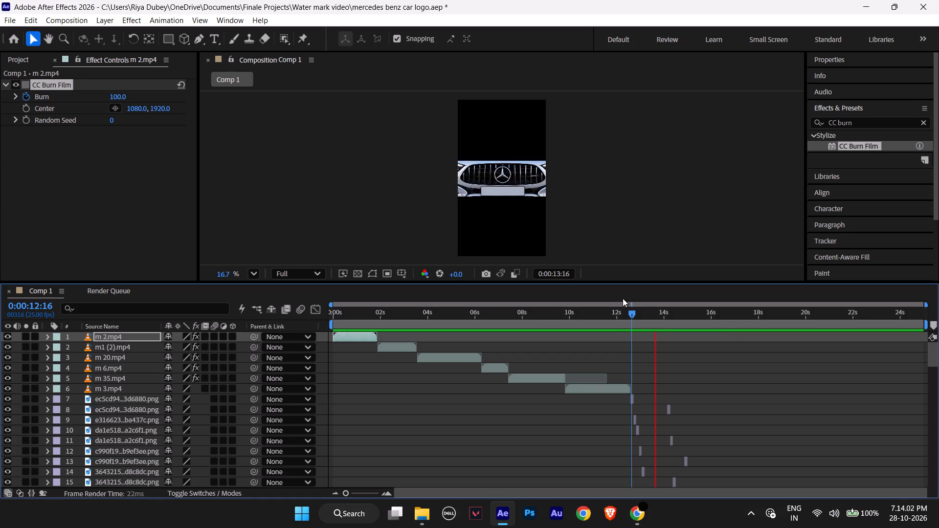
{"action": "key", "text": "space"}
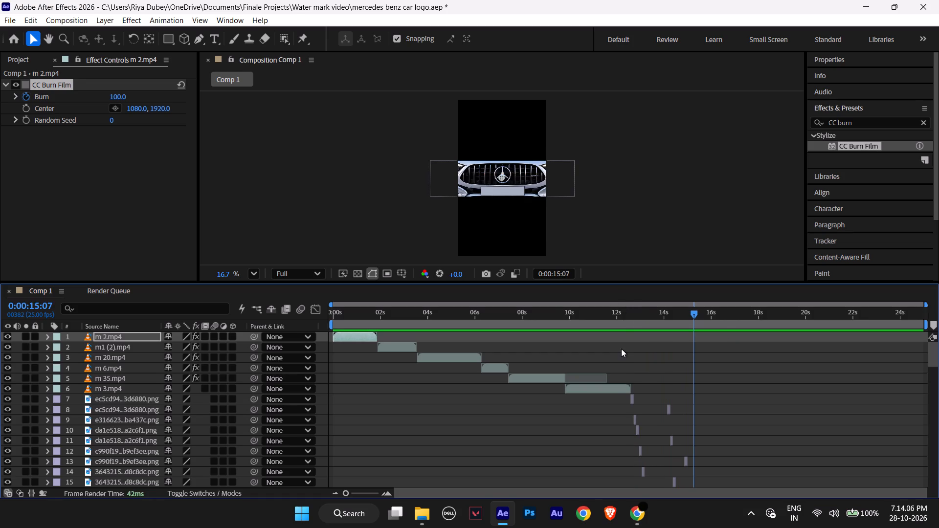
{"action": "left_click_drag", "start_coordinate": [693, 313], "coordinate": [630, 309]}
{"action": "left_click", "coordinate": [515, 395]}
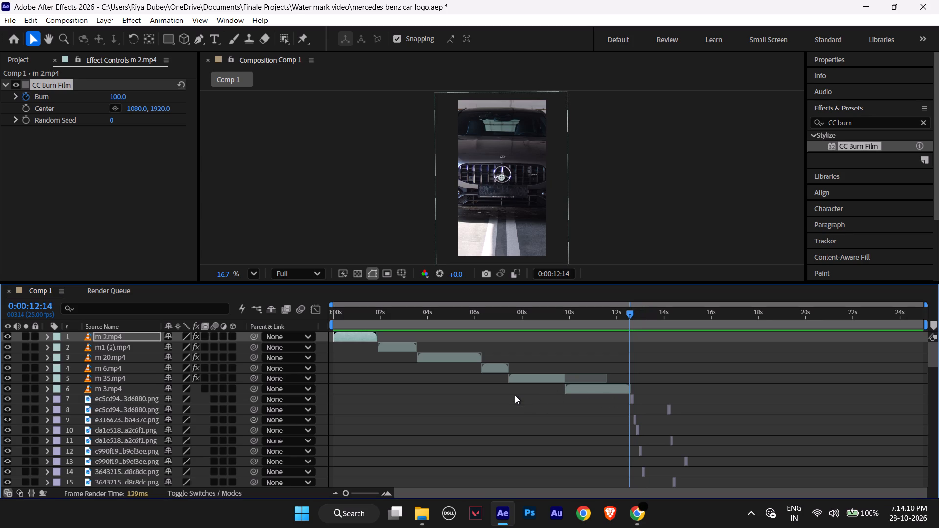
Select image layers 7 to 84, excluding the text and audio layers, align them horizontally to the selection, and preview the image sequence.
{"action": "left_click", "coordinate": [112, 399]}
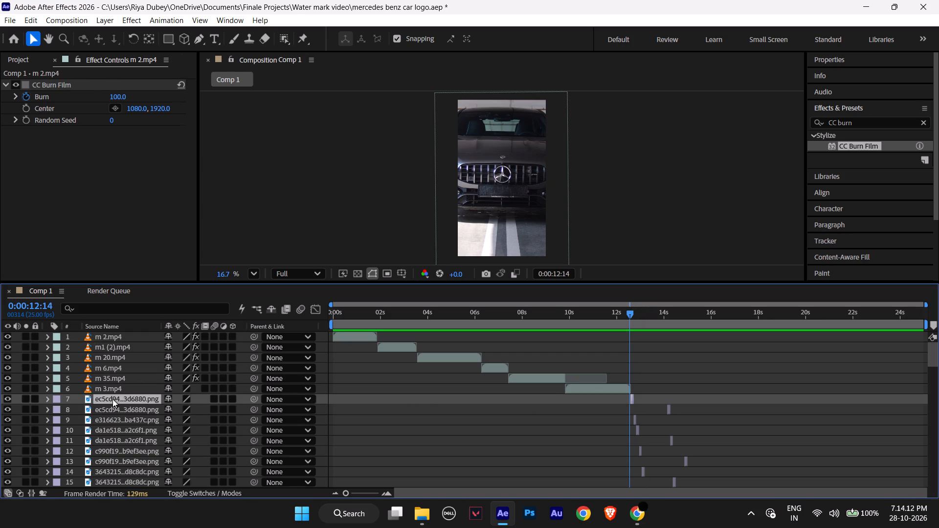
{"action": "left_click_drag", "start_coordinate": [75, 397], "coordinate": [139, 516]}
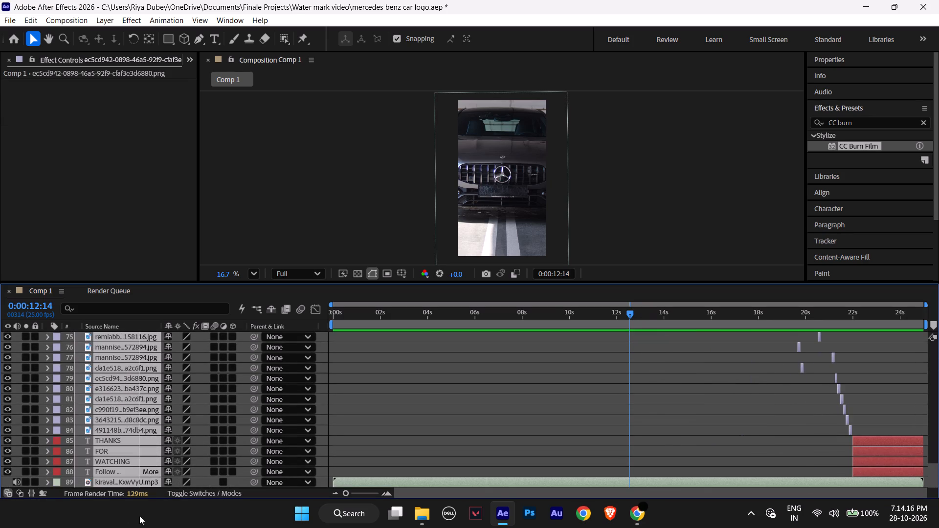
{"action": "left_click_drag", "start_coordinate": [139, 516], "coordinate": [150, 426]}
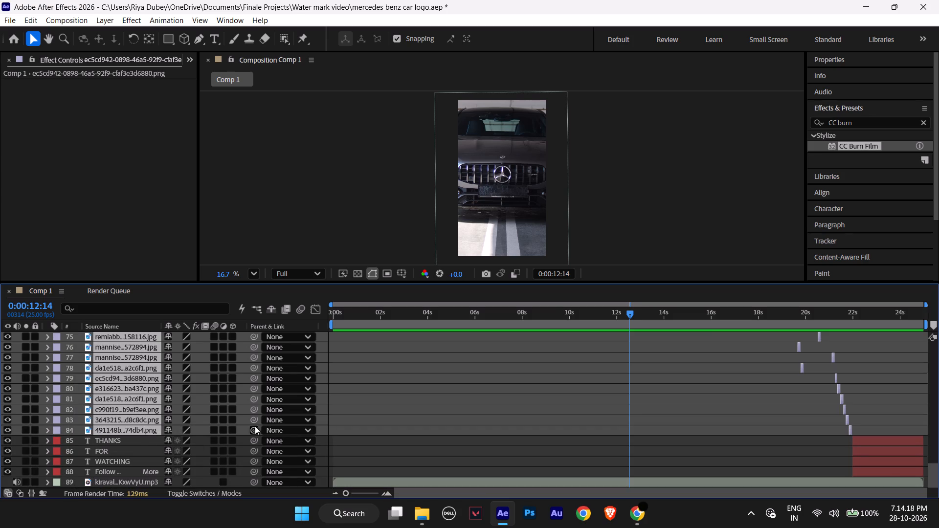
{"action": "scroll", "coordinate": [267, 410], "scroll_direction": "up", "scroll_amount": 4}
{"action": "scroll", "coordinate": [267, 410], "scroll_direction": "down", "scroll_amount": 2}
{"action": "scroll", "coordinate": [267, 410], "scroll_direction": "up", "scroll_amount": 9}
{"action": "scroll", "coordinate": [266, 410], "scroll_direction": "down", "scroll_amount": 1}
{"action": "scroll", "coordinate": [266, 410], "scroll_direction": "up", "scroll_amount": 1}
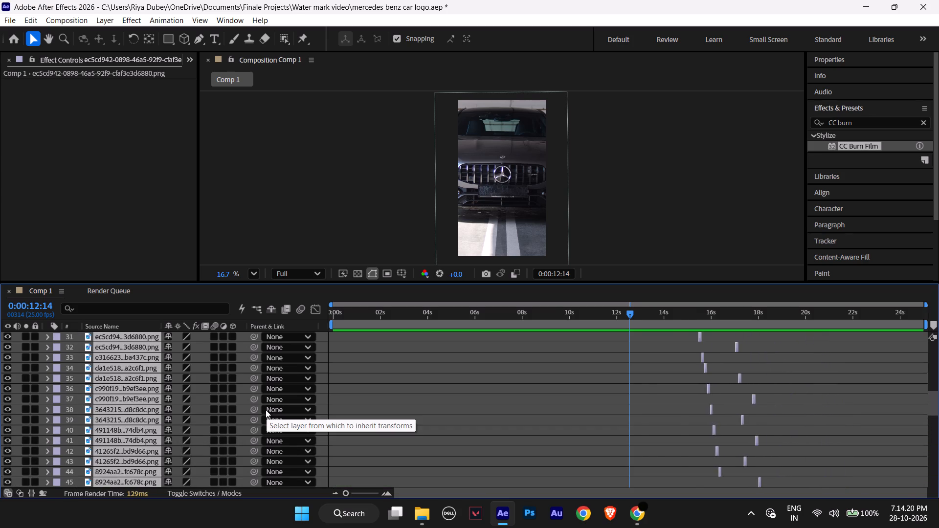
{"action": "scroll", "coordinate": [266, 410], "scroll_direction": "up", "scroll_amount": 6}
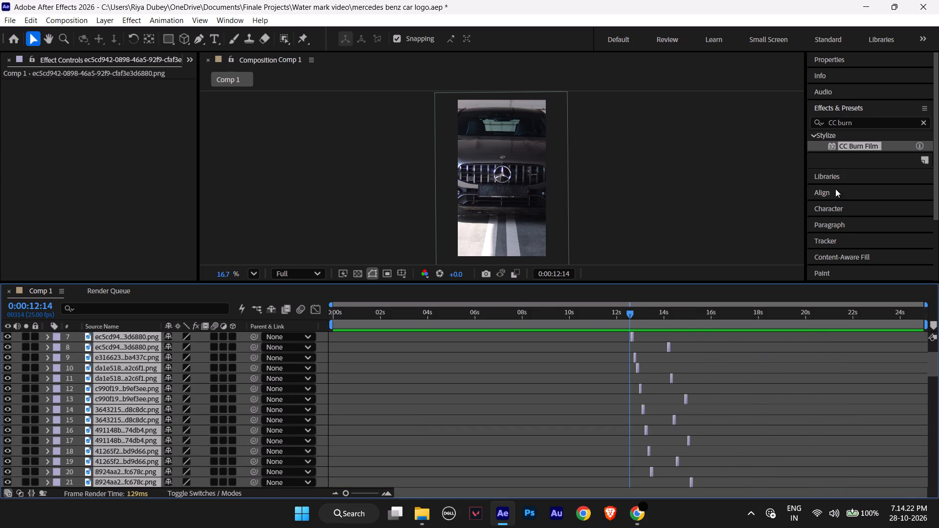
{"action": "left_click", "coordinate": [836, 189]}
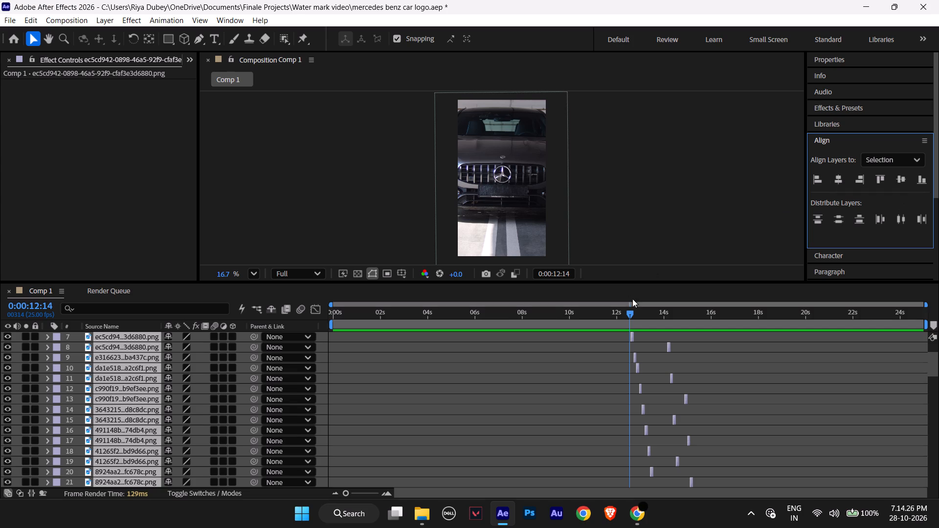
{"action": "left_click_drag", "start_coordinate": [628, 313], "coordinate": [634, 313]}
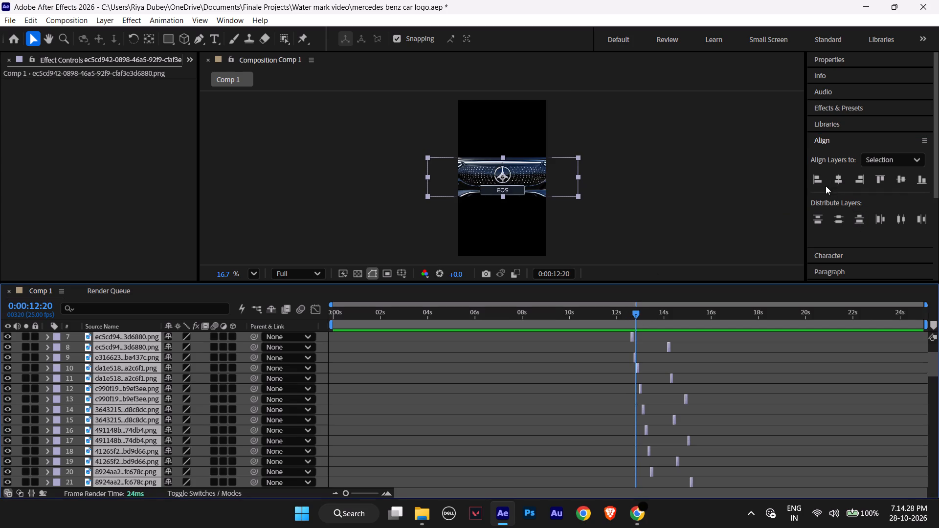
{"action": "left_click", "coordinate": [838, 183]}
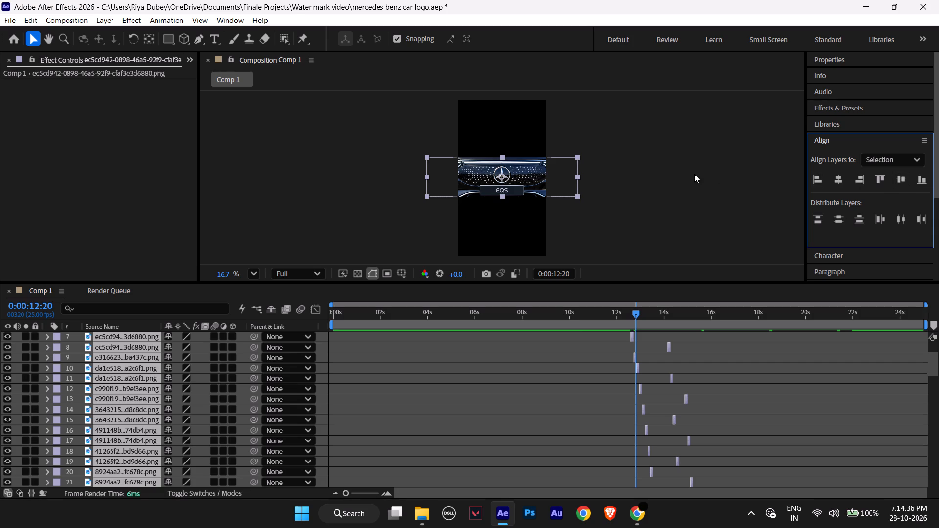
{"action": "key", "text": "space"}
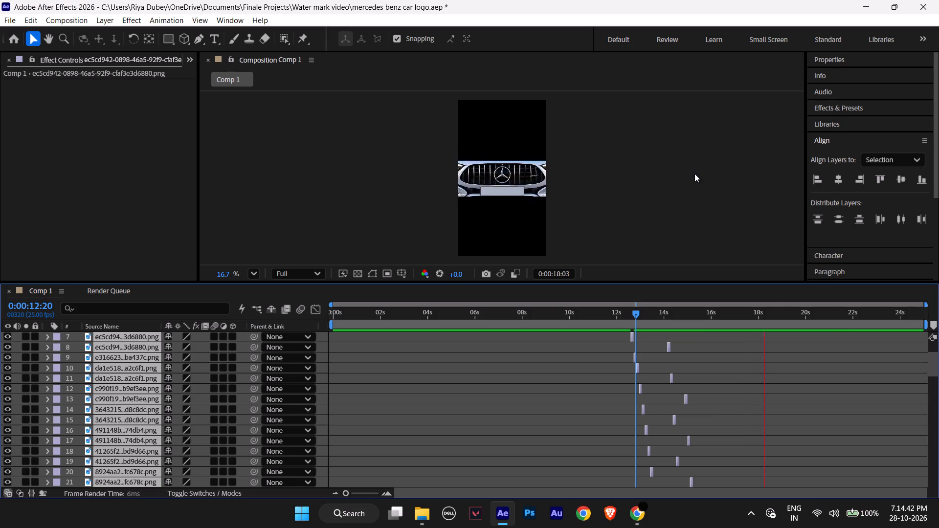
{"action": "key", "text": "space"}
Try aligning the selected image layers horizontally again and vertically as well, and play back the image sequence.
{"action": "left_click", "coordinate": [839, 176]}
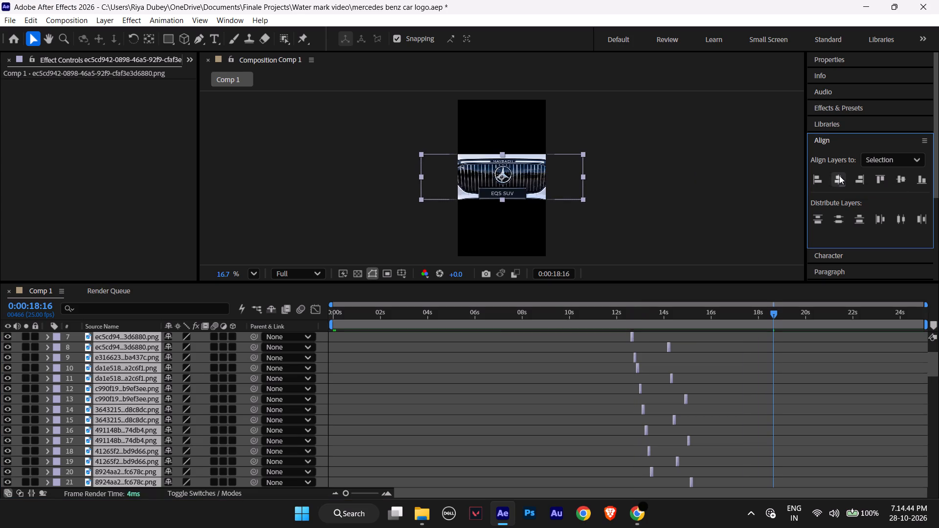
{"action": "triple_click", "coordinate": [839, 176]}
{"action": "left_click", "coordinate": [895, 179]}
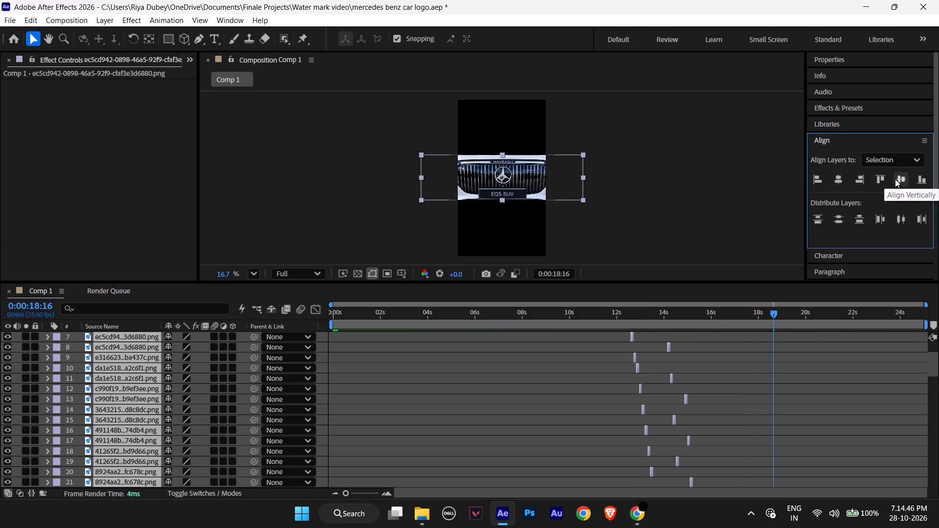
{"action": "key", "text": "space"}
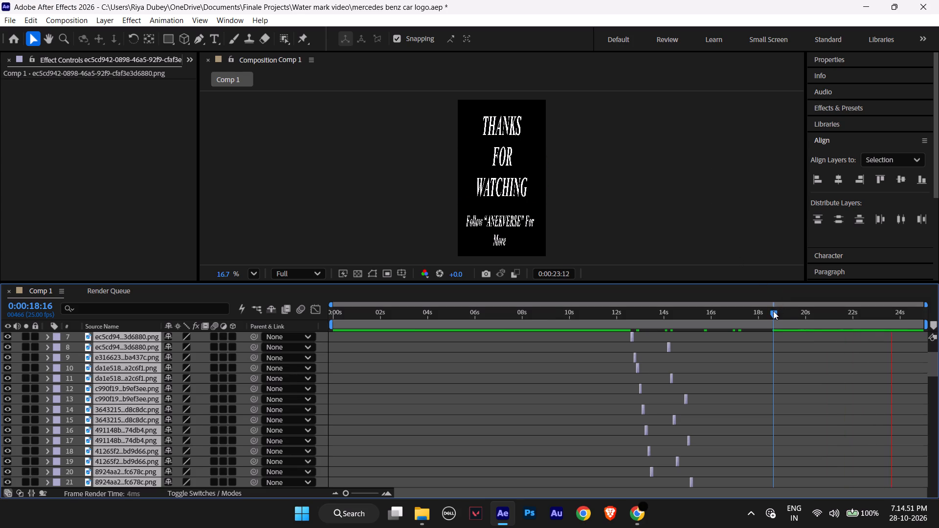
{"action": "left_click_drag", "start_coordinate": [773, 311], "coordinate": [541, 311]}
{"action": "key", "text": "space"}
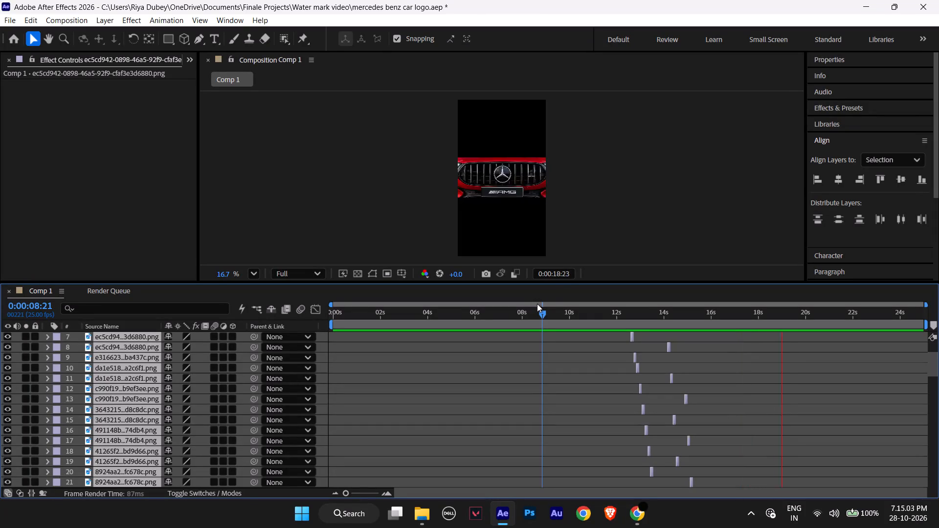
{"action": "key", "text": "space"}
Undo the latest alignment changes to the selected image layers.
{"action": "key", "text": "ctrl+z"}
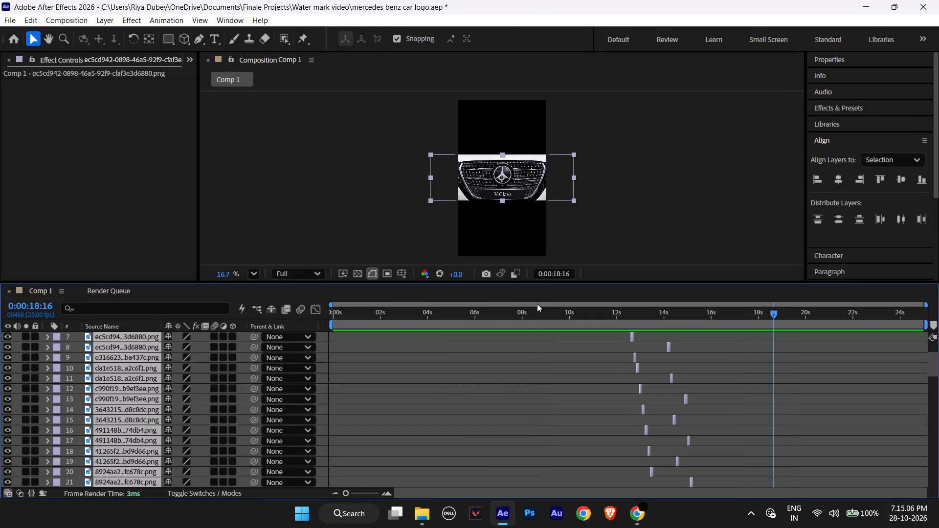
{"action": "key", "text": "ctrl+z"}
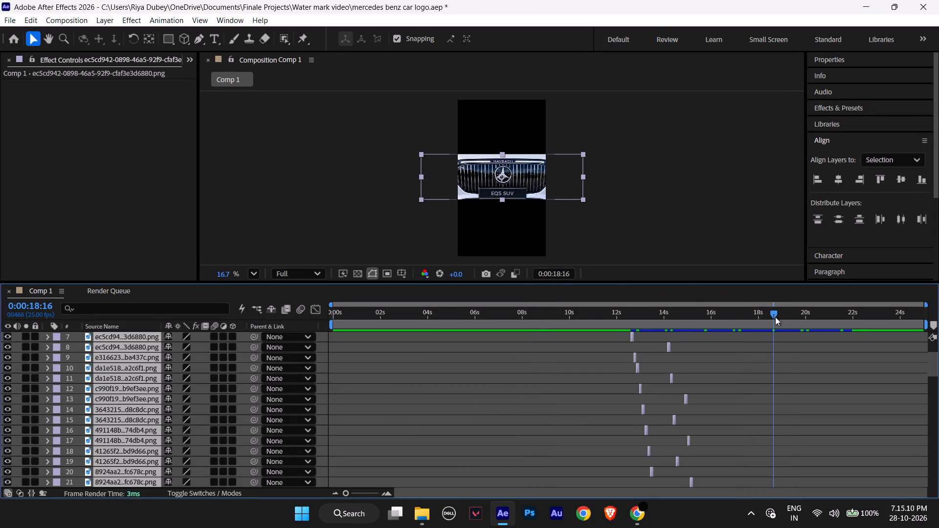
Replay Comp 1 from about 8 seconds through the grille images to check how they line up.
{"action": "left_click_drag", "start_coordinate": [774, 316], "coordinate": [521, 322]}
{"action": "key", "text": "space"}
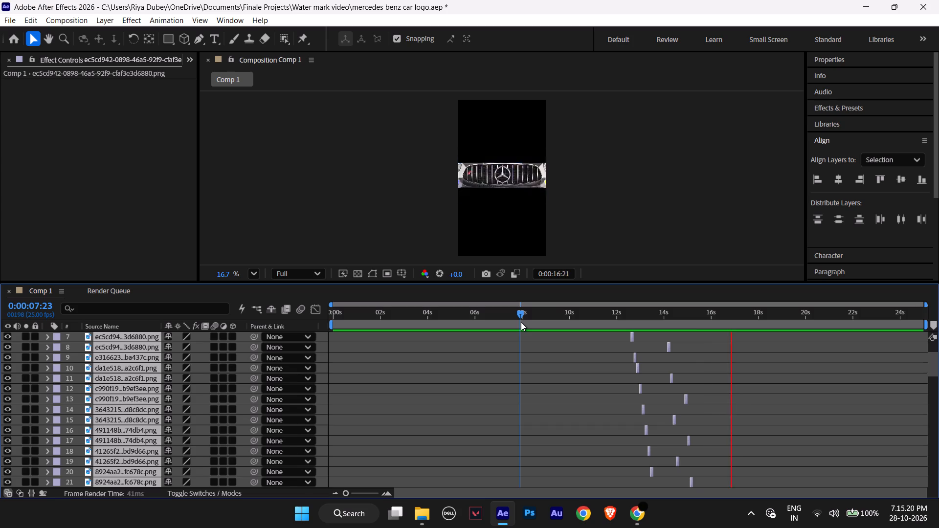
{"action": "key", "text": "space"}
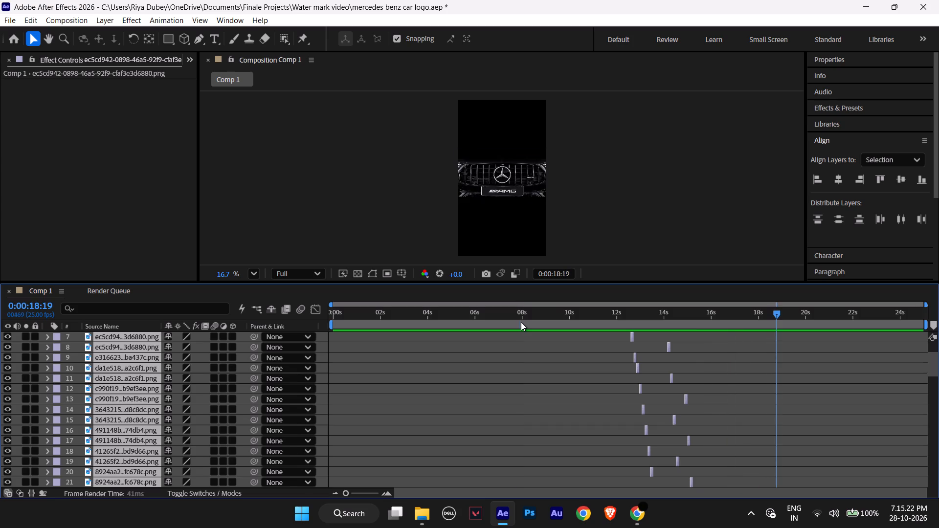
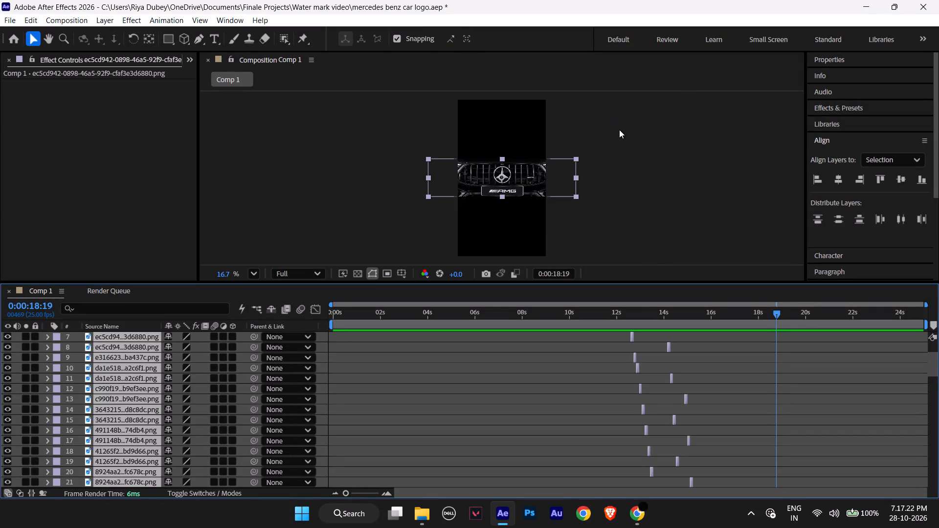
Deselect the image layers and replay Comp 1, looking over the layer stack from the video clips to the closing text and audio.
{"action": "scroll", "coordinate": [290, 408], "scroll_direction": "up", "scroll_amount": 4}
{"action": "scroll", "coordinate": [290, 408], "scroll_direction": "down", "scroll_amount": 1}
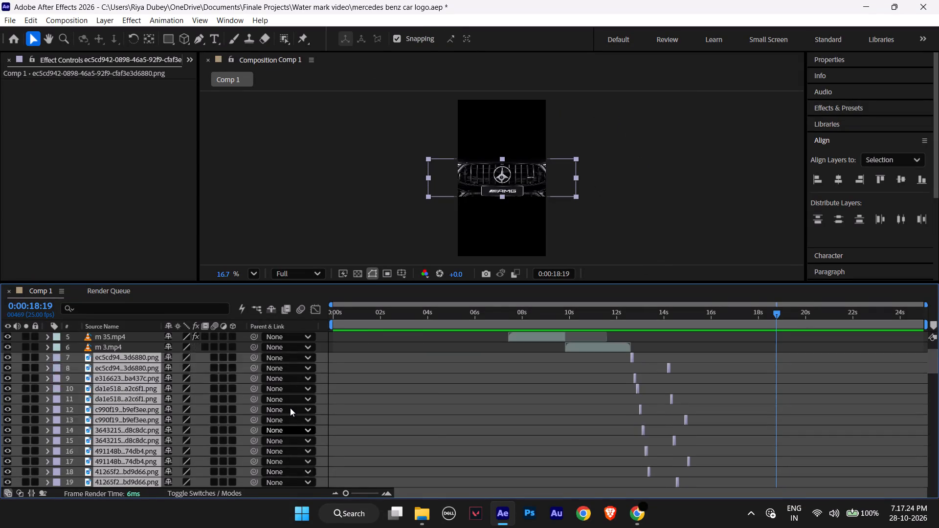
{"action": "scroll", "coordinate": [290, 408], "scroll_direction": "up", "scroll_amount": 7}
{"action": "scroll", "coordinate": [290, 408], "scroll_direction": "down", "scroll_amount": 1}
{"action": "scroll", "coordinate": [290, 408], "scroll_direction": "up", "scroll_amount": 6}
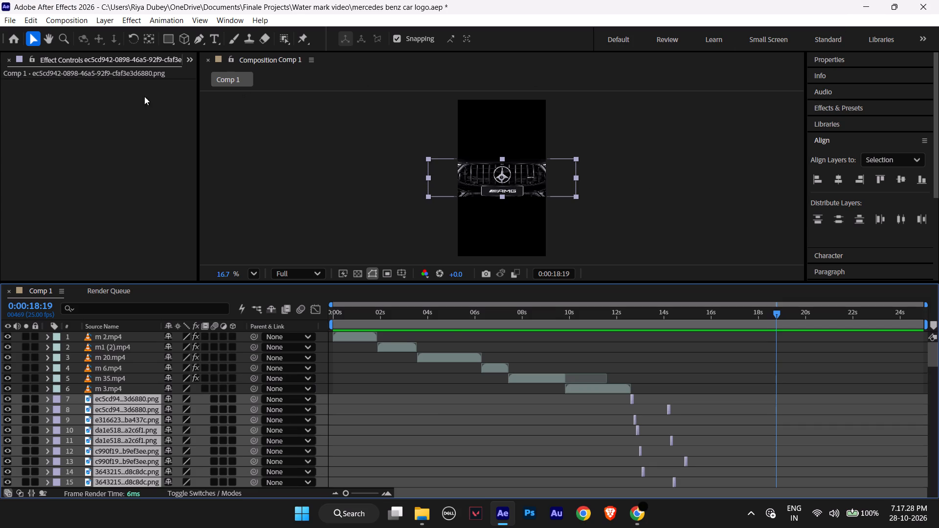
{"action": "left_click", "coordinate": [358, 149]}
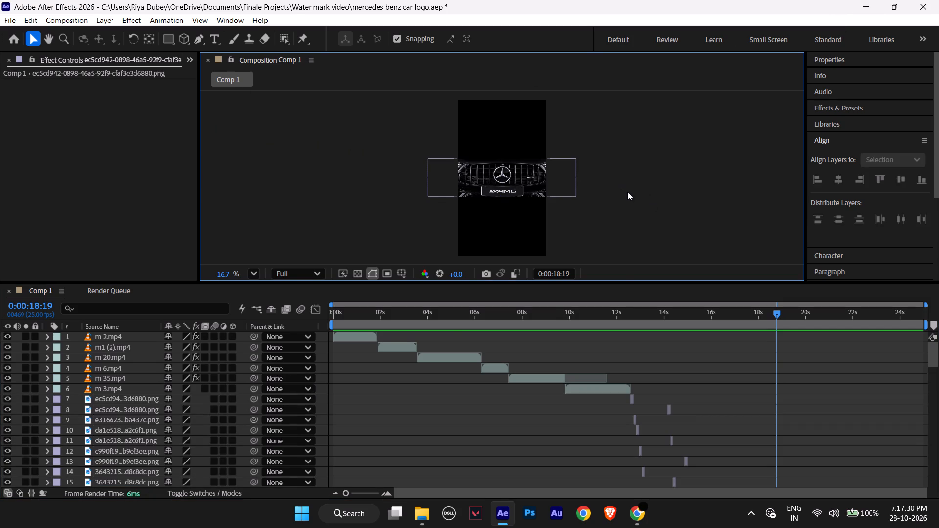
{"action": "key", "text": "space"}
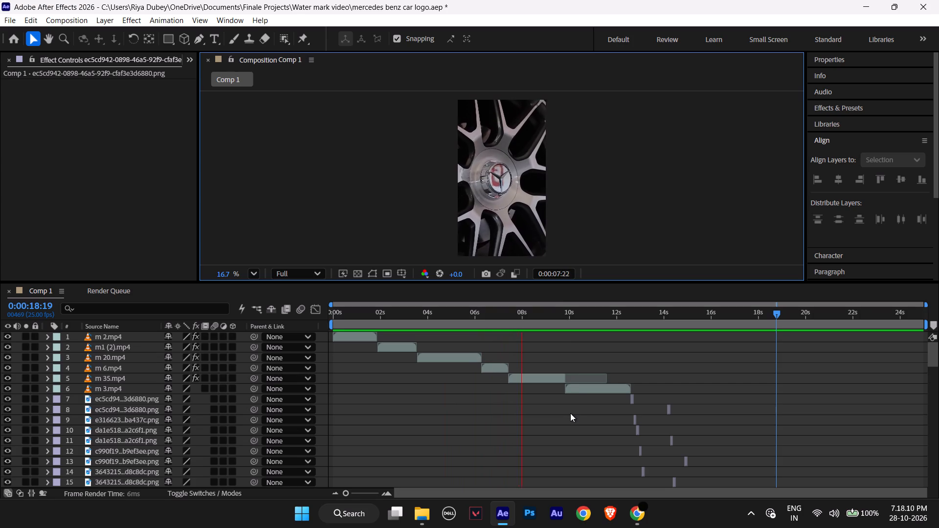
{"action": "scroll", "coordinate": [570, 413], "scroll_direction": "down", "scroll_amount": 6}
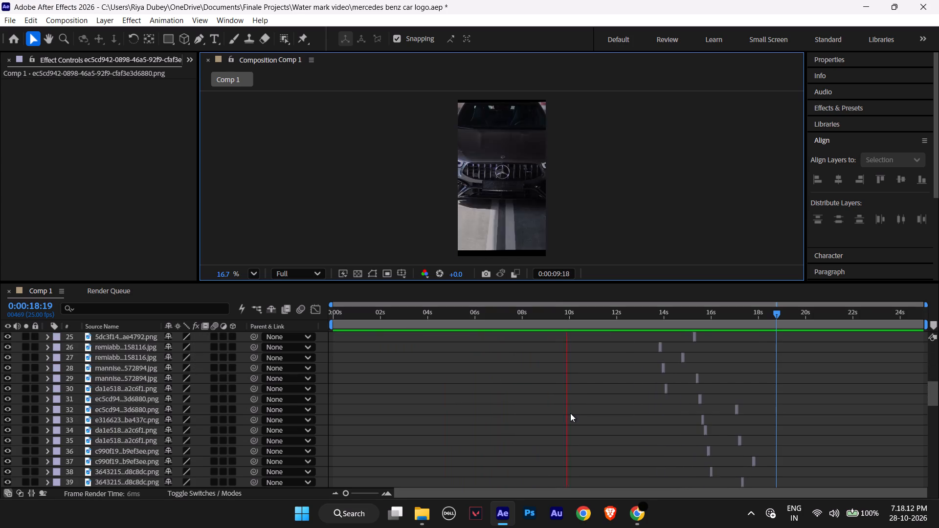
{"action": "scroll", "coordinate": [570, 413], "scroll_direction": "down", "scroll_amount": 14}
{"action": "scroll", "coordinate": [570, 413], "scroll_direction": "down", "scroll_amount": 7}
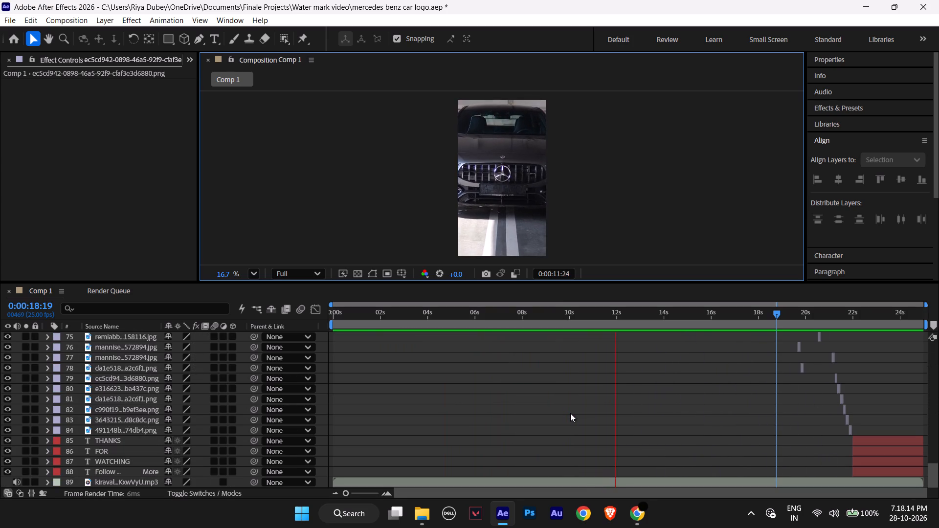
{"action": "scroll", "coordinate": [570, 413], "scroll_direction": "up", "scroll_amount": 18}
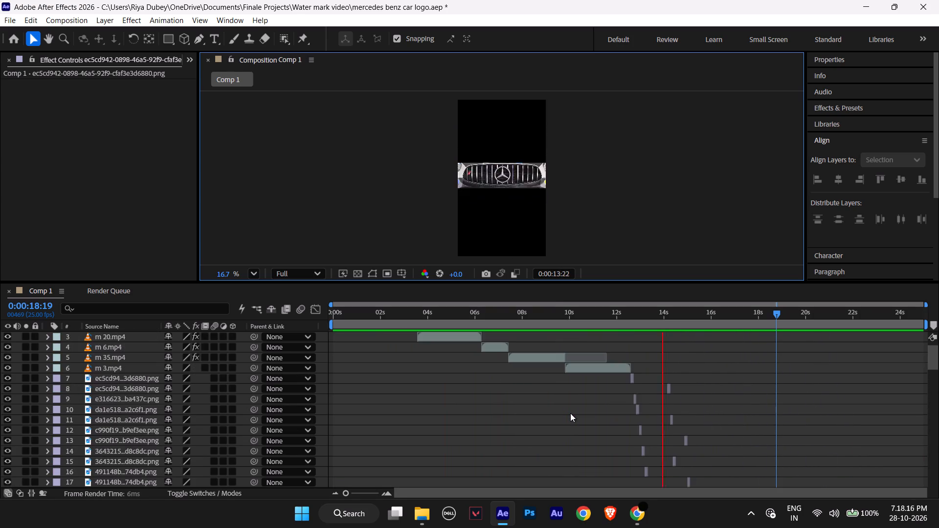
{"action": "scroll", "coordinate": [424, 354], "scroll_direction": "down", "scroll_amount": 1}
{"action": "scroll", "coordinate": [424, 354], "scroll_direction": "up", "scroll_amount": 1}
{"action": "scroll", "coordinate": [424, 354], "scroll_direction": "down", "scroll_amount": 1}
{"action": "scroll", "coordinate": [424, 354], "scroll_direction": "up", "scroll_amount": 8}
{"action": "scroll", "coordinate": [443, 373], "scroll_direction": "down", "scroll_amount": 1}
{"action": "scroll", "coordinate": [443, 373], "scroll_direction": "up", "scroll_amount": 1}
{"action": "scroll", "coordinate": [443, 373], "scroll_direction": "down", "scroll_amount": 1}
{"action": "scroll", "coordinate": [443, 373], "scroll_direction": "up", "scroll_amount": 5}
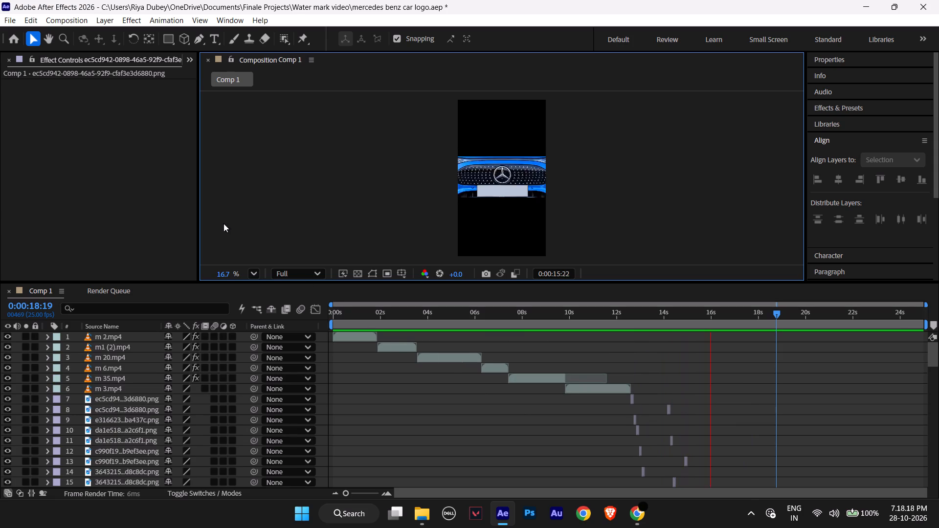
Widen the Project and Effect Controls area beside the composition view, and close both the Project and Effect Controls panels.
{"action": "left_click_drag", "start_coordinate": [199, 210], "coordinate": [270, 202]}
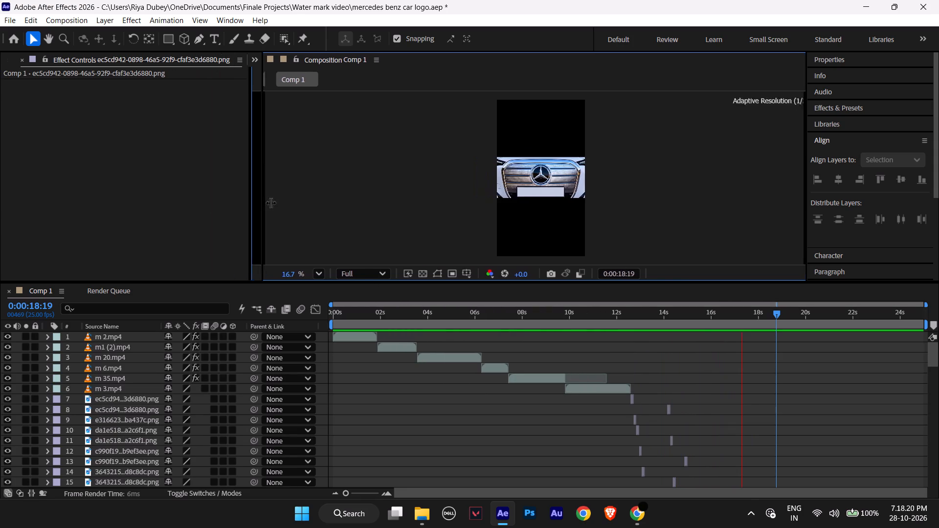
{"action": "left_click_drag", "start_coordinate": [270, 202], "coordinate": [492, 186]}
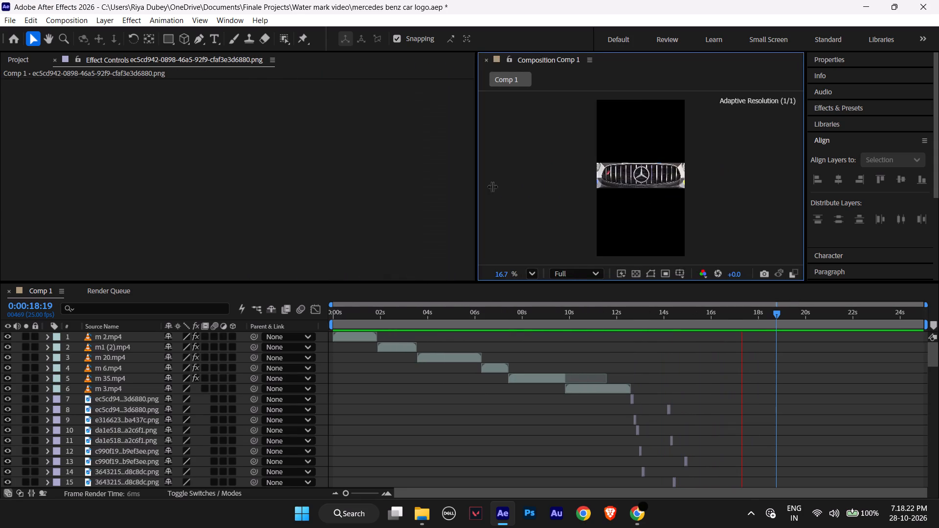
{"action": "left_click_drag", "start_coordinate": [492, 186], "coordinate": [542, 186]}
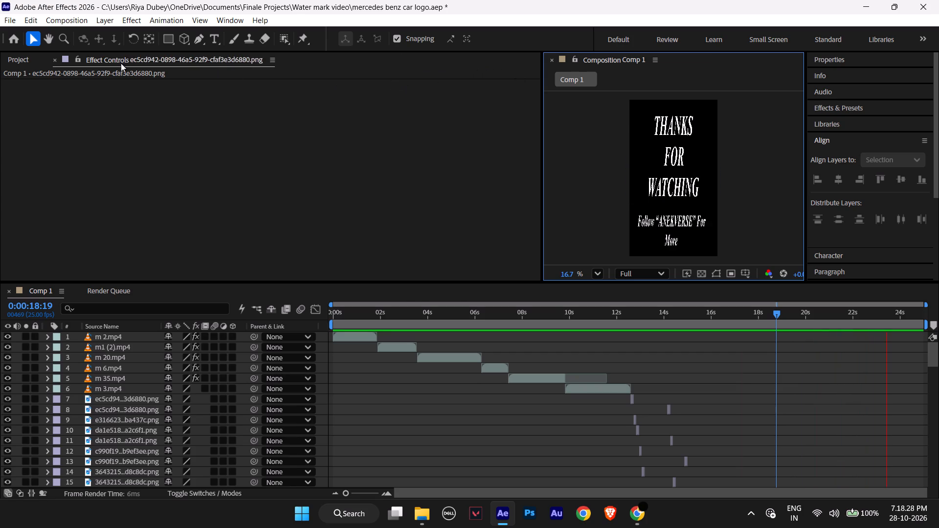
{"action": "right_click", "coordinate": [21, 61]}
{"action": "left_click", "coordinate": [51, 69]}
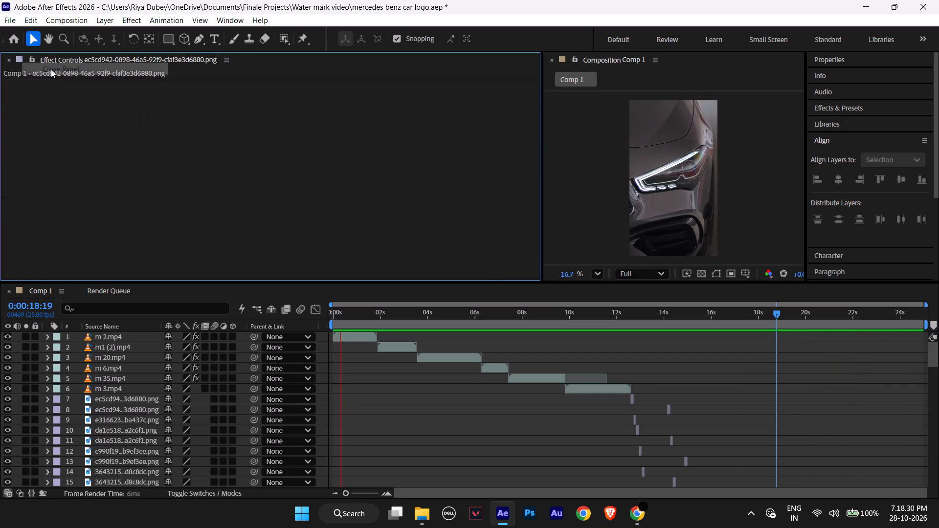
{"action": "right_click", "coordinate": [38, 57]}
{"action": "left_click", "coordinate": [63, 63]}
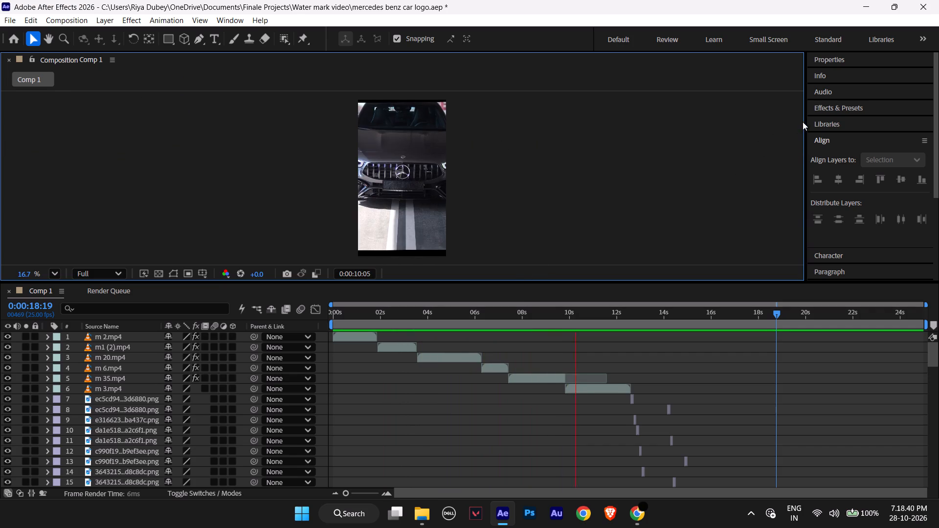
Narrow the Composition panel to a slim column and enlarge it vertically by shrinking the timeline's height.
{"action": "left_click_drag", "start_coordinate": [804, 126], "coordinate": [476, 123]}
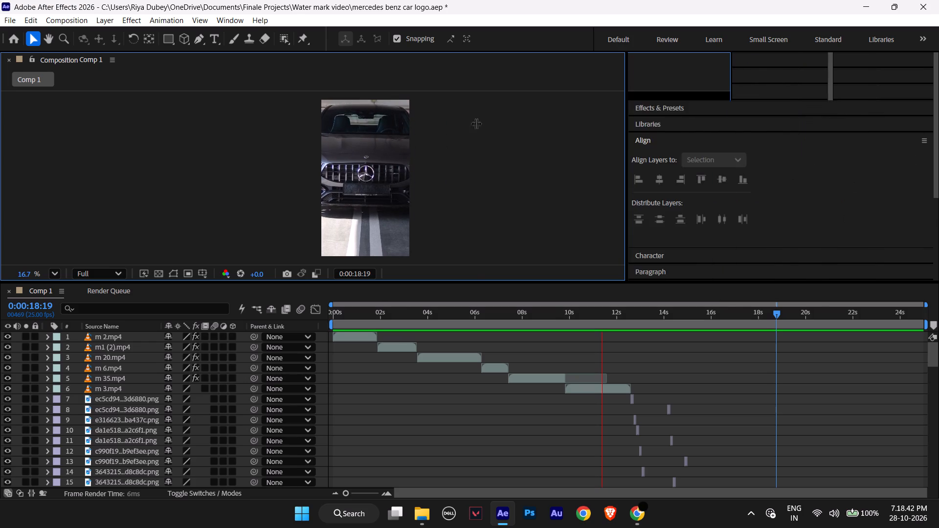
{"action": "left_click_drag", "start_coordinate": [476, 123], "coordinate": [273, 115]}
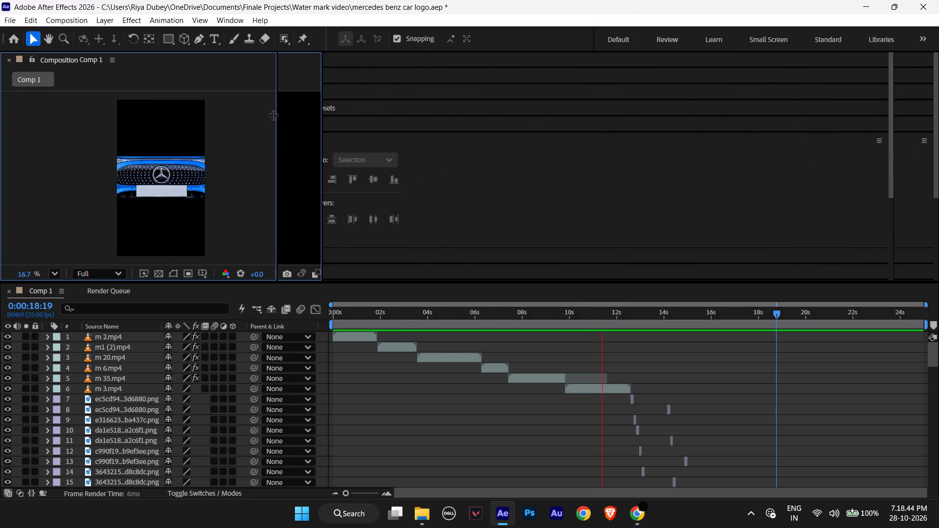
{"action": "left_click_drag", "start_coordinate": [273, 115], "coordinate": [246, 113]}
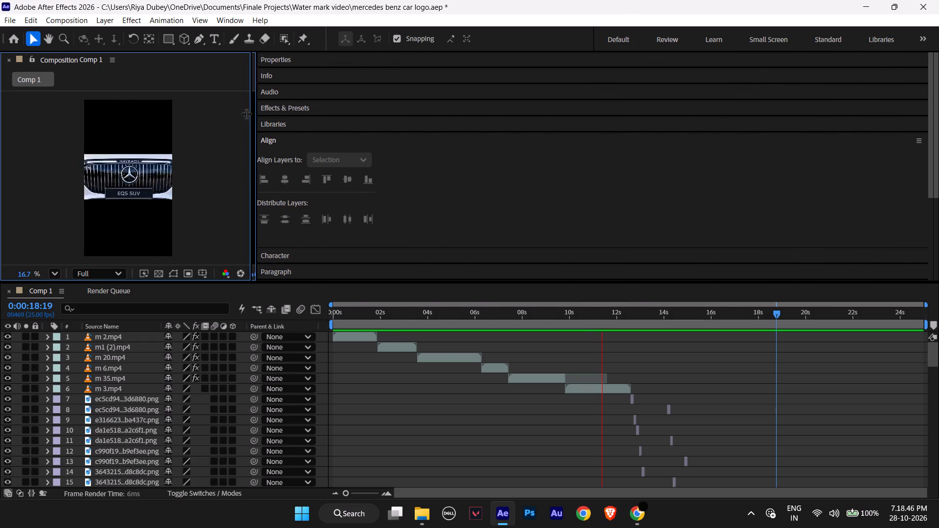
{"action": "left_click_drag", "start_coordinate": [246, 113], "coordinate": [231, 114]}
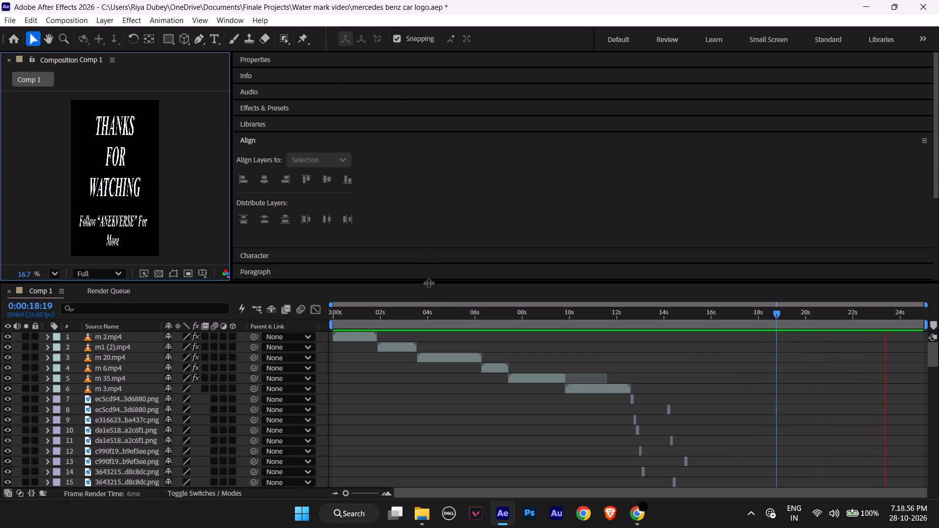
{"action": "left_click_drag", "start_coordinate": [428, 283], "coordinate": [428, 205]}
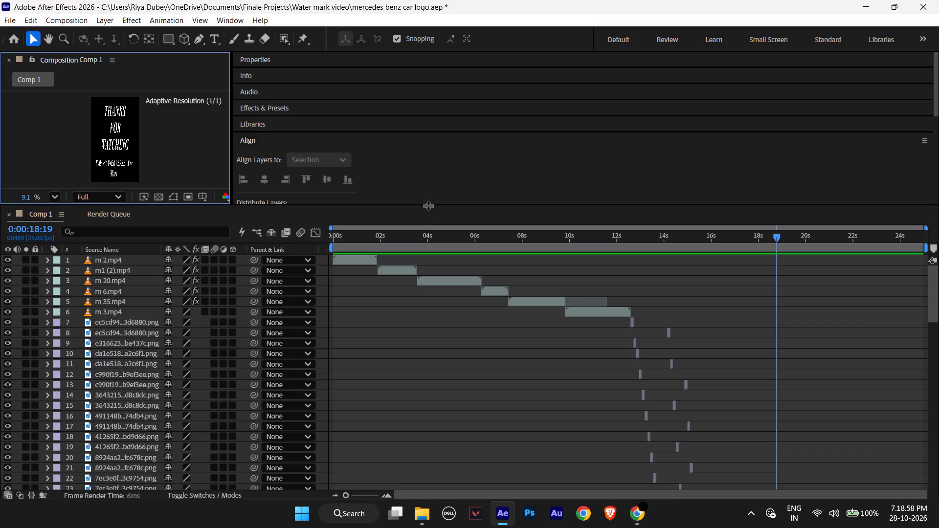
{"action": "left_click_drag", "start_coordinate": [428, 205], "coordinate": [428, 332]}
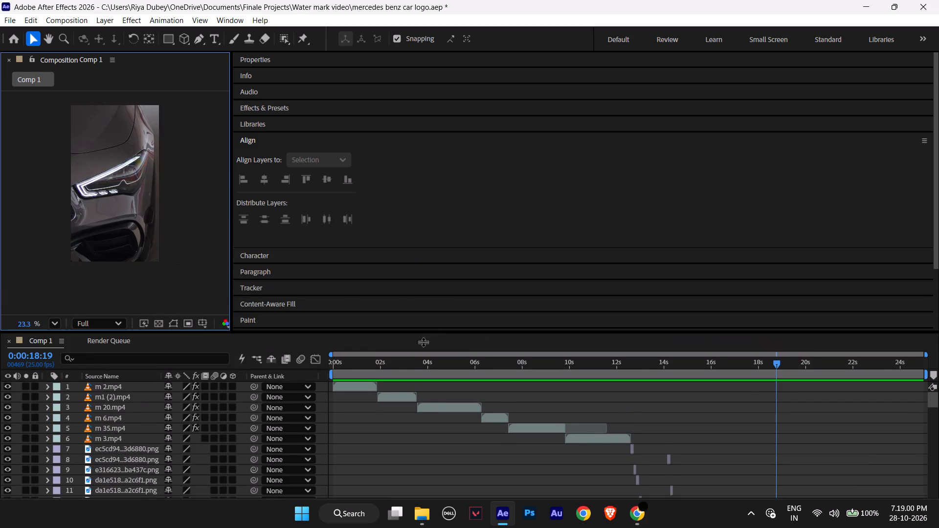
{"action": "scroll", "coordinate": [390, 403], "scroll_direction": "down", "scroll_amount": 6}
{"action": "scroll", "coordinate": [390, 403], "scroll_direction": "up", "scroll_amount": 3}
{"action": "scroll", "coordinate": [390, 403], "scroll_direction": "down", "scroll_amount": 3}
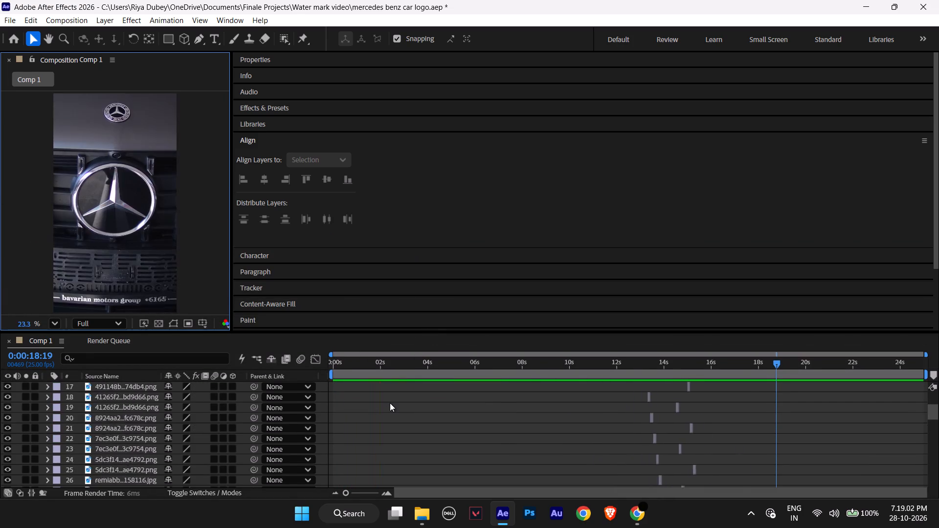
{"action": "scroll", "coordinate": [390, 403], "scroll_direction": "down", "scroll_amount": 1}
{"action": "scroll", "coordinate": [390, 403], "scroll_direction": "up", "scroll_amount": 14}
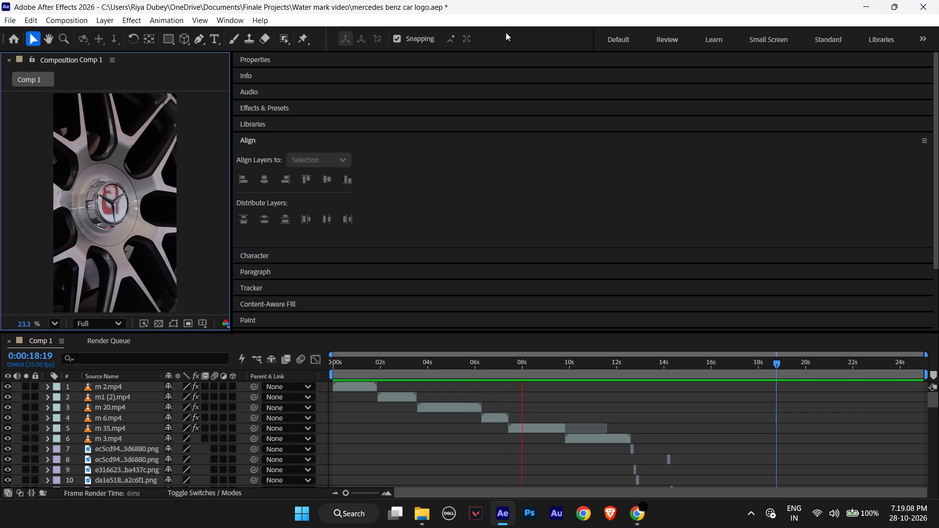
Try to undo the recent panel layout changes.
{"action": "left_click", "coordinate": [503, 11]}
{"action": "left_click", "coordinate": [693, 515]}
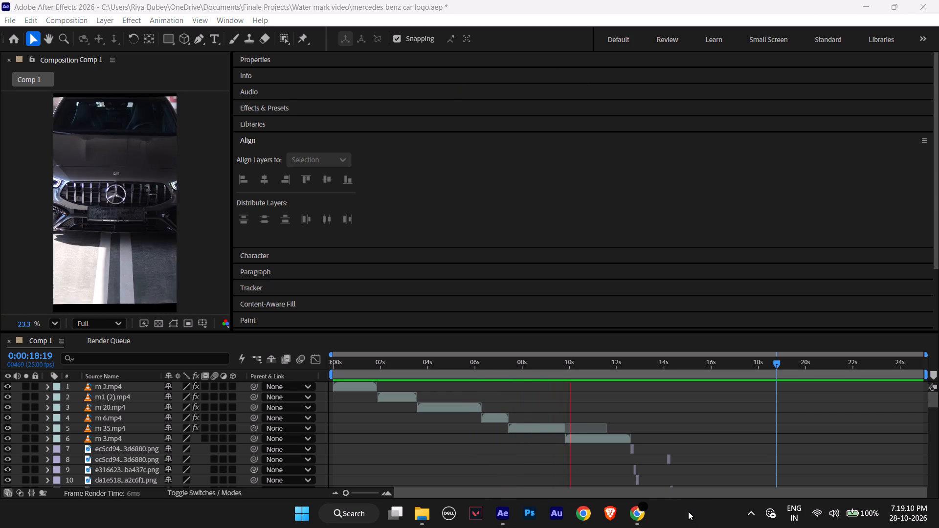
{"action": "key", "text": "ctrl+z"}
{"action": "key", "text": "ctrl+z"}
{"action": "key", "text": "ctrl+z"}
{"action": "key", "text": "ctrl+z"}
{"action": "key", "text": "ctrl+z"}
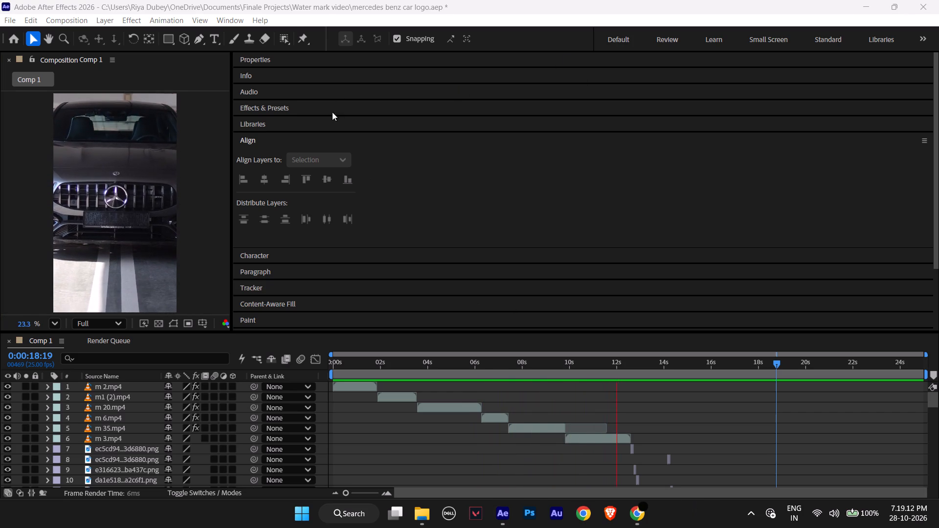
Reset the "All Panels" workspace to its saved layout.
{"action": "left_click", "coordinate": [231, 21]}
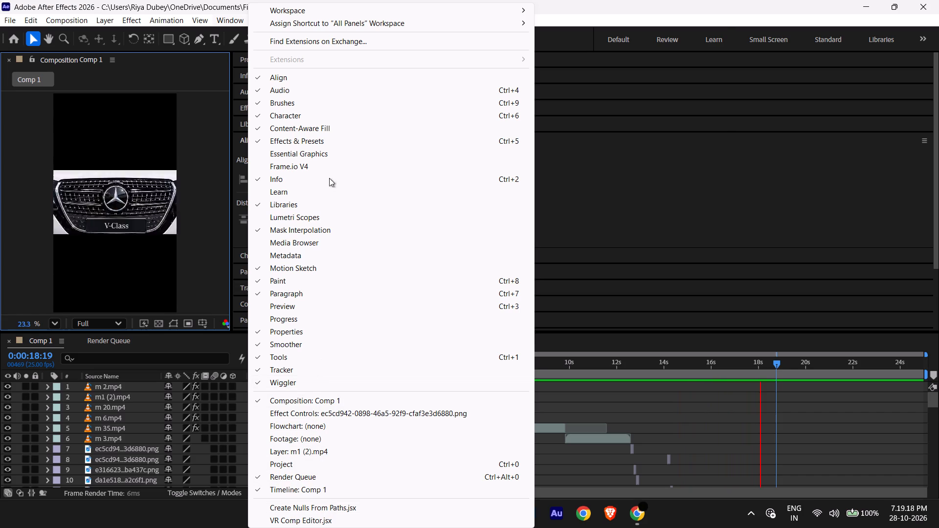
{"action": "left_click", "coordinate": [326, 7]}
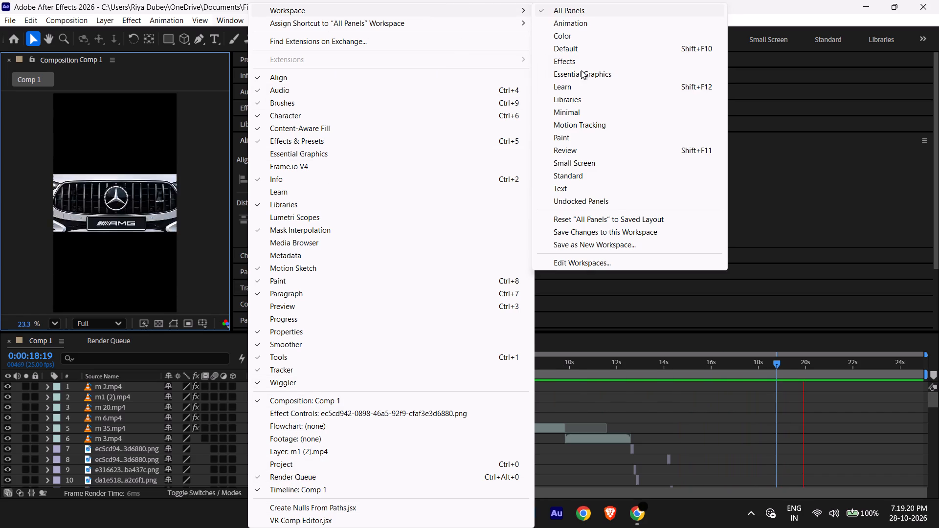
{"action": "left_click", "coordinate": [606, 218]}
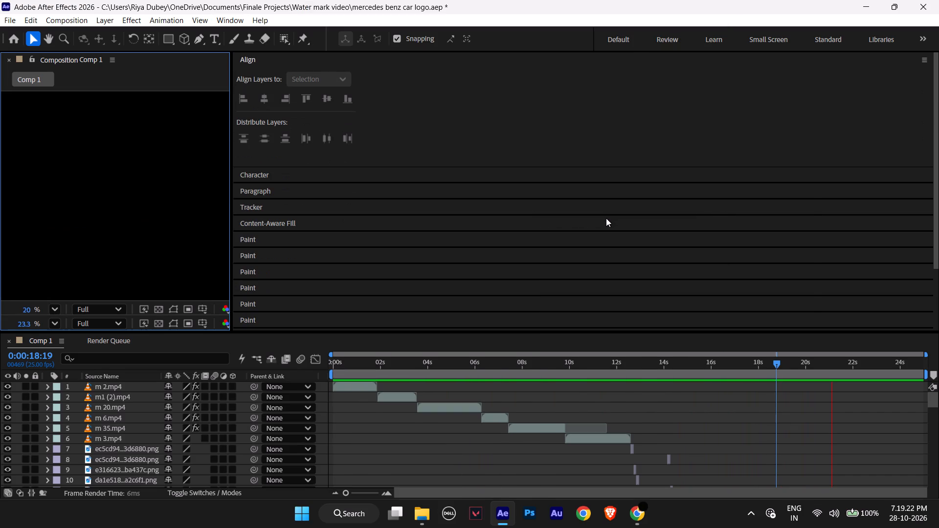
Move the playhead to the start of Comp 1 and preview the opening video clips up to about 9 seconds.
{"action": "key", "text": "space"}
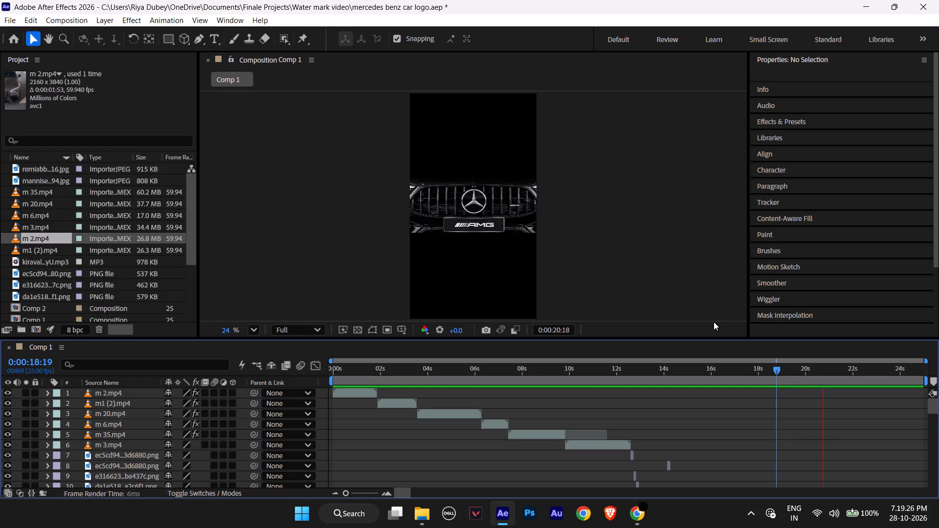
{"action": "key", "text": "space"}
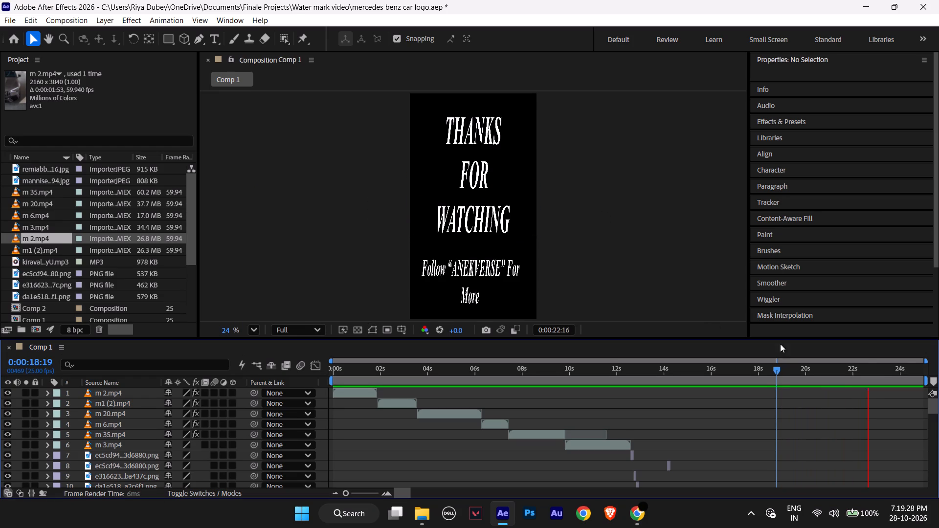
{"action": "left_click_drag", "start_coordinate": [872, 371], "coordinate": [293, 359]}
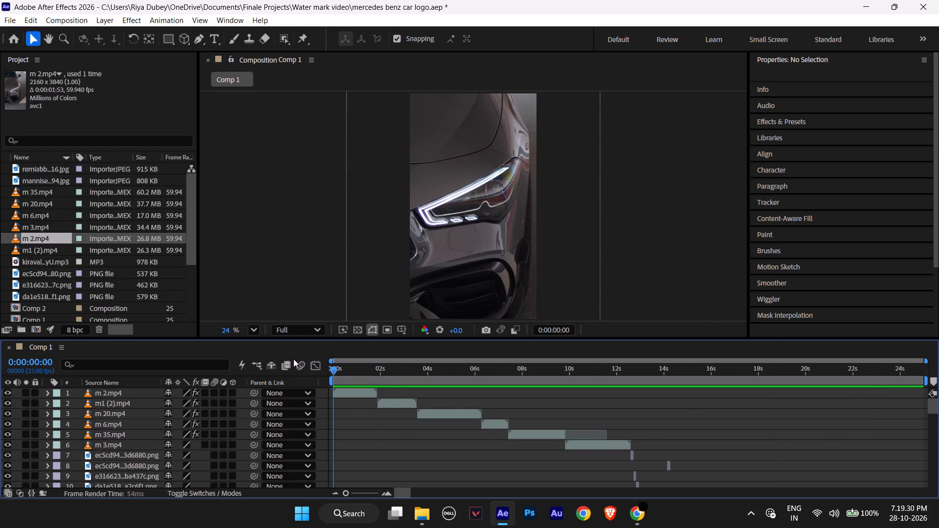
{"action": "left_click_drag", "start_coordinate": [293, 359], "coordinate": [282, 359]}
{"action": "key", "text": "space"}
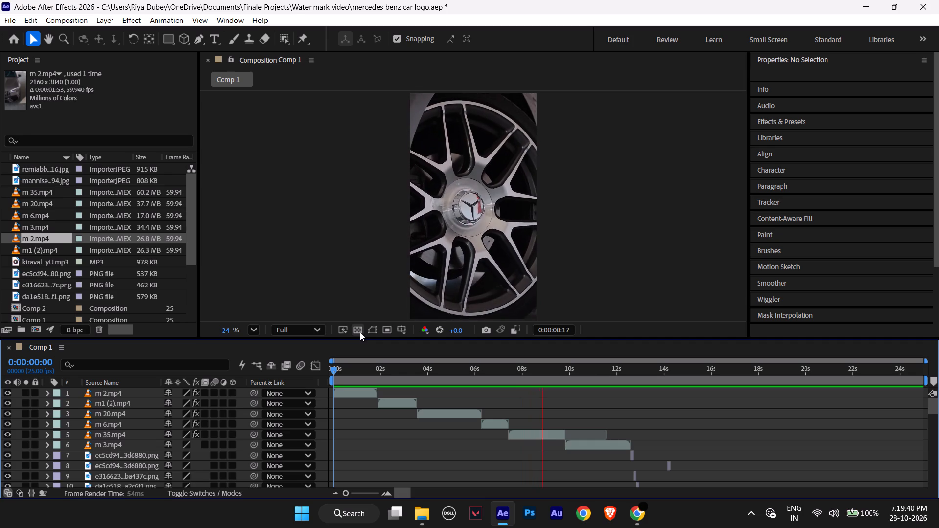
{"action": "key", "text": "space"}
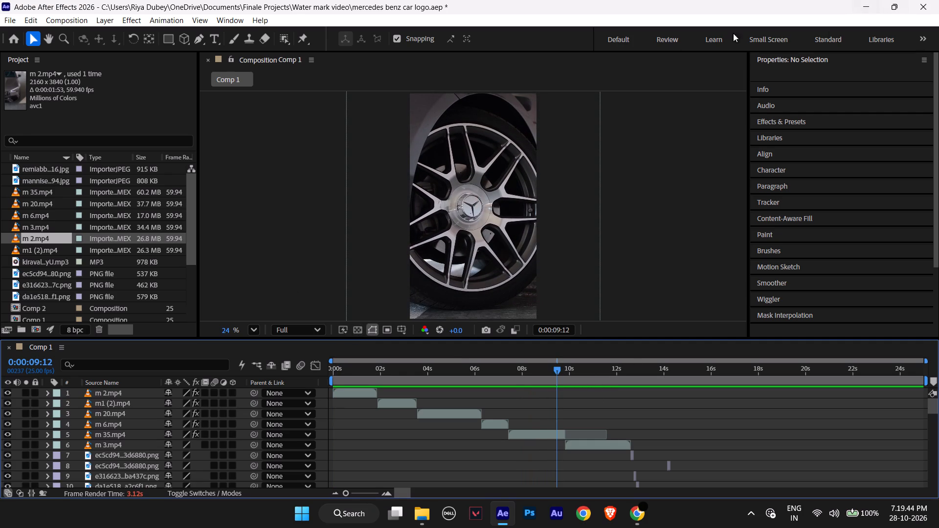
Save the mercedes benz car logo project.
{"action": "key", "text": "ctrl+s"}
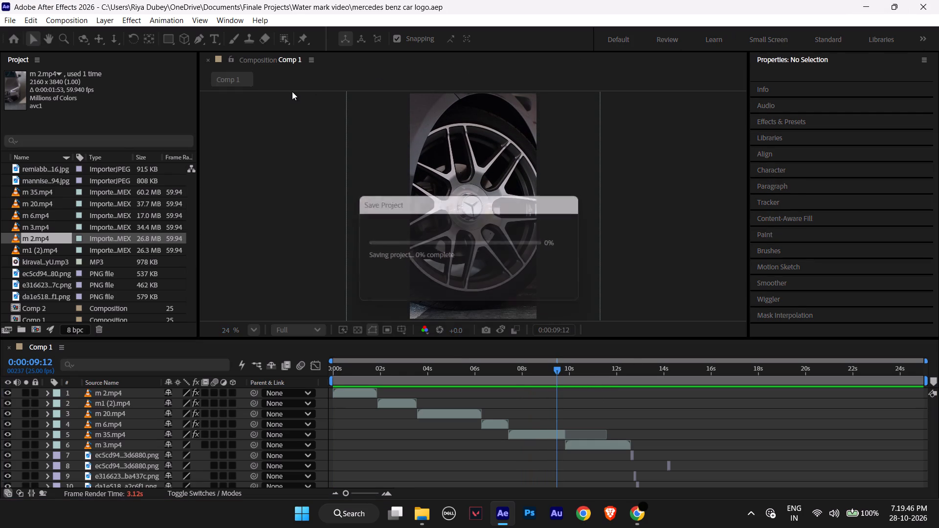
Switch to the Water mark video folder, play the rendered mercedes benz car logo video in VLC to review it, and close the player.
{"action": "left_click", "coordinate": [860, 1]}
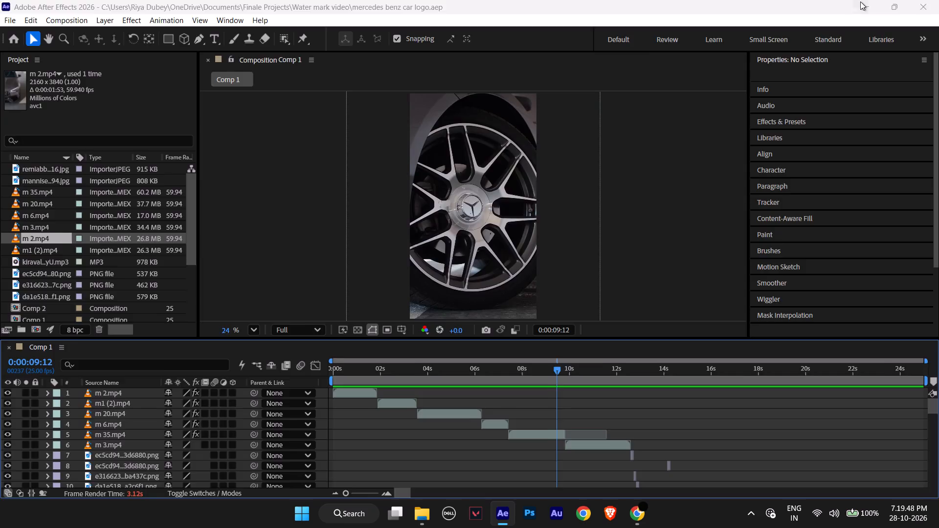
{"action": "double_click", "coordinate": [579, 112]}
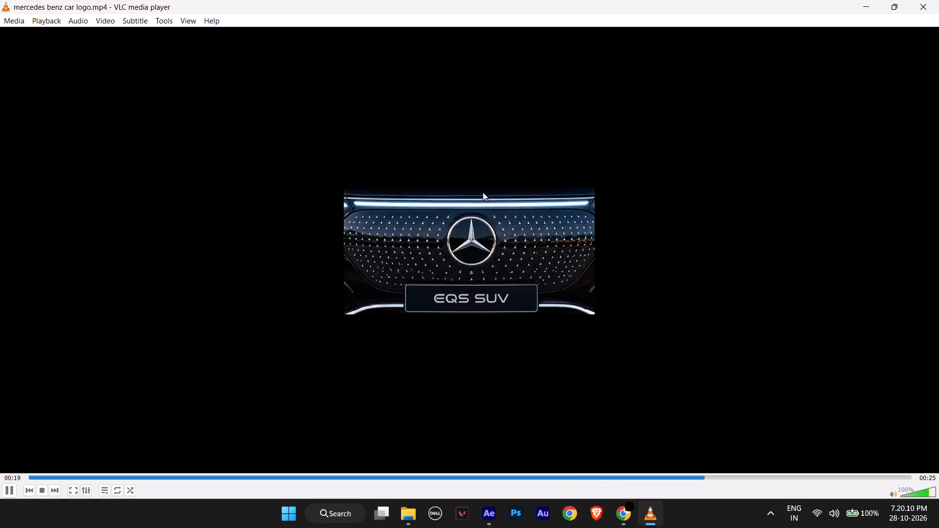
{"action": "left_click", "coordinate": [492, 214]}
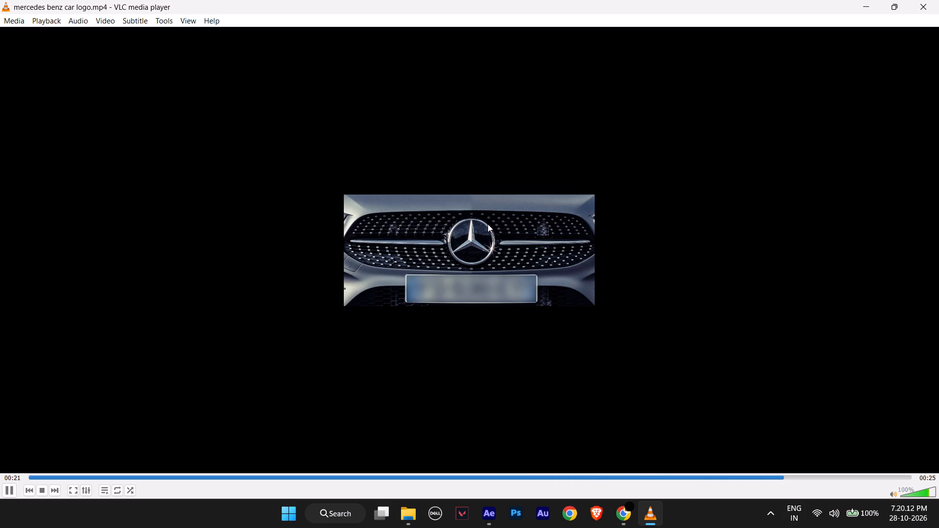
{"action": "left_click", "coordinate": [488, 224]}
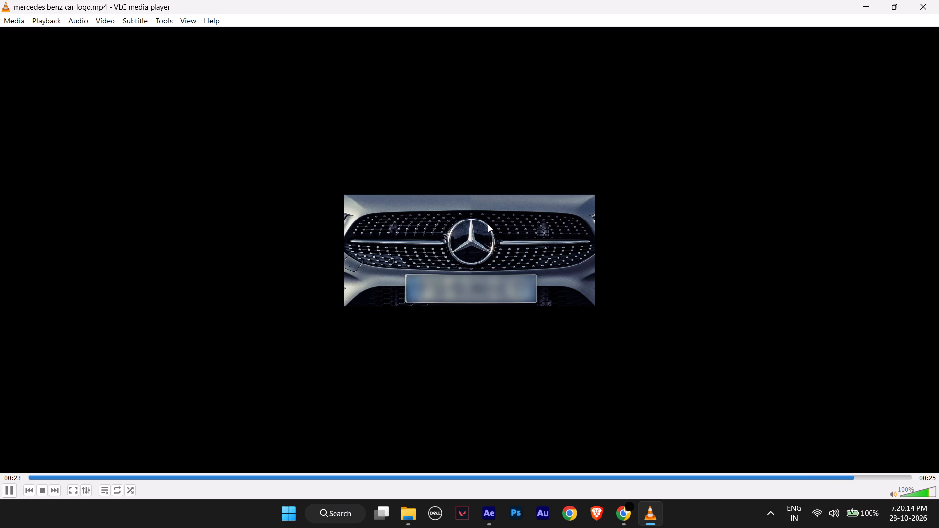
{"action": "left_click", "coordinate": [938, 0]}
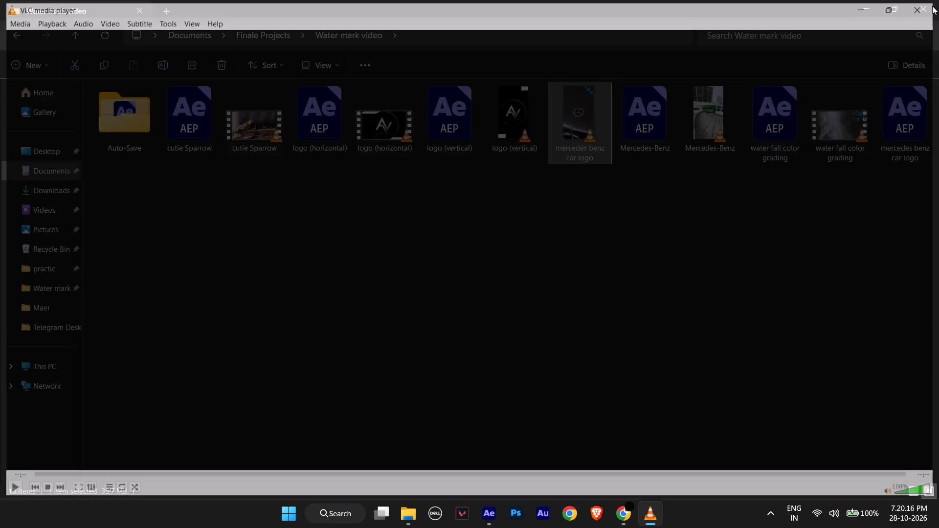
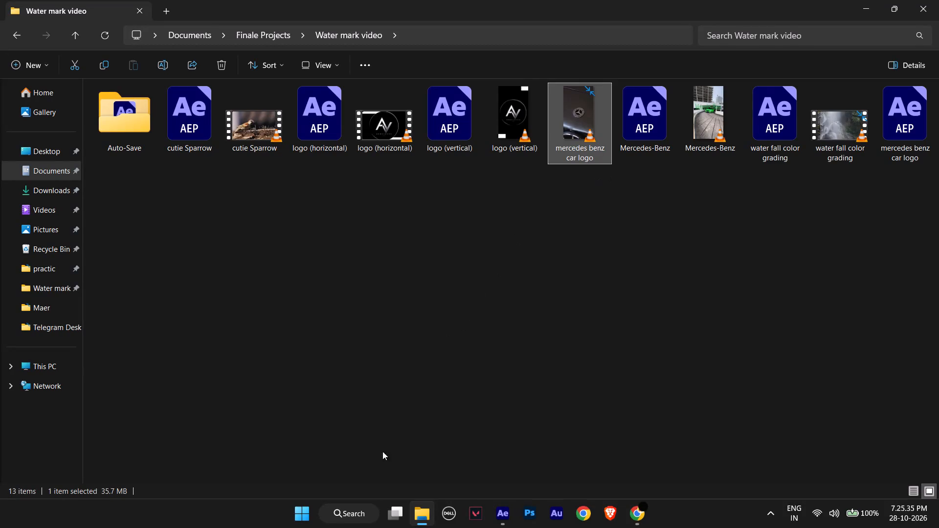
Switch to the Instagram app and start a new post with the mercedes benz car logo video from the Water mark video folder.
{"action": "left_click", "coordinate": [319, 511]}
{"action": "left_click", "coordinate": [304, 512]}
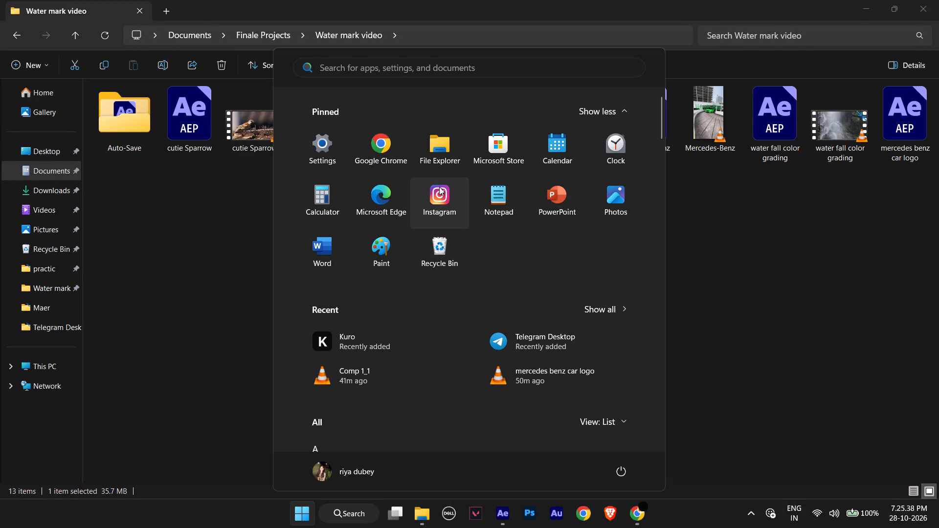
{"action": "left_click", "coordinate": [439, 187]}
{"action": "left_click", "coordinate": [862, 0]}
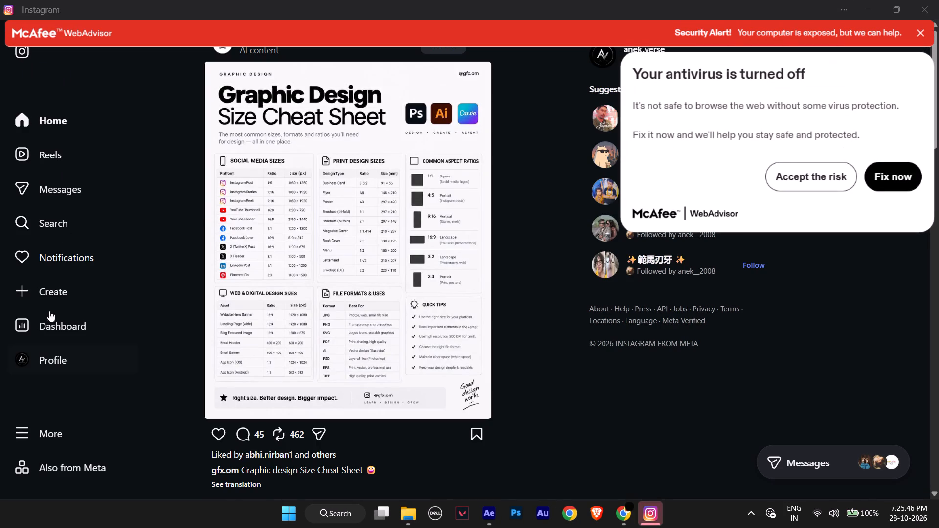
{"action": "left_click", "coordinate": [50, 290]}
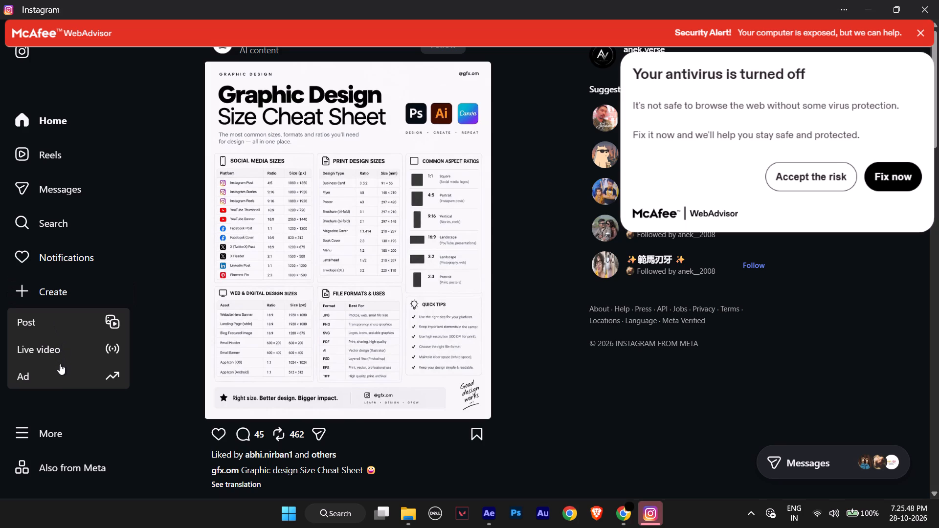
{"action": "left_click", "coordinate": [55, 327]}
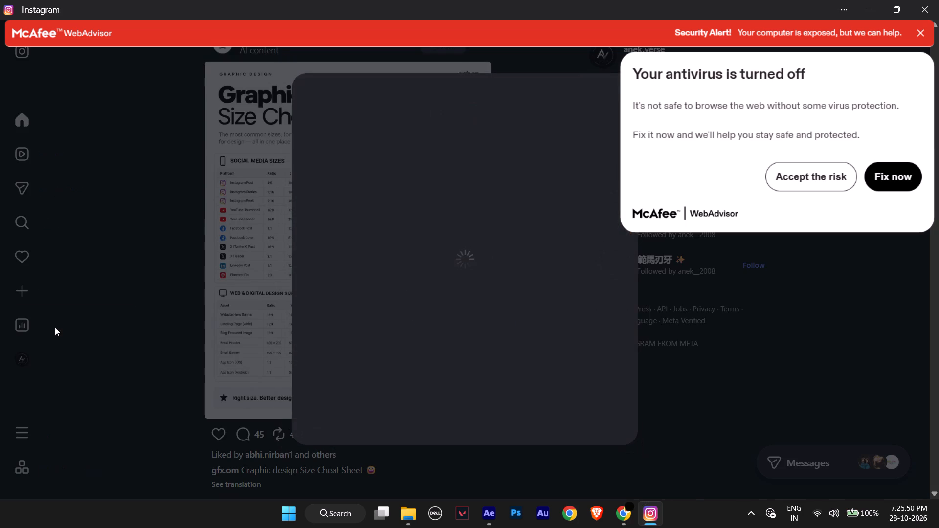
{"action": "left_click", "coordinate": [474, 311]}
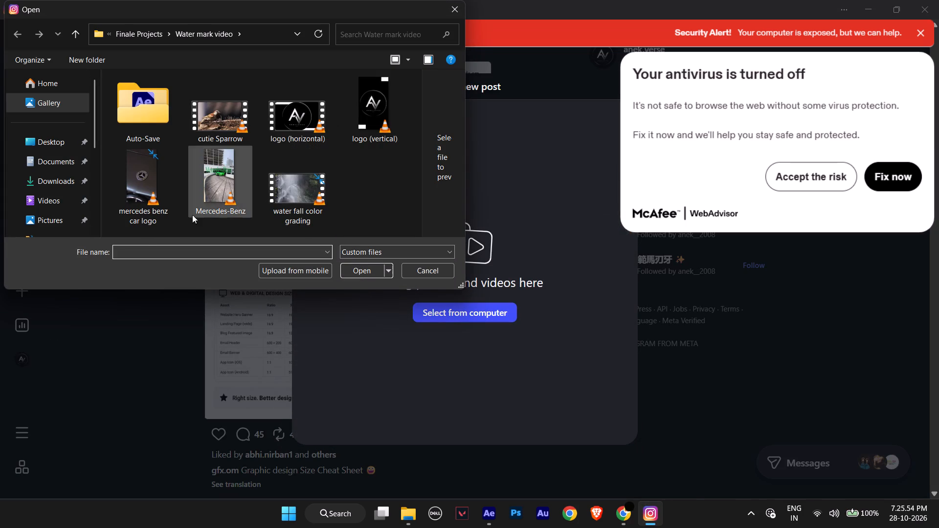
{"action": "left_click", "coordinate": [121, 183]}
{"action": "left_click", "coordinate": [360, 273]}
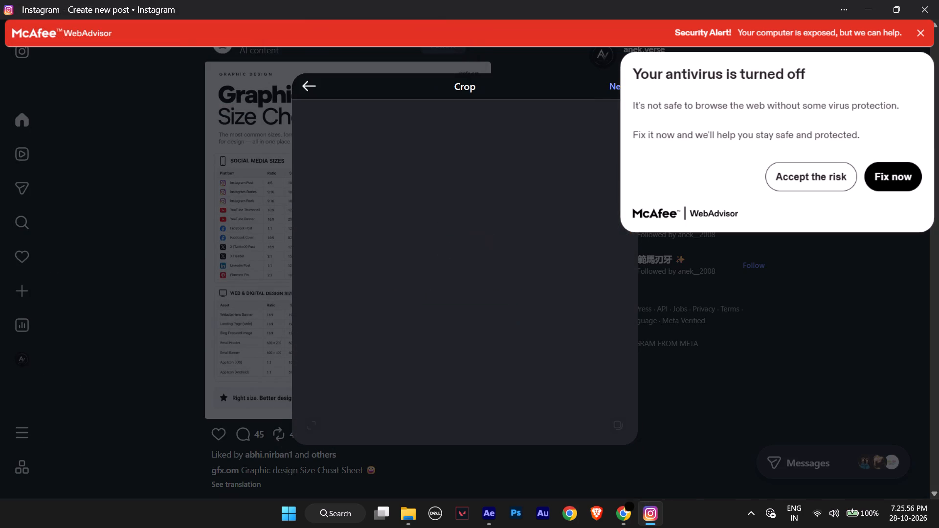
Answer the McAfee WebAdvisor antivirus alert by choosing to fix it now, and return to the new post.
{"action": "left_click", "coordinate": [905, 182]}
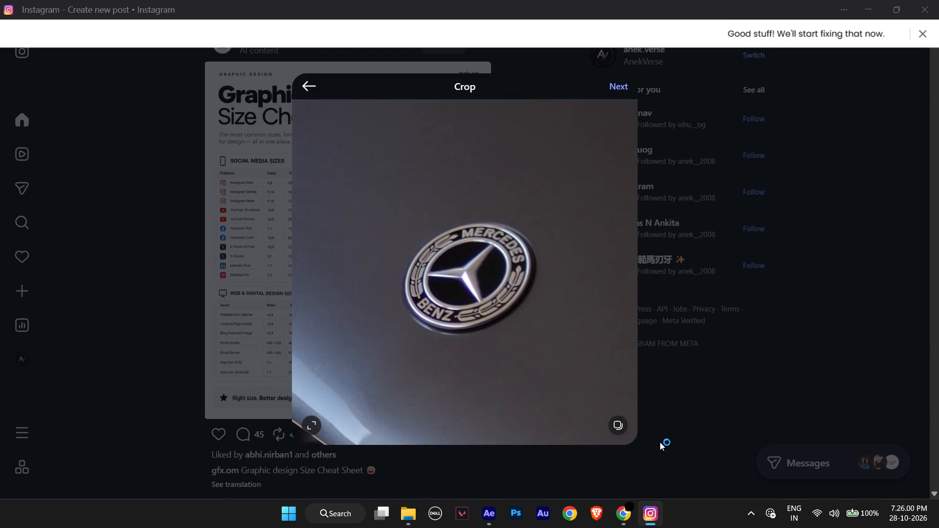
{"action": "left_click", "coordinate": [625, 427]}
{"action": "left_click", "coordinate": [532, 310]}
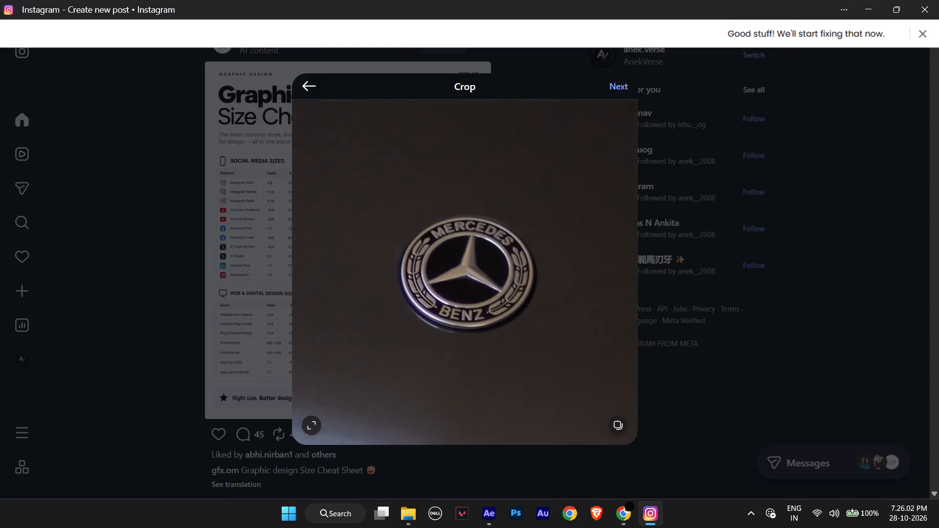
Check the post's Edit stage, return to the Crop stage, and set the video's aspect ratio to Original.
{"action": "left_click", "coordinate": [610, 90]}
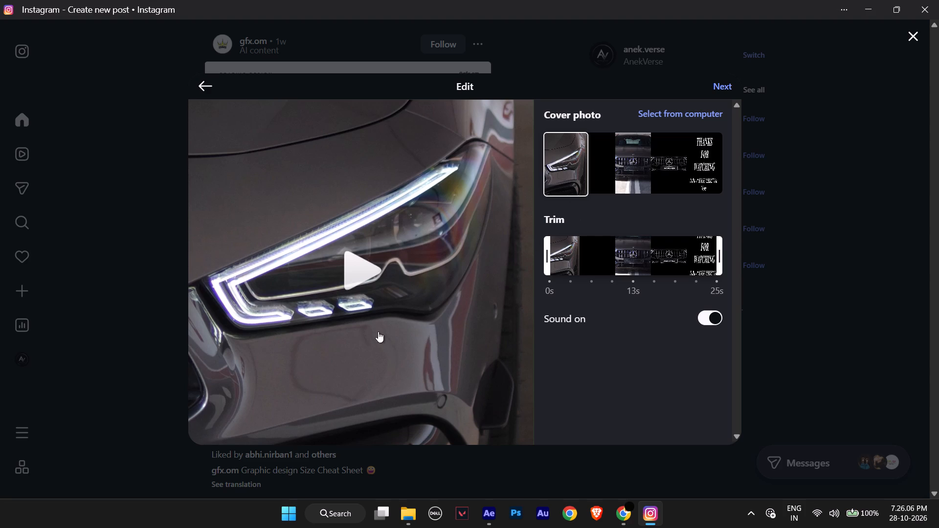
{"action": "left_click", "coordinate": [211, 90]}
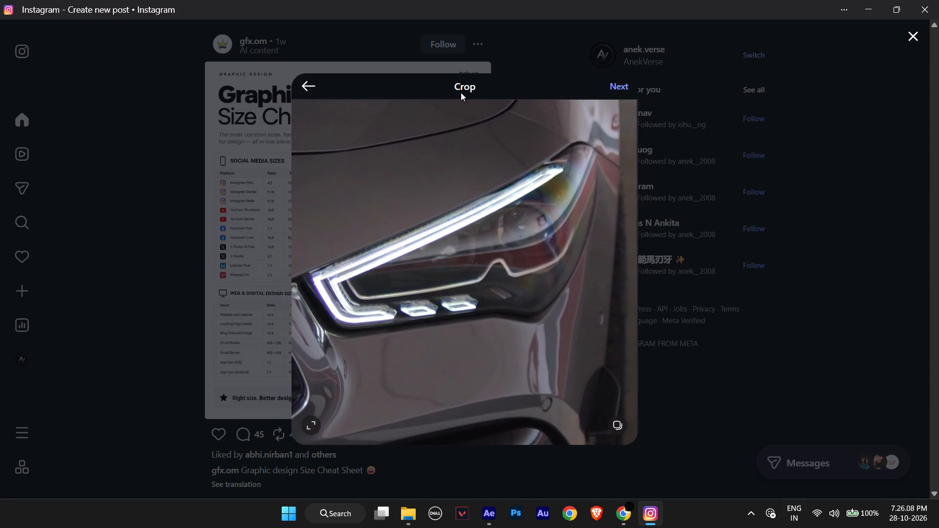
{"action": "left_click", "coordinate": [461, 92]}
{"action": "double_click", "coordinate": [463, 88]}
{"action": "left_click", "coordinate": [314, 429]}
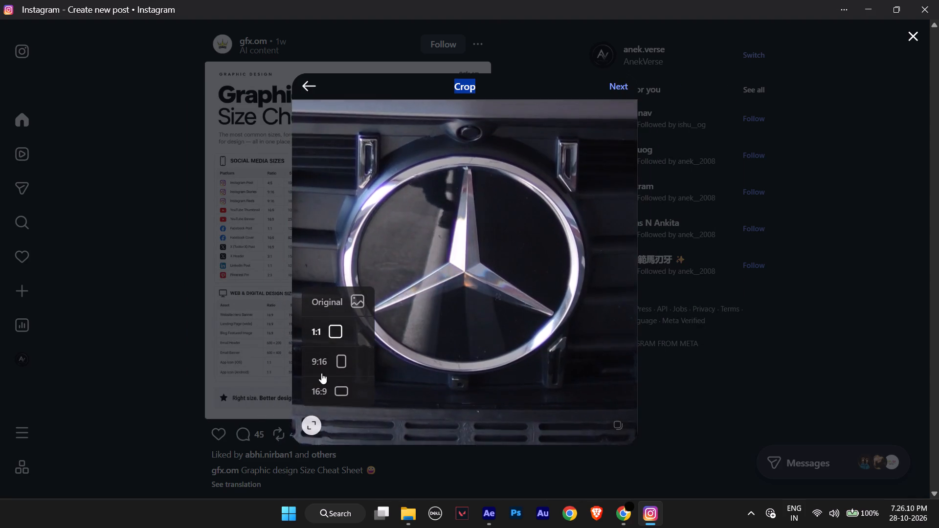
{"action": "left_click", "coordinate": [354, 296]}
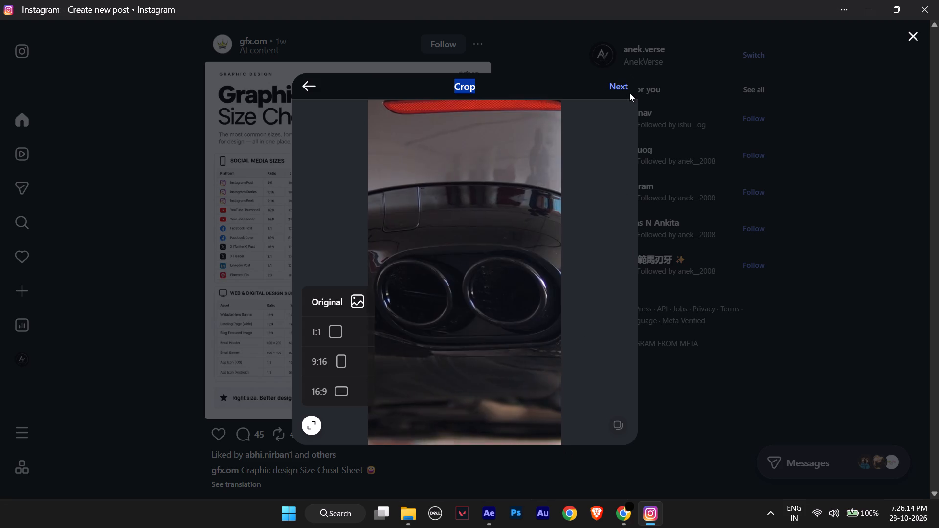
Accept the video's crop at its original aspect ratio and continue to the editing stage.
{"action": "left_click", "coordinate": [629, 93]}
{"action": "left_click", "coordinate": [627, 88]}
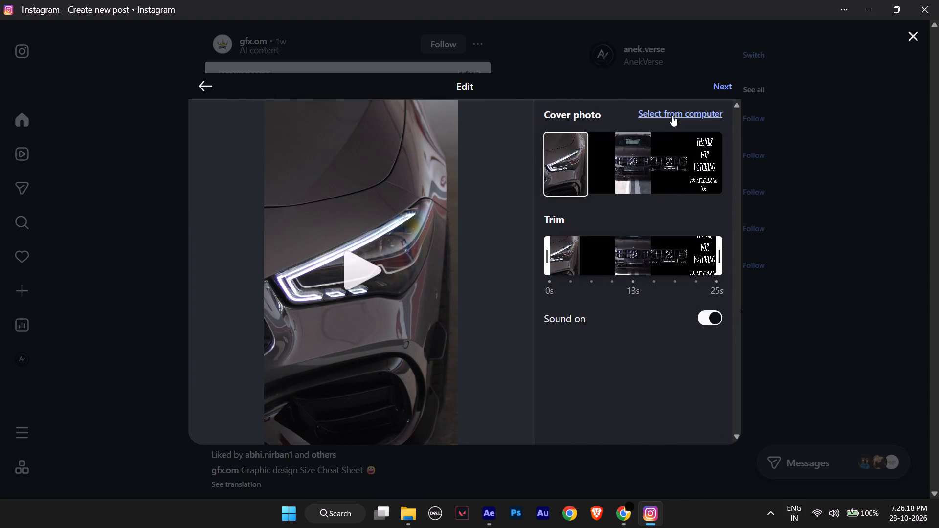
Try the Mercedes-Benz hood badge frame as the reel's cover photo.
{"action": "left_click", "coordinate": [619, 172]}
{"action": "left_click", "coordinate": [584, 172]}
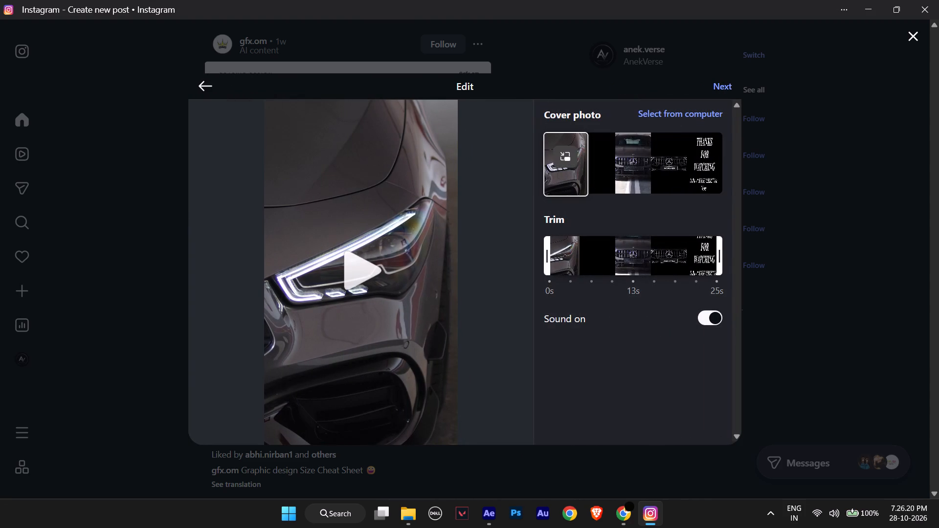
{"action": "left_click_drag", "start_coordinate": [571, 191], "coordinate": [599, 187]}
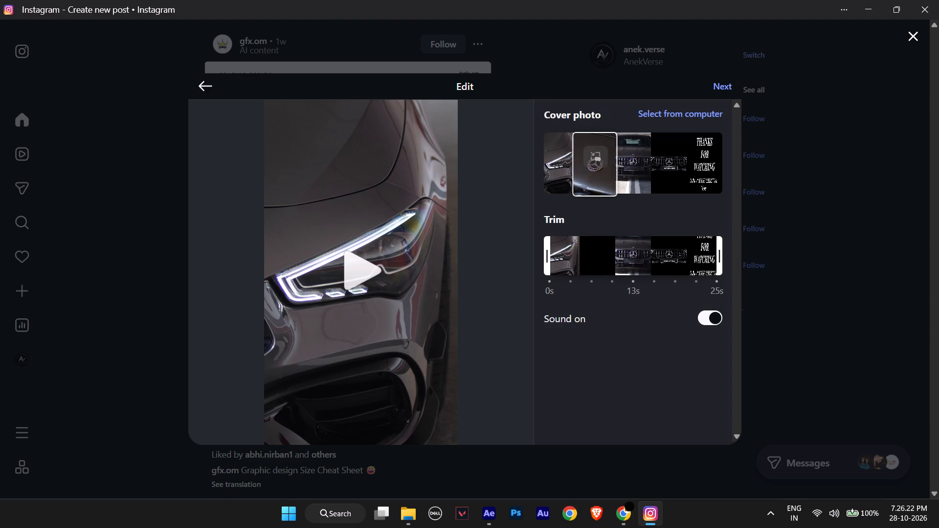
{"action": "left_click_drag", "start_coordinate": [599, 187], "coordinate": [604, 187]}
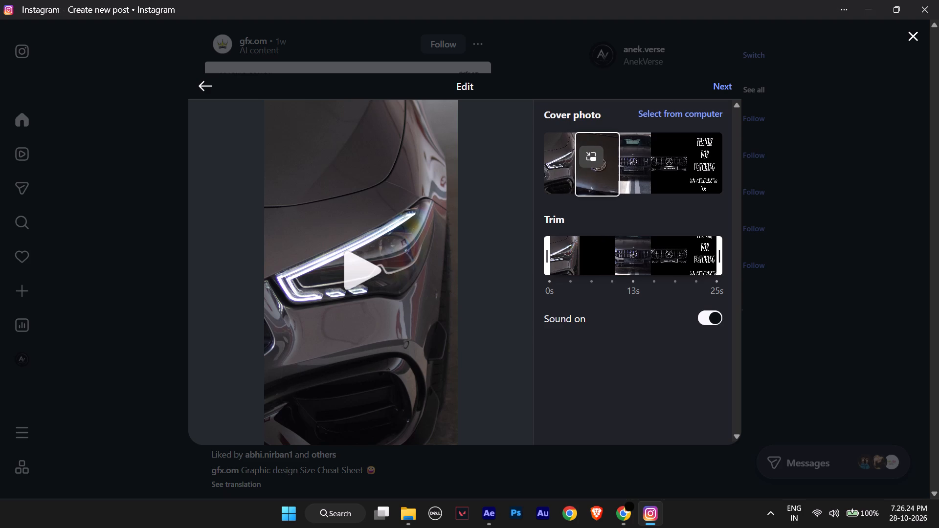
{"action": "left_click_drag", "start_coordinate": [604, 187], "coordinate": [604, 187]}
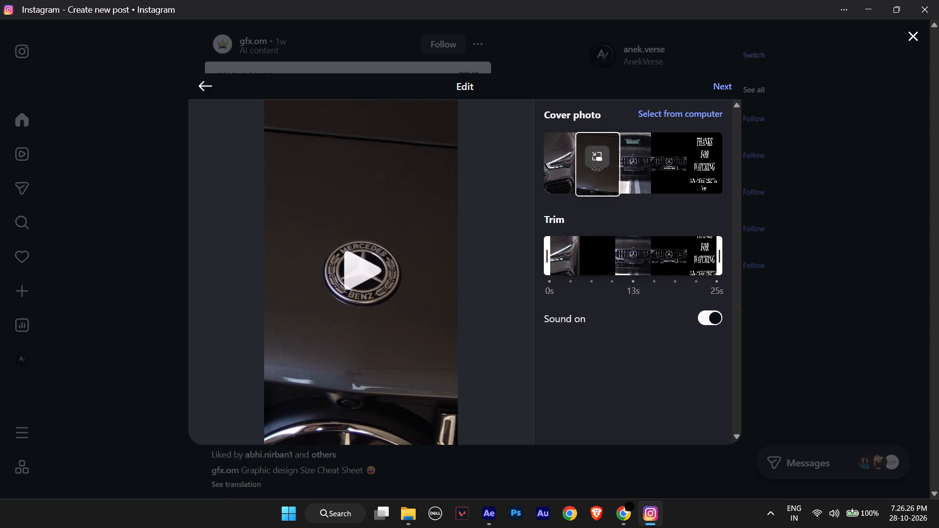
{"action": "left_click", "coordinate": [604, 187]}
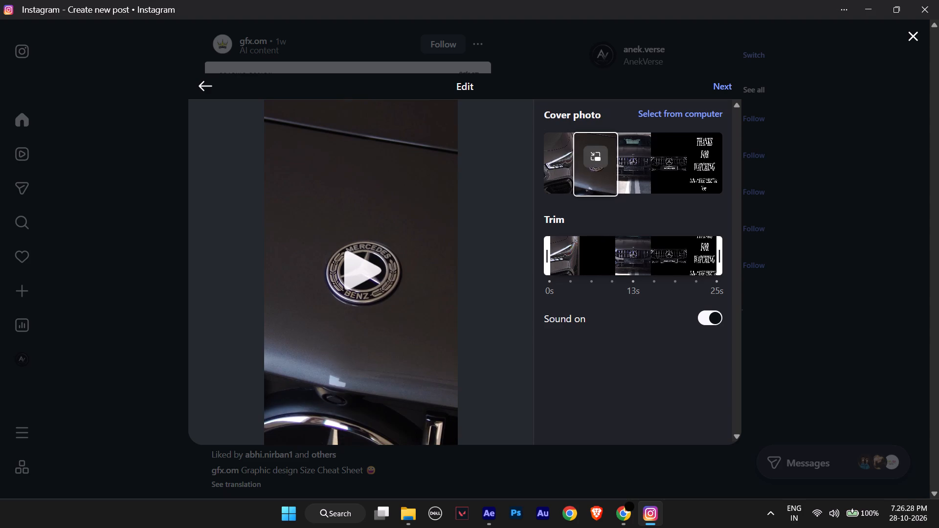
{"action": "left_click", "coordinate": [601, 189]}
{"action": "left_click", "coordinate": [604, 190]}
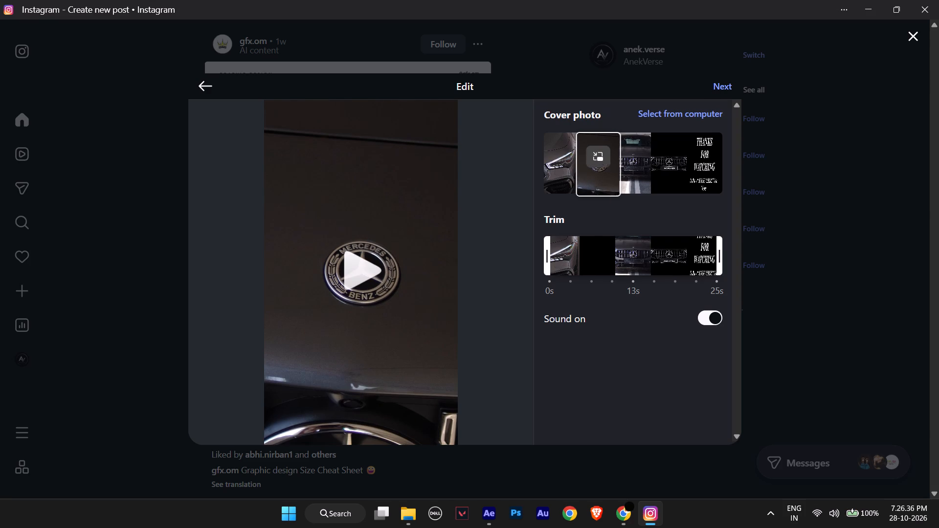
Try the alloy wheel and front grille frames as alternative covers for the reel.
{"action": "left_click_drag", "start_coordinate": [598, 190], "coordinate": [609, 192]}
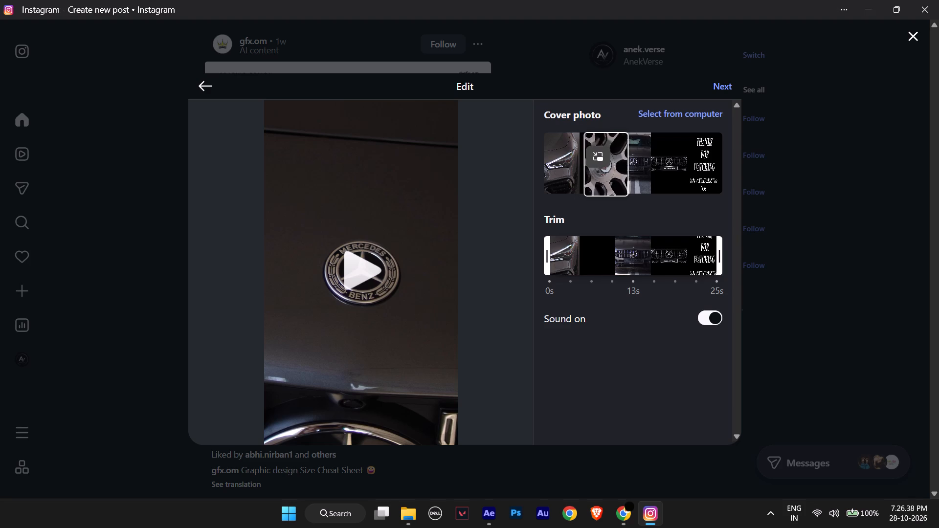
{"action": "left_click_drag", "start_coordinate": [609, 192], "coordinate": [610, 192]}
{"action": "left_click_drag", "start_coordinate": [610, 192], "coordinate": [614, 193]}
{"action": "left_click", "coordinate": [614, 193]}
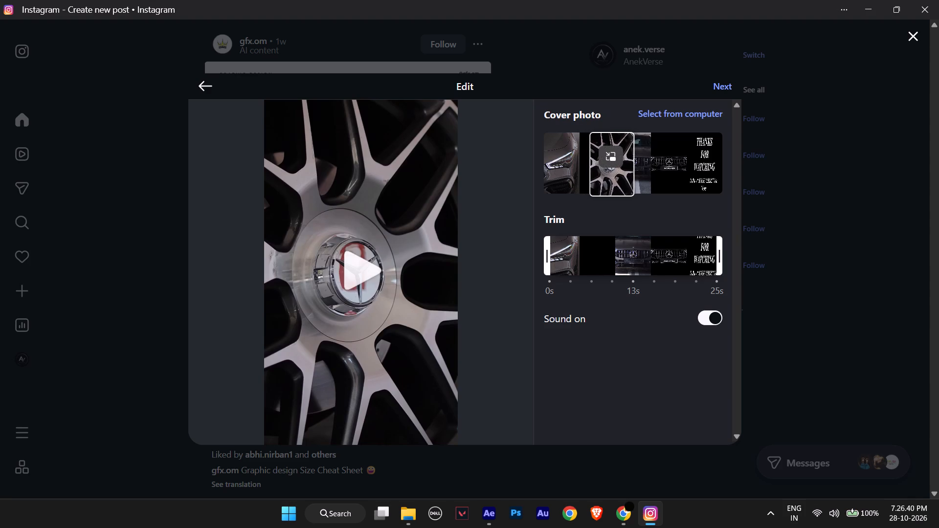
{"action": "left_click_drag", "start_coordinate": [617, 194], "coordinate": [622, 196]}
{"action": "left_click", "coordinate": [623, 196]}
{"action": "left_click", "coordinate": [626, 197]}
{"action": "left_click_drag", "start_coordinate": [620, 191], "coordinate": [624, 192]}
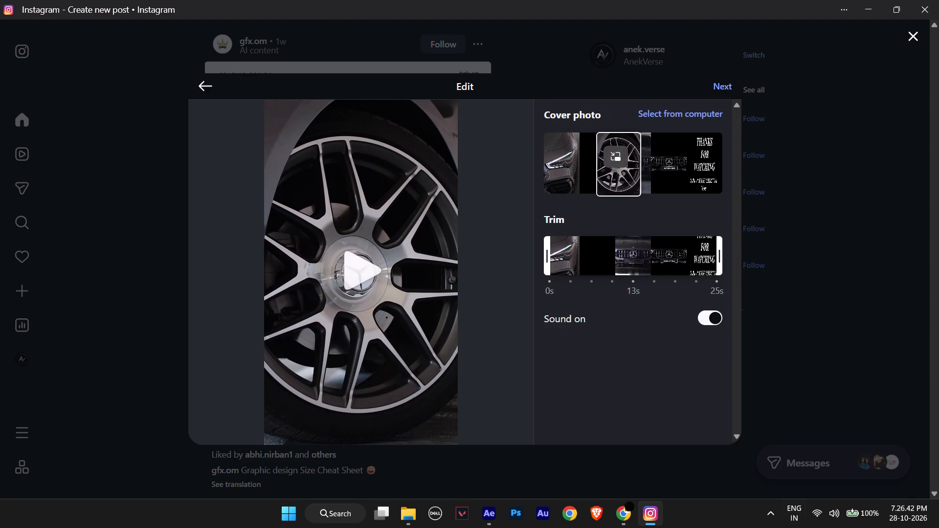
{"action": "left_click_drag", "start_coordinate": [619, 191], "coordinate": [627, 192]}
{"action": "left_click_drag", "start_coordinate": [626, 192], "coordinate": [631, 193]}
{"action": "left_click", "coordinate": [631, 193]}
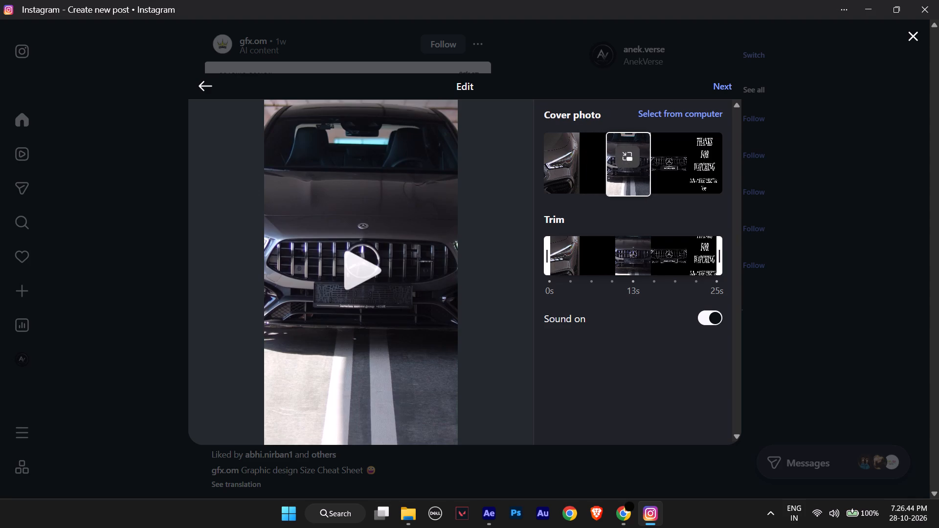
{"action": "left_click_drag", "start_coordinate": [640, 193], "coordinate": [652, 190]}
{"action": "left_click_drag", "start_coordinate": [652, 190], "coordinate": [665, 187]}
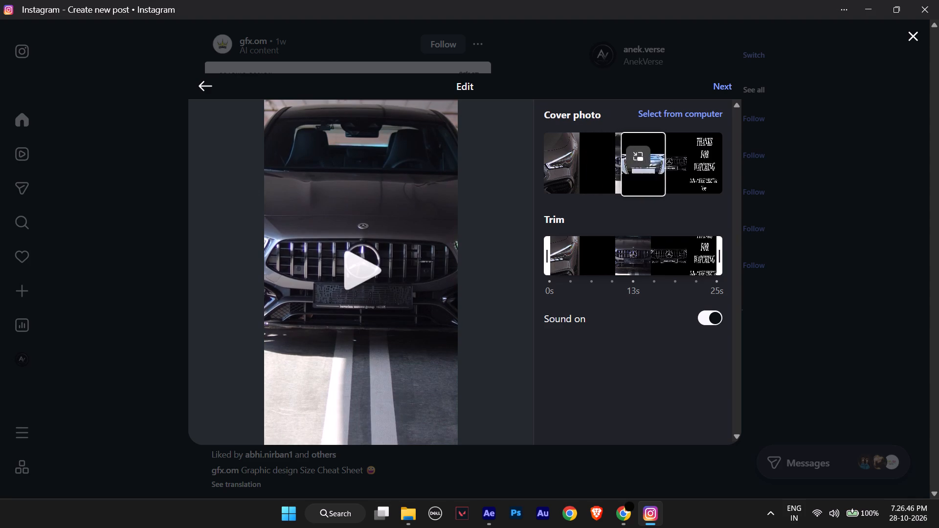
Set the reel's cover to the frame with the Mercedes-Benz hood badge centred and continue to the new reel details.
{"action": "left_click_drag", "start_coordinate": [665, 187], "coordinate": [609, 198]}
{"action": "left_click", "coordinate": [601, 191]}
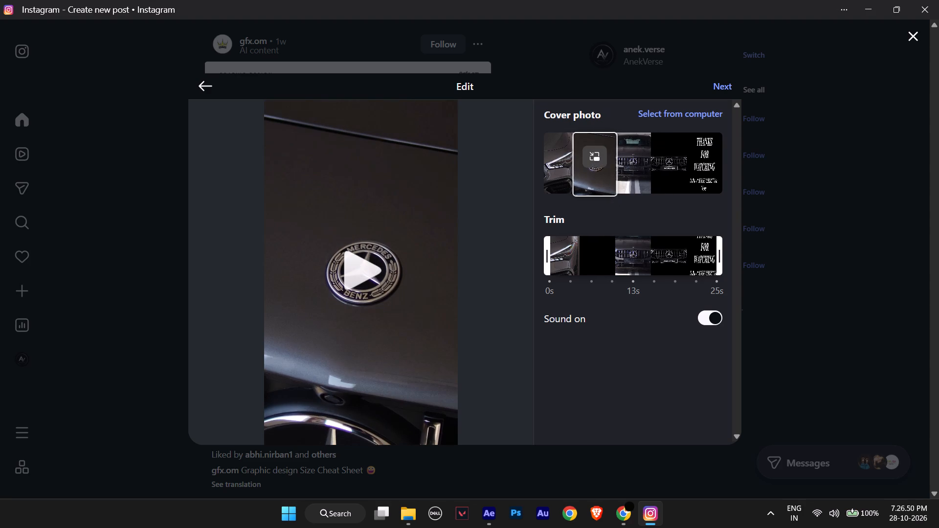
{"action": "left_click", "coordinate": [604, 191]}
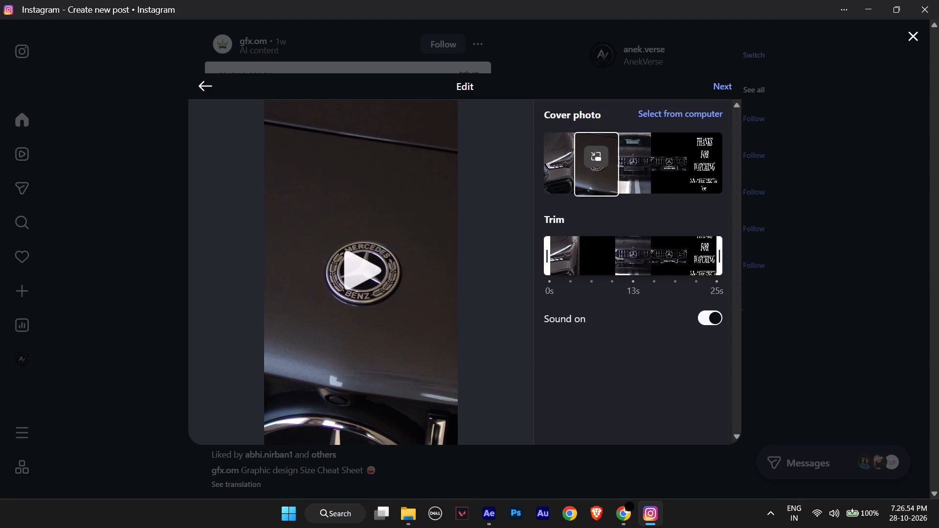
{"action": "left_click", "coordinate": [605, 188]}
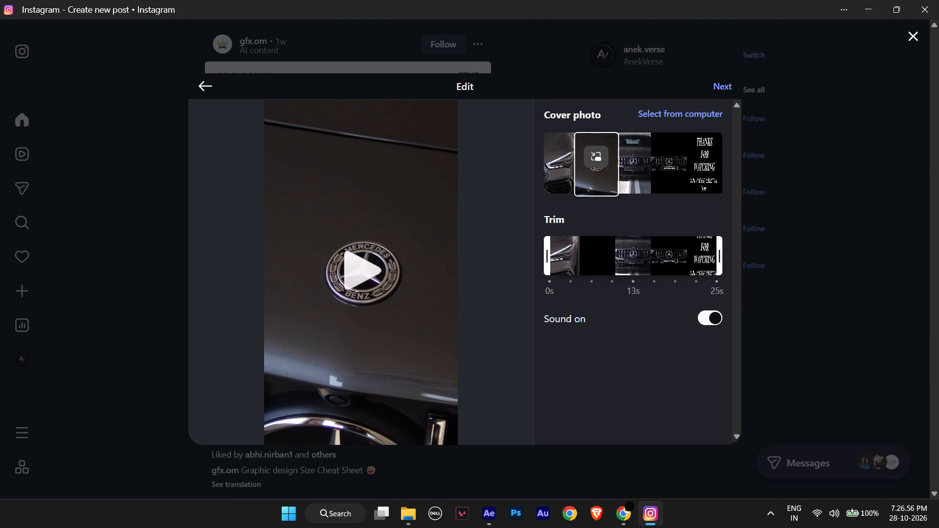
{"action": "left_click", "coordinate": [600, 185]}
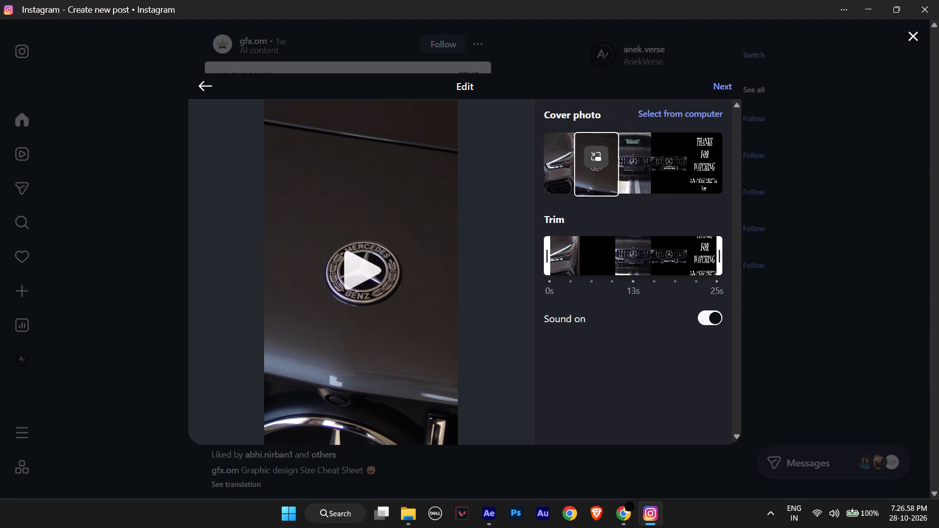
{"action": "left_click", "coordinate": [594, 177]}
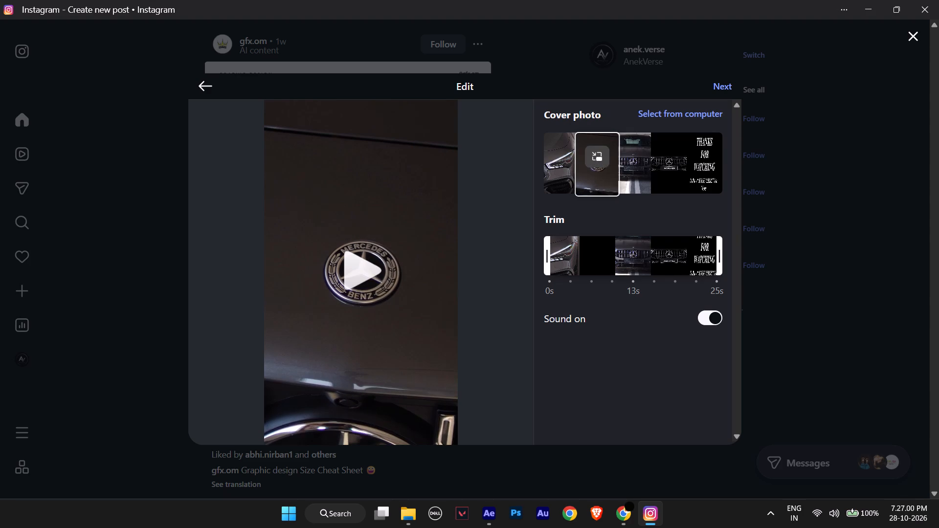
{"action": "left_click", "coordinate": [719, 88]}
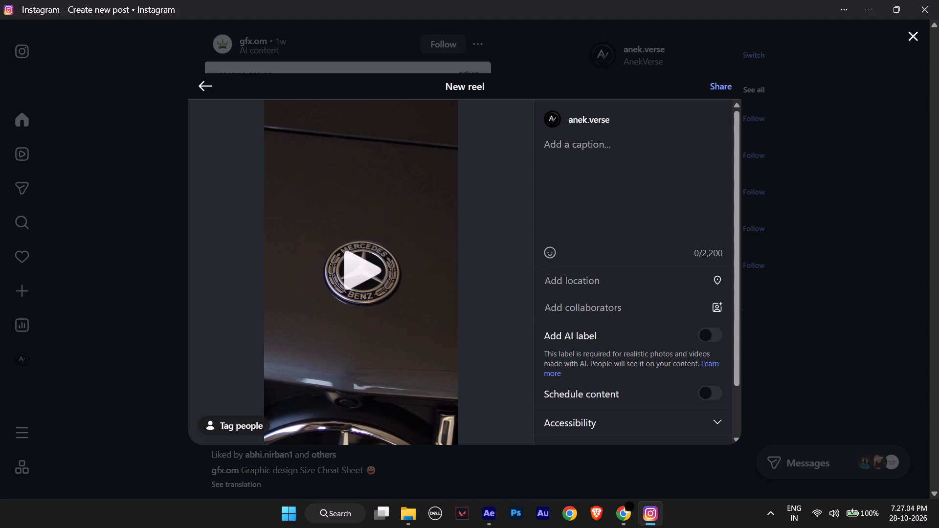
Look through the new reel's caption area and sharing options, including the advanced settings section.
{"action": "scroll", "coordinate": [587, 274], "scroll_direction": "down", "scroll_amount": 6}
{"action": "scroll", "coordinate": [557, 279], "scroll_direction": "up", "scroll_amount": 1}
{"action": "scroll", "coordinate": [560, 277], "scroll_direction": "down", "scroll_amount": 1}
{"action": "scroll", "coordinate": [562, 276], "scroll_direction": "up", "scroll_amount": 4}
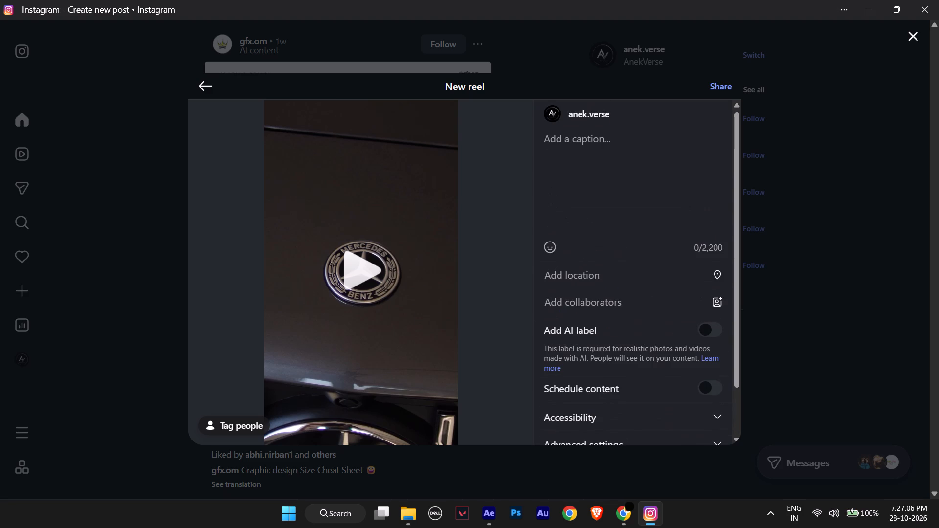
{"action": "left_click", "coordinate": [591, 146]}
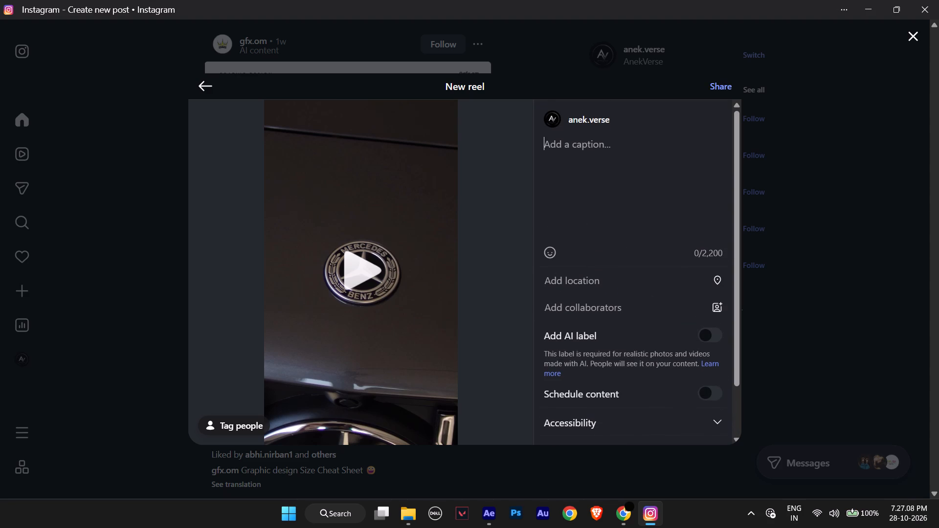
{"action": "scroll", "coordinate": [600, 274], "scroll_direction": "down", "scroll_amount": 5}
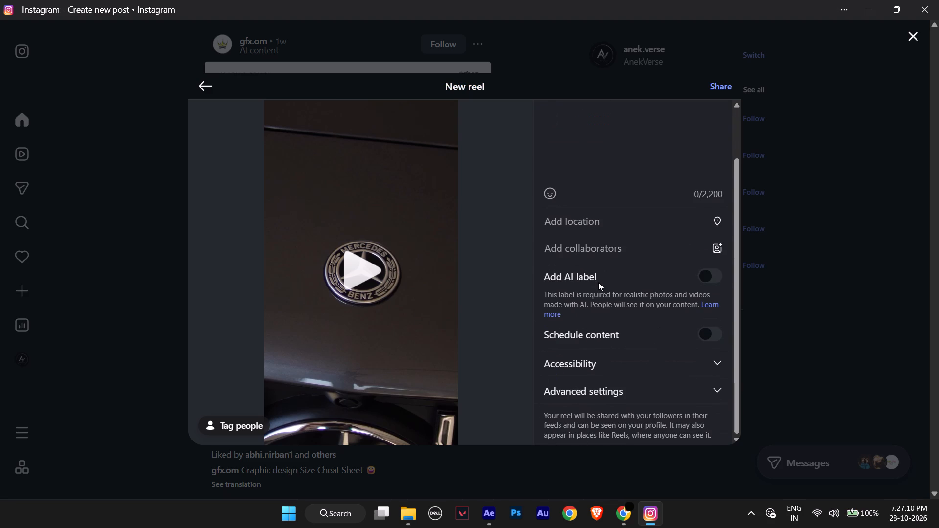
{"action": "scroll", "coordinate": [598, 282], "scroll_direction": "up", "scroll_amount": 5}
{"action": "left_click", "coordinate": [596, 146]}
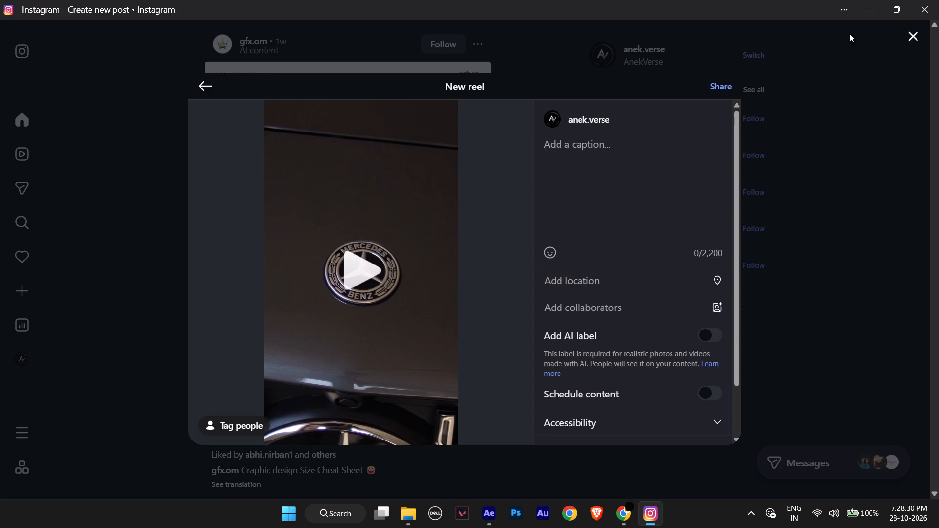
Play the reel's video preview.
{"action": "left_click", "coordinate": [351, 198]}
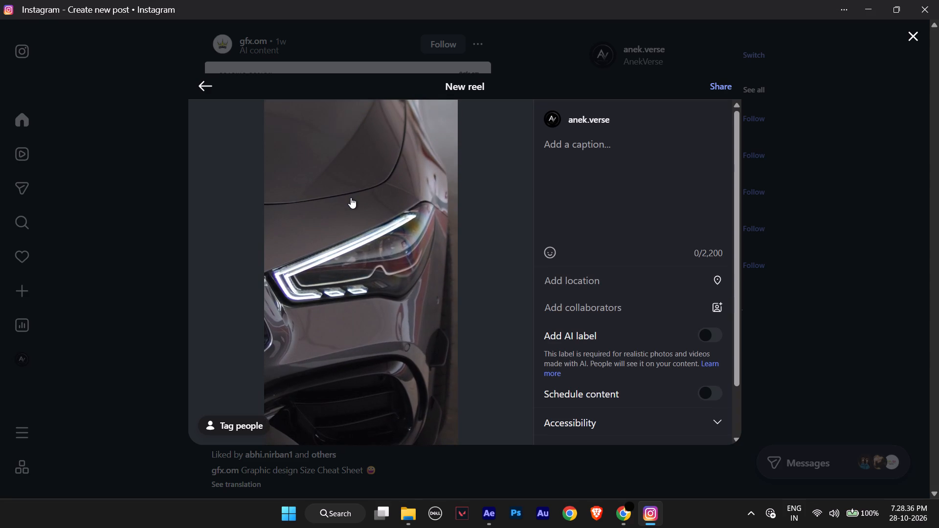
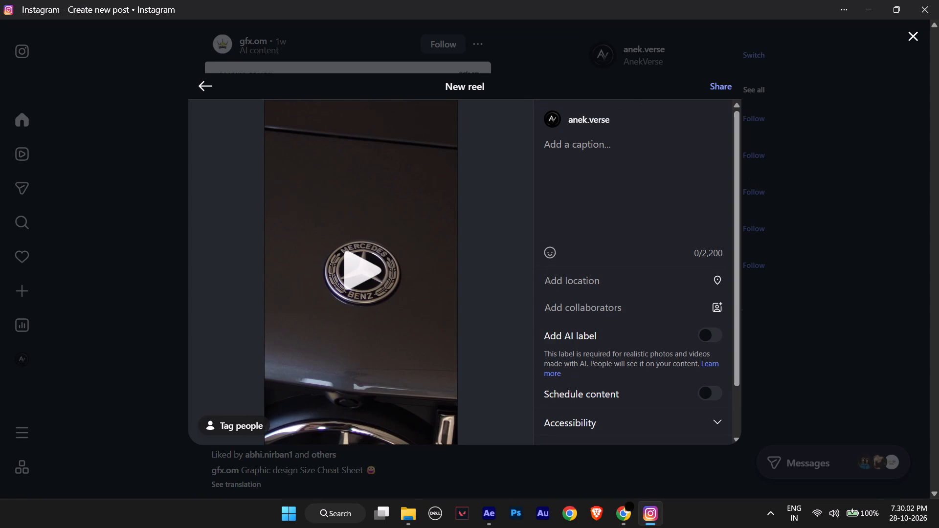
Switch to After Effects, inspect the end of Comp 1 up to 0:00:12:12 and select the m 3.mp4 layer.
{"action": "left_click", "coordinate": [488, 506]}
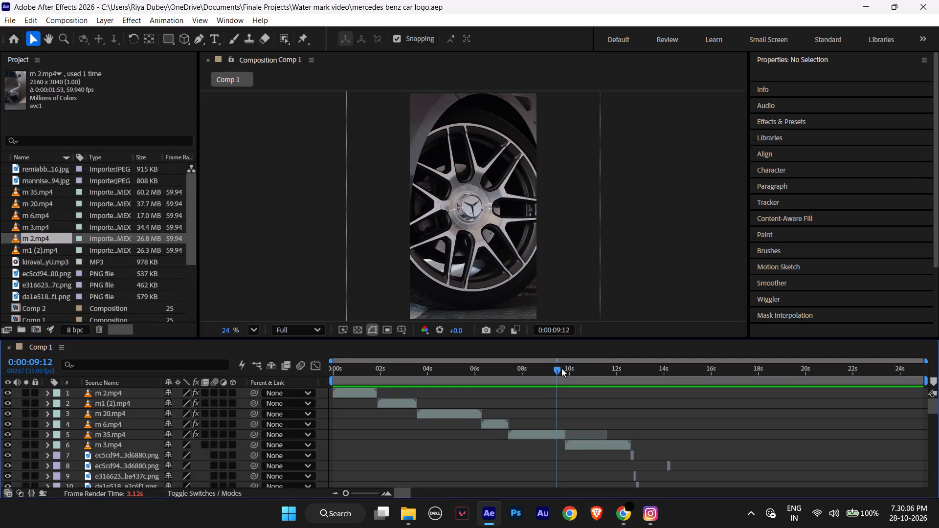
{"action": "left_click_drag", "start_coordinate": [559, 371], "coordinate": [604, 375]}
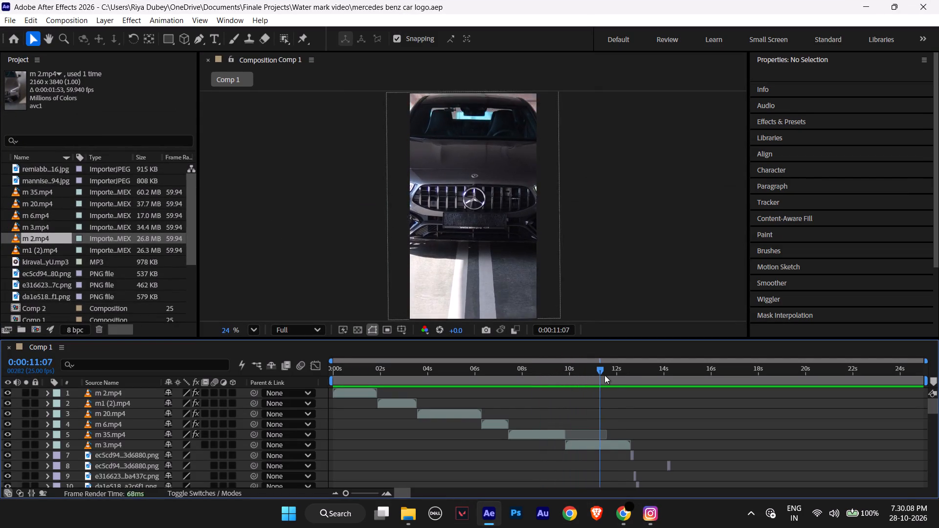
{"action": "left_click_drag", "start_coordinate": [604, 375], "coordinate": [629, 377]}
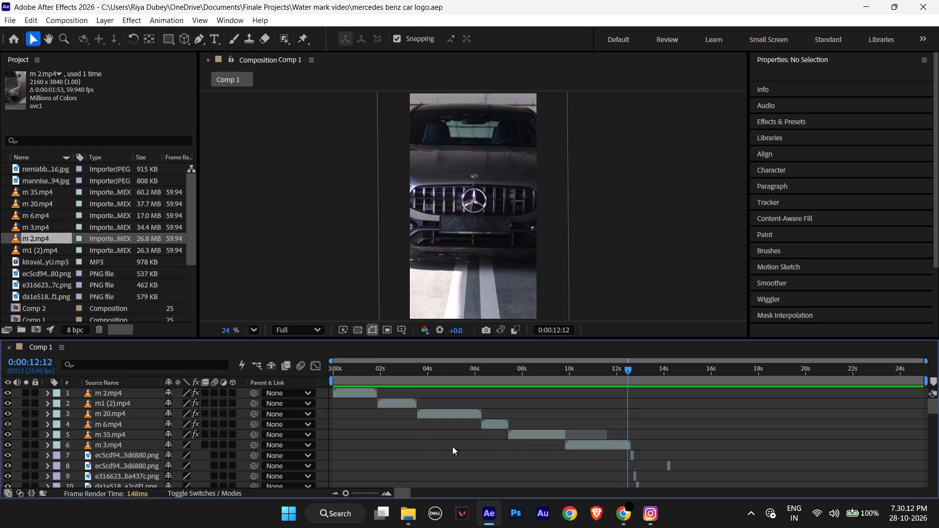
{"action": "left_click", "coordinate": [585, 449]}
{"action": "left_click", "coordinate": [123, 442]}
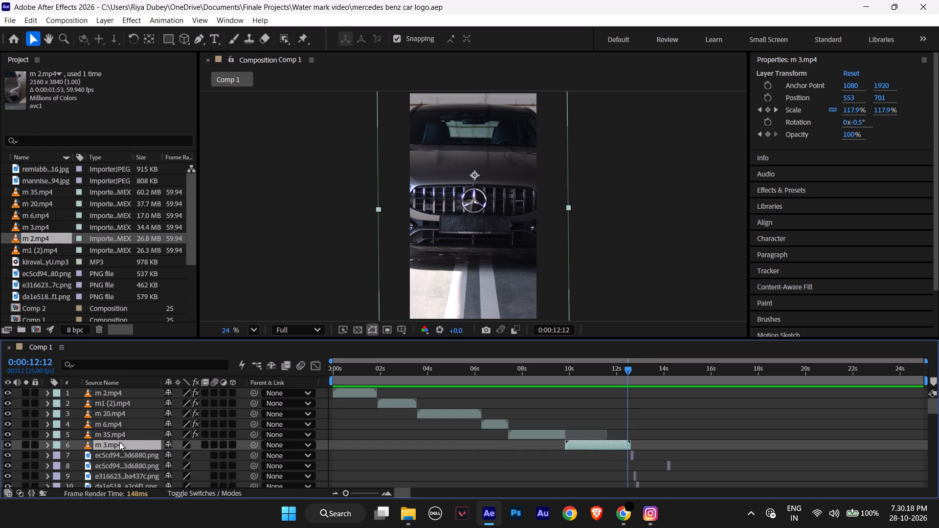
Duplicate the m 3.mp4 layer in Comp 1 and select the lower copy.
{"action": "key", "text": "ctrl+v"}
{"action": "key", "text": "ctrl+d"}
{"action": "left_click", "coordinate": [132, 456]}
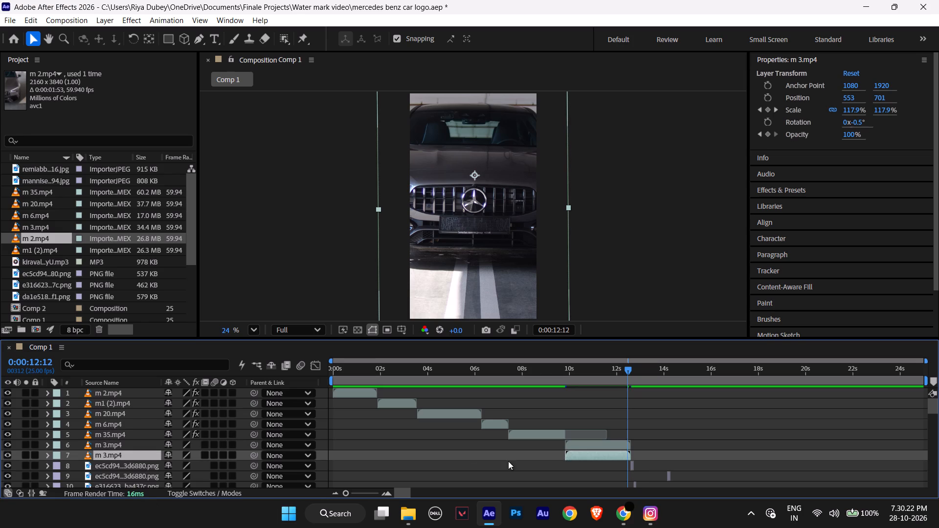
Select all layers from the first ec5cd94 PNG through the Follow text and shift them about 4 frames later.
{"action": "scroll", "coordinate": [93, 421], "scroll_direction": "down", "scroll_amount": 3}
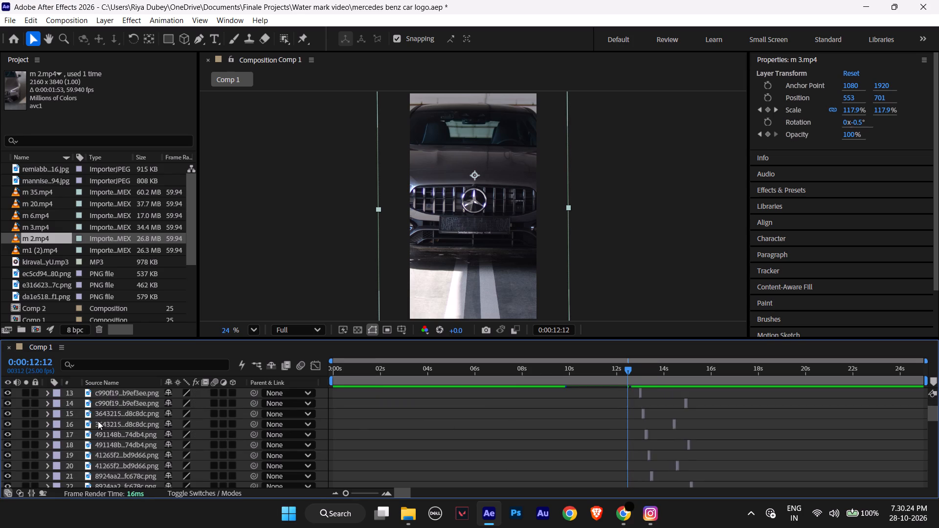
{"action": "scroll", "coordinate": [98, 421], "scroll_direction": "up", "scroll_amount": 3}
{"action": "left_click", "coordinate": [111, 466]}
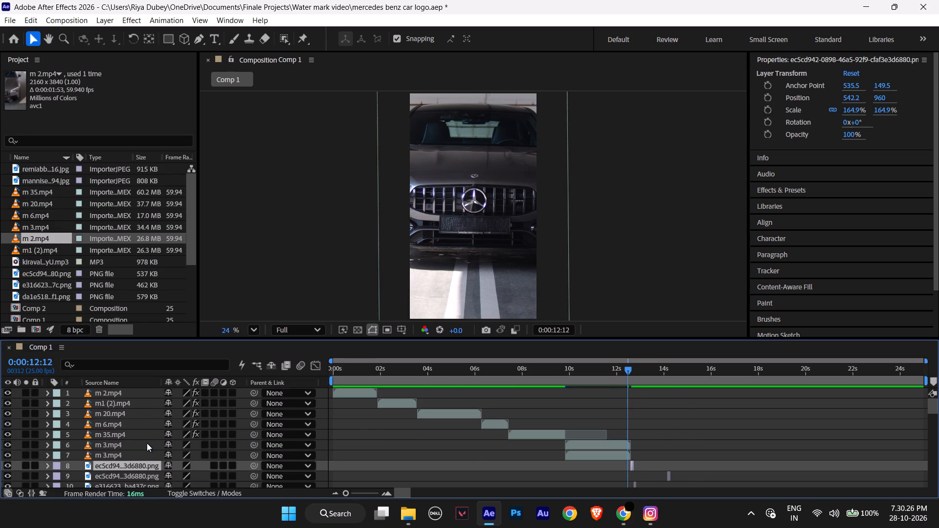
{"action": "scroll", "coordinate": [147, 443], "scroll_direction": "down", "scroll_amount": 1}
{"action": "left_click_drag", "start_coordinate": [73, 422], "coordinate": [156, 527]}
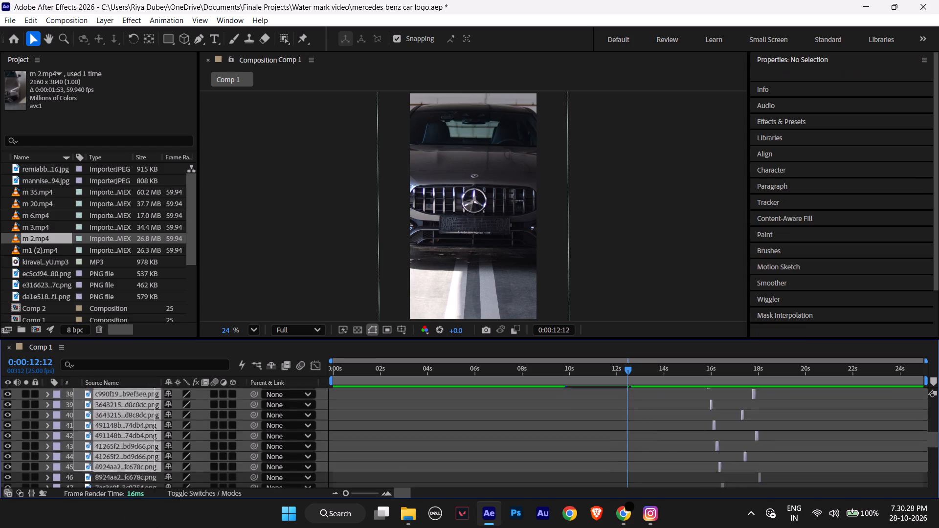
{"action": "left_click_drag", "start_coordinate": [156, 527], "coordinate": [168, 495]}
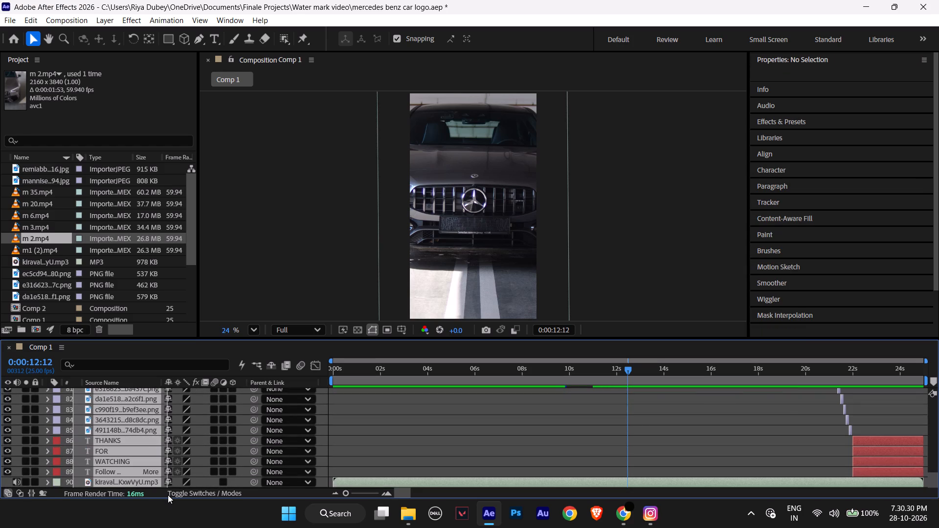
{"action": "left_click_drag", "start_coordinate": [168, 495], "coordinate": [165, 461]}
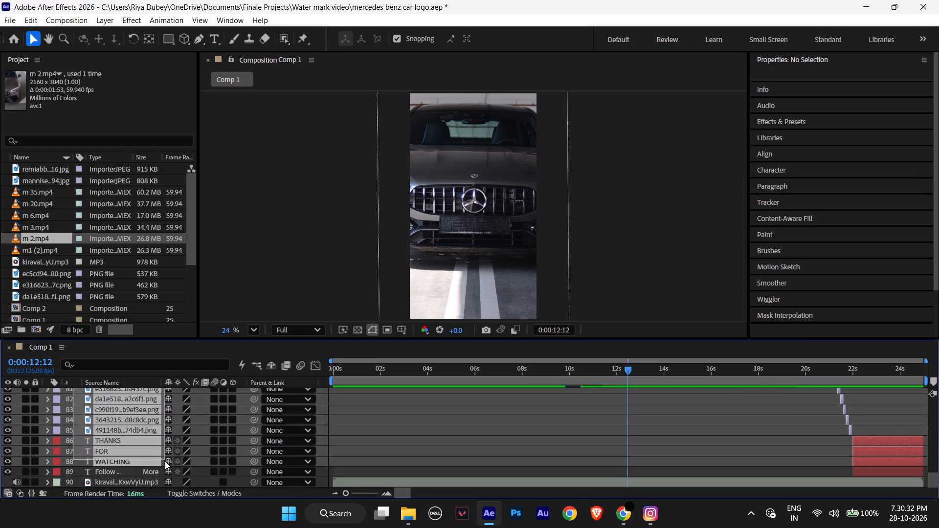
{"action": "left_click_drag", "start_coordinate": [165, 461], "coordinate": [171, 473]}
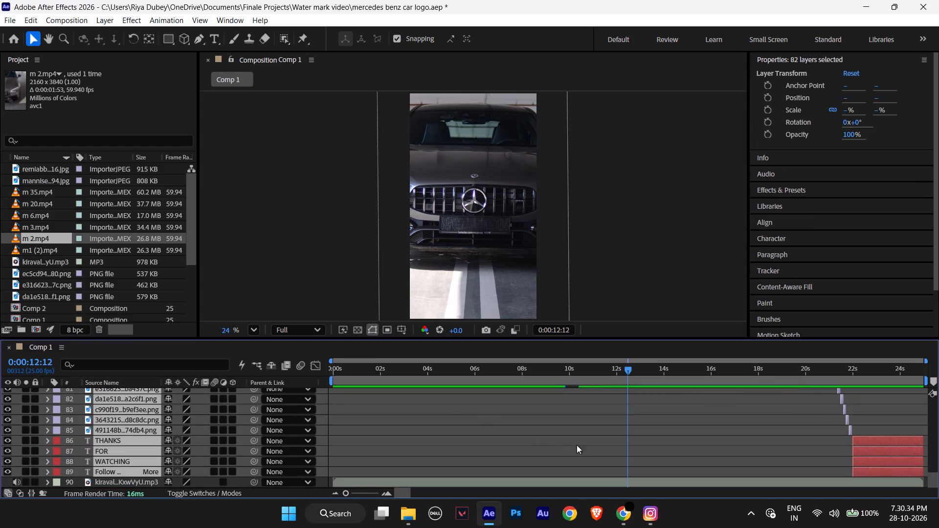
{"action": "scroll", "coordinate": [616, 446], "scroll_direction": "up", "scroll_amount": 9}
{"action": "scroll", "coordinate": [616, 446], "scroll_direction": "down", "scroll_amount": 1}
{"action": "scroll", "coordinate": [616, 446], "scroll_direction": "up", "scroll_amount": 1}
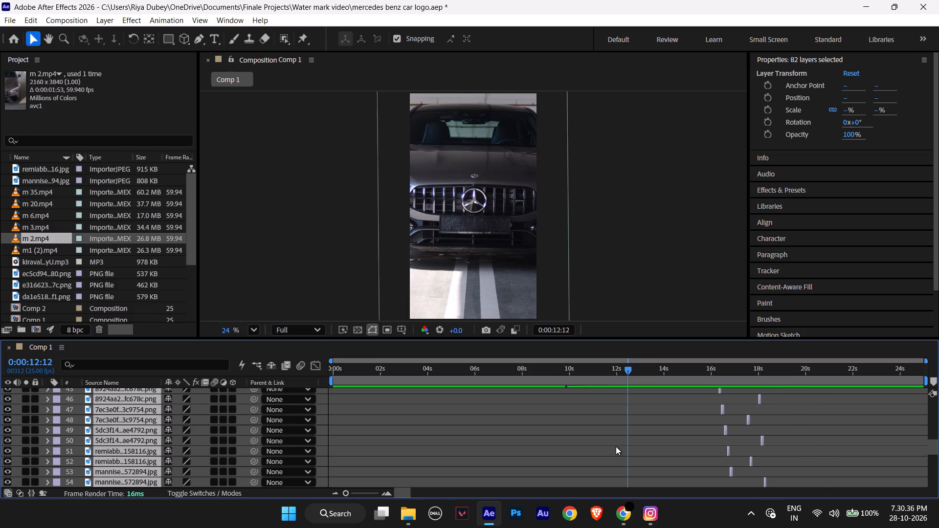
{"action": "scroll", "coordinate": [616, 446], "scroll_direction": "down", "scroll_amount": 1}
{"action": "scroll", "coordinate": [616, 446], "scroll_direction": "up", "scroll_amount": 11}
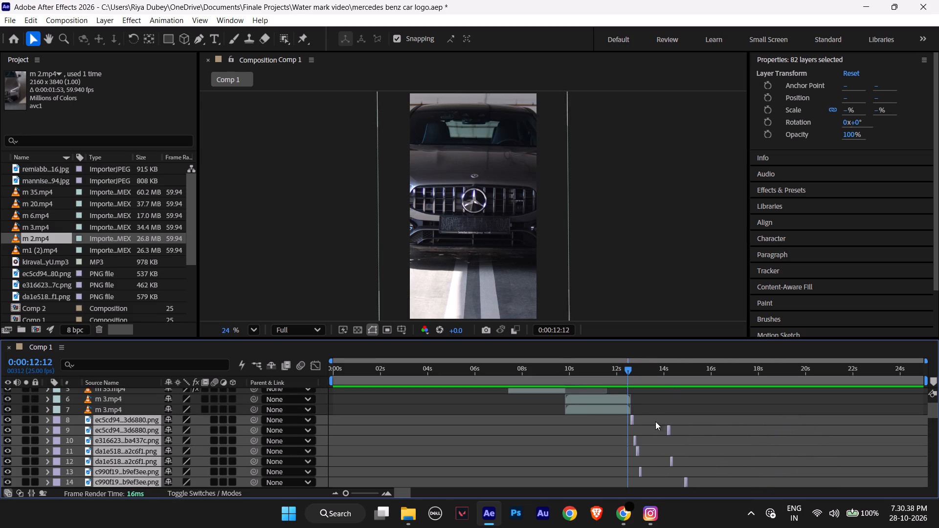
{"action": "scroll", "coordinate": [648, 425], "scroll_direction": "up", "scroll_amount": 2, "text": "alt"}
{"action": "left_click_drag", "start_coordinate": [583, 420], "coordinate": [583, 420]}
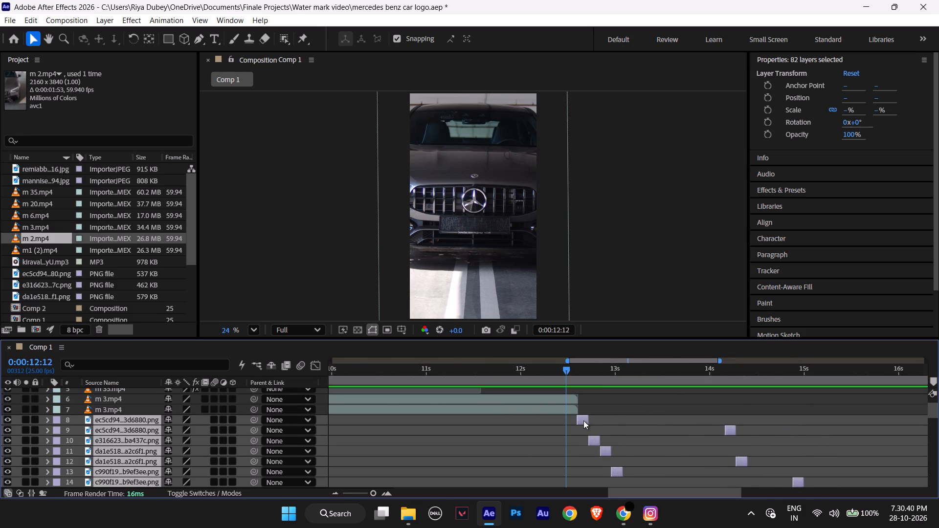
{"action": "left_click_drag", "start_coordinate": [583, 420], "coordinate": [598, 420]}
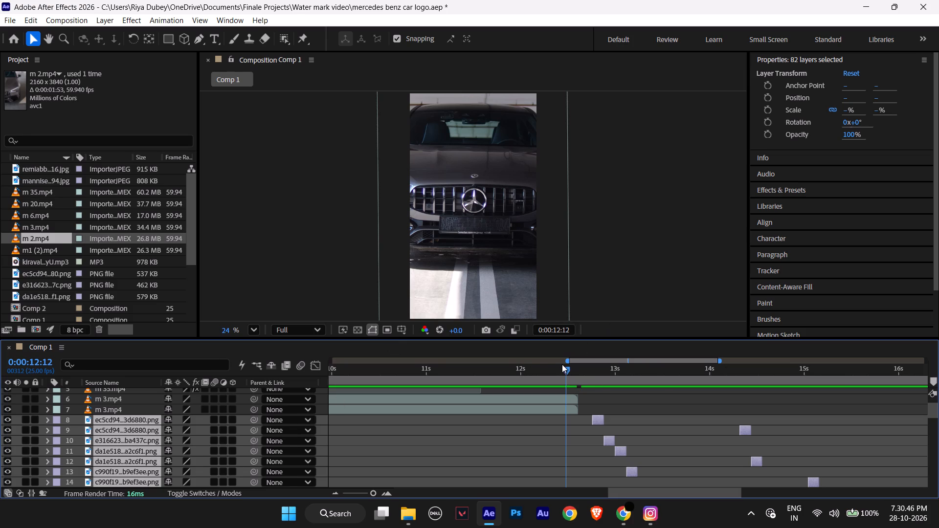
Play back the cut from the m 3.mp4 clip into the grille images and return to 0:00:12:02.
{"action": "key", "text": "space"}
{"action": "key", "text": "space"}
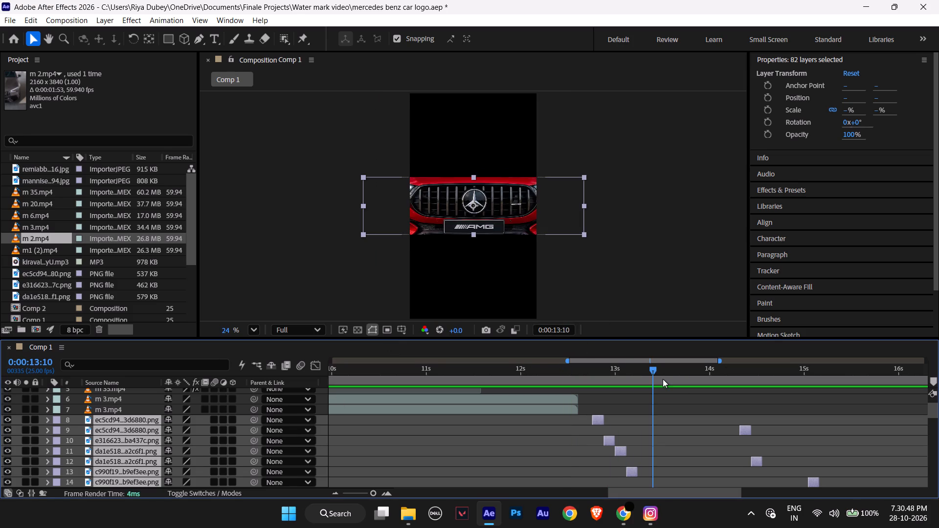
{"action": "left_click_drag", "start_coordinate": [654, 369], "coordinate": [478, 367]}
{"action": "key", "text": "space"}
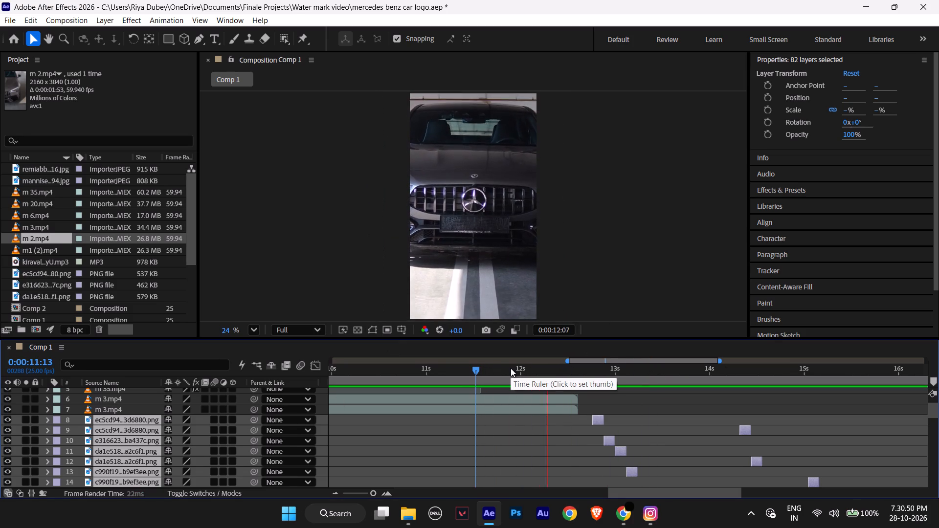
{"action": "key", "text": "space"}
{"action": "left_click_drag", "start_coordinate": [636, 369], "coordinate": [599, 371]}
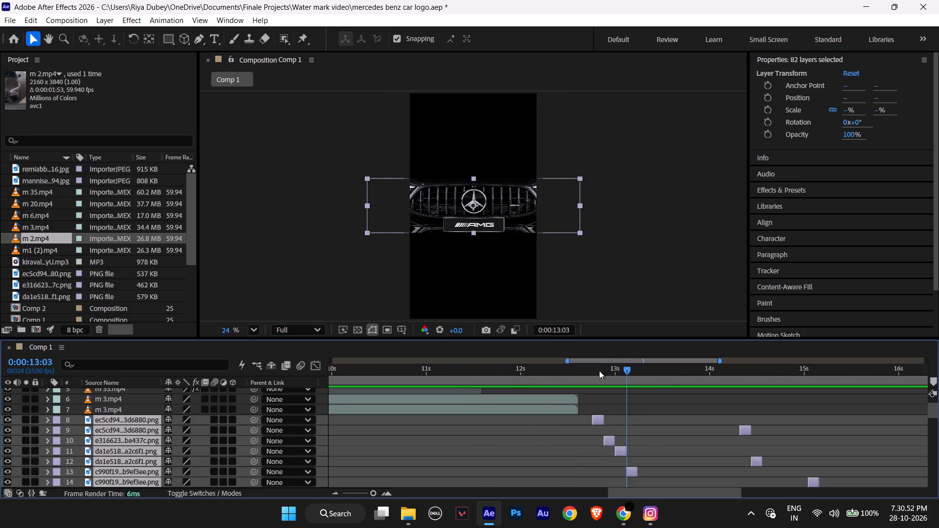
{"action": "left_click_drag", "start_coordinate": [599, 371], "coordinate": [532, 365]}
Shift the duplicate m 3.mp4 layer about 4 frames later so it ends at the first grille image.
{"action": "left_click_drag", "start_coordinate": [559, 411], "coordinate": [569, 411]}
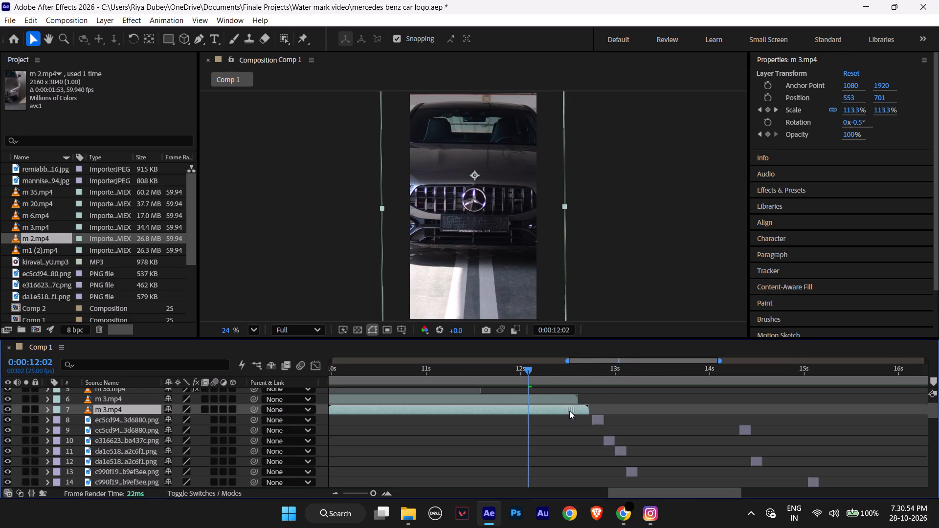
{"action": "left_click_drag", "start_coordinate": [569, 411], "coordinate": [570, 409]}
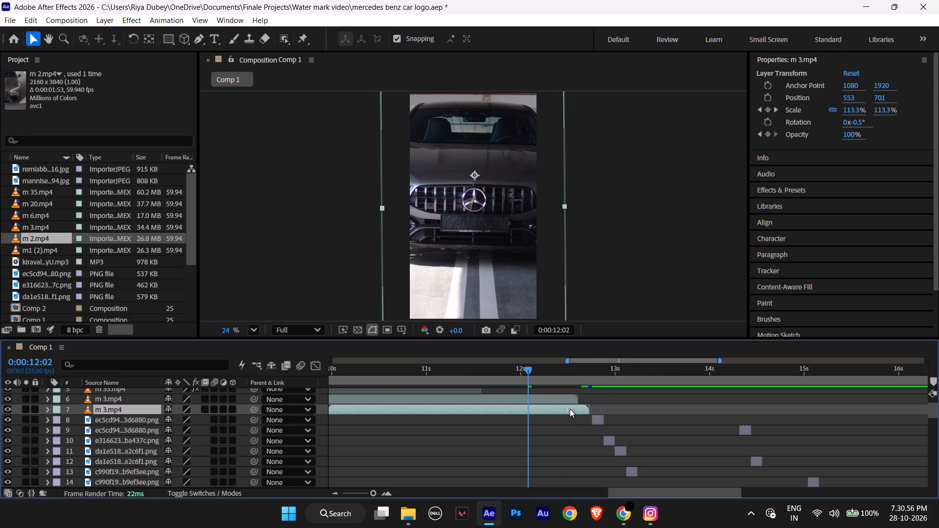
{"action": "left_click_drag", "start_coordinate": [570, 409], "coordinate": [574, 408]}
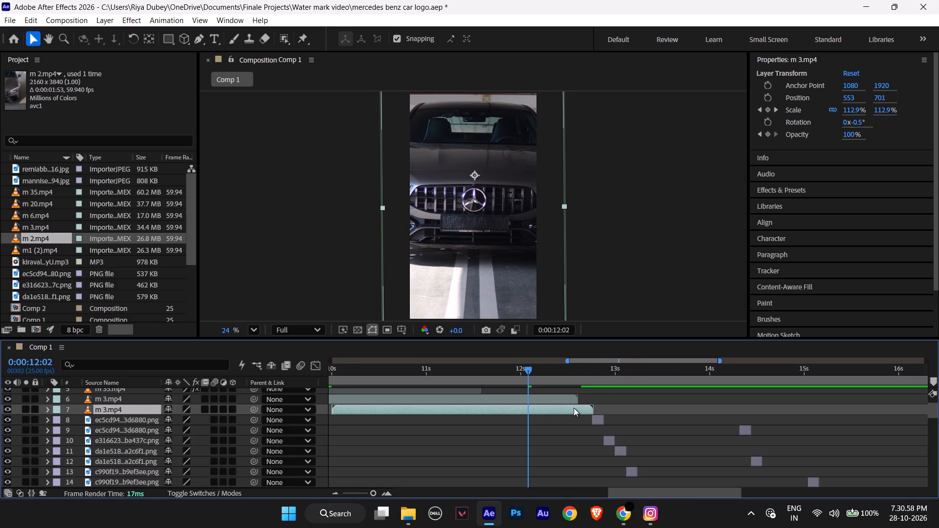
Play back the revised transition and scrub around the original m 3.mp4 clip's end, stopping at 0:00:12:16.
{"action": "key", "text": "space"}
{"action": "key", "text": "space"}
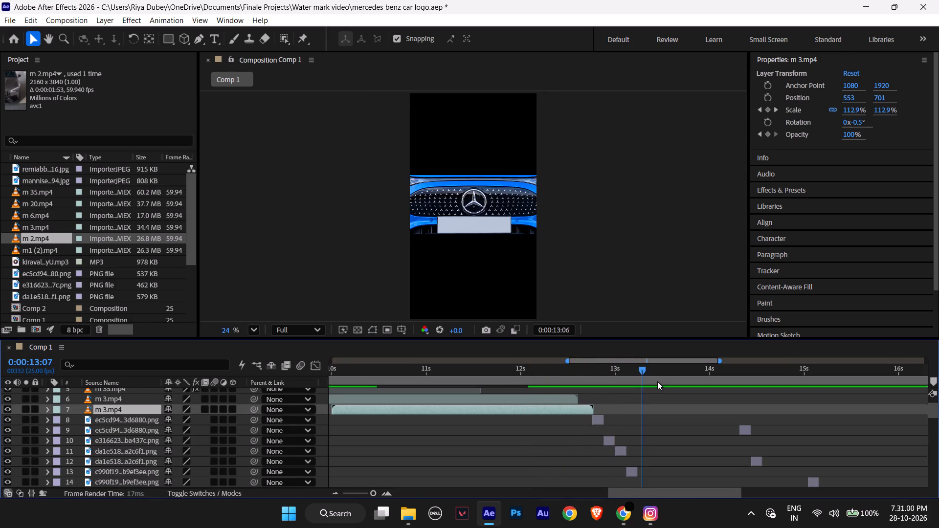
{"action": "left_click_drag", "start_coordinate": [639, 370], "coordinate": [548, 382]}
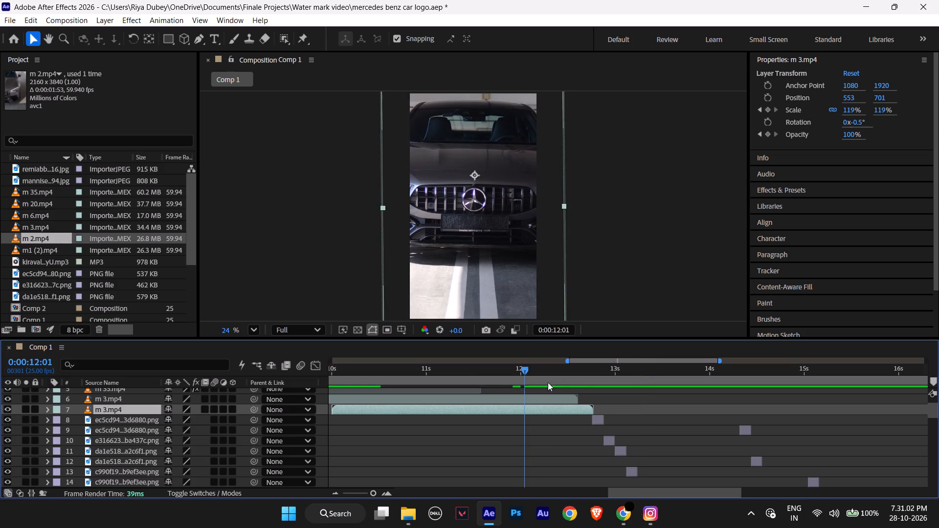
{"action": "left_click_drag", "start_coordinate": [548, 382], "coordinate": [578, 385]}
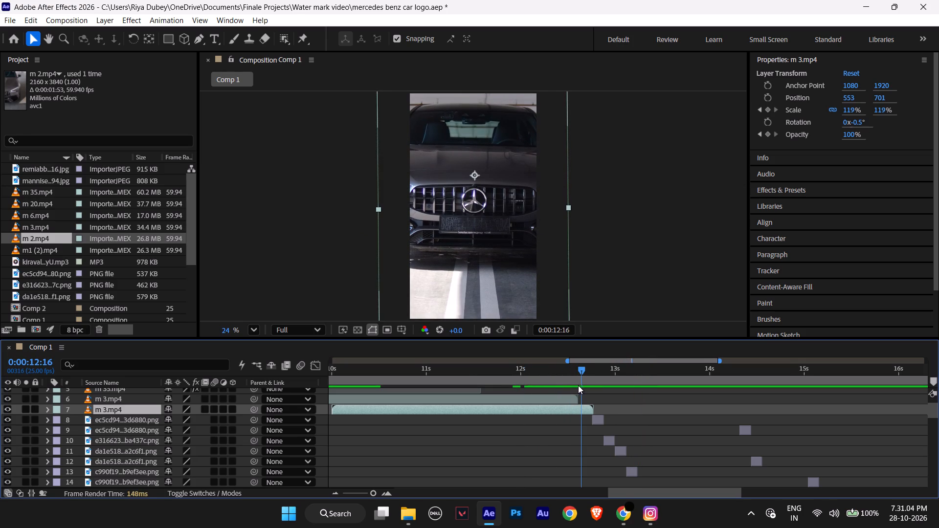
{"action": "left_click_drag", "start_coordinate": [578, 385], "coordinate": [569, 384]}
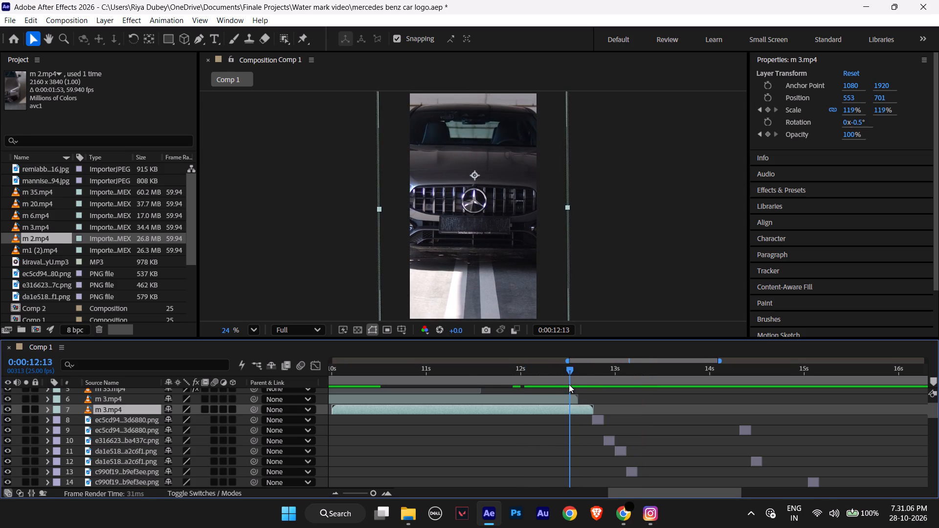
{"action": "left_click_drag", "start_coordinate": [569, 384], "coordinate": [577, 384]}
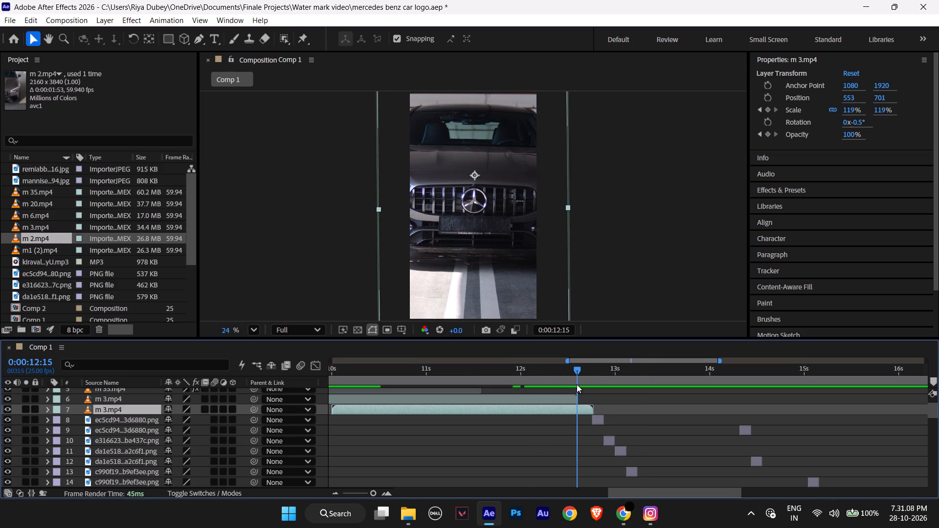
{"action": "left_click_drag", "start_coordinate": [577, 384], "coordinate": [577, 385]}
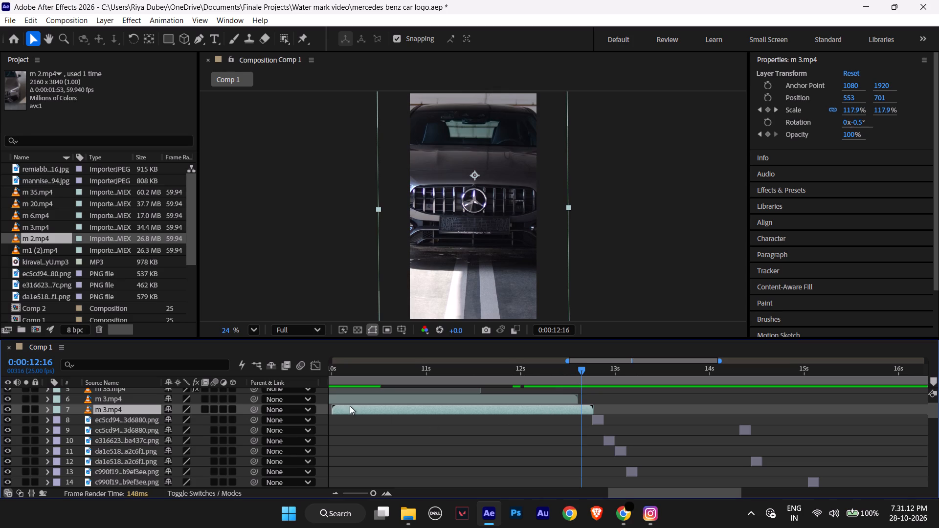
{"action": "left_click", "coordinate": [333, 410]}
Reselect all layers from the first ec5cd94 PNG through the Follow text and shift them about 7 frames later.
{"action": "left_click", "coordinate": [79, 418]}
{"action": "left_click", "coordinate": [120, 420]}
{"action": "scroll", "coordinate": [140, 424], "scroll_direction": "down", "scroll_amount": 3}
{"action": "scroll", "coordinate": [140, 424], "scroll_direction": "up", "scroll_amount": 1}
{"action": "scroll", "coordinate": [140, 424], "scroll_direction": "down", "scroll_amount": 4}
{"action": "scroll", "coordinate": [140, 424], "scroll_direction": "up", "scroll_amount": 2}
{"action": "scroll", "coordinate": [140, 424], "scroll_direction": "down", "scroll_amount": 1}
{"action": "scroll", "coordinate": [140, 424], "scroll_direction": "up", "scroll_amount": 2}
{"action": "scroll", "coordinate": [140, 424], "scroll_direction": "down", "scroll_amount": 1}
{"action": "scroll", "coordinate": [140, 424], "scroll_direction": "up", "scroll_amount": 2}
{"action": "scroll", "coordinate": [140, 424], "scroll_direction": "down", "scroll_amount": 1}
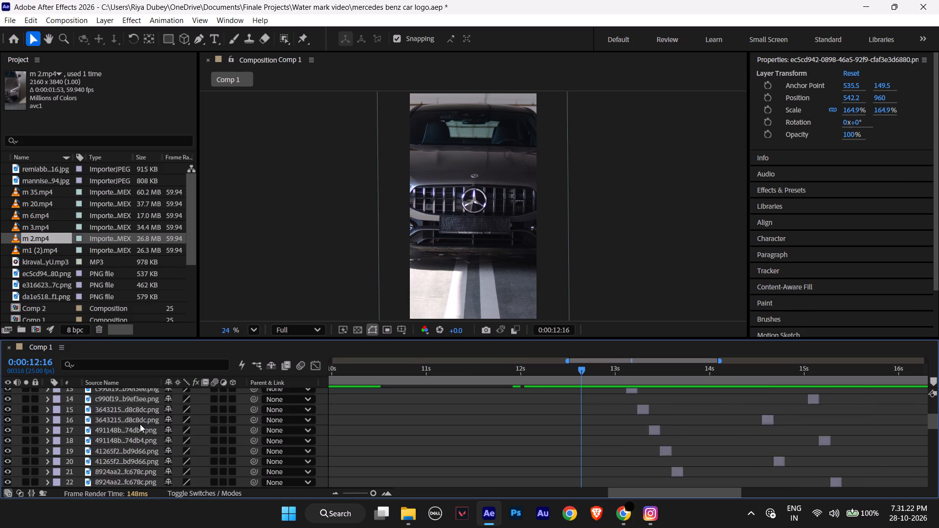
{"action": "scroll", "coordinate": [140, 424], "scroll_direction": "down", "scroll_amount": 1}
{"action": "scroll", "coordinate": [140, 424], "scroll_direction": "up", "scroll_amount": 1}
{"action": "scroll", "coordinate": [140, 424], "scroll_direction": "down", "scroll_amount": 3}
{"action": "scroll", "coordinate": [134, 425], "scroll_direction": "up", "scroll_amount": 1}
{"action": "scroll", "coordinate": [134, 425], "scroll_direction": "down", "scroll_amount": 4}
{"action": "scroll", "coordinate": [134, 425], "scroll_direction": "up", "scroll_amount": 1}
{"action": "scroll", "coordinate": [134, 425], "scroll_direction": "down", "scroll_amount": 6}
{"action": "scroll", "coordinate": [131, 423], "scroll_direction": "up", "scroll_amount": 1}
{"action": "scroll", "coordinate": [131, 423], "scroll_direction": "down", "scroll_amount": 2}
{"action": "scroll", "coordinate": [131, 423], "scroll_direction": "up", "scroll_amount": 1}
{"action": "scroll", "coordinate": [131, 423], "scroll_direction": "down", "scroll_amount": 3}
{"action": "scroll", "coordinate": [131, 423], "scroll_direction": "up", "scroll_amount": 1}
{"action": "scroll", "coordinate": [131, 423], "scroll_direction": "down", "scroll_amount": 2}
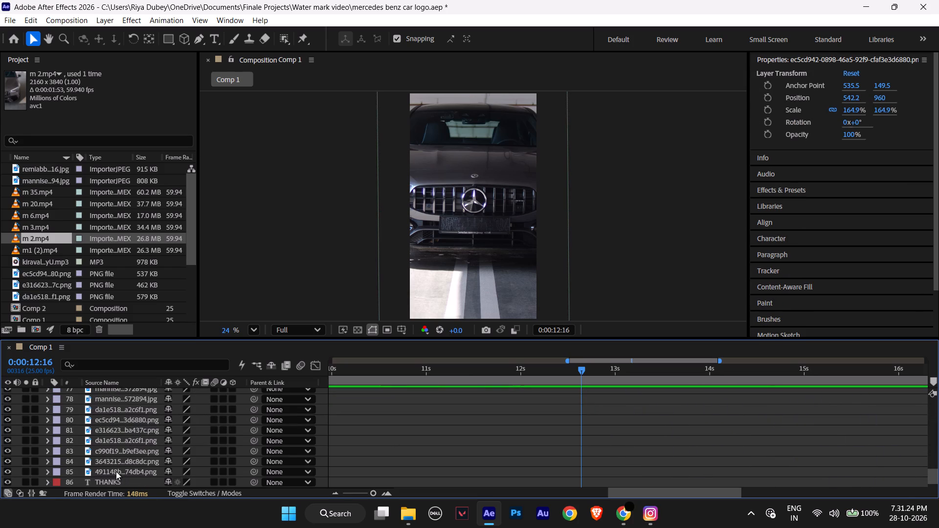
{"action": "left_click", "coordinate": [116, 471], "text": "shift"}
{"action": "scroll", "coordinate": [137, 443], "scroll_direction": "down", "scroll_amount": 3}
{"action": "scroll", "coordinate": [137, 443], "scroll_direction": "up", "scroll_amount": 1}
{"action": "scroll", "coordinate": [137, 443], "scroll_direction": "down", "scroll_amount": 1}
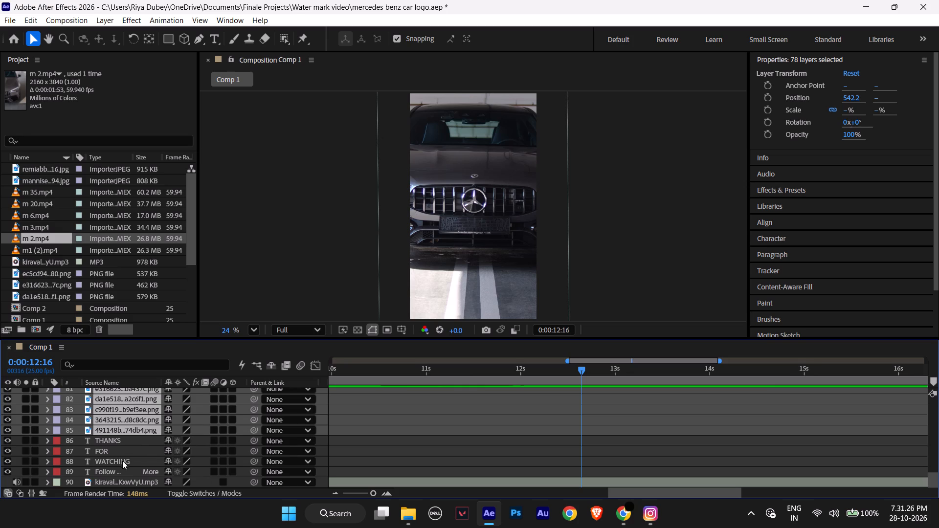
{"action": "left_click", "coordinate": [121, 471], "text": "shift"}
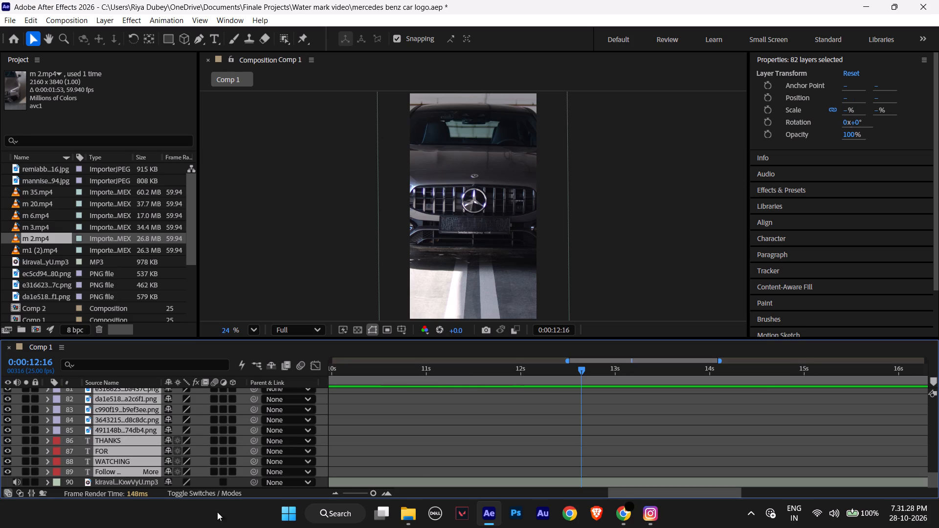
{"action": "scroll", "coordinate": [609, 416], "scroll_direction": "up", "scroll_amount": 3}
{"action": "scroll", "coordinate": [614, 427], "scroll_direction": "down", "scroll_amount": 1}
{"action": "scroll", "coordinate": [614, 428], "scroll_direction": "up", "scroll_amount": 5}
{"action": "scroll", "coordinate": [619, 434], "scroll_direction": "down", "scroll_amount": 1}
{"action": "scroll", "coordinate": [619, 434], "scroll_direction": "up", "scroll_amount": 7}
{"action": "scroll", "coordinate": [614, 430], "scroll_direction": "down", "scroll_amount": 1}
{"action": "scroll", "coordinate": [614, 430], "scroll_direction": "up", "scroll_amount": 9}
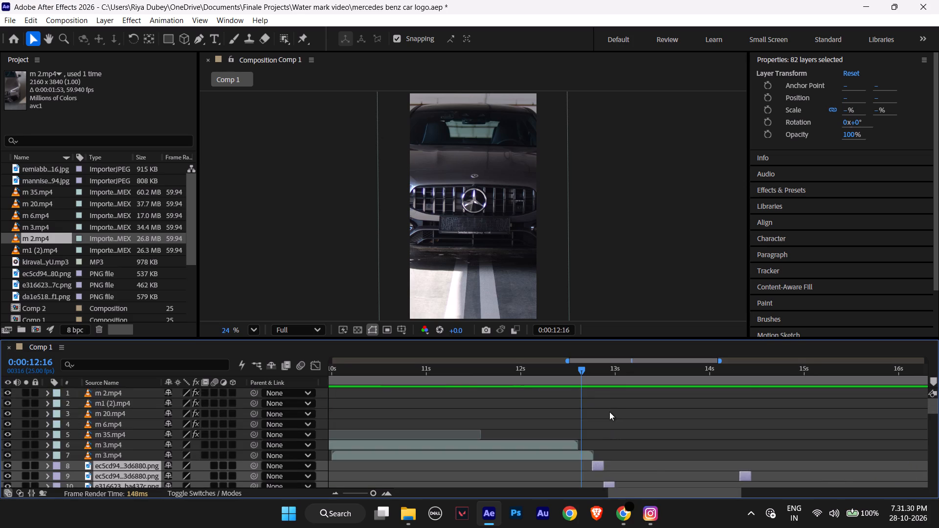
{"action": "scroll", "coordinate": [594, 410], "scroll_direction": "up", "scroll_amount": 1}
{"action": "scroll", "coordinate": [590, 407], "scroll_direction": "down", "scroll_amount": 2}
{"action": "scroll", "coordinate": [600, 408], "scroll_direction": "up", "scroll_amount": 1}
{"action": "left_click_drag", "start_coordinate": [600, 426], "coordinate": [602, 426]}
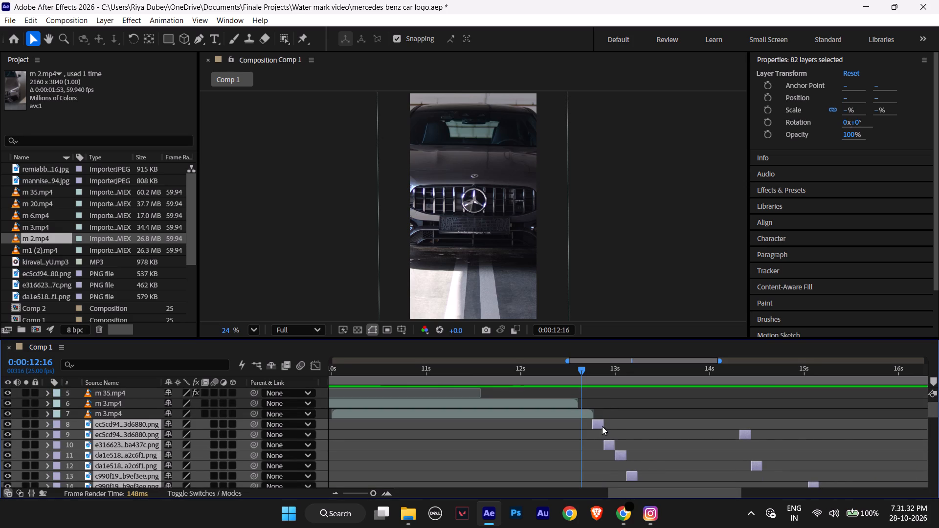
{"action": "left_click_drag", "start_coordinate": [602, 426], "coordinate": [625, 423]}
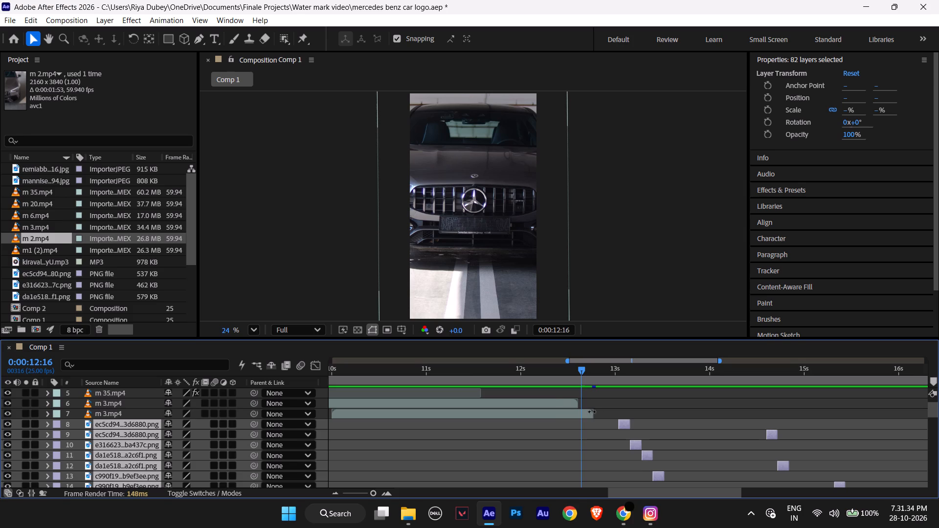
Shift the duplicate m 3.mp4 layer about 6 frames later so it ends at about 13 seconds.
{"action": "left_click", "coordinate": [558, 413]}
{"action": "left_click_drag", "start_coordinate": [548, 413], "coordinate": [565, 413]}
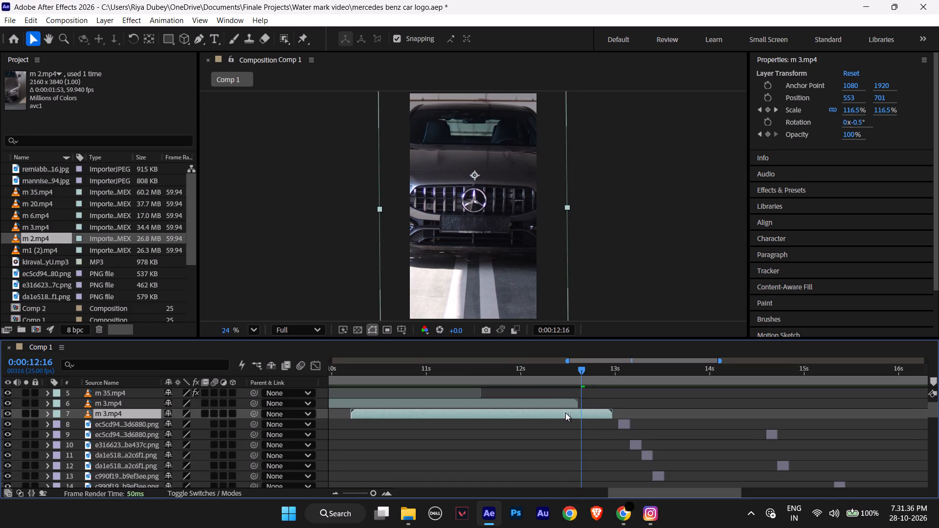
{"action": "left_click_drag", "start_coordinate": [565, 413], "coordinate": [572, 412]}
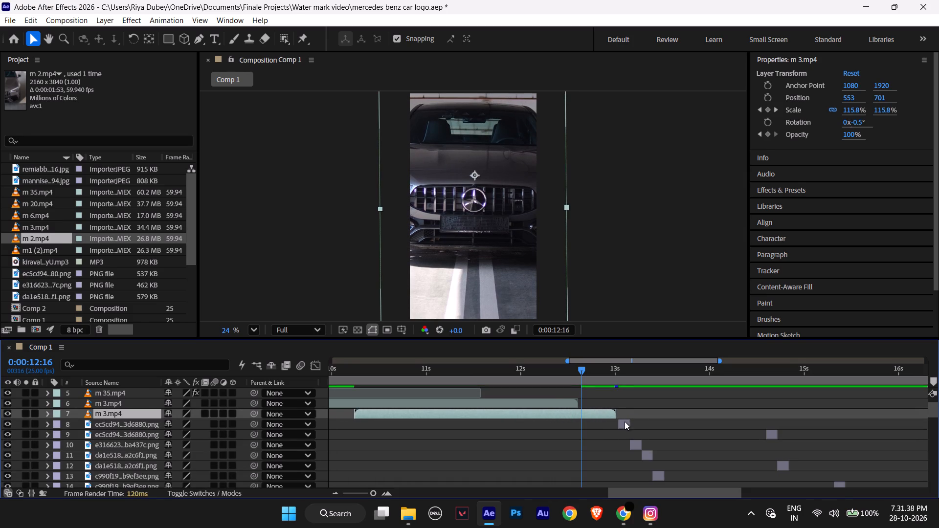
Play back the clip-to-grille-image transition from 0:00:12:06 into the first grille images.
{"action": "left_click", "coordinate": [624, 421]}
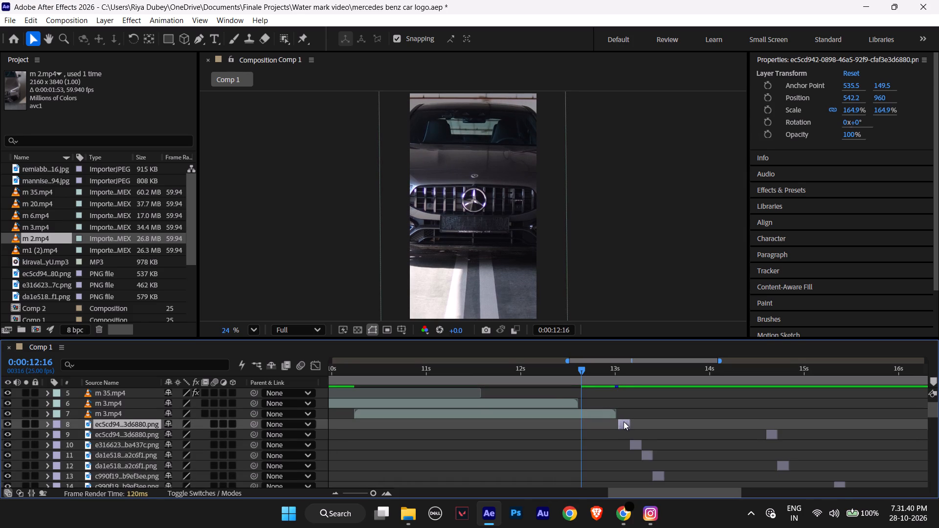
{"action": "left_click_drag", "start_coordinate": [583, 370], "coordinate": [594, 370]}
{"action": "left_click_drag", "start_coordinate": [594, 370], "coordinate": [546, 380]}
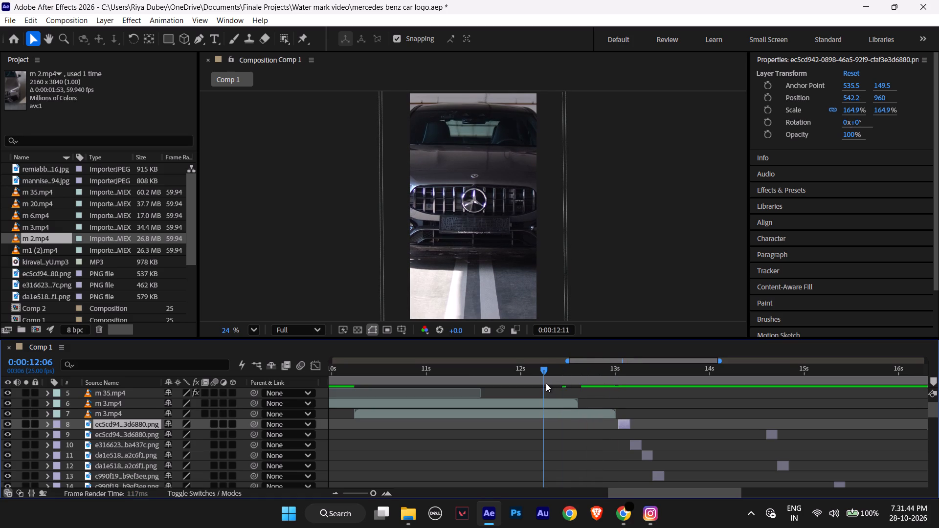
{"action": "key", "text": "space"}
{"action": "key", "text": "space"}
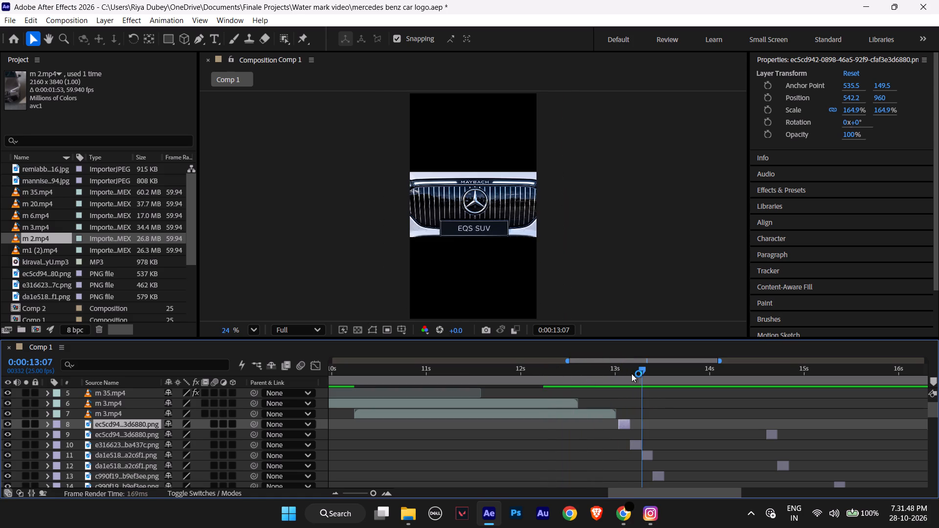
Play the whole composition from the start through the grille images, and scrub back to 0:00:12:16 at the original m 3.mp4 clip's end.
{"action": "left_click_drag", "start_coordinate": [642, 374], "coordinate": [291, 388]}
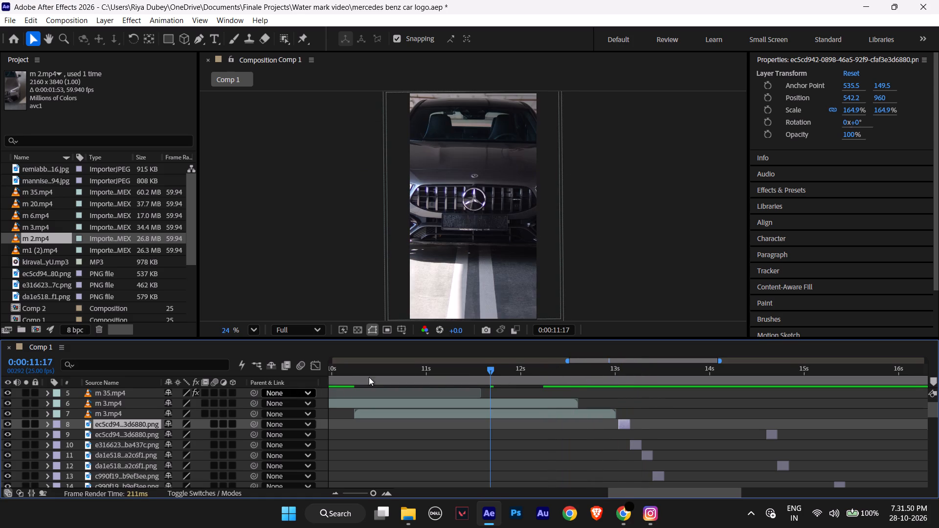
{"action": "left_click_drag", "start_coordinate": [570, 360], "coordinate": [260, 366]}
{"action": "left_click_drag", "start_coordinate": [720, 359], "coordinate": [938, 360]}
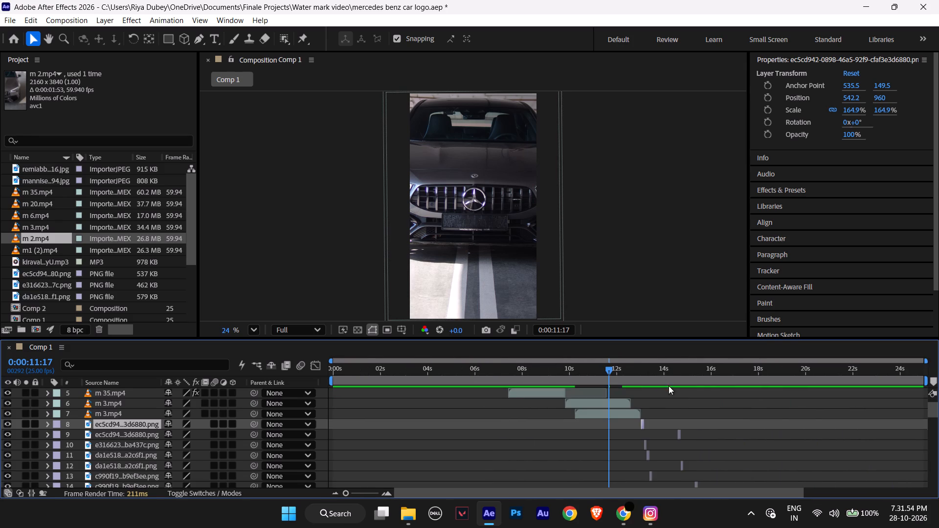
{"action": "left_click_drag", "start_coordinate": [608, 368], "coordinate": [266, 387]}
{"action": "key", "text": "space"}
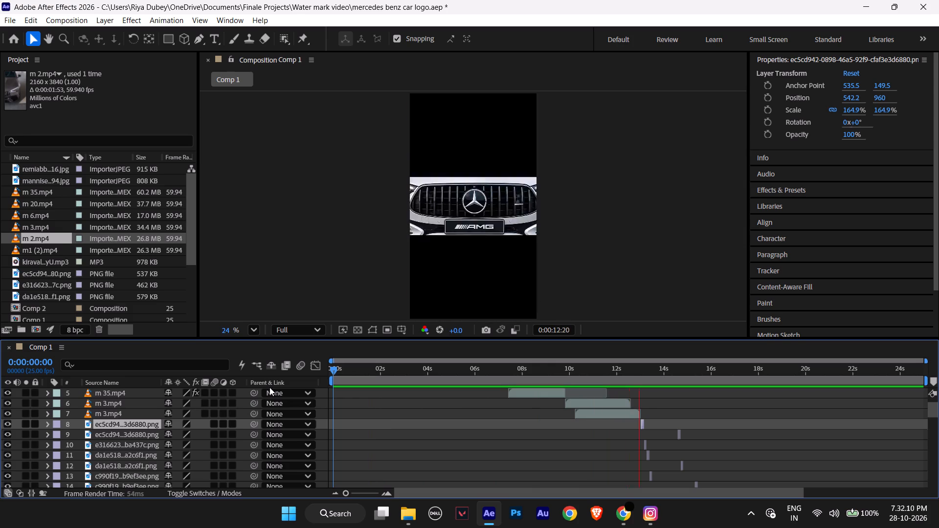
{"action": "key", "text": "space"}
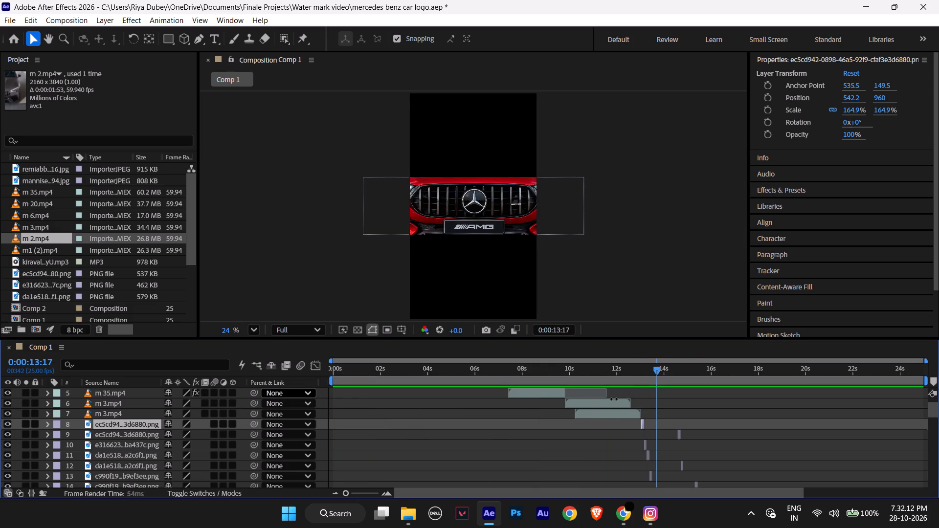
{"action": "left_click_drag", "start_coordinate": [656, 372], "coordinate": [618, 374]}
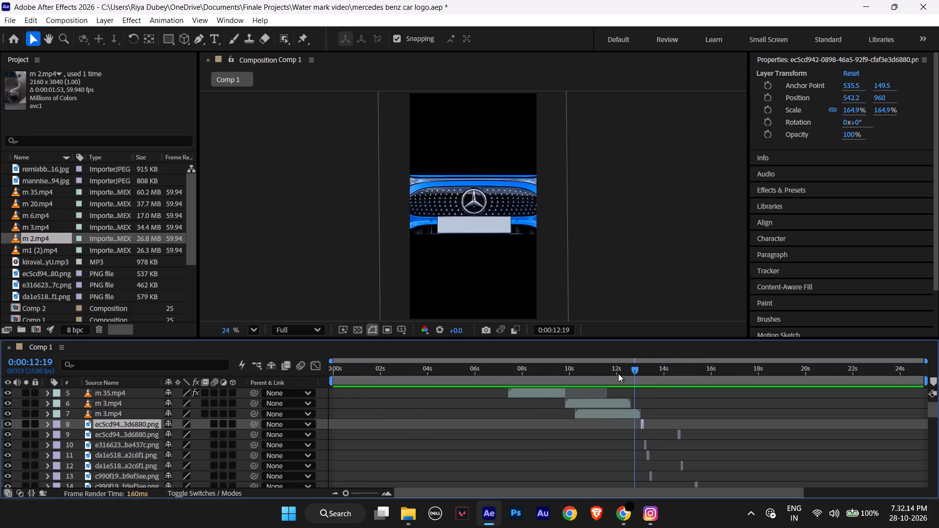
{"action": "left_click_drag", "start_coordinate": [618, 374], "coordinate": [631, 376]}
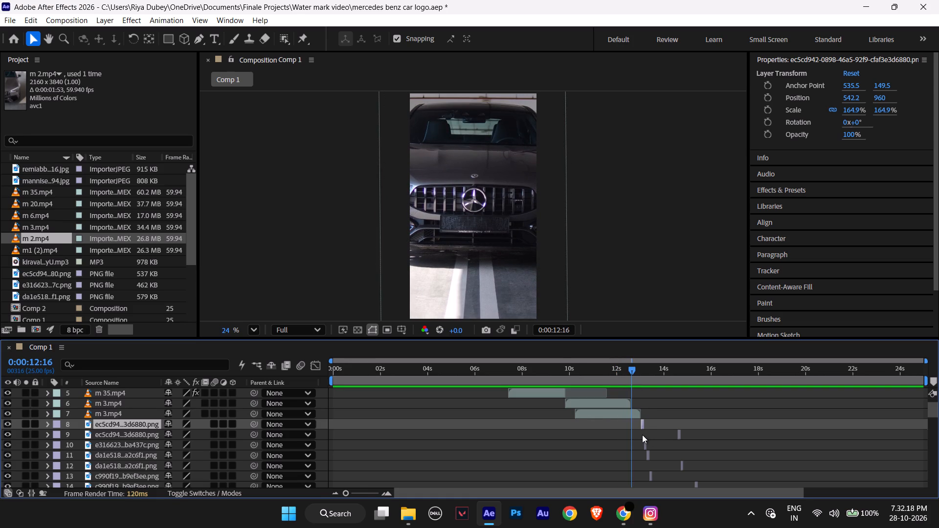
Move the duplicate m 3.mp4 layer's first Scale keyframe to 0:00:12:15, at the original m 3.mp4 clip's end.
{"action": "scroll", "coordinate": [642, 435], "scroll_direction": "up", "scroll_amount": 3, "text": "alt"}
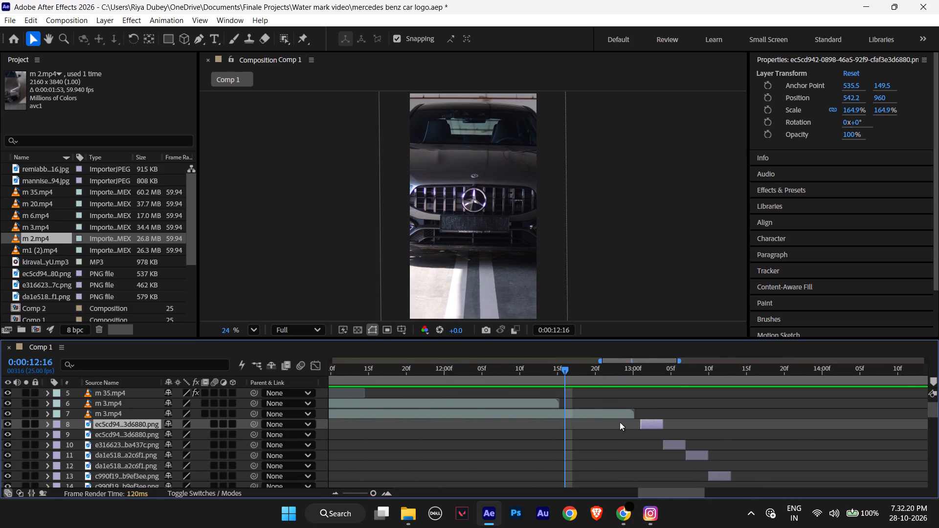
{"action": "key", "text": "ctrl+Left"}
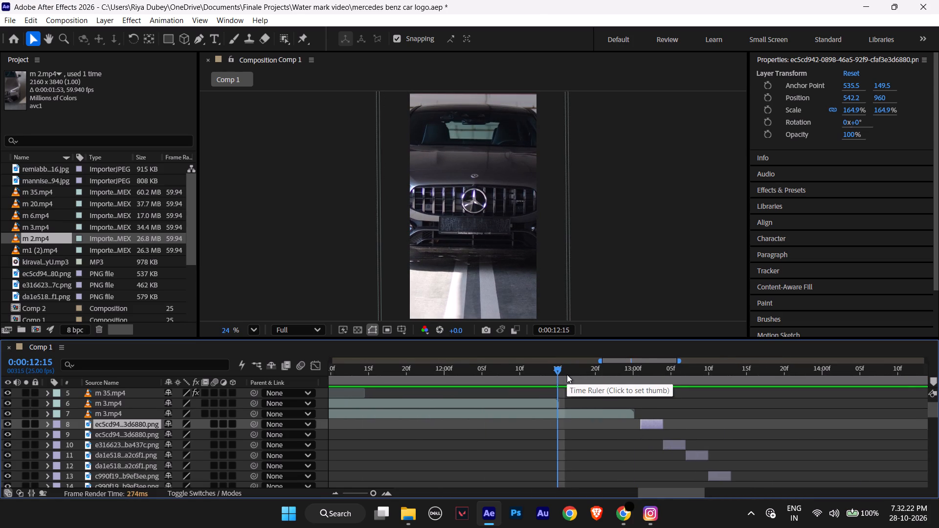
{"action": "key", "text": "ctrl+Right"}
{"action": "key", "text": "ctrl+Left"}
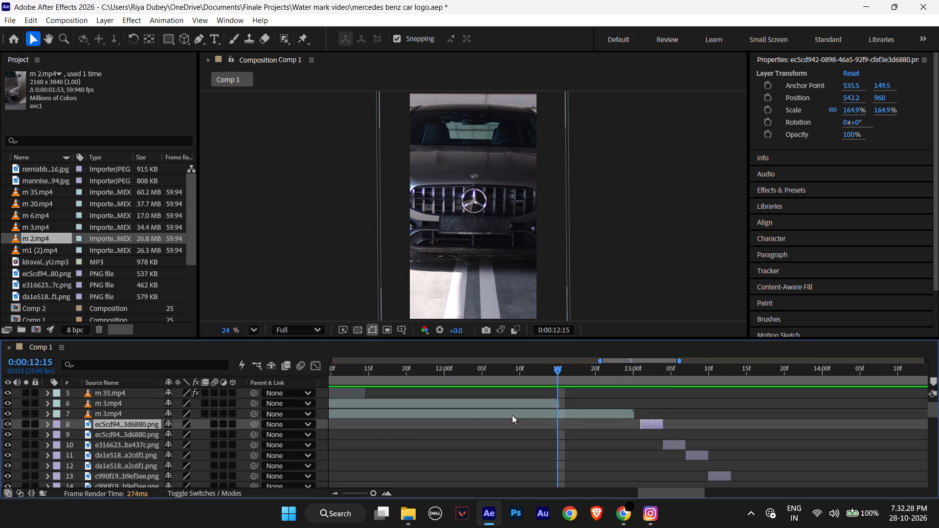
{"action": "left_click", "coordinate": [96, 415]}
{"action": "left_click", "coordinate": [67, 413]}
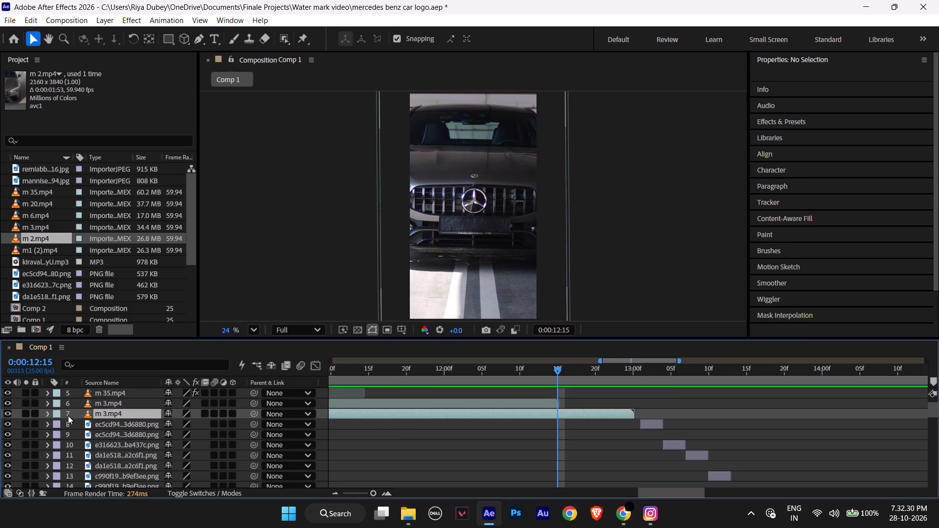
{"action": "left_click", "coordinate": [47, 409]}
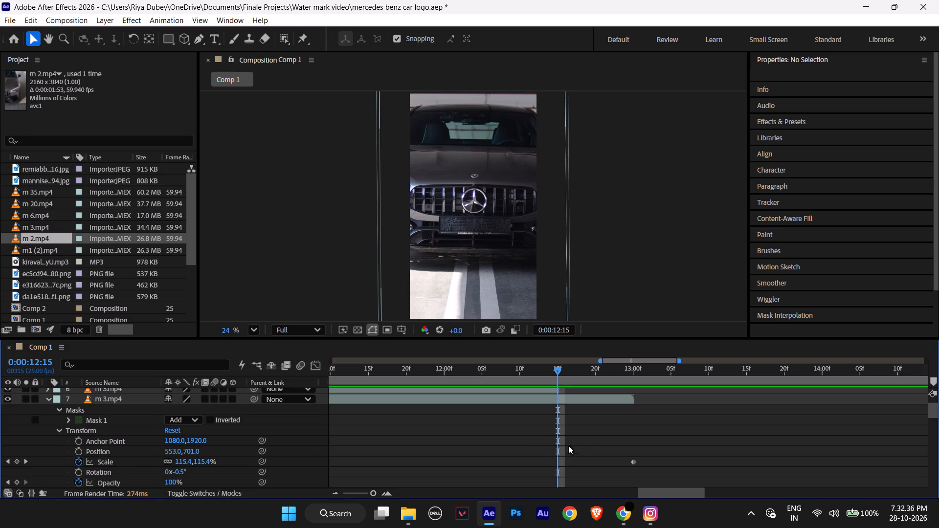
{"action": "scroll", "coordinate": [575, 436], "scroll_direction": "down", "scroll_amount": 1}
{"action": "scroll", "coordinate": [582, 429], "scroll_direction": "up", "scroll_amount": 1}
{"action": "left_click_drag", "start_coordinate": [600, 360], "coordinate": [575, 364]}
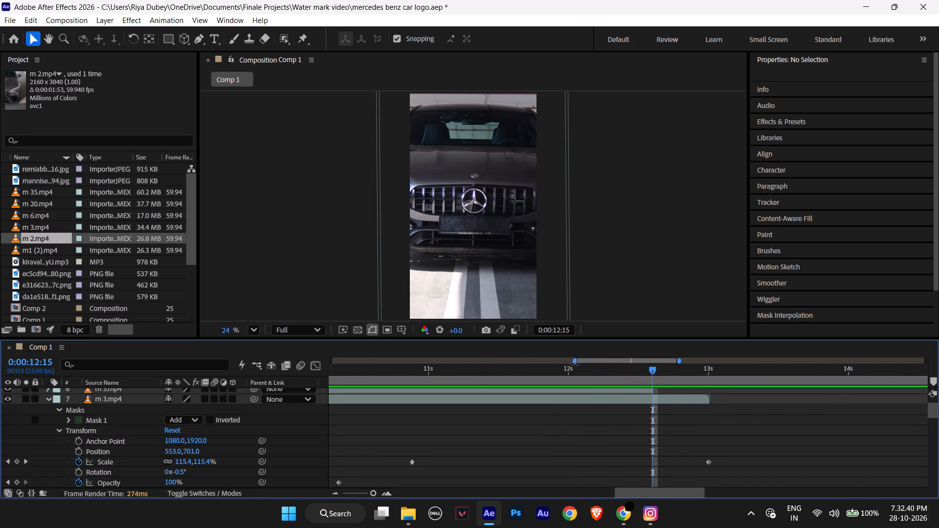
{"action": "left_click_drag", "start_coordinate": [575, 364], "coordinate": [576, 364]}
{"action": "left_click", "coordinate": [402, 462]}
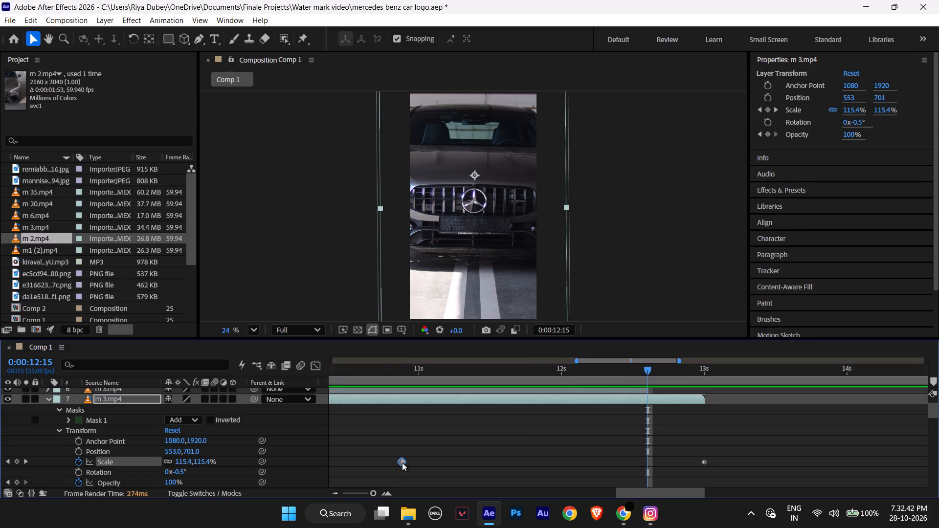
{"action": "left_click_drag", "start_coordinate": [402, 462], "coordinate": [630, 462]}
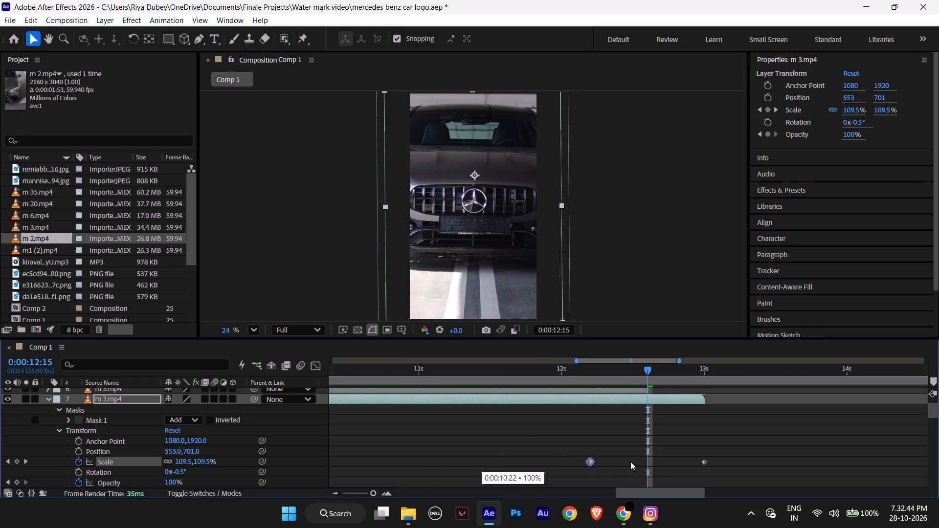
{"action": "left_click_drag", "start_coordinate": [630, 462], "coordinate": [648, 460]}
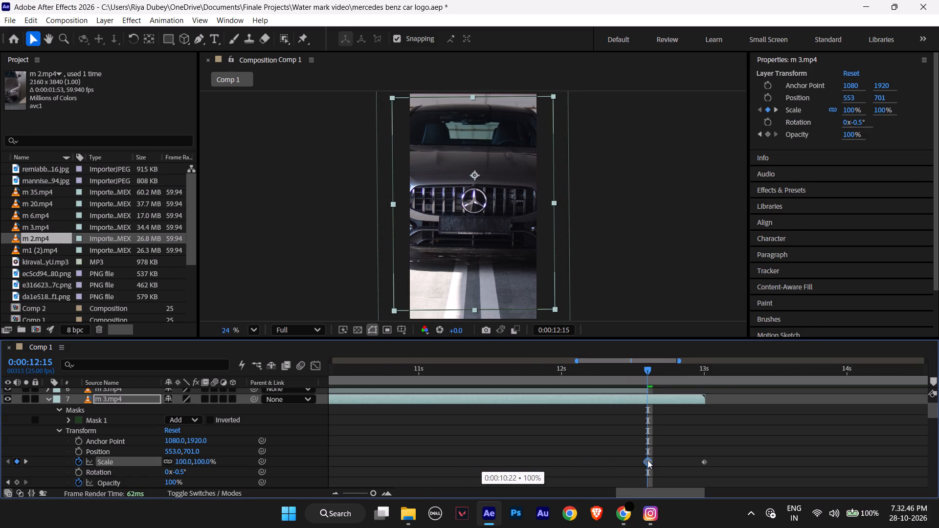
{"action": "left_click_drag", "start_coordinate": [648, 460], "coordinate": [647, 460]}
Scrub between 0:00:12:10 and 0:00:12:18 to review the retimed zoom, and check the duplicate m 3.mp4 layer's two Scale keyframes.
{"action": "left_click_drag", "start_coordinate": [648, 370], "coordinate": [623, 374]}
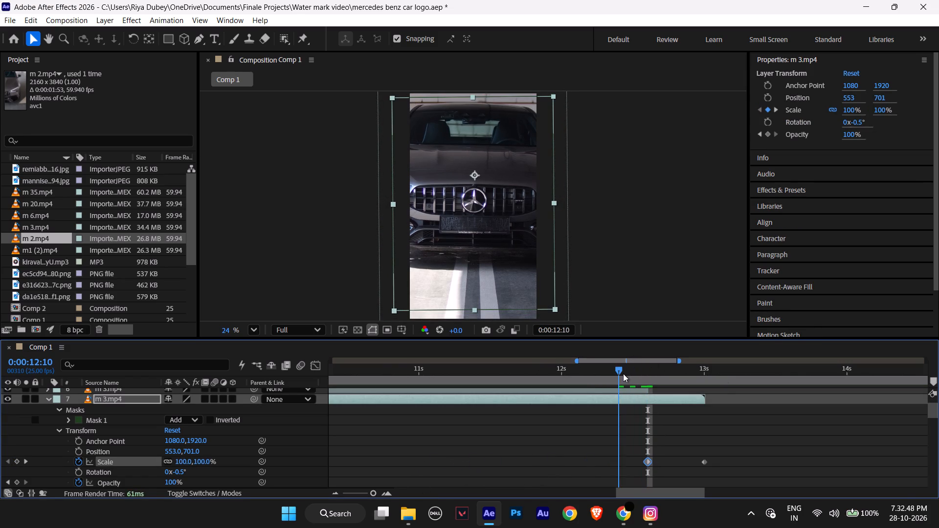
{"action": "left_click_drag", "start_coordinate": [623, 374], "coordinate": [663, 377]}
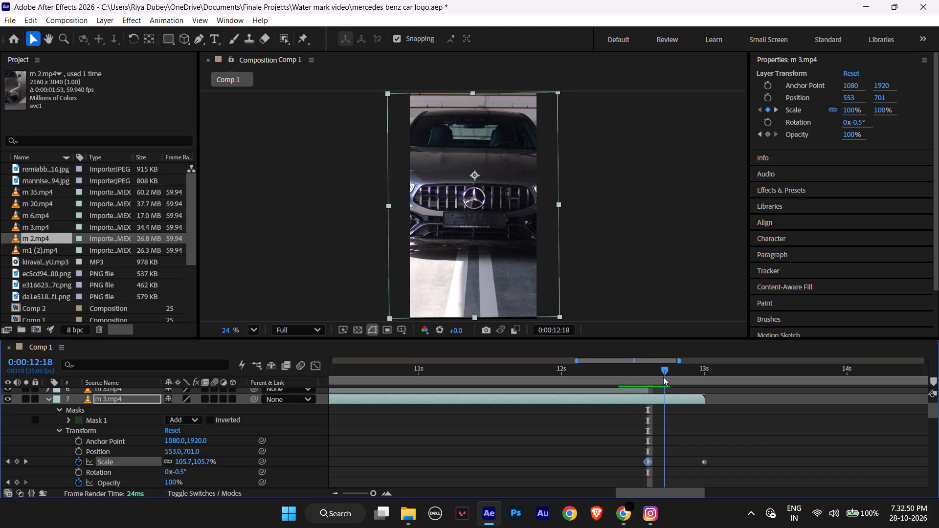
{"action": "left_click_drag", "start_coordinate": [663, 377], "coordinate": [650, 378]}
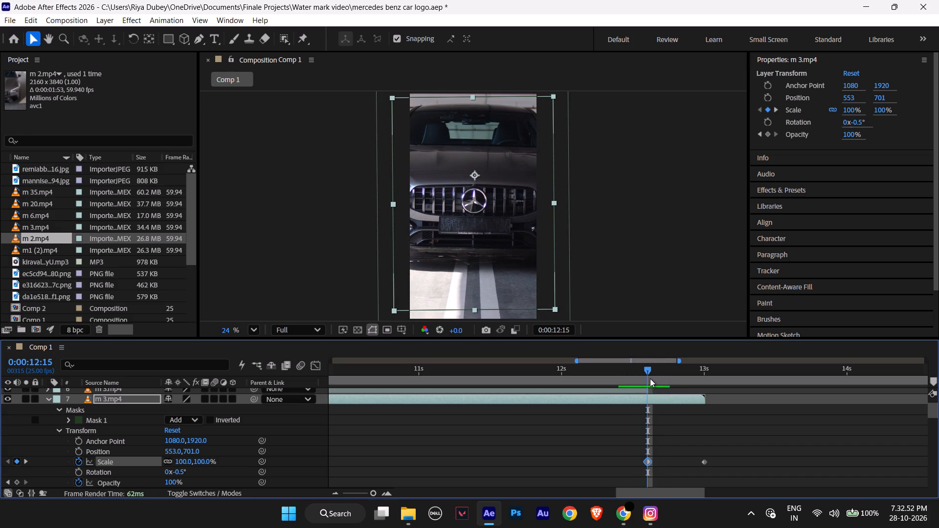
{"action": "left_click_drag", "start_coordinate": [650, 378], "coordinate": [649, 378]}
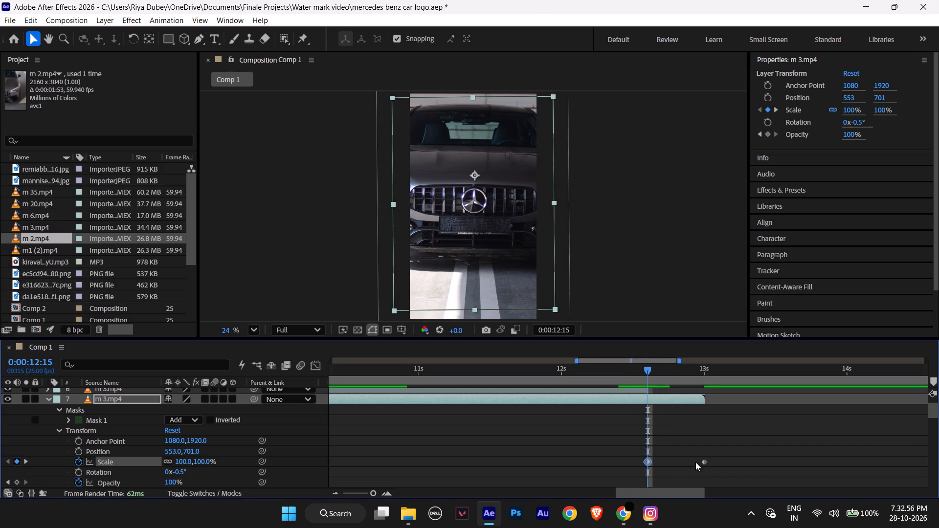
{"action": "left_click", "coordinate": [704, 462]}
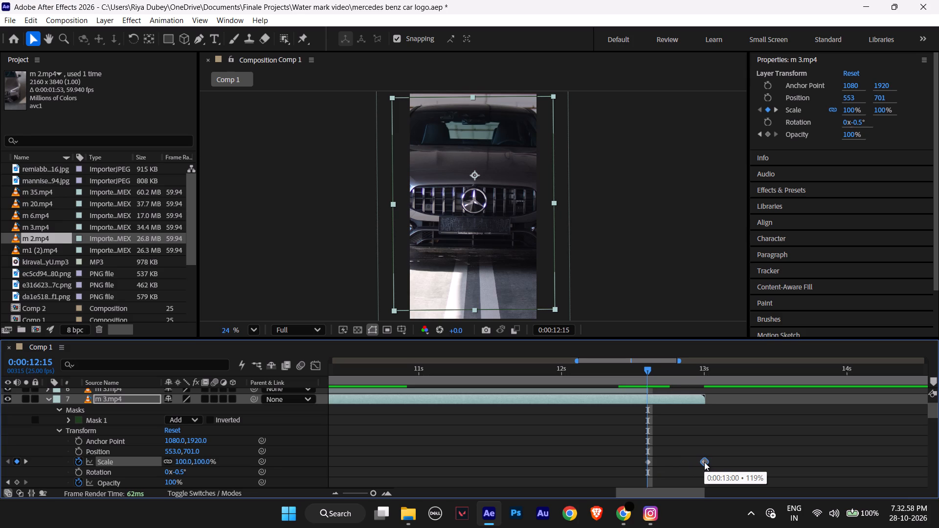
{"action": "left_click", "coordinate": [648, 461]}
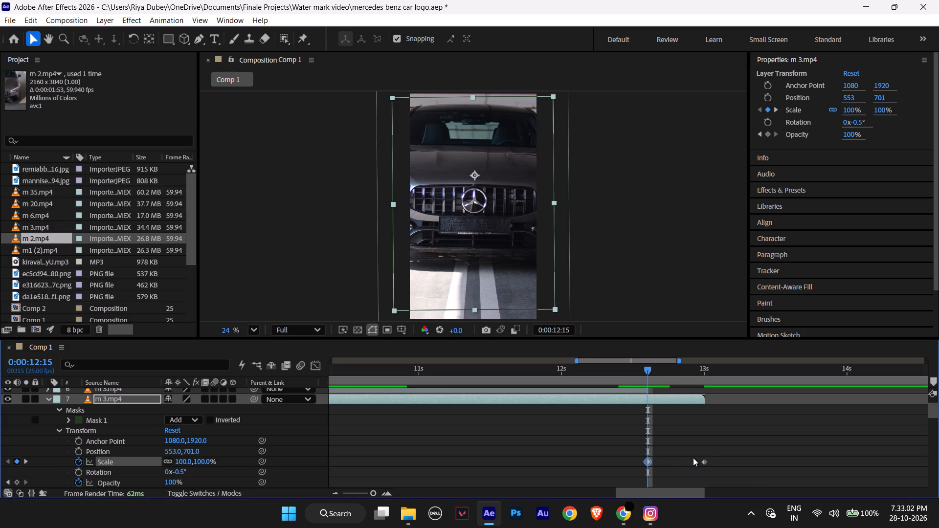
{"action": "left_click", "coordinate": [705, 463]}
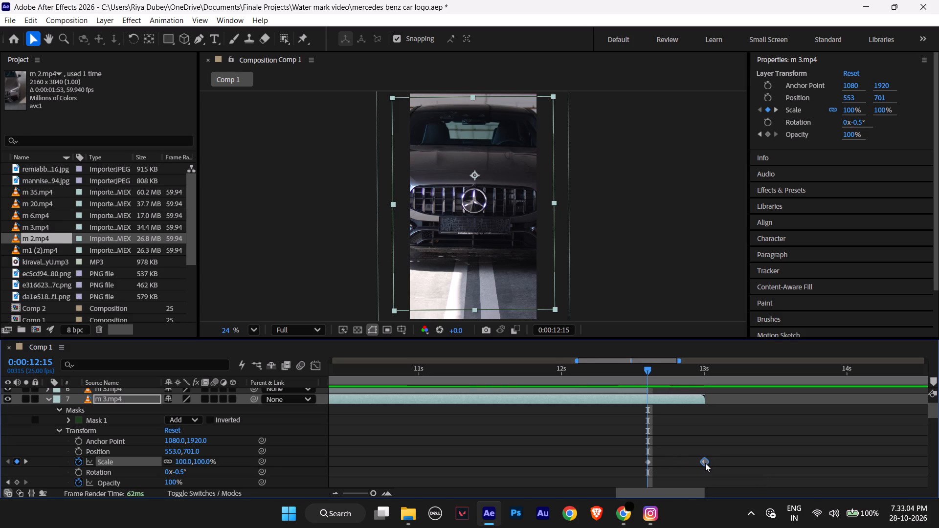
{"action": "left_click", "coordinate": [649, 461]}
{"action": "left_click", "coordinate": [704, 462]}
Delete Mask 1 from the duplicate m 3.mp4 layer.
{"action": "left_click", "coordinate": [88, 424]}
{"action": "key", "text": "Delete"}
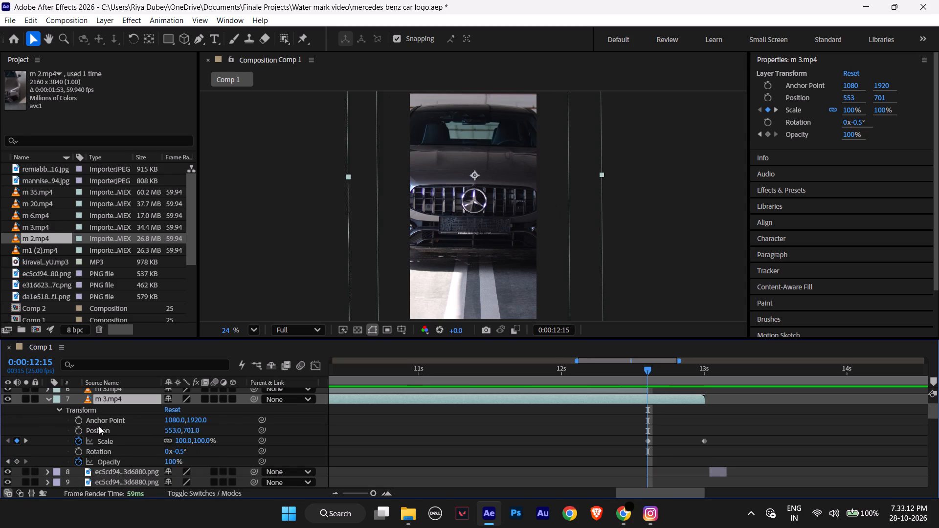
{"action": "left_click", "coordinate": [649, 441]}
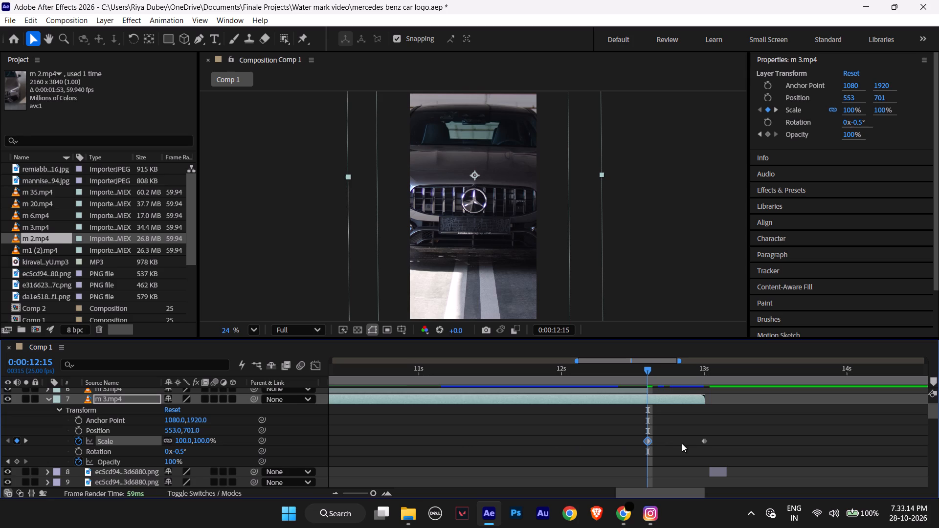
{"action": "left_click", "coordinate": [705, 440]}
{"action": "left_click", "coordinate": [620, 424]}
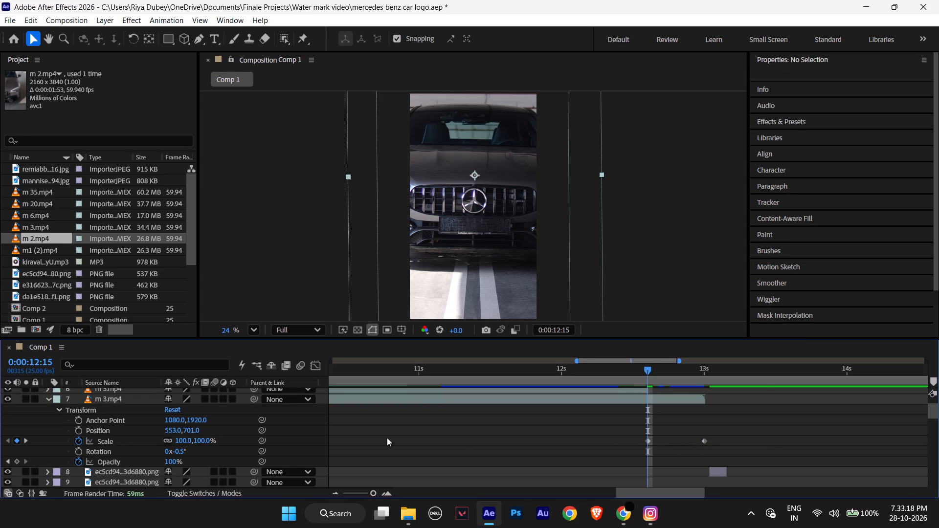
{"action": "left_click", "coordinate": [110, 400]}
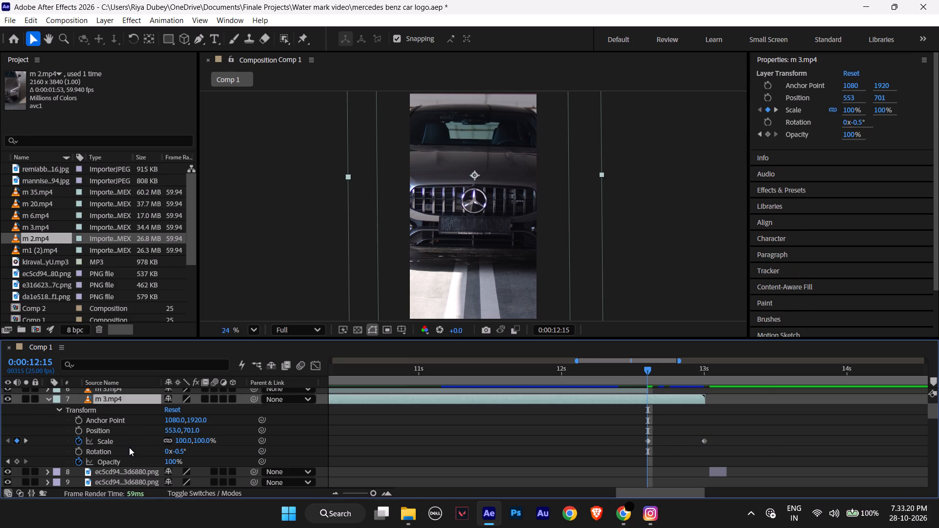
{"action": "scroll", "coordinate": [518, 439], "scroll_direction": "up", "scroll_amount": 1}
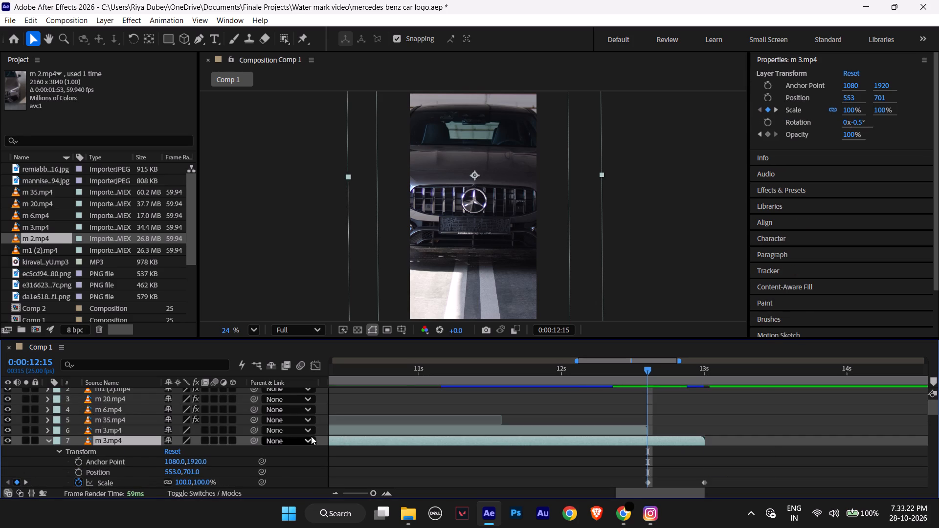
Delete the mask from the original m 3.mp4 layer, reveal its transform properties and save the project.
{"action": "left_click", "coordinate": [370, 432]}
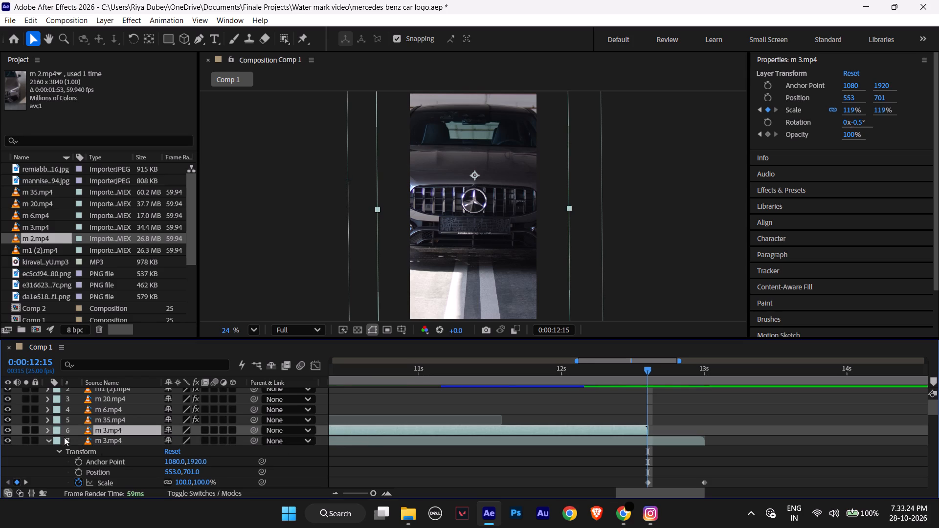
{"action": "left_click", "coordinate": [53, 428]}
{"action": "left_click", "coordinate": [42, 428]}
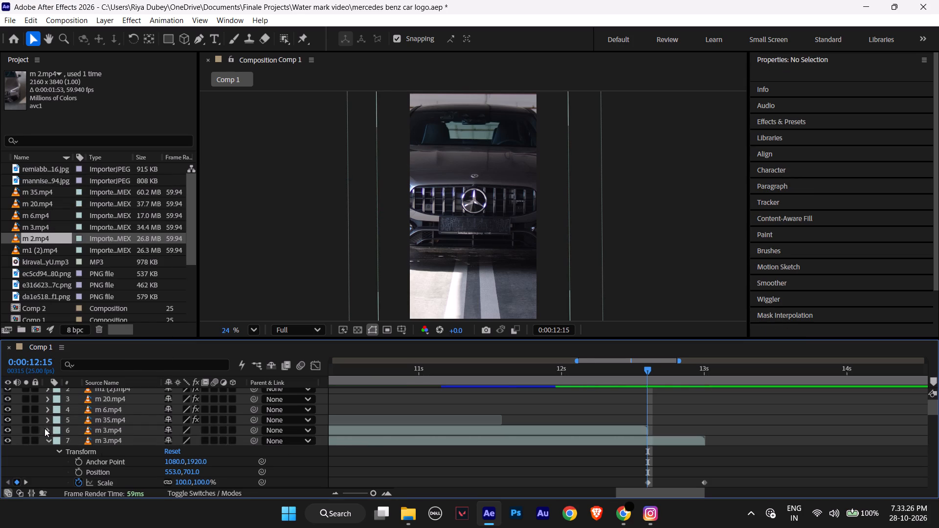
{"action": "left_click", "coordinate": [46, 428]}
{"action": "left_click", "coordinate": [67, 441]}
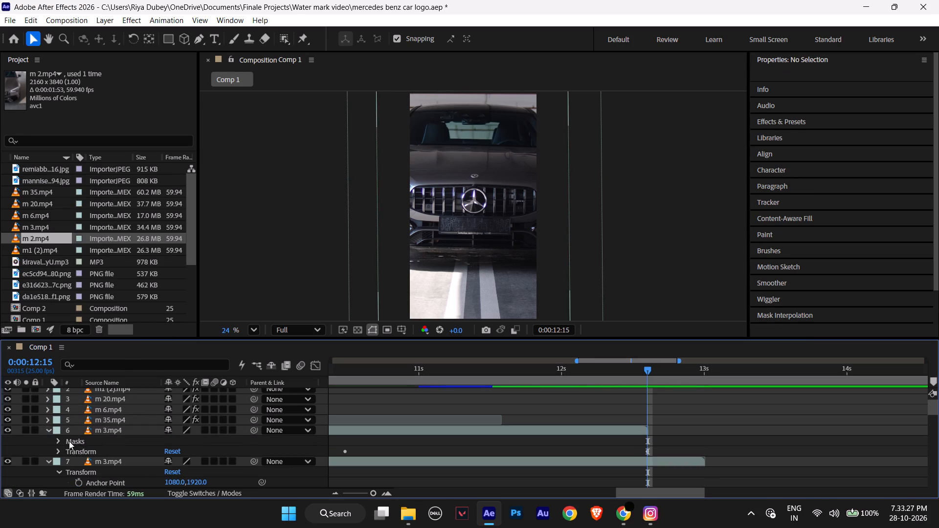
{"action": "key", "text": "Delete"}
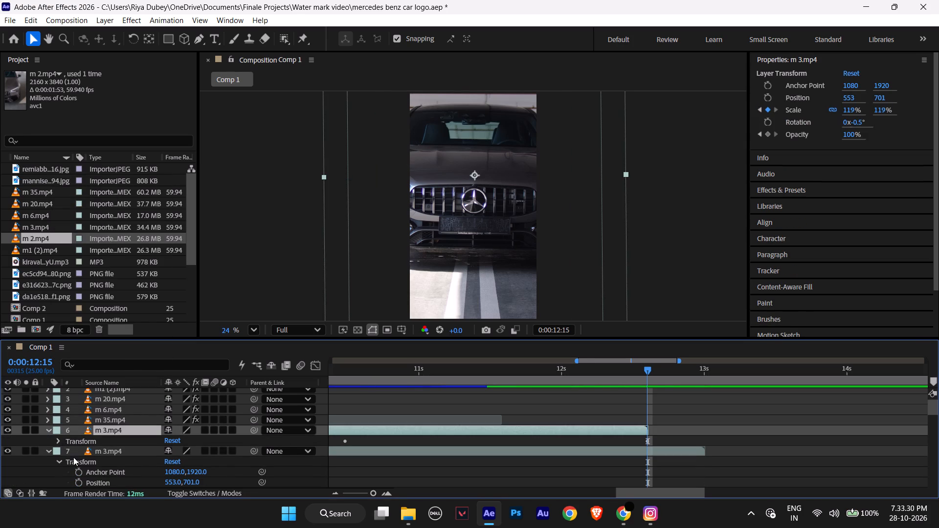
{"action": "left_click", "coordinate": [58, 440]}
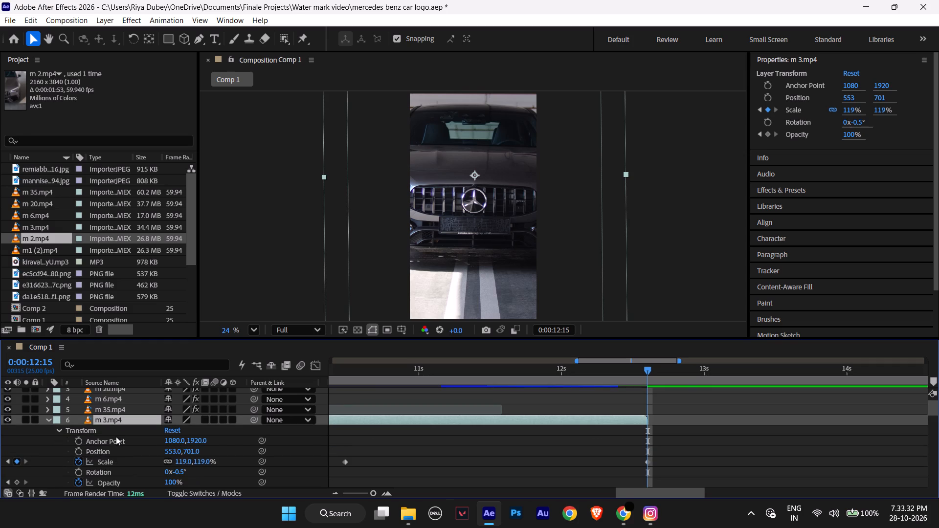
{"action": "key", "text": "ctrl+s"}
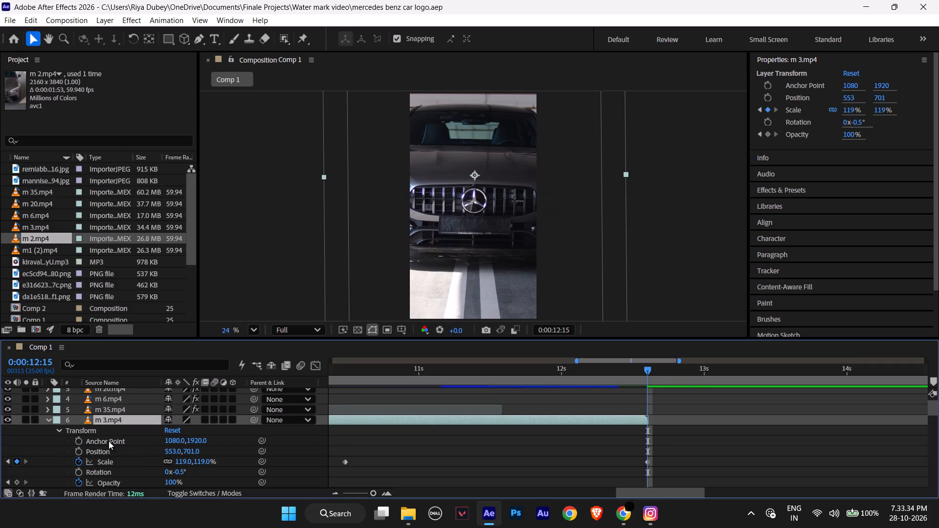
Compare the original m 3.mp4 layer's ending Scale keyframe with the duplicate's first Scale keyframe at 0:00:12:15.
{"action": "left_click", "coordinate": [107, 460]}
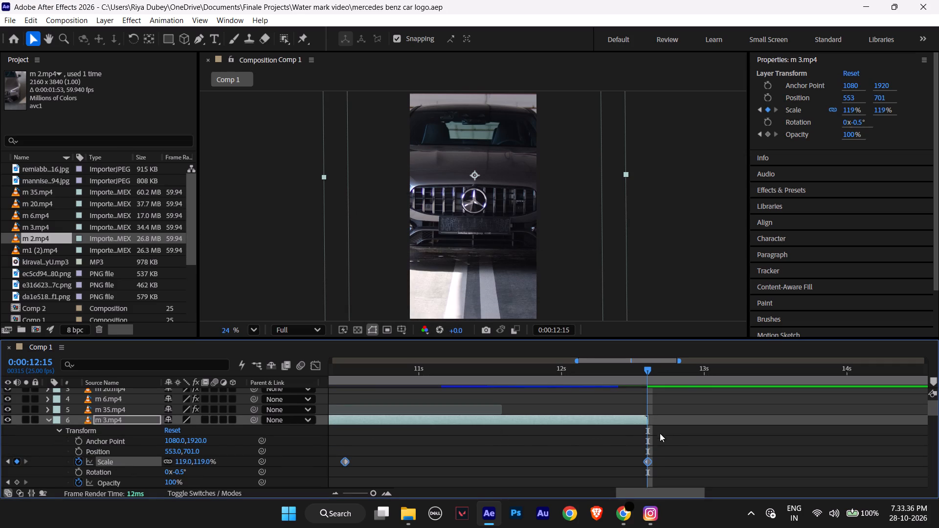
{"action": "left_click", "coordinate": [648, 461]}
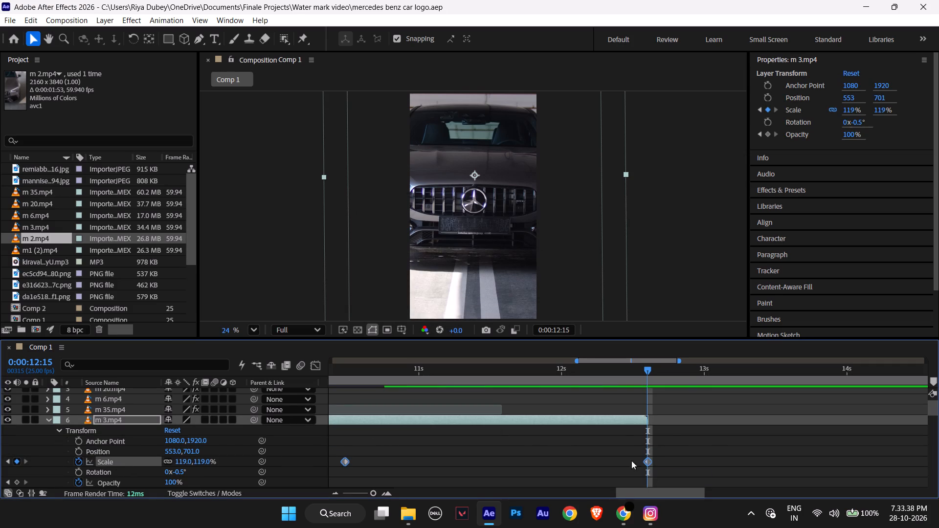
{"action": "left_click", "coordinate": [622, 459]}
{"action": "left_click_drag", "start_coordinate": [631, 450], "coordinate": [654, 464]}
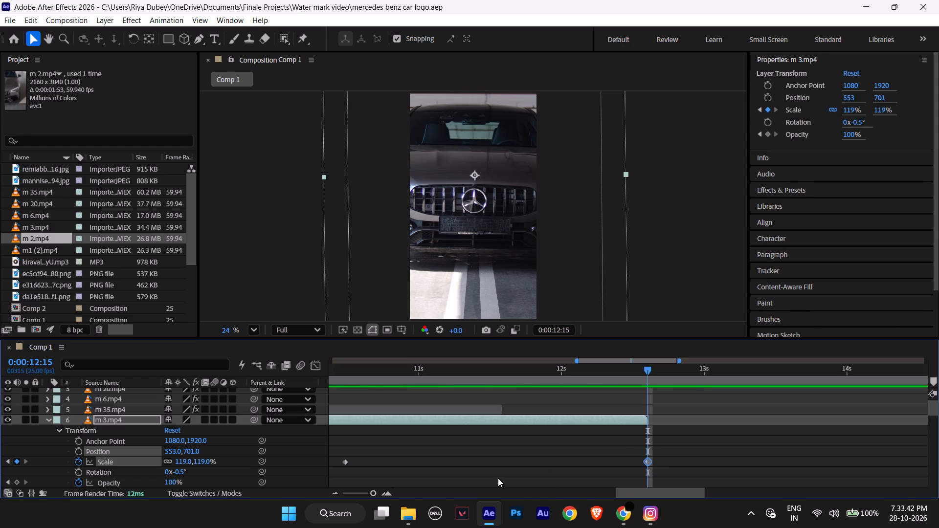
{"action": "scroll", "coordinate": [556, 443], "scroll_direction": "down", "scroll_amount": 1}
{"action": "scroll", "coordinate": [556, 443], "scroll_direction": "up", "scroll_amount": 1}
{"action": "scroll", "coordinate": [556, 443], "scroll_direction": "down", "scroll_amount": 2}
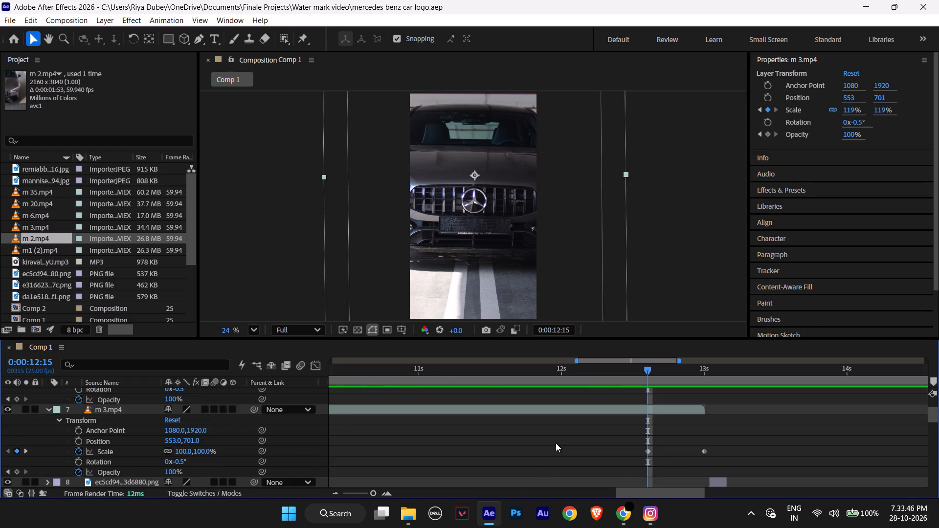
{"action": "left_click", "coordinate": [648, 451]}
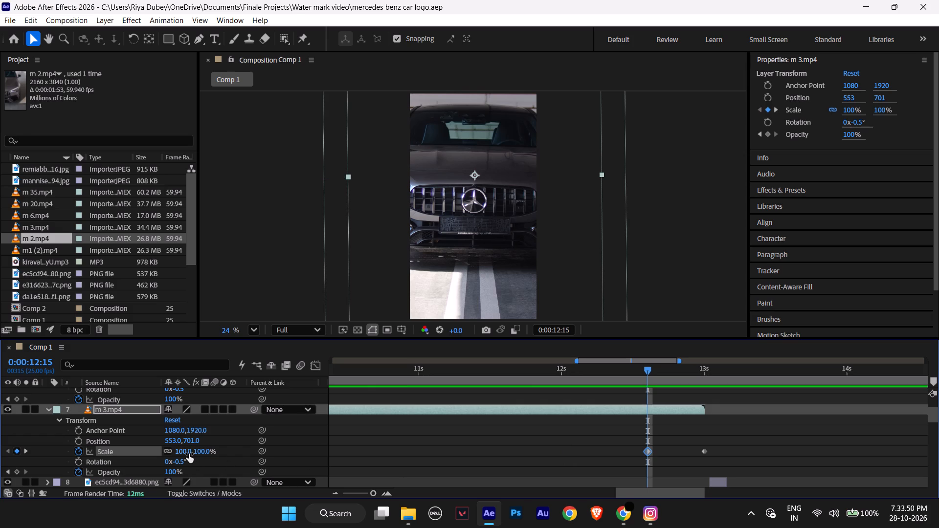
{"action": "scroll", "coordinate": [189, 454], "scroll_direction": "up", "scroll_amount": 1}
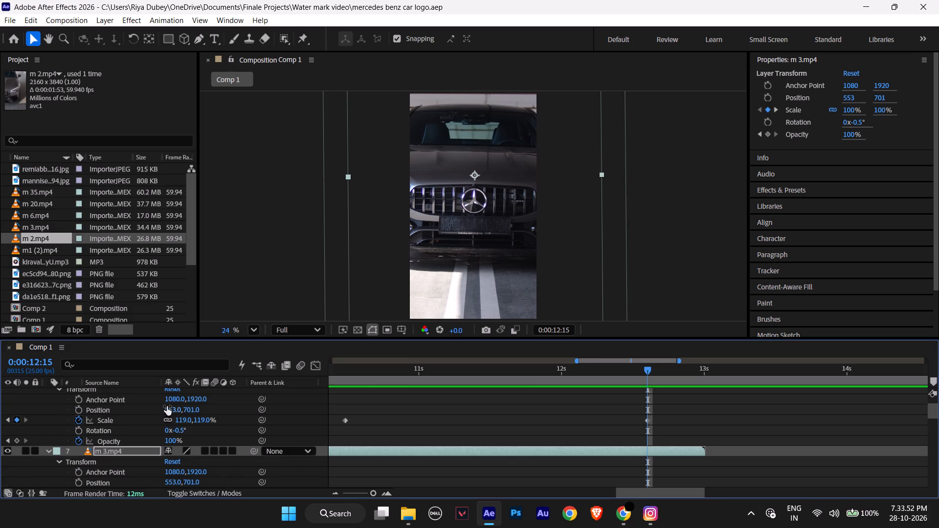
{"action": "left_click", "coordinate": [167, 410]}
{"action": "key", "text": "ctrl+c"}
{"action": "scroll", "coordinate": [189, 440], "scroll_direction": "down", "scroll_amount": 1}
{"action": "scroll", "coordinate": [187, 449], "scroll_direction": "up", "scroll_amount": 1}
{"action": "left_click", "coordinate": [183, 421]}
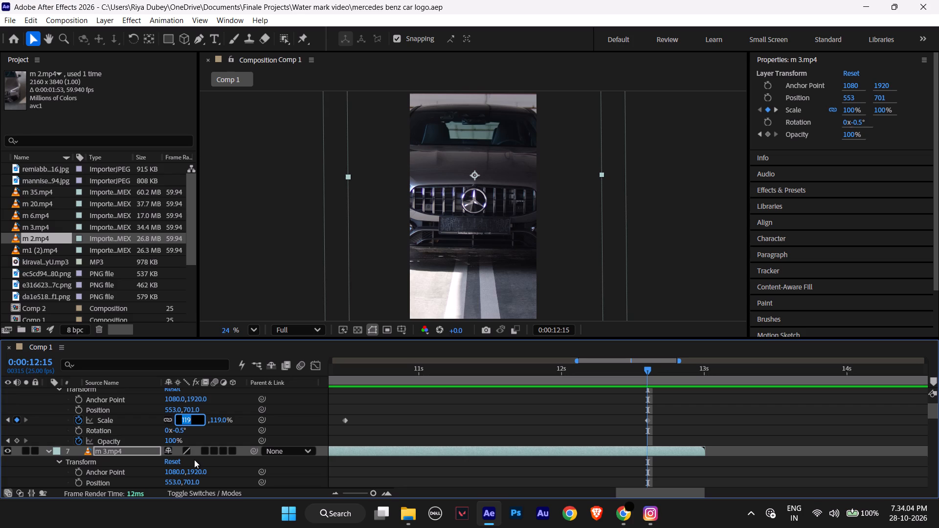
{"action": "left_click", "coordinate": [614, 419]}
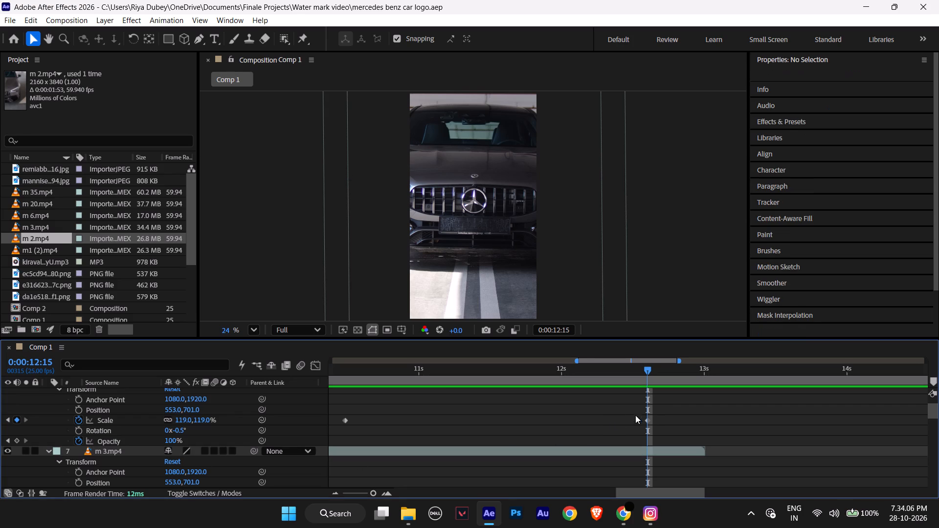
Check the original m 3.mp4 layer's two Scale keyframes and scrub back to 0:00:10:13 and forward to 0:00:12:15 to review its zoom.
{"action": "left_click_drag", "start_coordinate": [635, 415], "coordinate": [655, 430]}
{"action": "left_click_drag", "start_coordinate": [633, 406], "coordinate": [657, 431]}
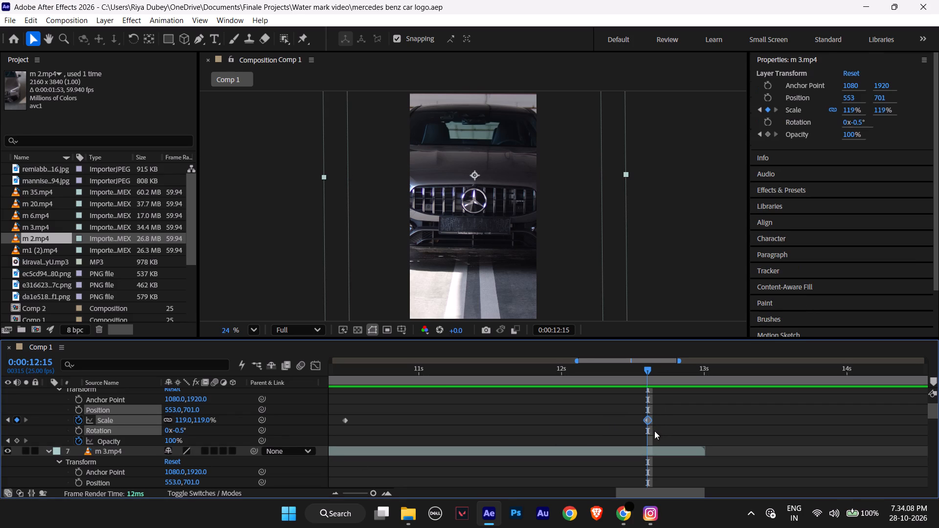
{"action": "left_click", "coordinate": [663, 421]}
{"action": "left_click", "coordinate": [647, 421]}
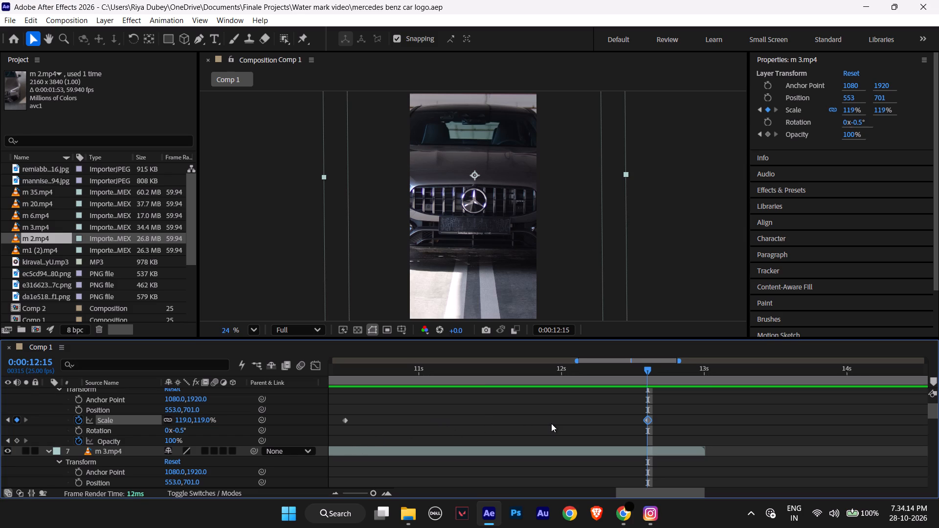
{"action": "scroll", "coordinate": [551, 423], "scroll_direction": "up", "scroll_amount": 1}
{"action": "scroll", "coordinate": [551, 423], "scroll_direction": "down", "scroll_amount": 1}
{"action": "left_click", "coordinate": [347, 420]}
{"action": "left_click_drag", "start_coordinate": [649, 371], "coordinate": [593, 374]}
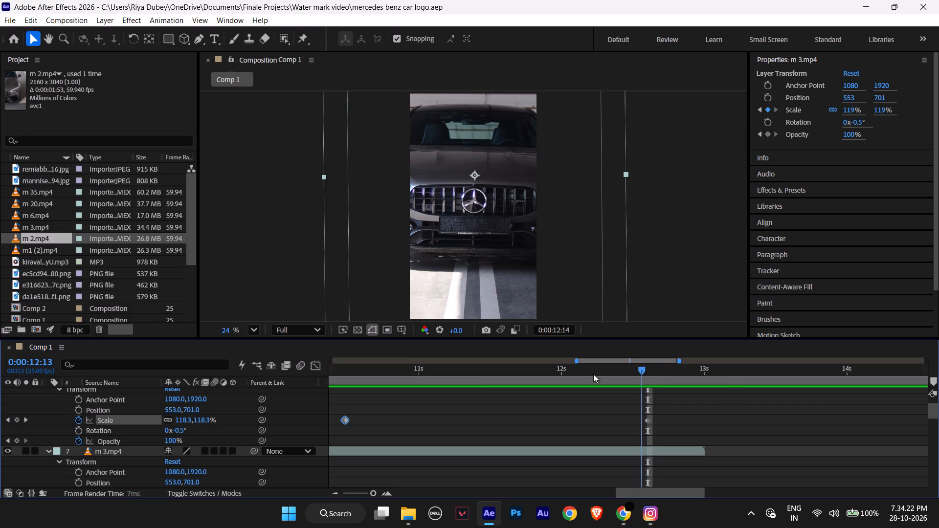
{"action": "left_click_drag", "start_coordinate": [593, 374], "coordinate": [353, 391]}
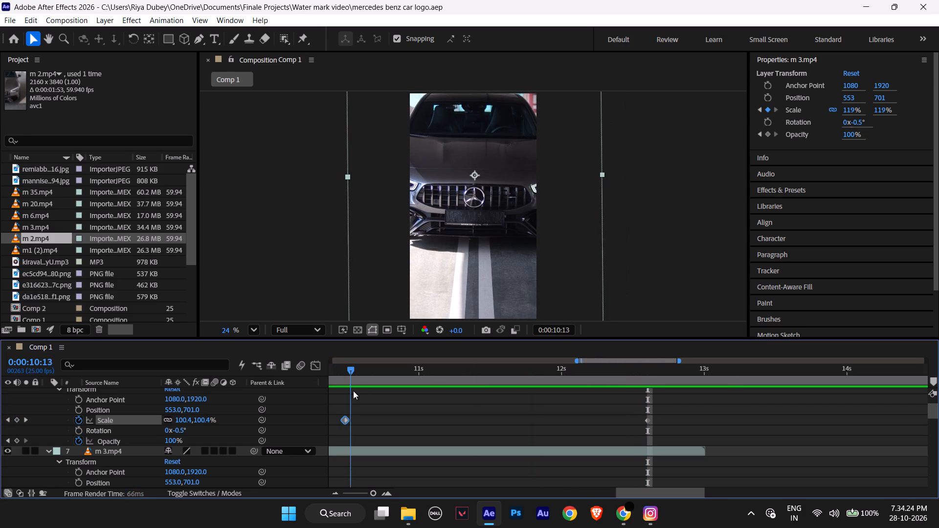
{"action": "left_click_drag", "start_coordinate": [353, 391], "coordinate": [648, 403]}
Set the duplicate m 3.mp4 layer's first Scale keyframe, at 0:00:12:15, to 119%.
{"action": "scroll", "coordinate": [629, 431], "scroll_direction": "down", "scroll_amount": 1}
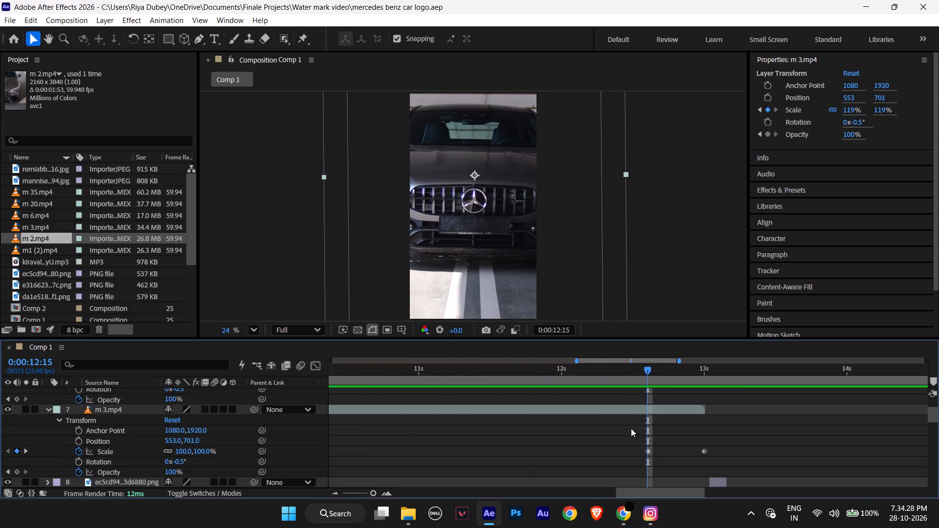
{"action": "left_click", "coordinate": [648, 450]}
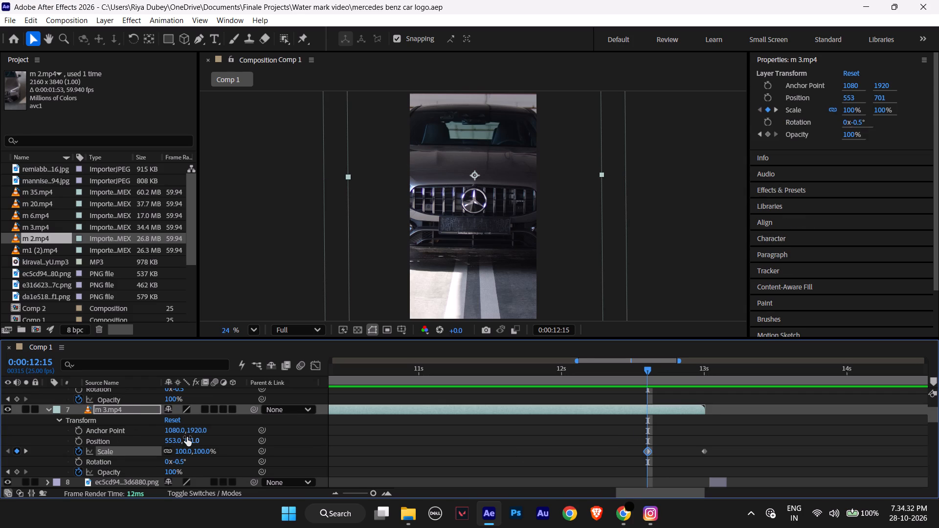
{"action": "scroll", "coordinate": [187, 437], "scroll_direction": "up", "scroll_amount": 1}
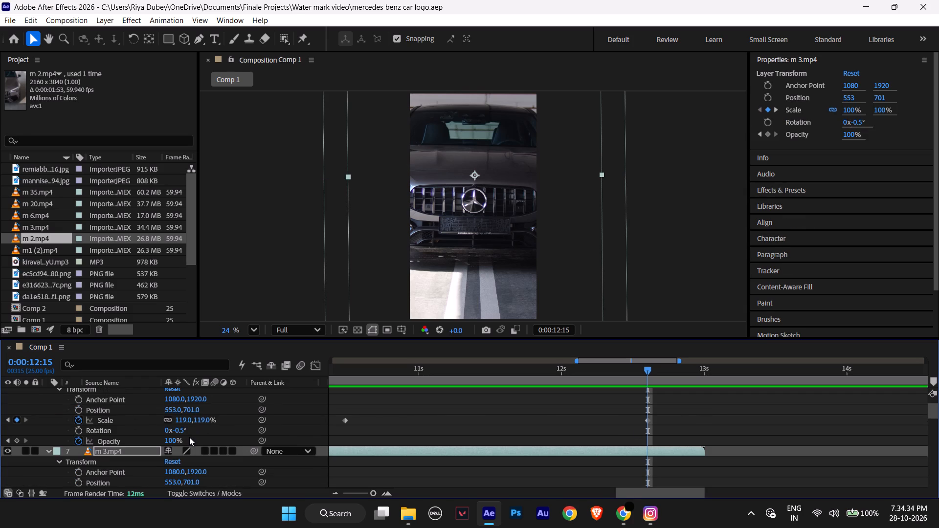
{"action": "scroll", "coordinate": [189, 437], "scroll_direction": "up", "scroll_amount": 1}
{"action": "scroll", "coordinate": [189, 437], "scroll_direction": "down", "scroll_amount": 2}
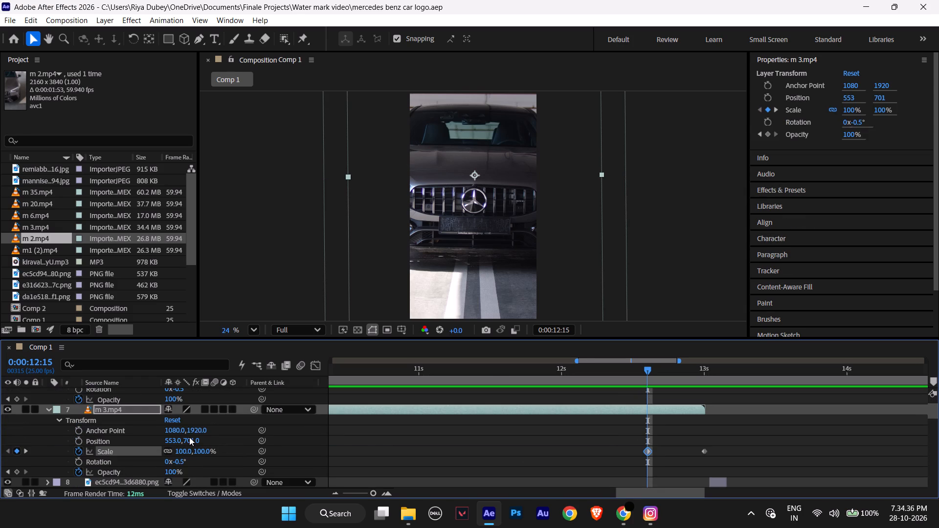
{"action": "scroll", "coordinate": [189, 437], "scroll_direction": "down", "scroll_amount": 1}
{"action": "scroll", "coordinate": [189, 437], "scroll_direction": "up", "scroll_amount": 1}
{"action": "left_click", "coordinate": [181, 451]}
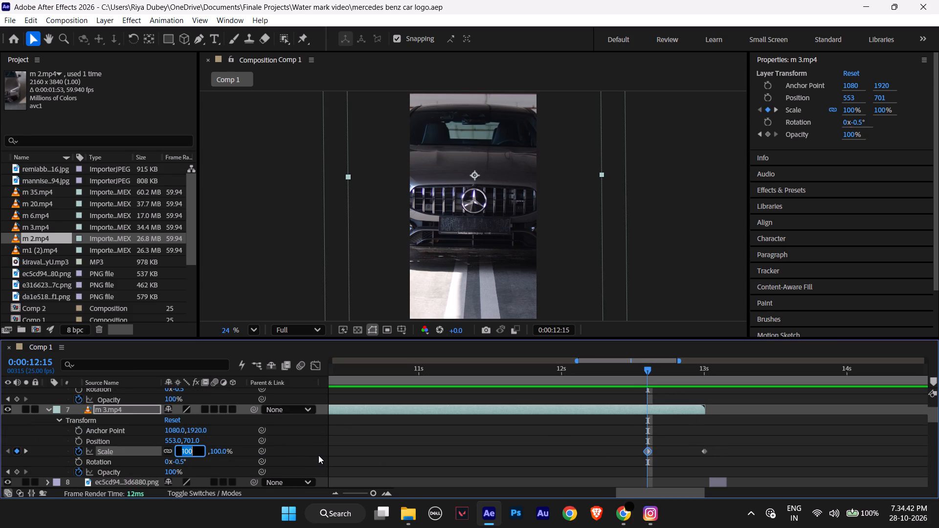
{"action": "type", "text": "119"}
{"action": "key", "text": "Return"}
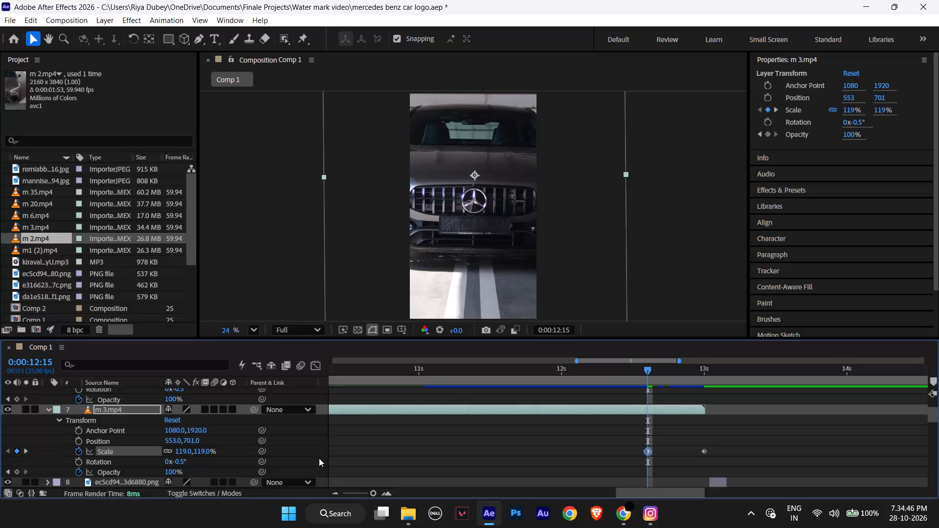
Set the duplicate m 3.mp4 layer's second Scale keyframe, at 0:00:13:00, to 136%.
{"action": "left_click_drag", "start_coordinate": [647, 369], "coordinate": [665, 369]}
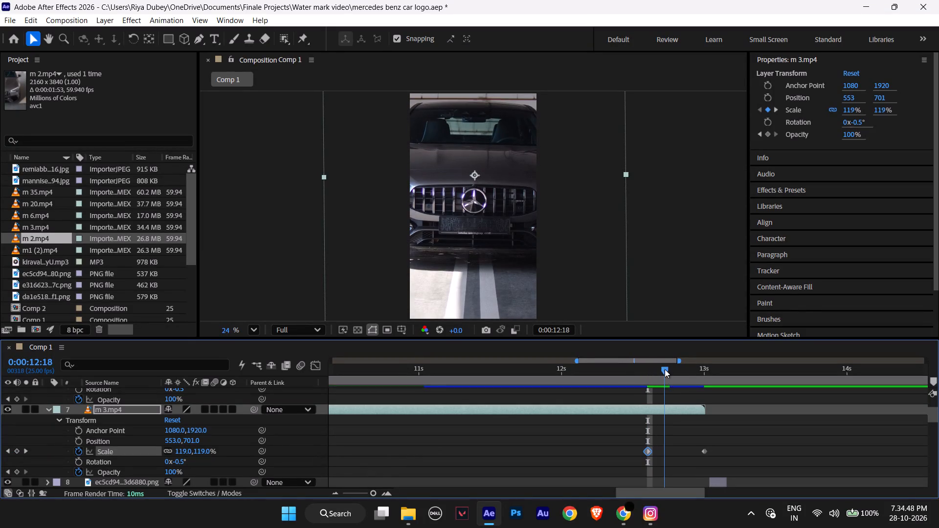
{"action": "left_click_drag", "start_coordinate": [665, 369], "coordinate": [704, 374]}
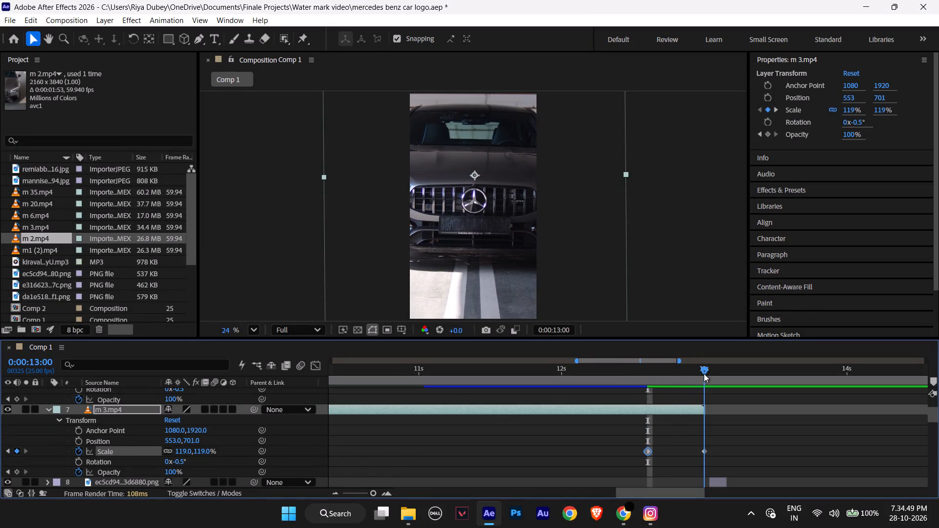
{"action": "left_click_drag", "start_coordinate": [704, 374], "coordinate": [703, 374]}
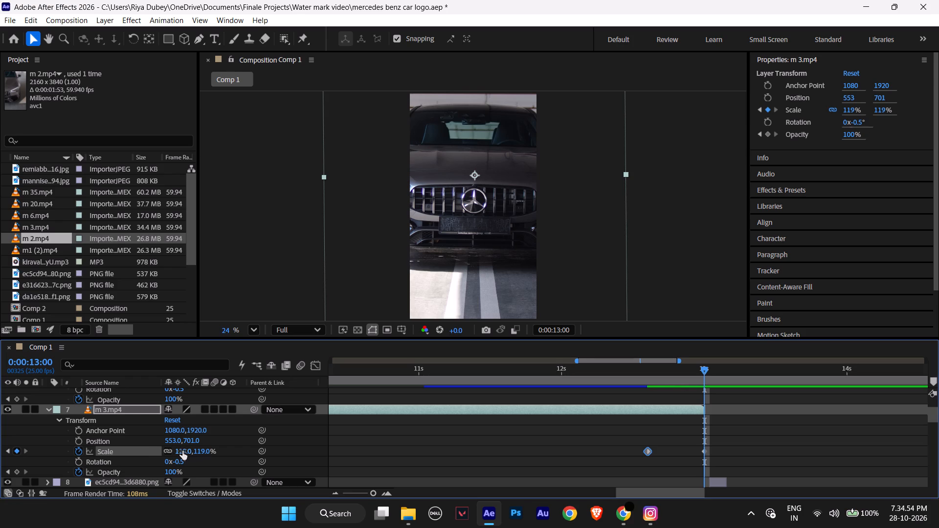
{"action": "left_click_drag", "start_coordinate": [182, 451], "coordinate": [193, 451]}
Show the rulers at 0:00:13:01 and place a horizontal guide at about 912 px through the star emblem's centre on the AMG grille image.
{"action": "left_click", "coordinate": [704, 371]}
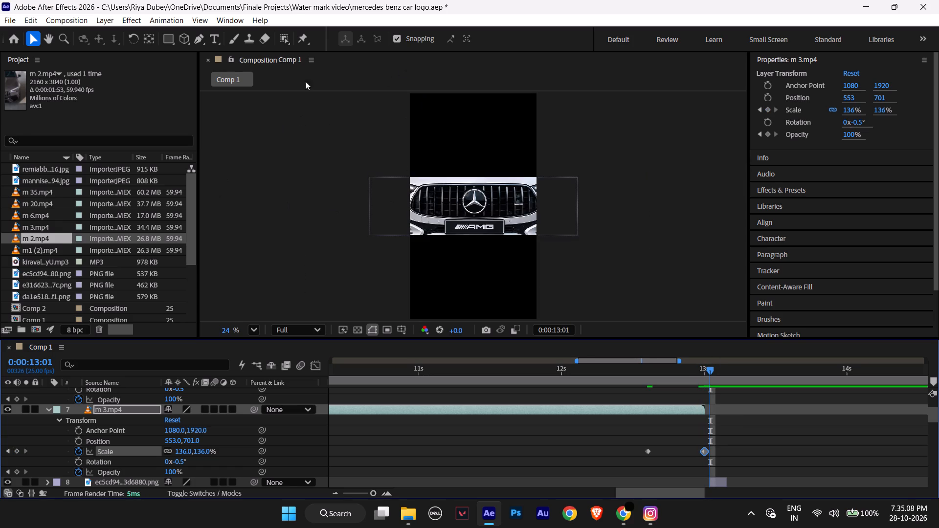
{"action": "key", "text": "ctrl+r"}
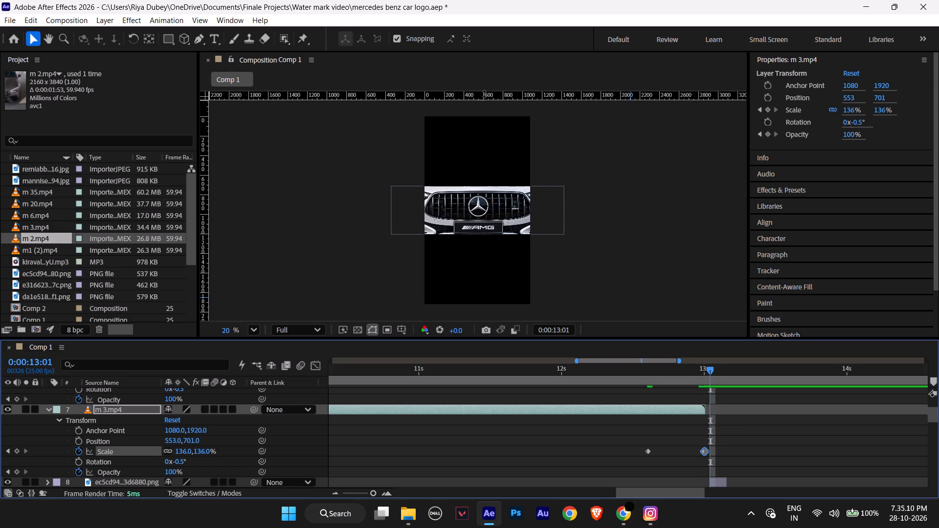
{"action": "left_click_drag", "start_coordinate": [484, 94], "coordinate": [510, 191]}
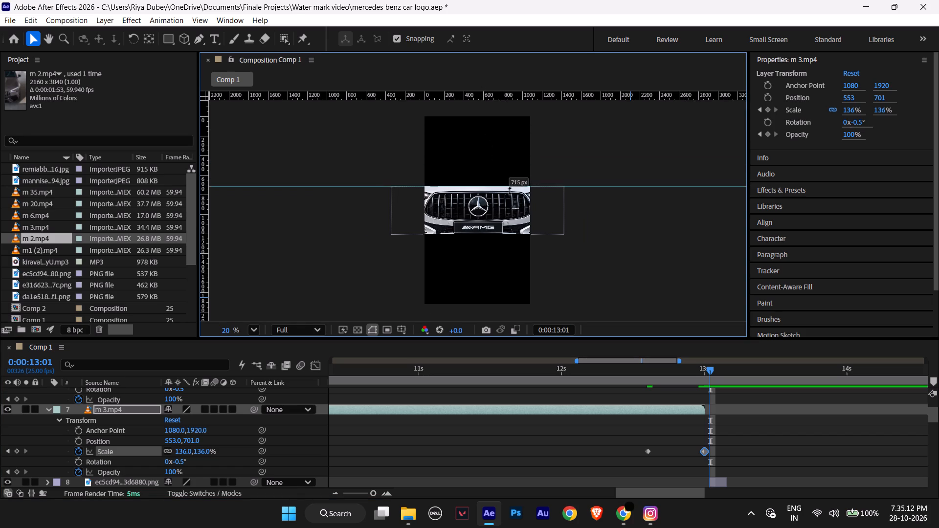
{"action": "left_click_drag", "start_coordinate": [510, 191], "coordinate": [511, 205]}
{"action": "scroll", "coordinate": [478, 203], "scroll_direction": "up", "scroll_amount": 8, "text": "alt"}
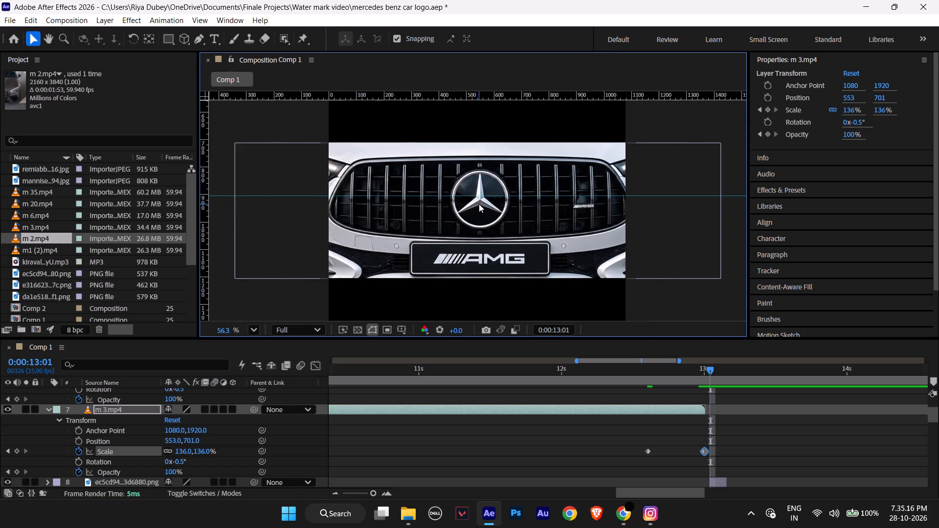
{"action": "scroll", "coordinate": [479, 204], "scroll_direction": "up", "scroll_amount": 2, "text": "alt"}
{"action": "left_click_drag", "start_coordinate": [504, 191], "coordinate": [504, 195]}
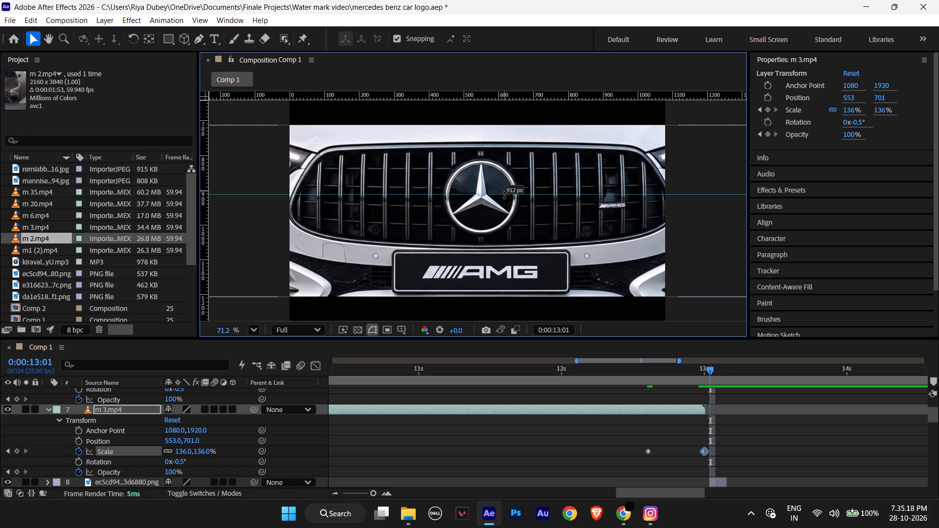
{"action": "left_click_drag", "start_coordinate": [504, 195], "coordinate": [504, 196]}
Add a vertical guide at about 550 px through the star emblem's centre and fine-tune the horizontal guide to cross it there.
{"action": "left_click_drag", "start_coordinate": [207, 214], "coordinate": [207, 215]}
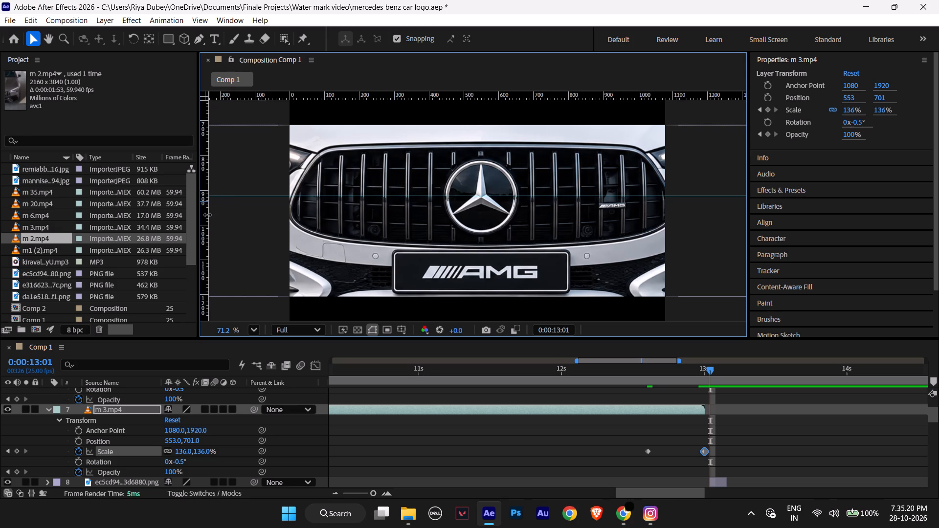
{"action": "left_click_drag", "start_coordinate": [207, 215], "coordinate": [481, 215]}
{"action": "left_click_drag", "start_coordinate": [481, 215], "coordinate": [480, 215]}
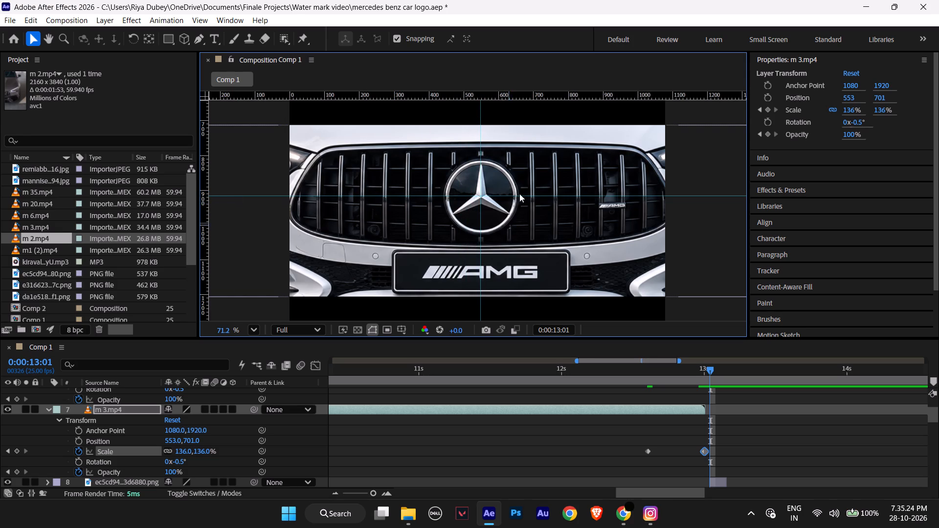
{"action": "left_click", "coordinate": [481, 133]}
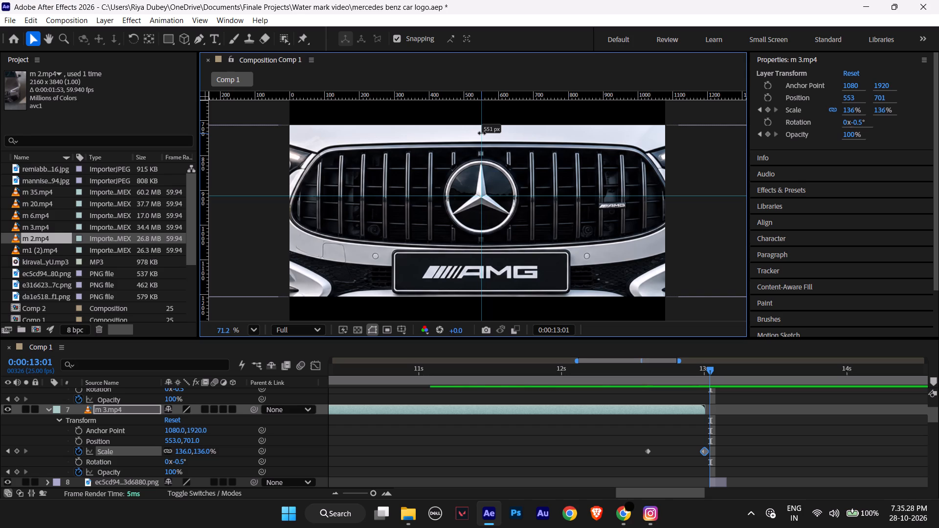
{"action": "scroll", "coordinate": [492, 196], "scroll_direction": "up", "scroll_amount": 3, "text": "alt"}
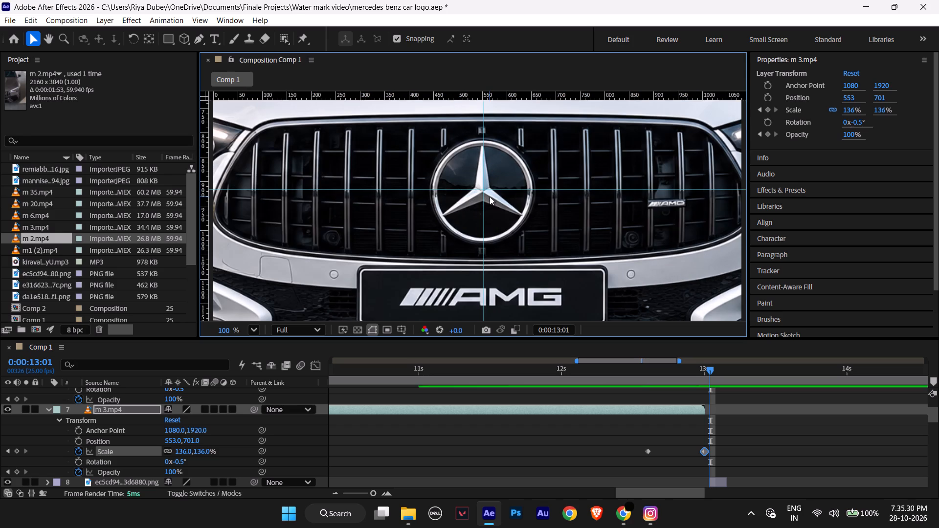
{"action": "left_click", "coordinate": [484, 210]}
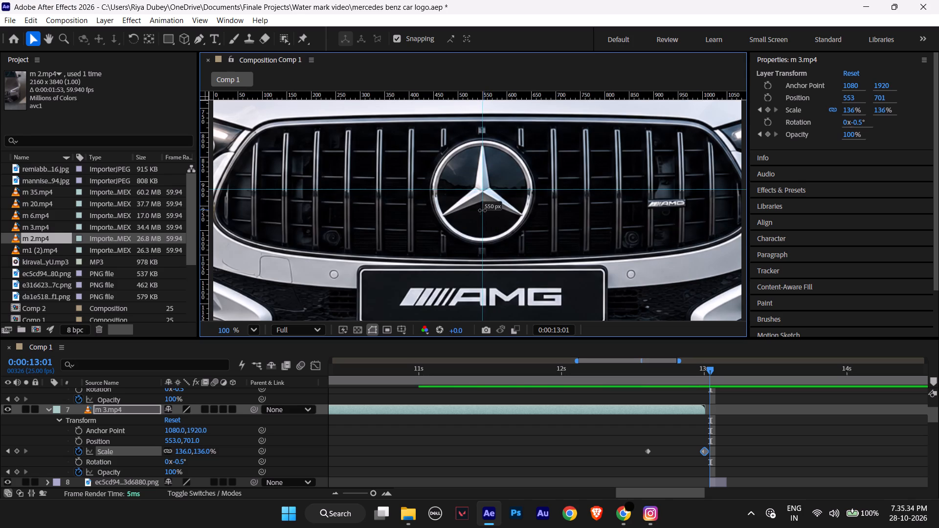
{"action": "left_click", "coordinate": [496, 191]}
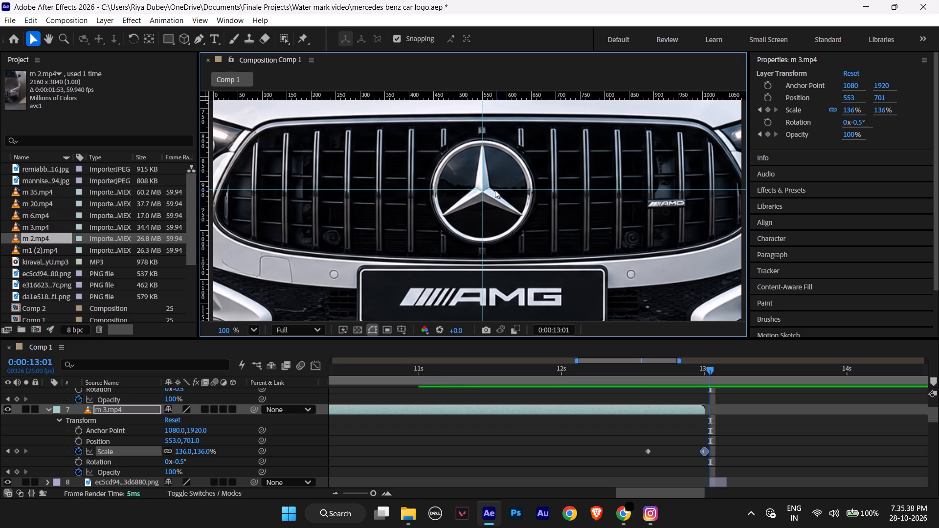
{"action": "left_click", "coordinate": [495, 194]}
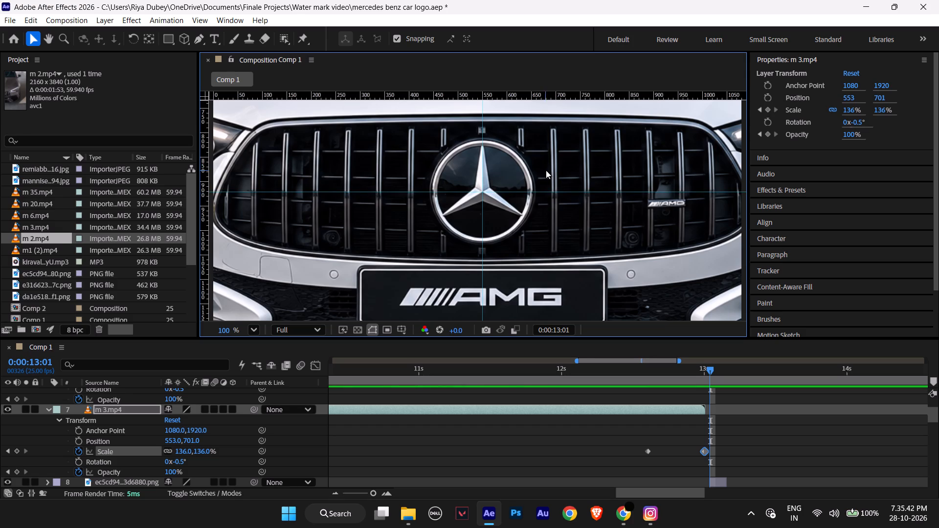
{"action": "scroll", "coordinate": [511, 181], "scroll_direction": "down", "scroll_amount": 4, "text": "alt"}
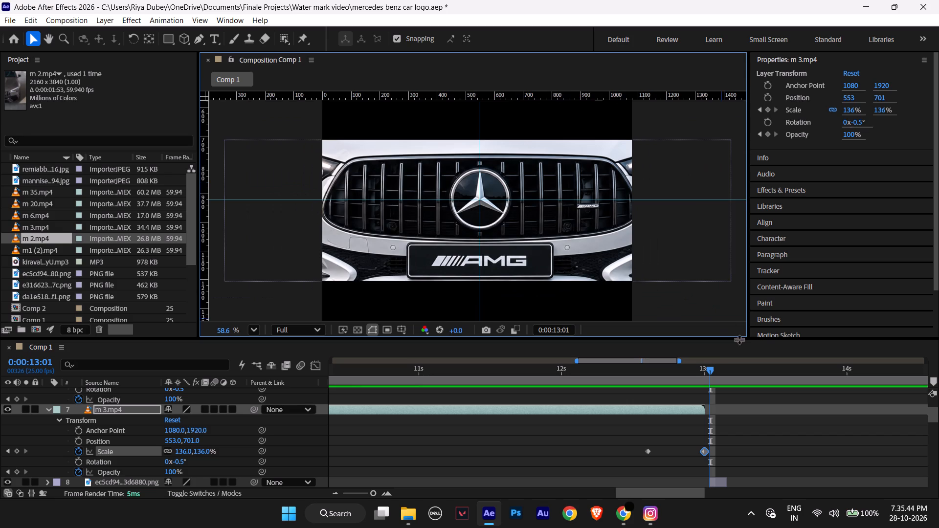
At 0:00:13:00, nudge the duplicate m 3.mp4 layer up to Position 553, 677 to align its star emblem with the guides.
{"action": "key", "text": "ctrl+Left"}
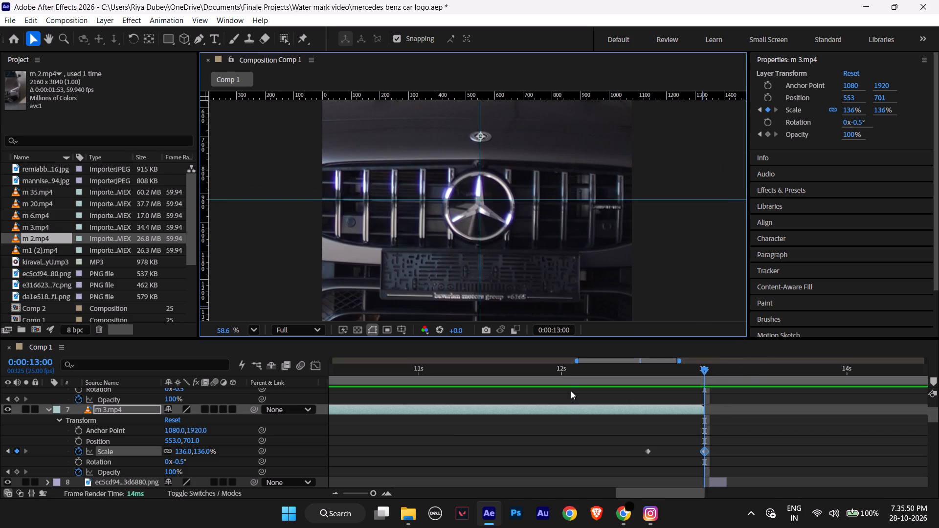
{"action": "key", "text": "Up"}
{"action": "key", "text": "Up"}
{"action": "key", "text": "Up"}
{"action": "key", "text": "Up"}
{"action": "key", "text": "Up"}
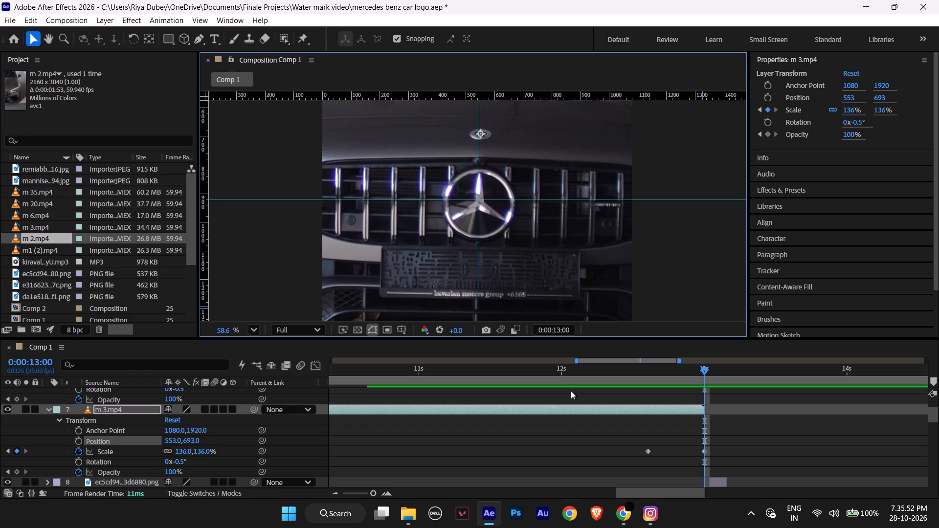
{"action": "key", "text": "Up"}
{"action": "key", "text": "Up"}
{"action": "key", "text": "Up"}
{"action": "key", "text": "Up"}
{"action": "key", "text": "Up"}
{"action": "key", "text": "Up"}
{"action": "key", "text": "Up"}
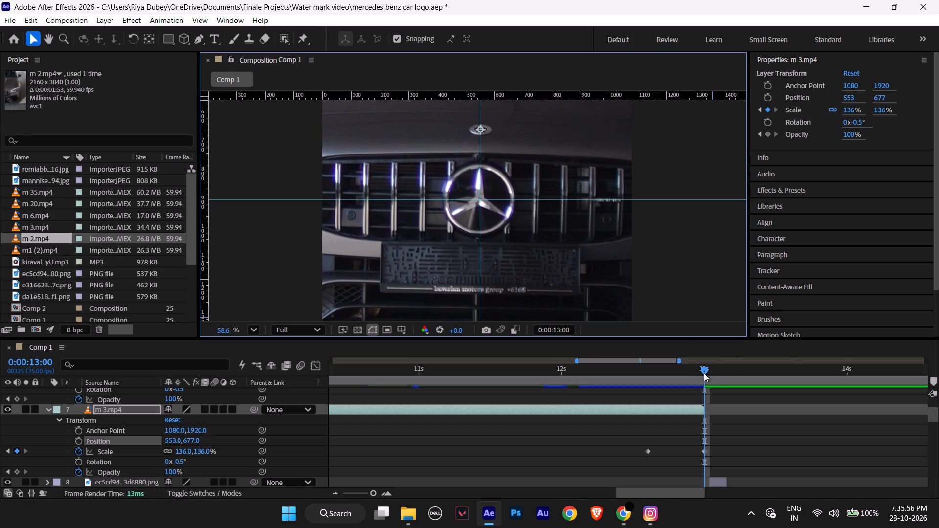
Scrub between 0:00:12:03 and 0:00:13:00 to check the star emblem's alignment with the guides across the cut and zoom between the m 3.mp4 layers.
{"action": "left_click_drag", "start_coordinate": [704, 373], "coordinate": [581, 381]}
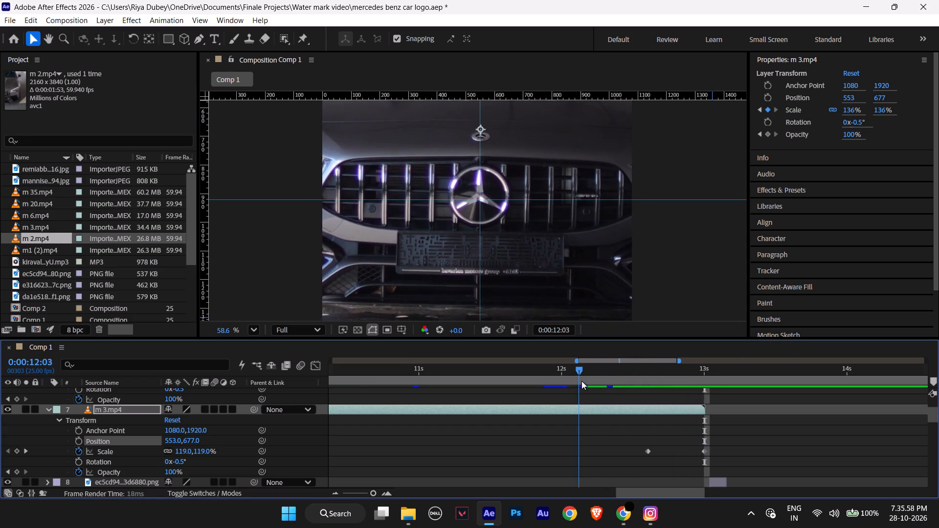
{"action": "left_click_drag", "start_coordinate": [581, 381], "coordinate": [644, 385]}
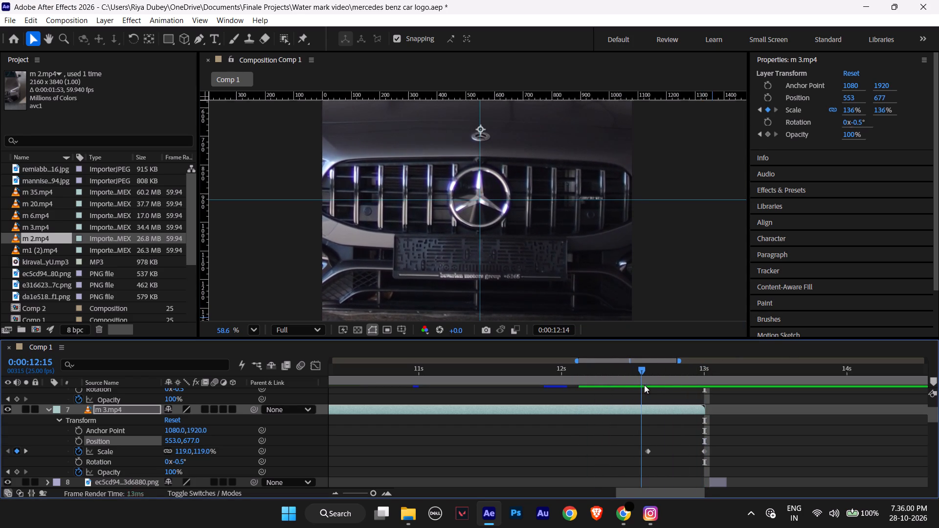
{"action": "left_click_drag", "start_coordinate": [644, 385], "coordinate": [650, 386]}
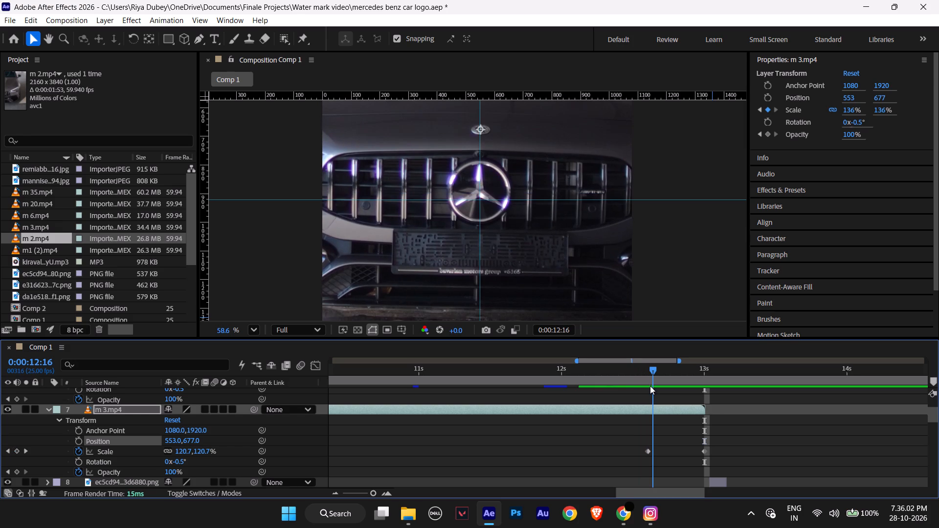
{"action": "left_click_drag", "start_coordinate": [650, 386], "coordinate": [651, 386]}
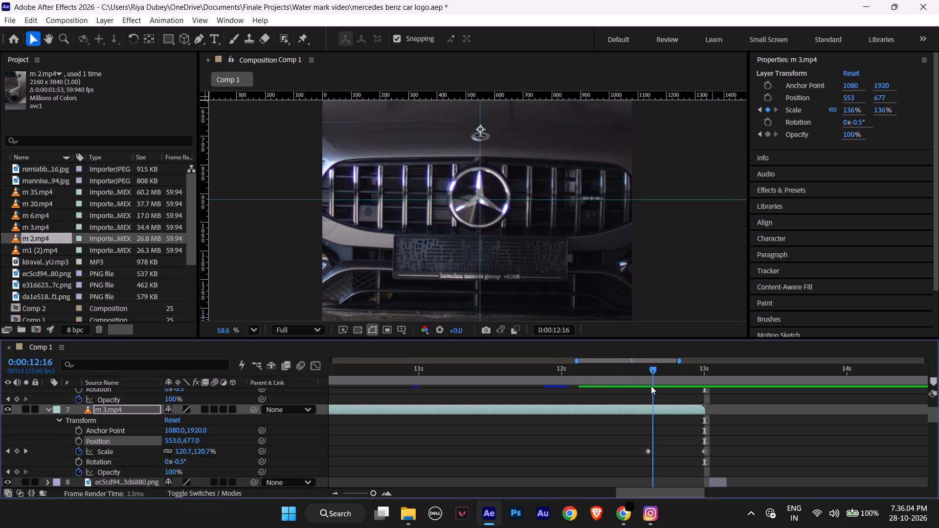
{"action": "left_click_drag", "start_coordinate": [651, 386], "coordinate": [648, 386]}
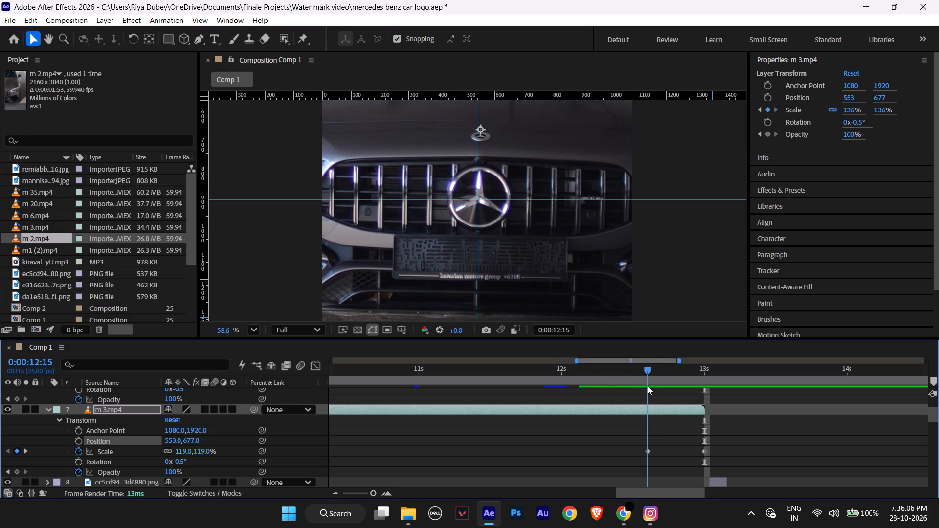
{"action": "left_click_drag", "start_coordinate": [648, 386], "coordinate": [651, 386]}
{"action": "left_click_drag", "start_coordinate": [651, 386], "coordinate": [653, 386]}
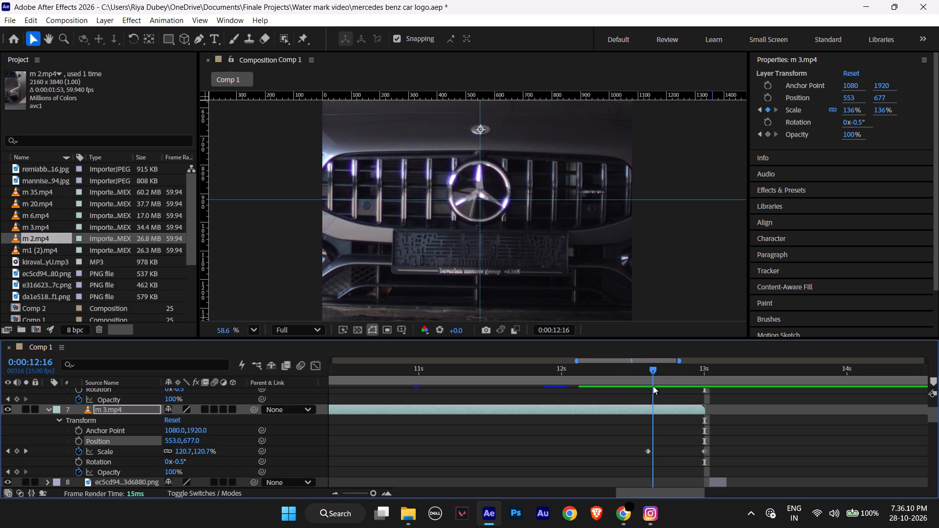
{"action": "left_click_drag", "start_coordinate": [653, 386], "coordinate": [651, 385]}
{"action": "left_click_drag", "start_coordinate": [651, 385], "coordinate": [656, 385]}
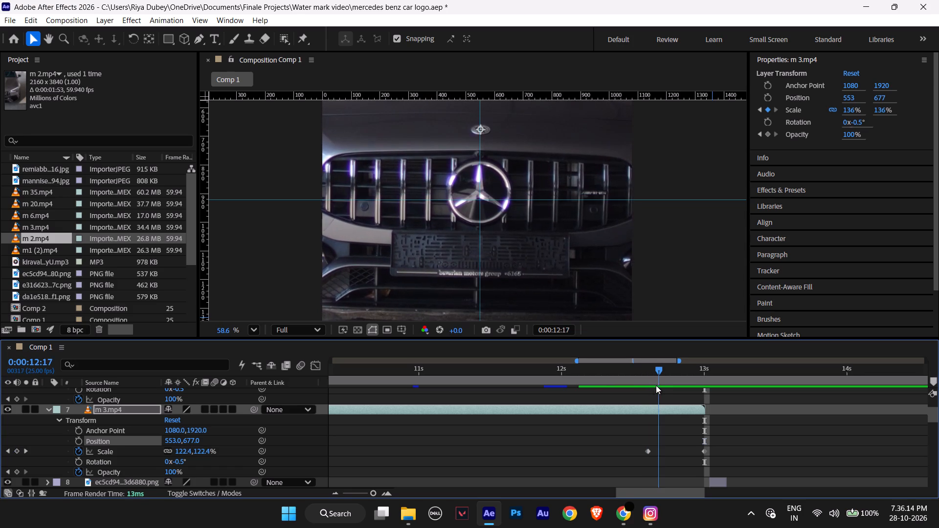
{"action": "left_click_drag", "start_coordinate": [656, 385], "coordinate": [698, 384]}
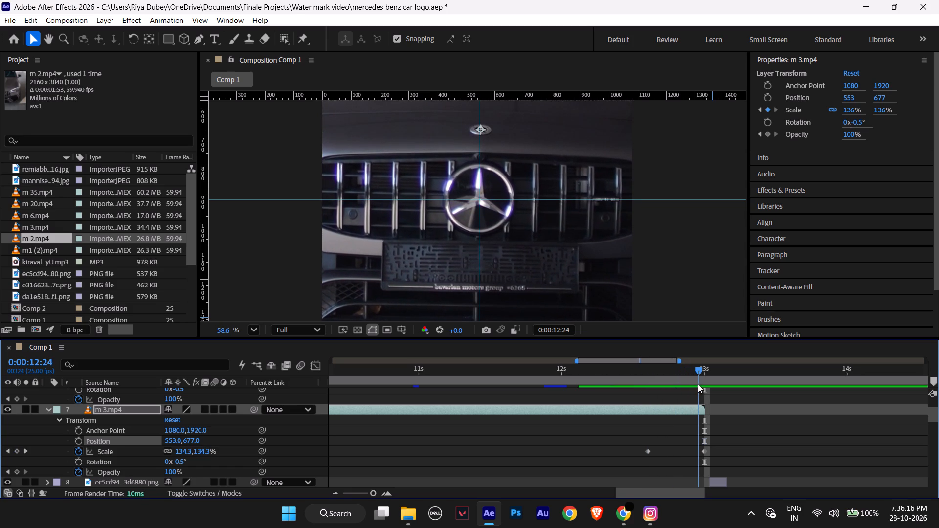
{"action": "left_click_drag", "start_coordinate": [698, 384], "coordinate": [651, 384]}
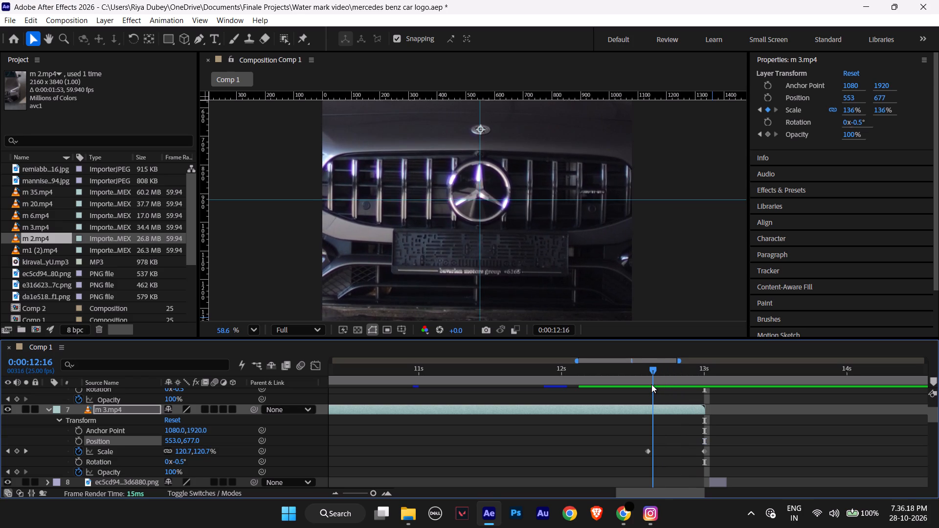
{"action": "left_click_drag", "start_coordinate": [651, 384], "coordinate": [699, 384]}
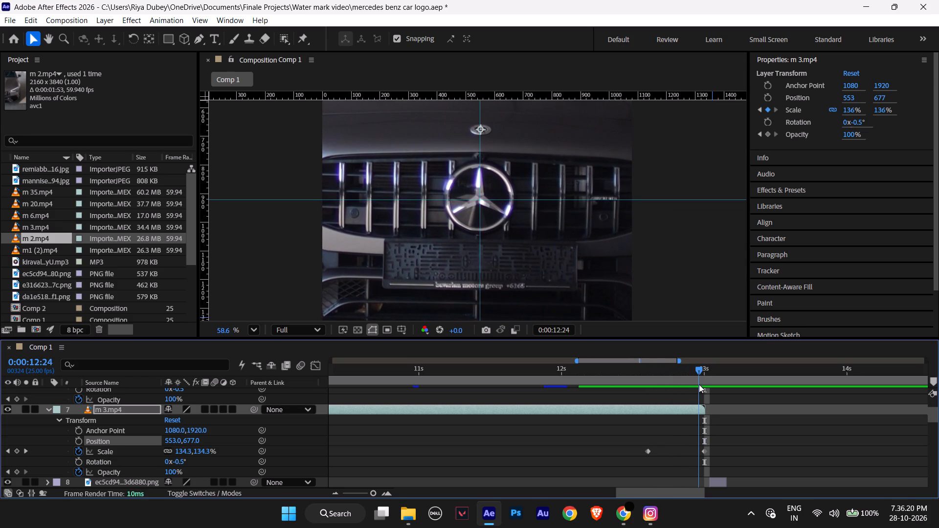
{"action": "left_click_drag", "start_coordinate": [699, 384], "coordinate": [702, 384]}
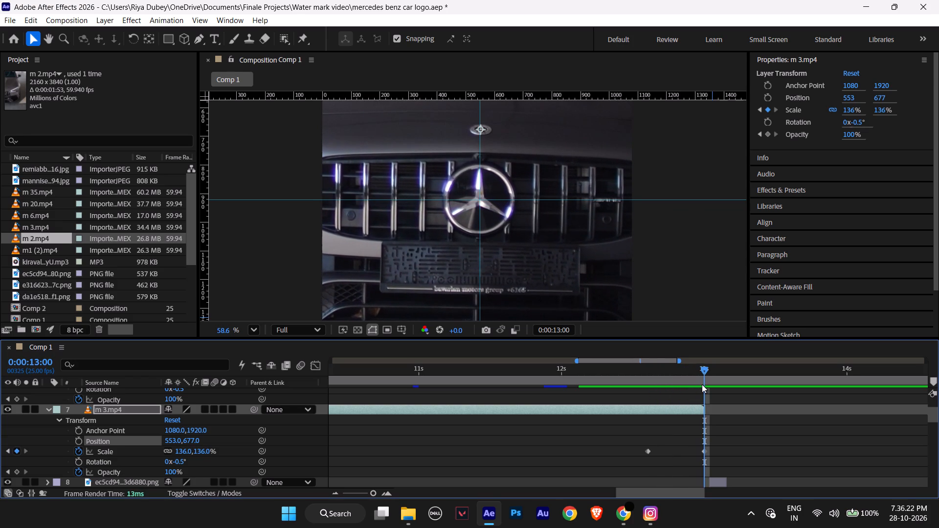
{"action": "left_click_drag", "start_coordinate": [702, 384], "coordinate": [701, 384]}
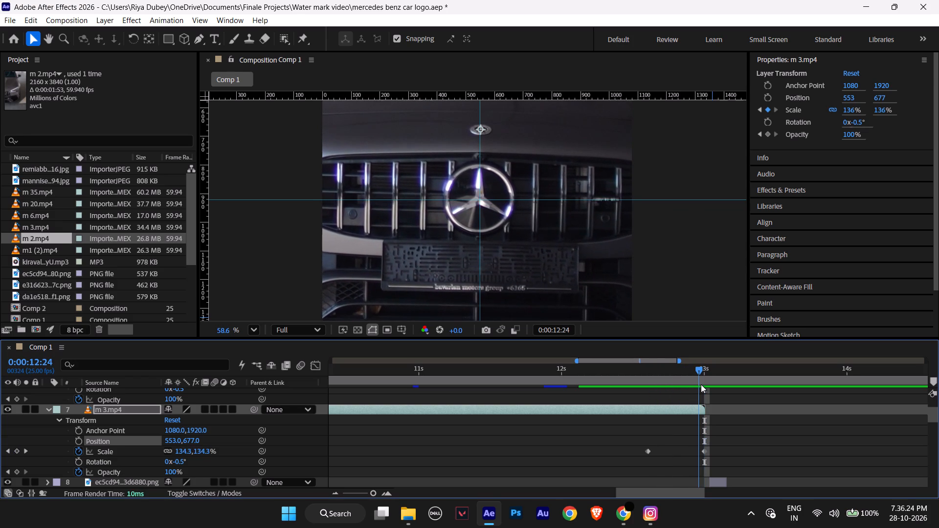
{"action": "left_click_drag", "start_coordinate": [701, 384], "coordinate": [660, 383]}
{"action": "scroll", "coordinate": [652, 442], "scroll_direction": "up", "scroll_amount": 1}
{"action": "scroll", "coordinate": [650, 436], "scroll_direction": "down", "scroll_amount": 2, "text": "alt"}
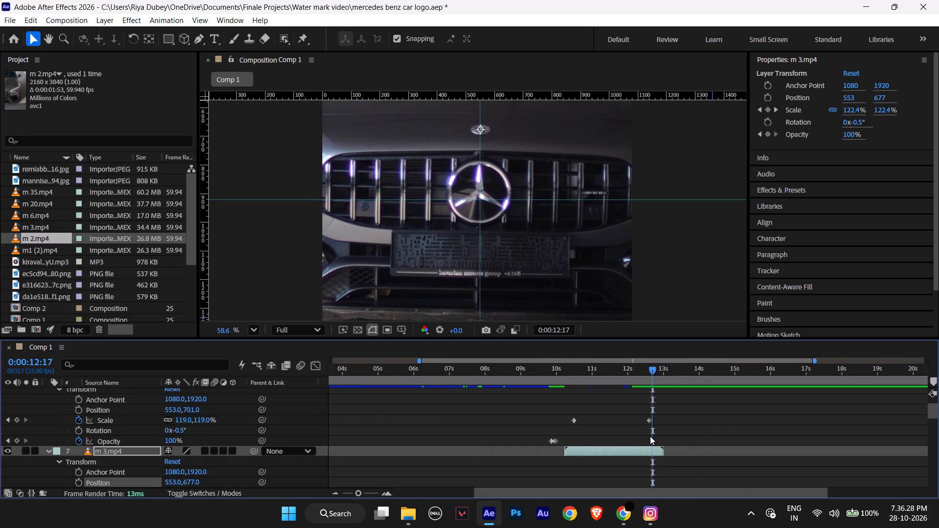
Examine the cut between the two m 3.mp4 layers in an enlarged timeline, stepping back from 0:00:12:17 to 0:00:12:15.
{"action": "scroll", "coordinate": [140, 397], "scroll_direction": "up", "scroll_amount": 1}
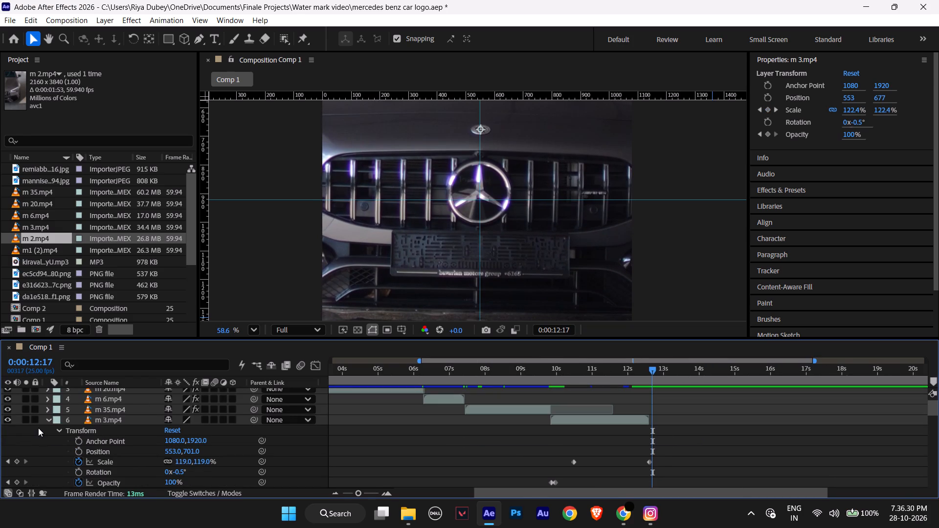
{"action": "left_click", "coordinate": [46, 420]}
{"action": "scroll", "coordinate": [480, 420], "scroll_direction": "down", "scroll_amount": 1}
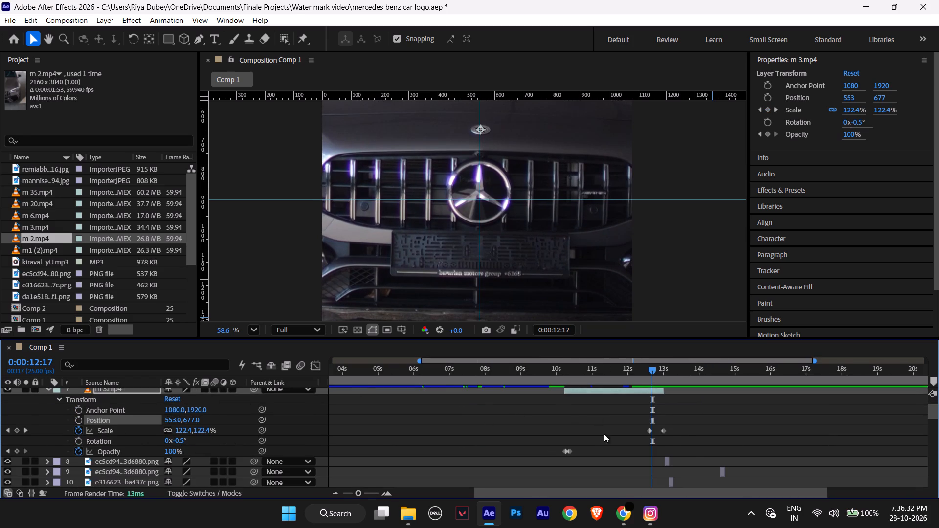
{"action": "scroll", "coordinate": [641, 449], "scroll_direction": "up", "scroll_amount": 1, "text": "alt"}
{"action": "scroll", "coordinate": [663, 448], "scroll_direction": "up", "scroll_amount": 1}
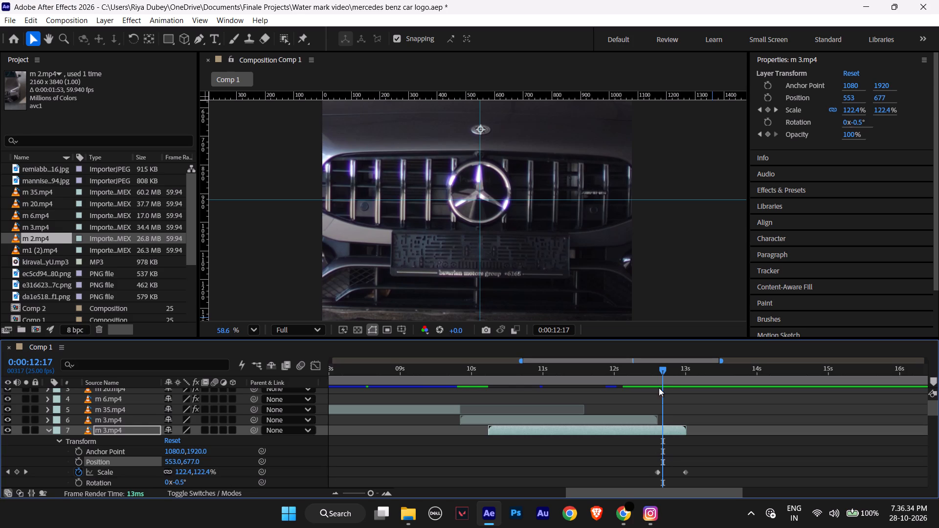
{"action": "left_click", "coordinate": [662, 371]}
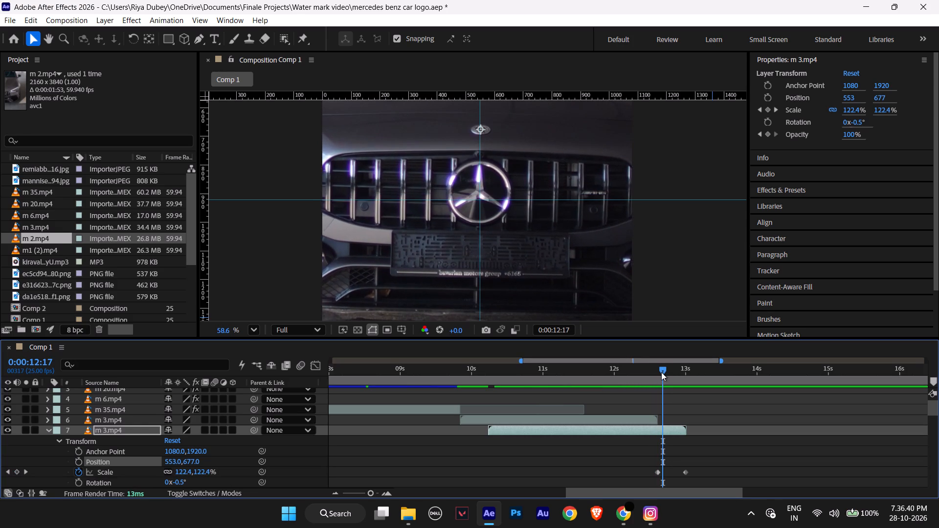
{"action": "key", "text": "ctrl+Left"}
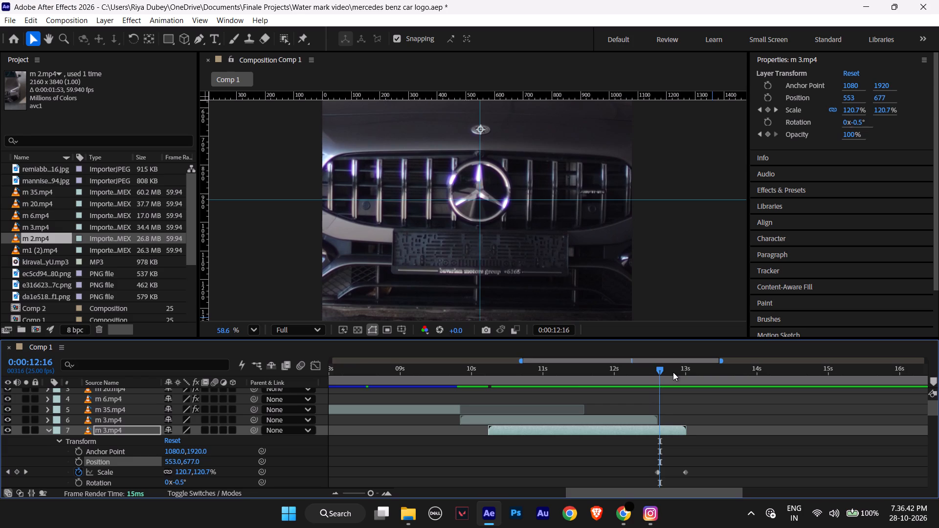
{"action": "key", "text": "ctrl+Left"}
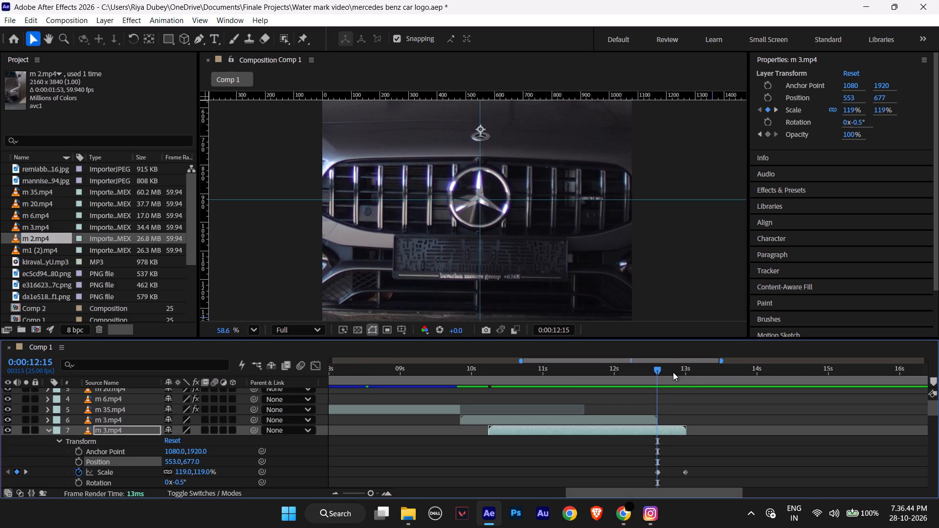
Preview from 0:00:11:13 through the m 3.mp4 cut, and scrub between 0:00:12:08 and 0:00:12:16 to check the emblem's continuity.
{"action": "left_click_drag", "start_coordinate": [657, 371], "coordinate": [581, 361]}
{"action": "key", "text": "space"}
{"action": "key", "text": "space"}
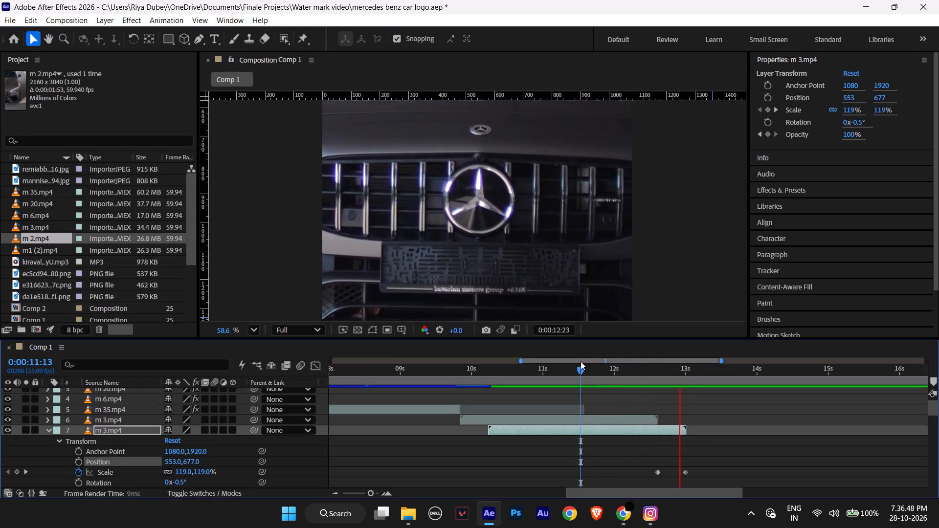
{"action": "left_click_drag", "start_coordinate": [689, 372], "coordinate": [634, 374]}
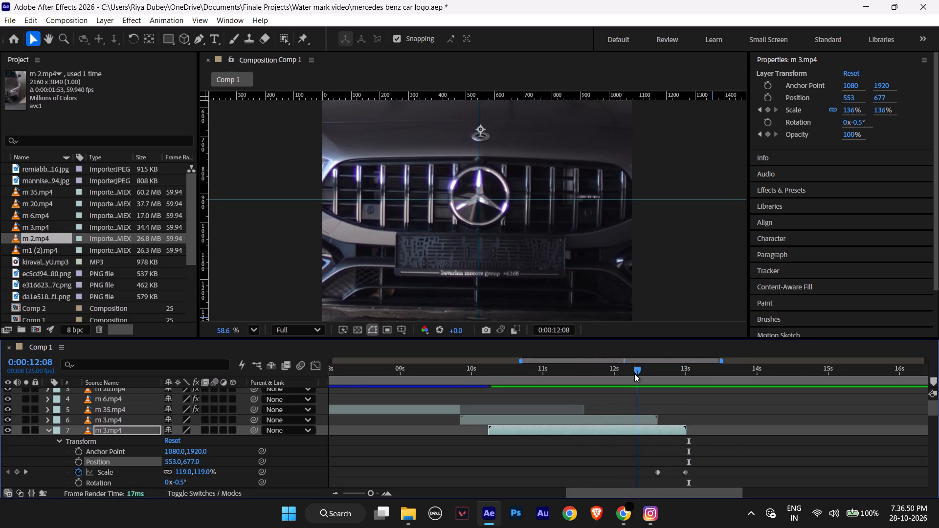
{"action": "left_click_drag", "start_coordinate": [634, 374], "coordinate": [659, 377]}
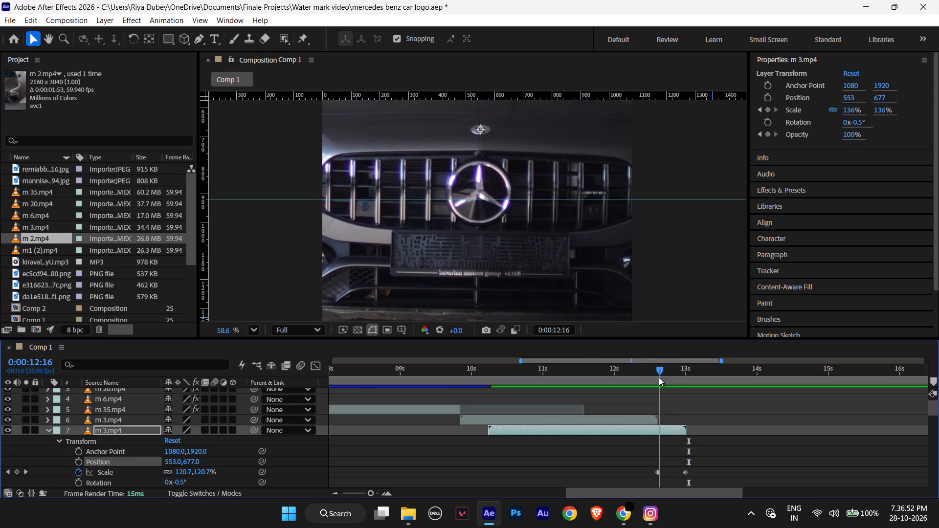
{"action": "left_click_drag", "start_coordinate": [659, 377], "coordinate": [657, 377]}
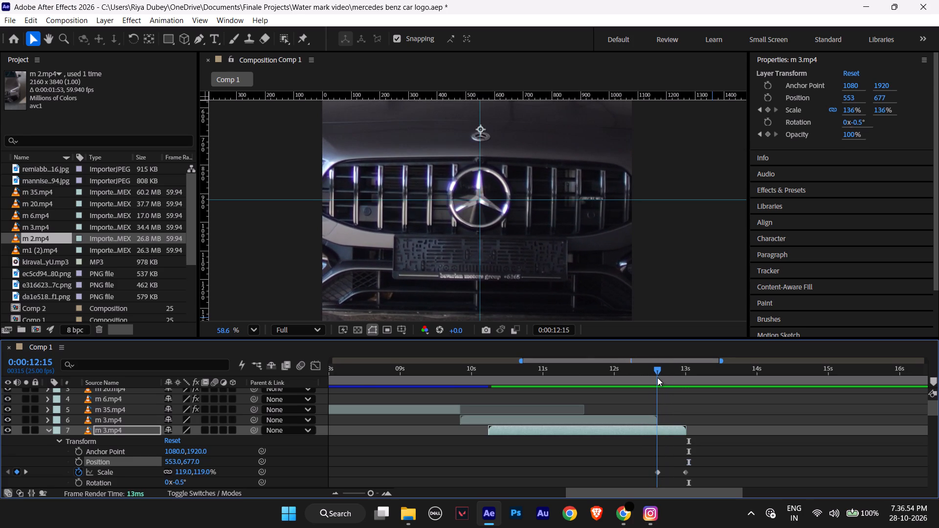
{"action": "left_click_drag", "start_coordinate": [657, 377], "coordinate": [660, 377]}
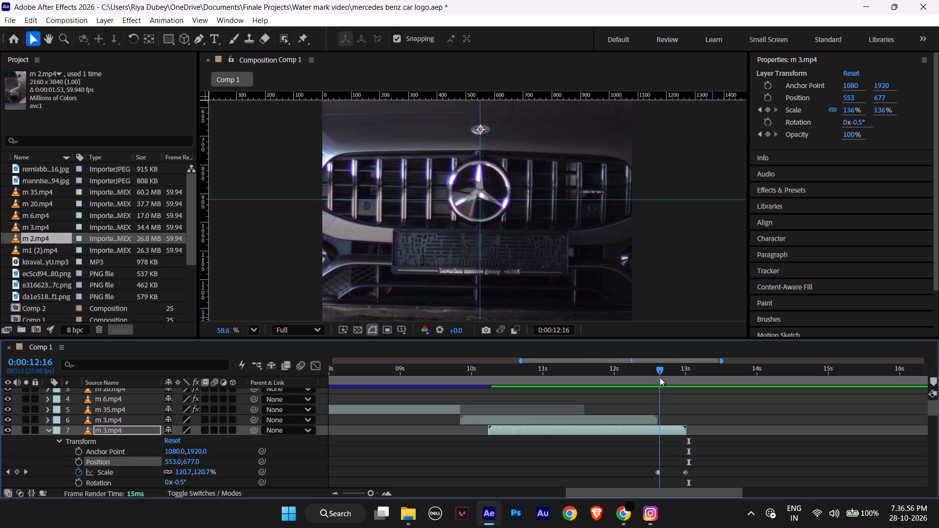
{"action": "left_click_drag", "start_coordinate": [660, 377], "coordinate": [657, 377]}
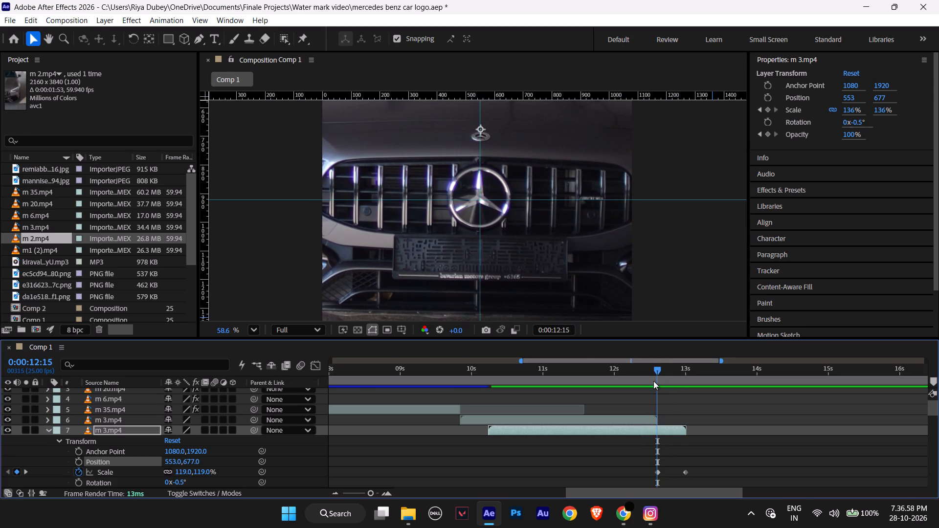
Expand the first m 3.mp4 layer's properties, compare its Transform values with the duplicate's, and scrub from 0:00:12:12 to 0:00:12:16.
{"action": "left_click", "coordinate": [45, 419]}
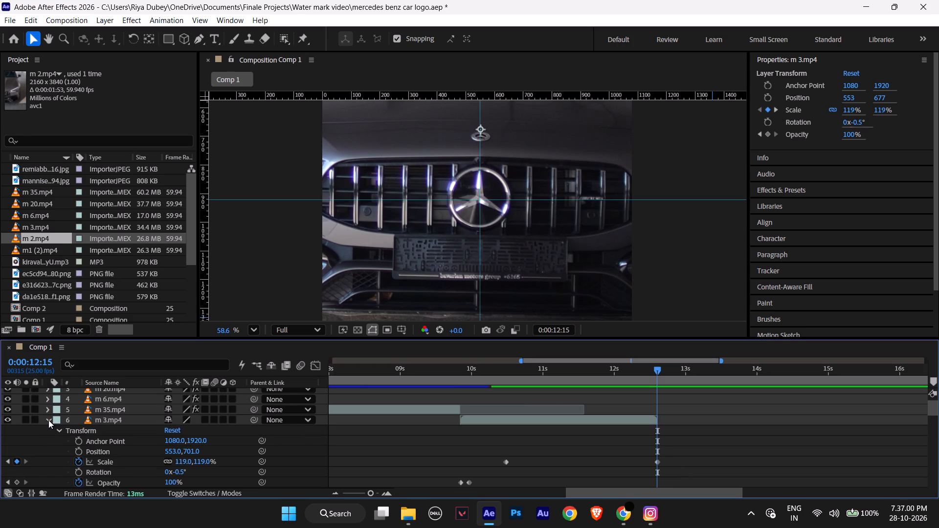
{"action": "left_click", "coordinate": [654, 371]}
{"action": "scroll", "coordinate": [614, 440], "scroll_direction": "down", "scroll_amount": 1}
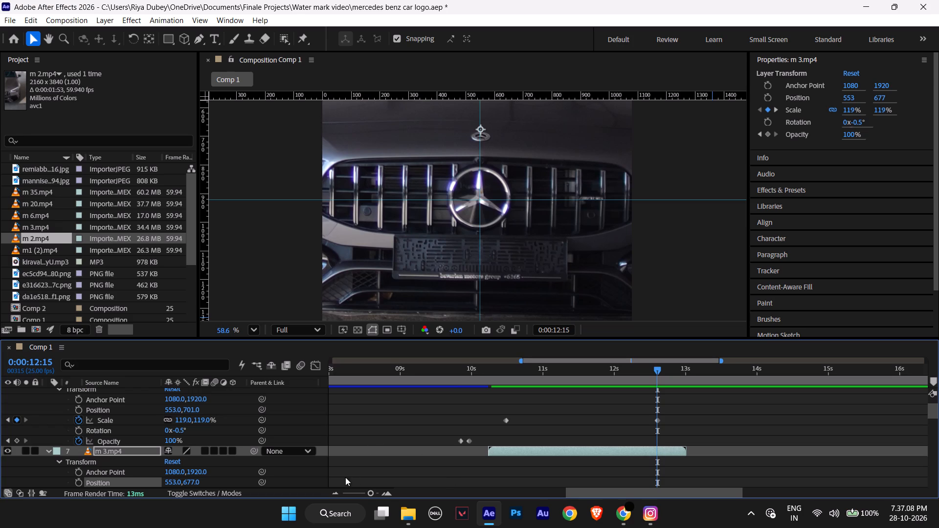
{"action": "scroll", "coordinate": [229, 457], "scroll_direction": "down", "scroll_amount": 1}
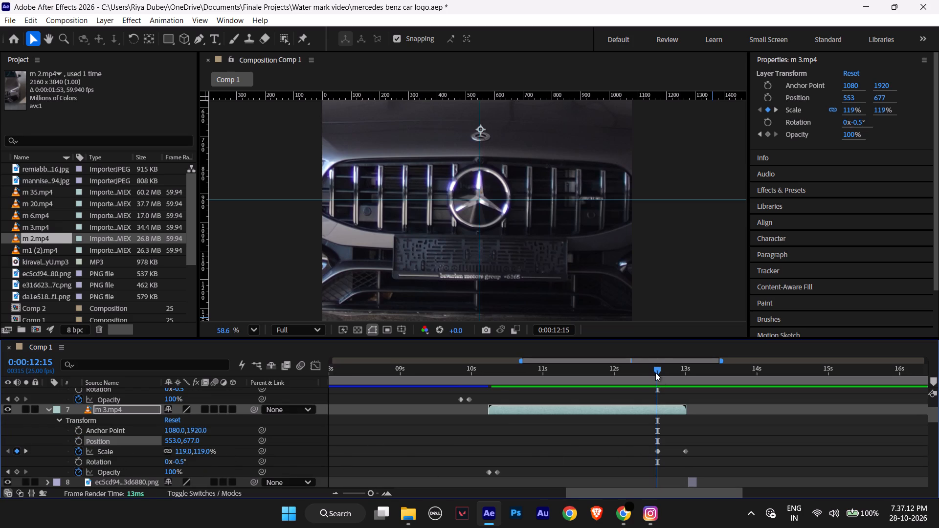
{"action": "left_click_drag", "start_coordinate": [655, 373], "coordinate": [656, 373]}
{"action": "left_click_drag", "start_coordinate": [656, 373], "coordinate": [640, 374]}
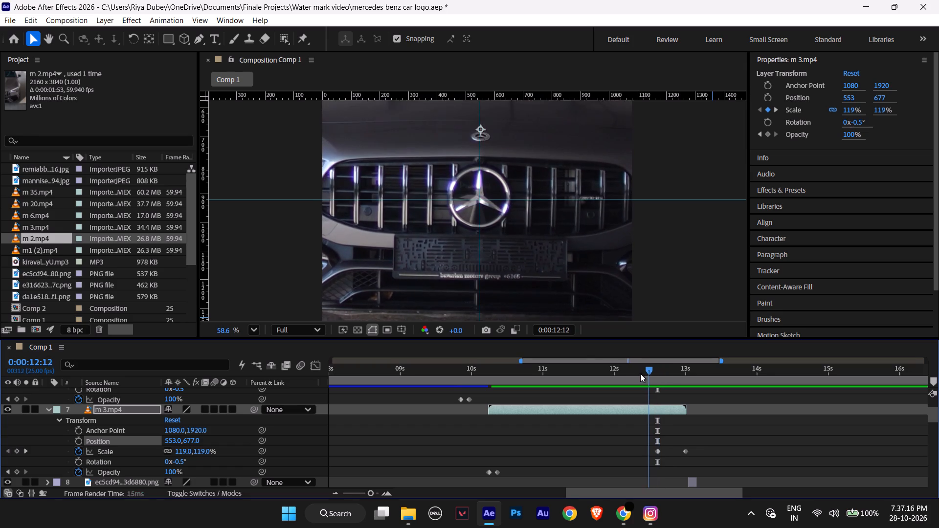
{"action": "left_click_drag", "start_coordinate": [640, 374], "coordinate": [651, 380]}
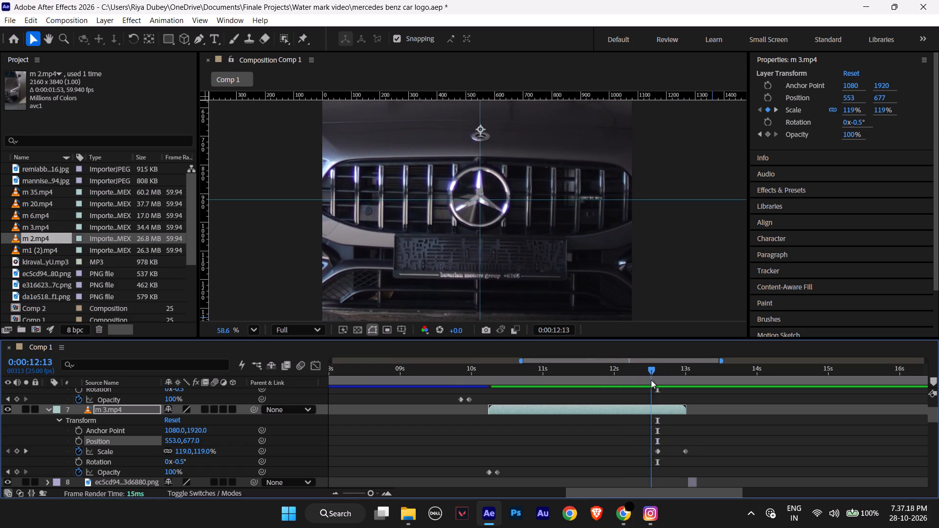
{"action": "left_click_drag", "start_coordinate": [651, 380], "coordinate": [655, 380]}
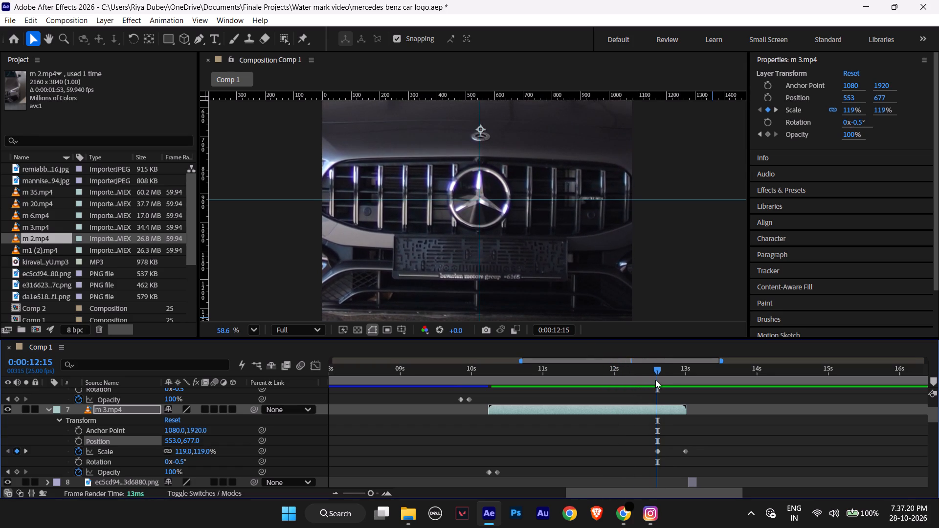
{"action": "left_click_drag", "start_coordinate": [655, 380], "coordinate": [657, 380]}
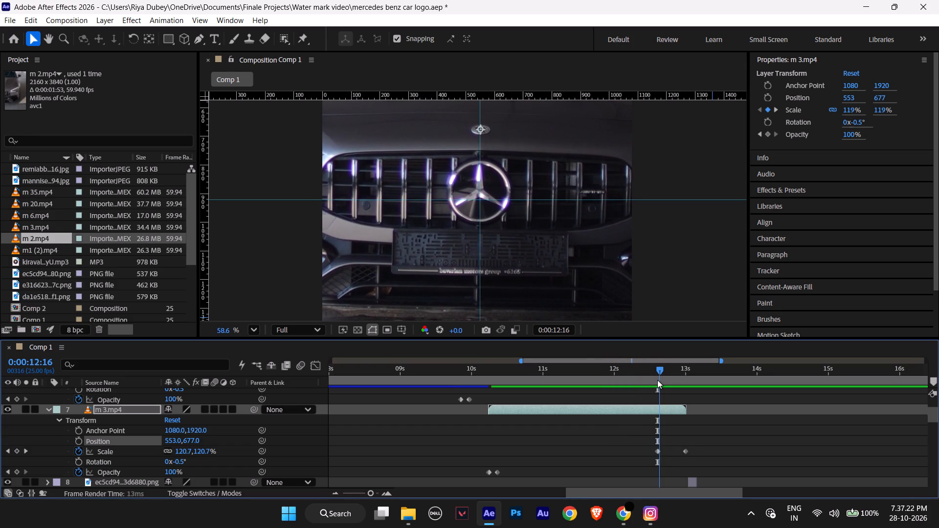
{"action": "left_click_drag", "start_coordinate": [657, 380], "coordinate": [655, 380]}
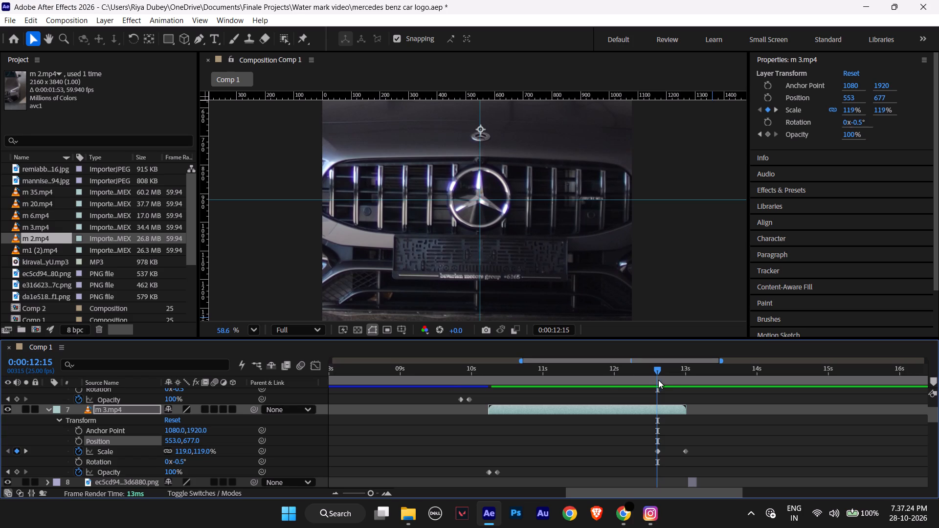
Alternate between frames 0:00:12:15 and 0:00:12:16 to compare the star emblem's position against the guides across the cut.
{"action": "key", "text": "ctrl+Right"}
{"action": "key", "text": "ctrl+Left"}
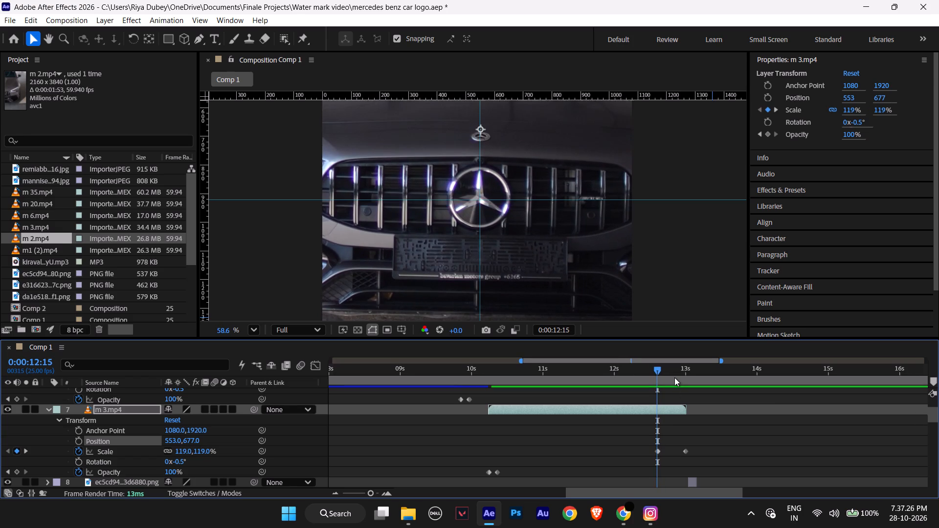
{"action": "key", "text": "ctrl+Right"}
{"action": "key", "text": "ctrl+Left"}
{"action": "key", "text": "ctrl+Right"}
{"action": "key", "text": "ctrl+Left"}
{"action": "key", "text": "ctrl+Right"}
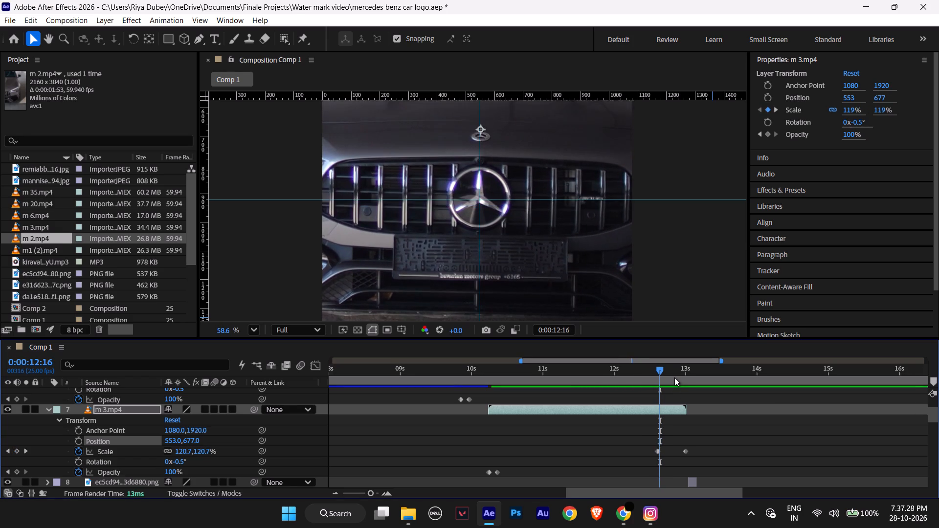
{"action": "key", "text": "ctrl+Left"}
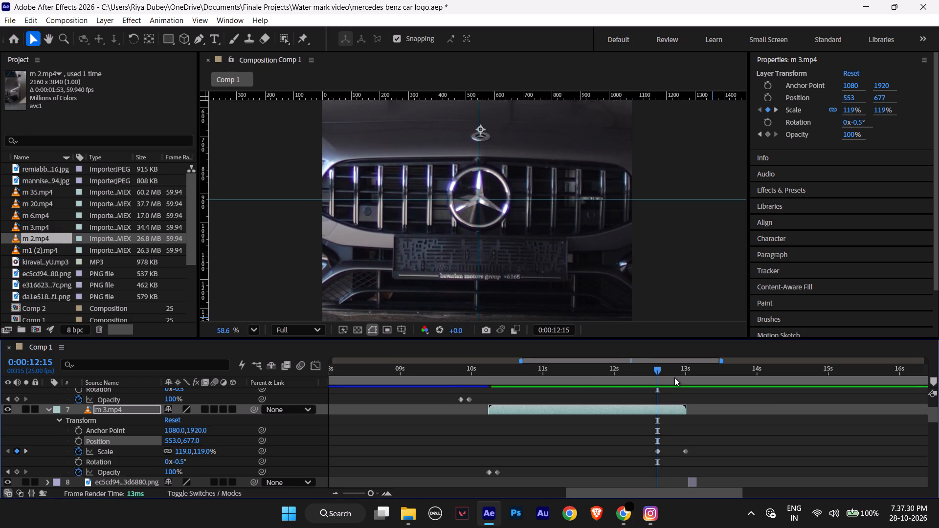
{"action": "key", "text": "ctrl+Right"}
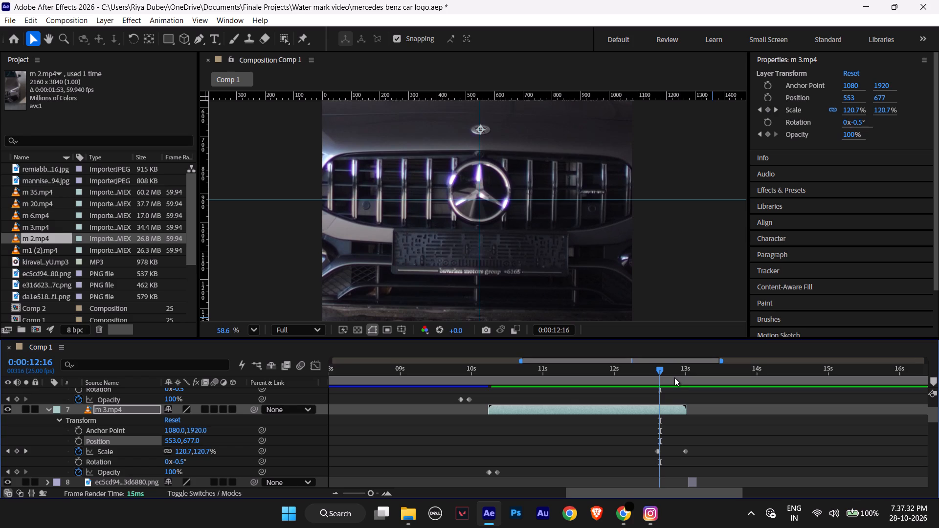
{"action": "key", "text": "ctrl+Left"}
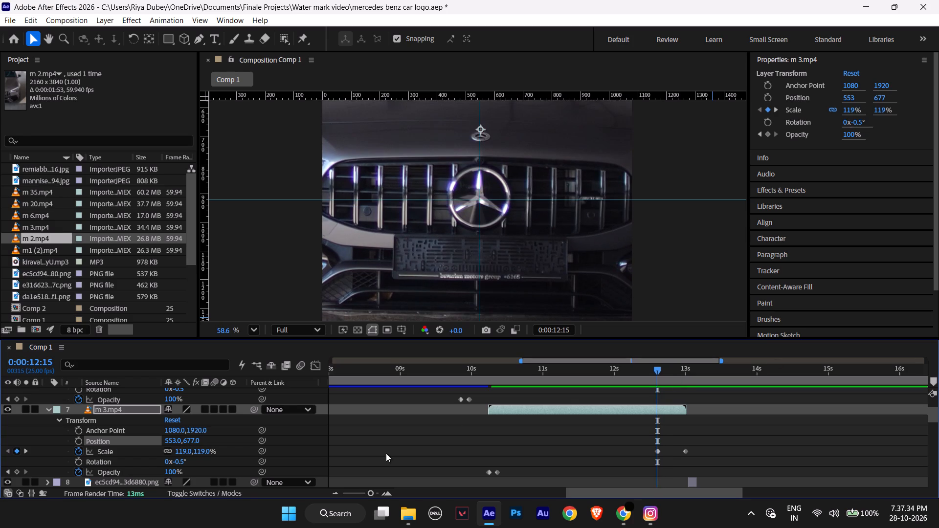
Show both m 3.mp4 layers' Position and Scale together and compare frames 0:00:12:15 and 0:00:12:16 for emblem shift at the cut.
{"action": "scroll", "coordinate": [247, 452], "scroll_direction": "up", "scroll_amount": 1}
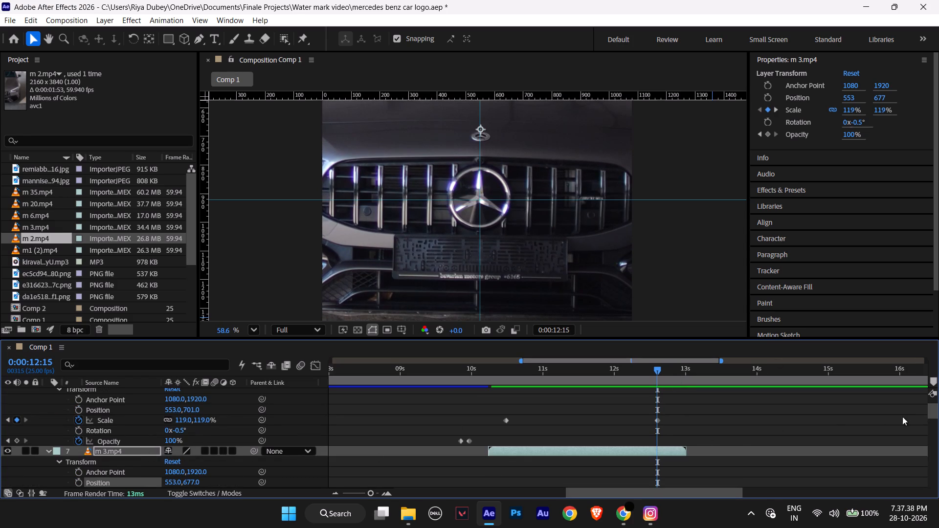
{"action": "left_click_drag", "start_coordinate": [931, 410], "coordinate": [930, 410]}
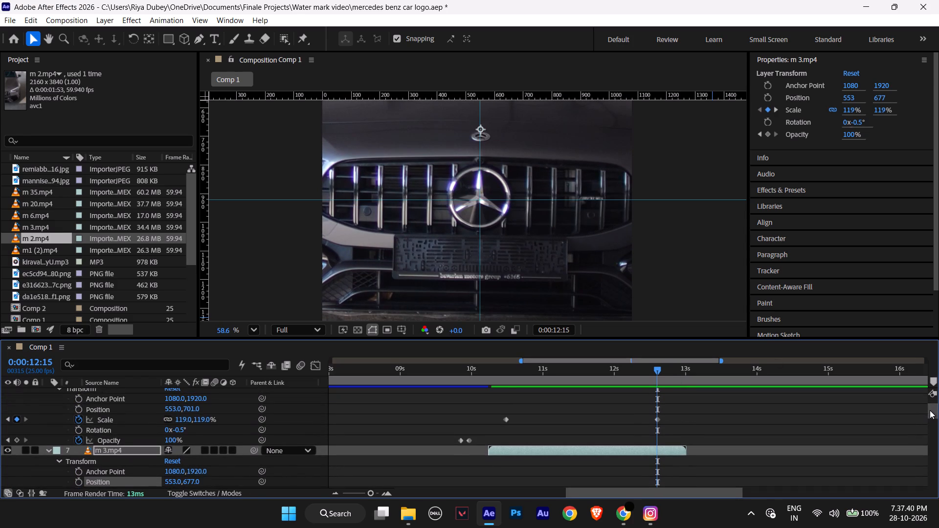
{"action": "left_click_drag", "start_coordinate": [930, 410], "coordinate": [937, 411]}
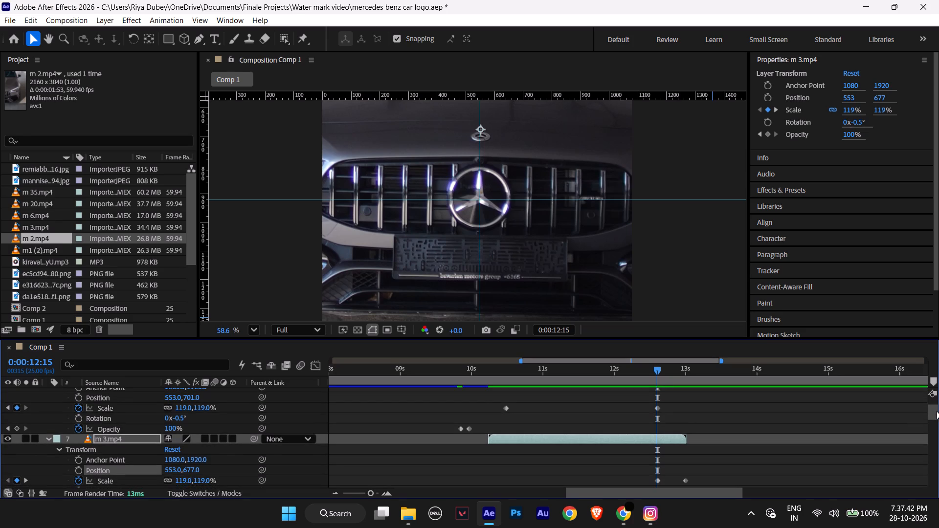
{"action": "left_click_drag", "start_coordinate": [937, 411], "coordinate": [938, 411]}
{"action": "key", "text": "ctrl+Right"}
{"action": "key", "text": "ctrl+Left"}
{"action": "key", "text": "ctrl+Right"}
{"action": "key", "text": "ctrl+Left"}
{"action": "key", "text": "ctrl+Right"}
{"action": "key", "text": "ctrl+Left"}
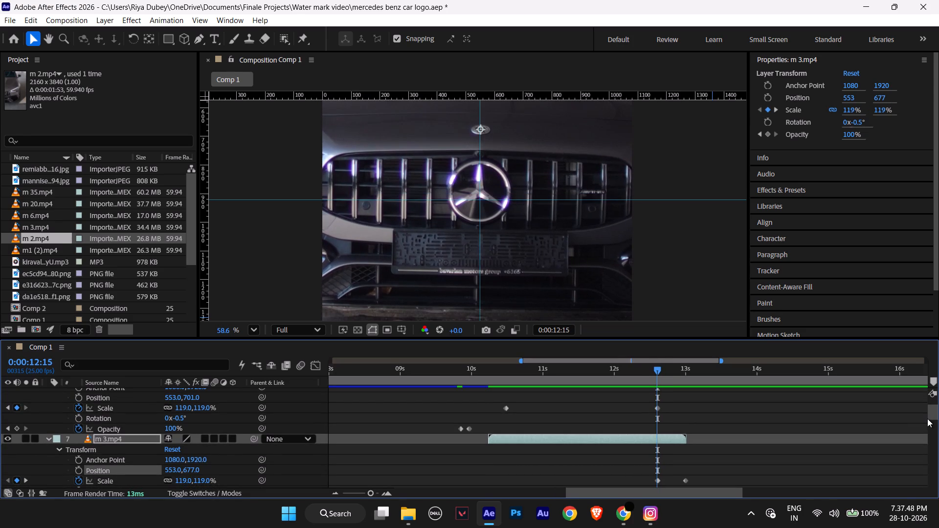
{"action": "key", "text": "ctrl+Right"}
{"action": "key", "text": "ctrl+Left"}
{"action": "key", "text": "ctrl+Right"}
{"action": "key", "text": "ctrl+Left"}
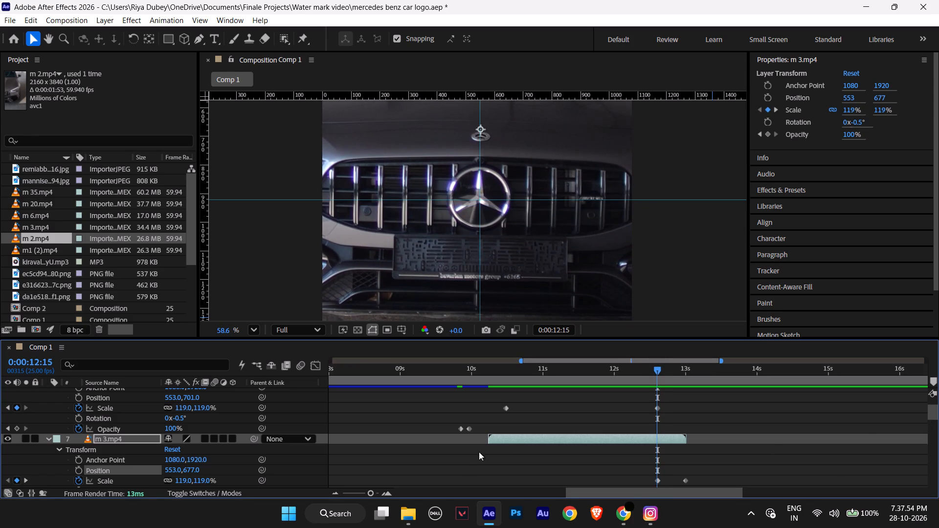
Select the first m 3.mp4 layer's Scale property and compare frames 0:00:12:15 and 0:00:12:16 across the cut.
{"action": "left_click", "coordinate": [103, 406]}
{"action": "key", "text": "ctrl+Right"}
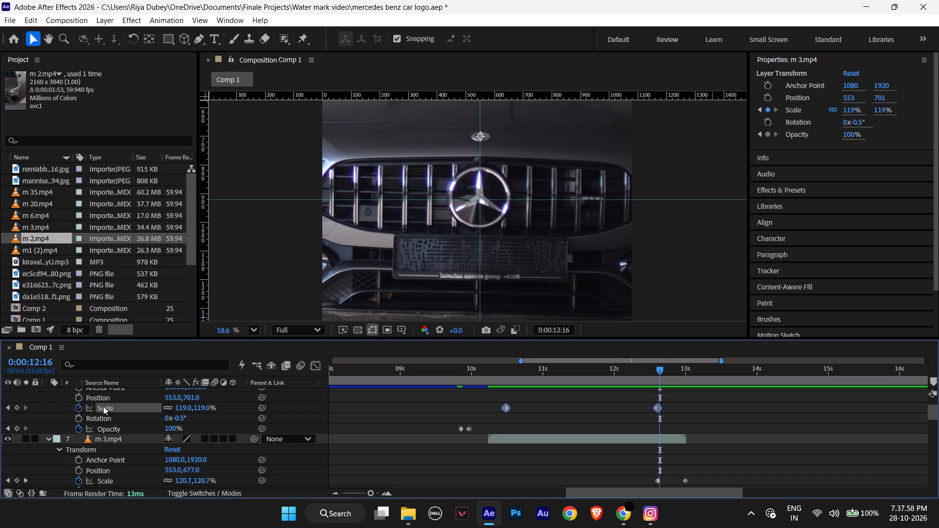
{"action": "key", "text": "ctrl+Left"}
{"action": "key", "text": "ctrl+Left"}
{"action": "key", "text": "ctrl+Right"}
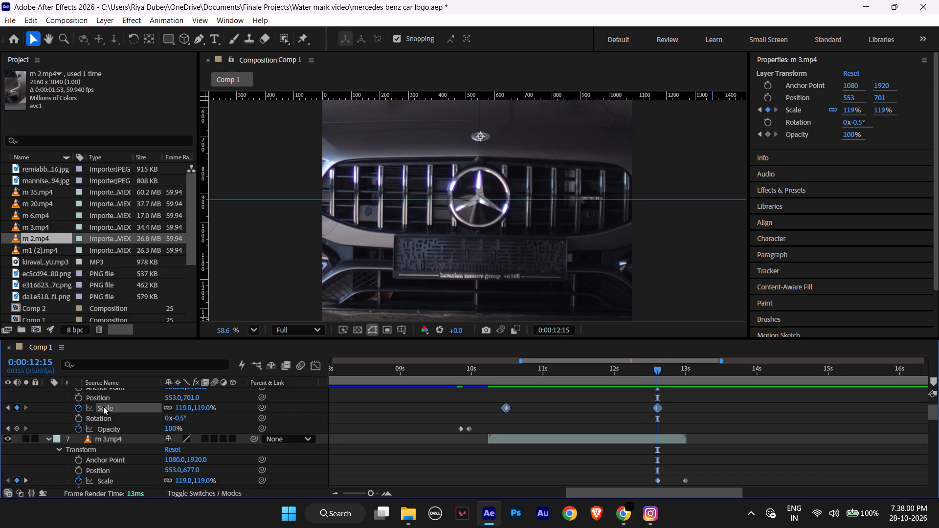
{"action": "key", "text": "ctrl+Right"}
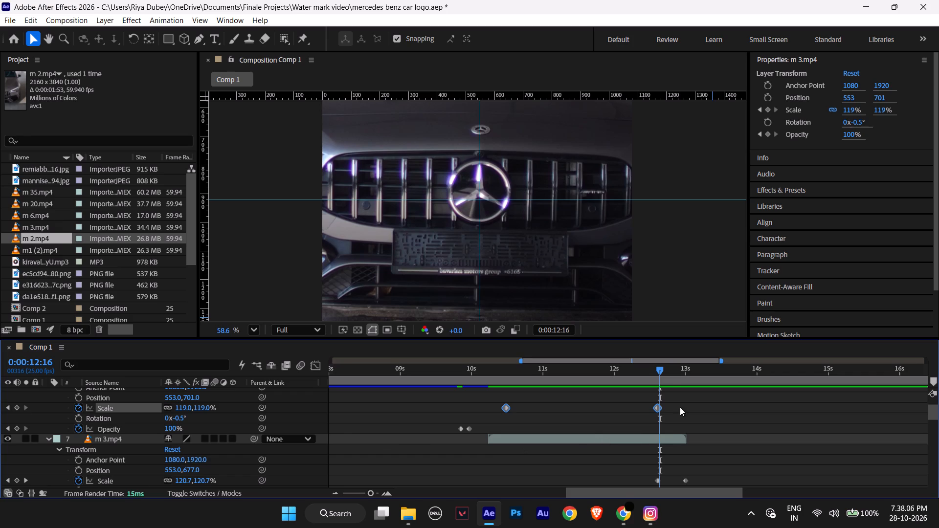
Scrub between 0:00:12:01 and 0:00:12:16 to examine how the star emblem sits against the guides at the m 3.mp4 cut.
{"action": "left_click_drag", "start_coordinate": [661, 371], "coordinate": [658, 371]}
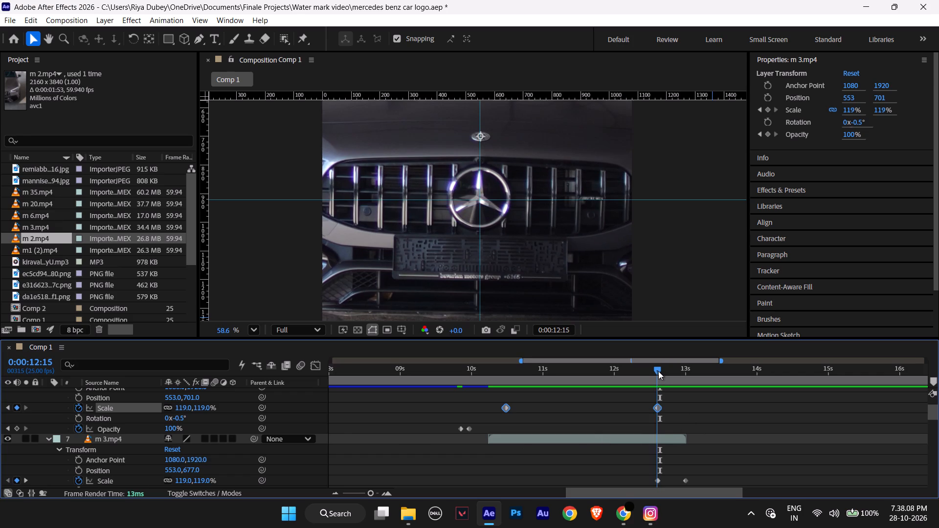
{"action": "left_click_drag", "start_coordinate": [658, 371], "coordinate": [658, 372]}
{"action": "left_click_drag", "start_coordinate": [658, 372], "coordinate": [660, 372]}
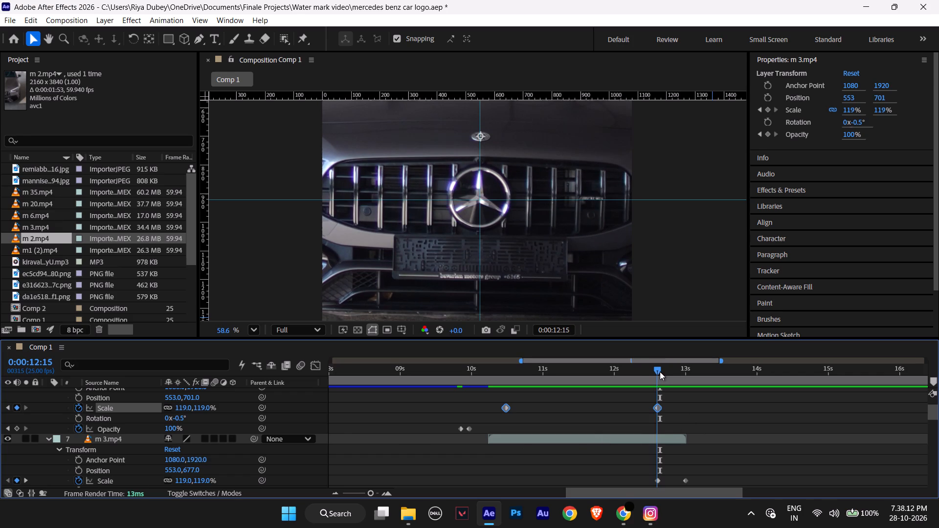
{"action": "left_click_drag", "start_coordinate": [660, 372], "coordinate": [660, 372]}
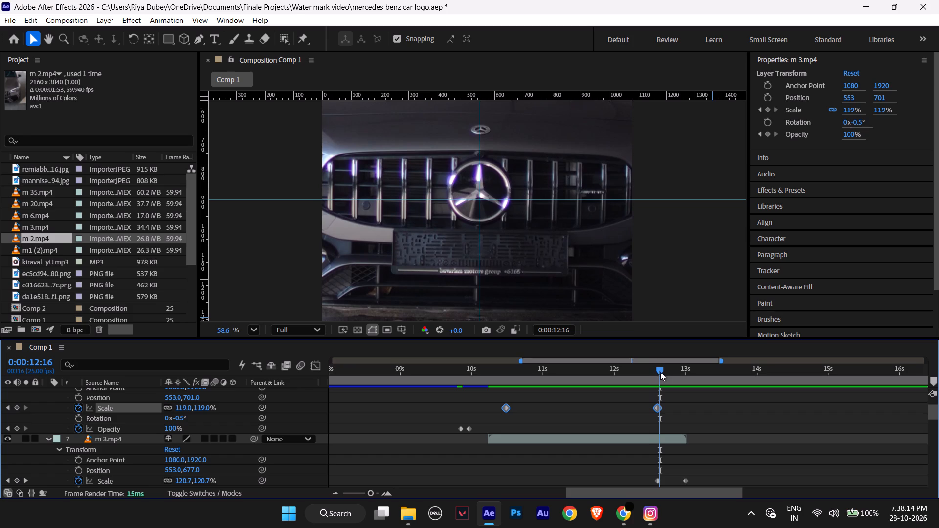
{"action": "left_click_drag", "start_coordinate": [660, 372], "coordinate": [619, 374]}
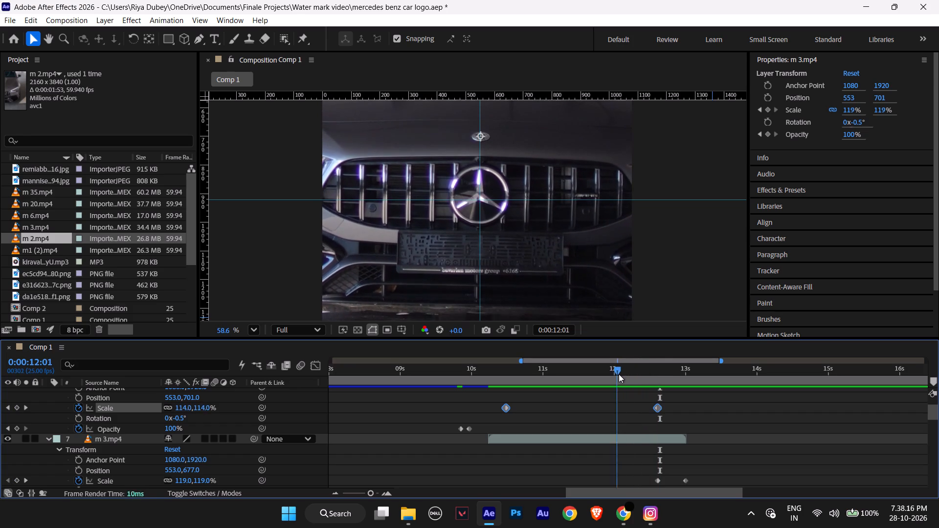
{"action": "left_click_drag", "start_coordinate": [619, 374], "coordinate": [658, 377]}
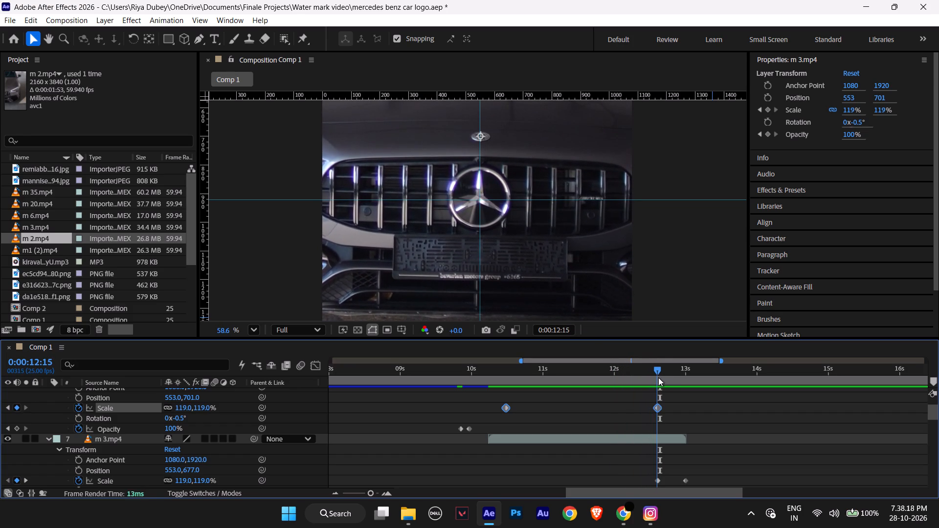
{"action": "left_click_drag", "start_coordinate": [658, 377], "coordinate": [662, 378]}
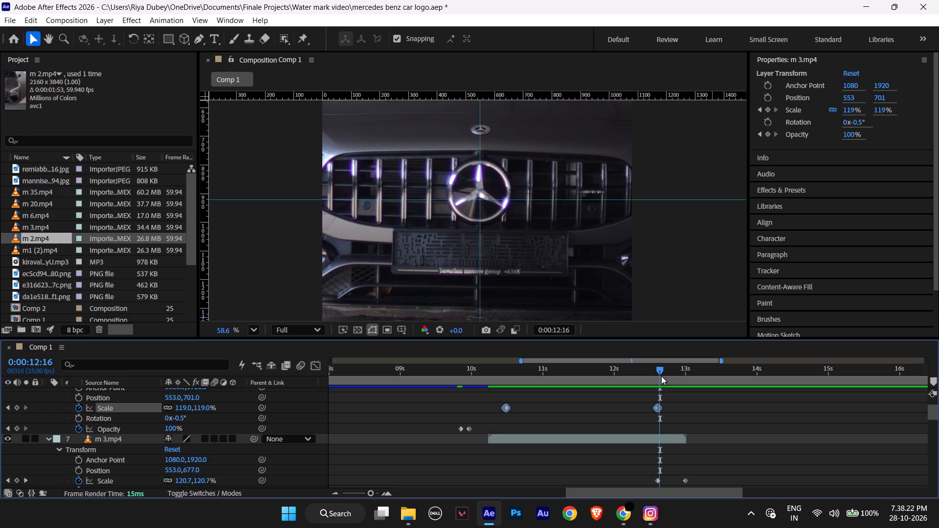
{"action": "left_click_drag", "start_coordinate": [659, 374], "coordinate": [657, 376]}
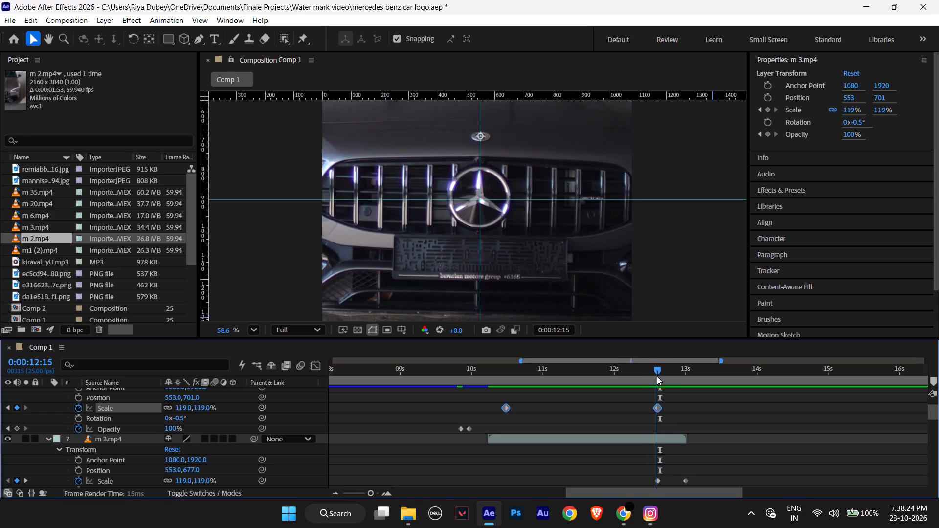
{"action": "left_click_drag", "start_coordinate": [657, 376], "coordinate": [660, 379]}
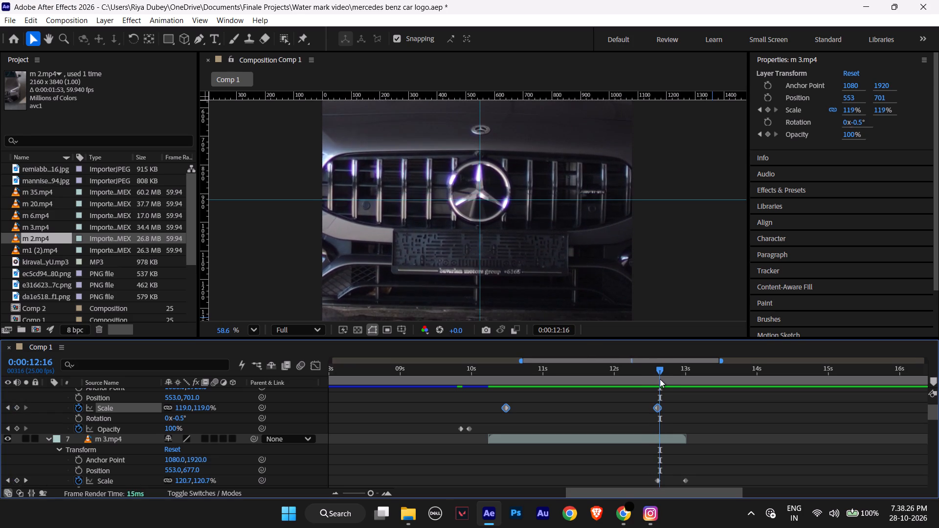
{"action": "left_click_drag", "start_coordinate": [660, 379], "coordinate": [656, 379]}
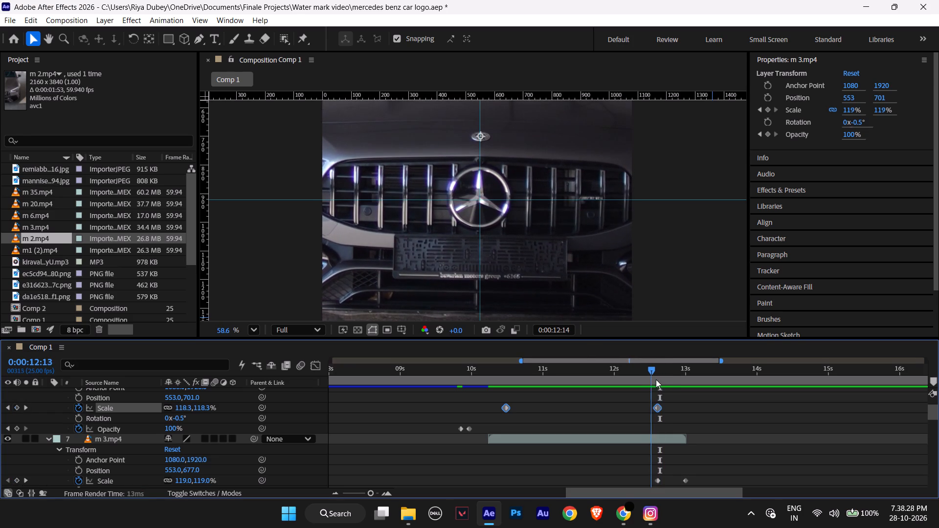
{"action": "left_click_drag", "start_coordinate": [656, 379], "coordinate": [658, 381]}
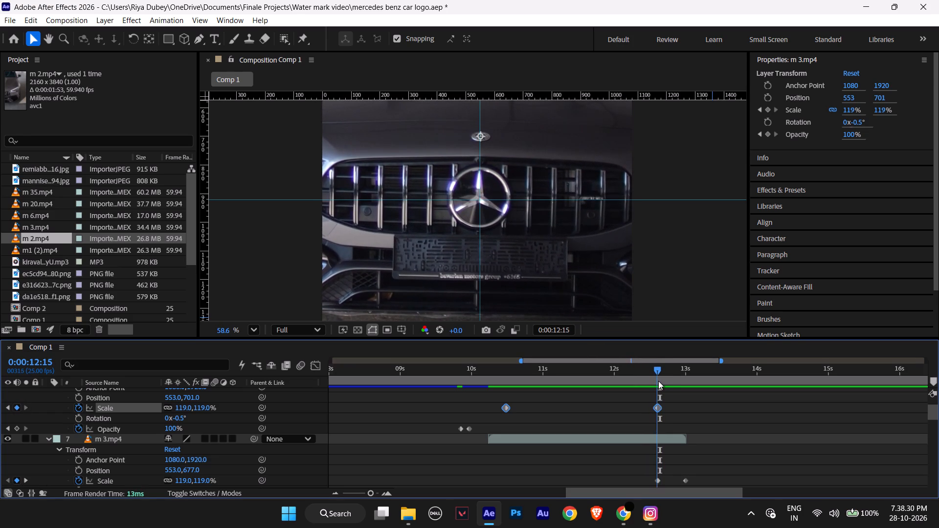
{"action": "left_click_drag", "start_coordinate": [658, 381], "coordinate": [659, 381]}
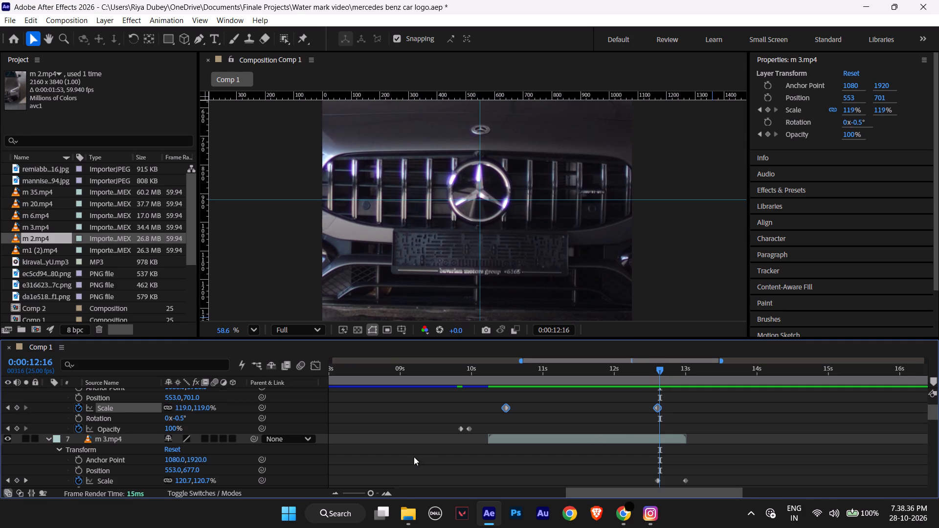
Show the full composition duration in the timeline and preview the edit from 0:00:00:00 to 0:00:14:05.
{"action": "scroll", "coordinate": [414, 457], "scroll_direction": "up", "scroll_amount": 2}
{"action": "scroll", "coordinate": [414, 457], "scroll_direction": "down", "scroll_amount": 1}
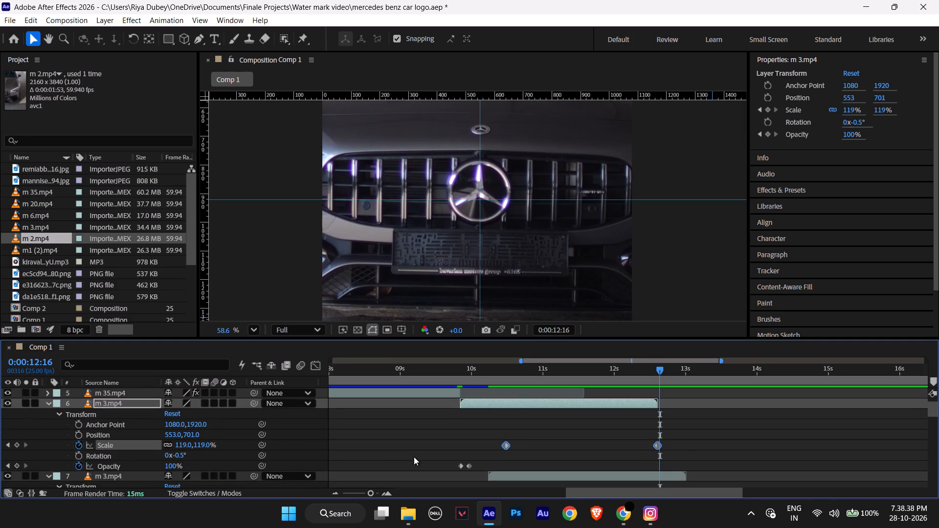
{"action": "scroll", "coordinate": [414, 457], "scroll_direction": "down", "scroll_amount": 2}
{"action": "left_click_drag", "start_coordinate": [659, 368], "coordinate": [318, 391]}
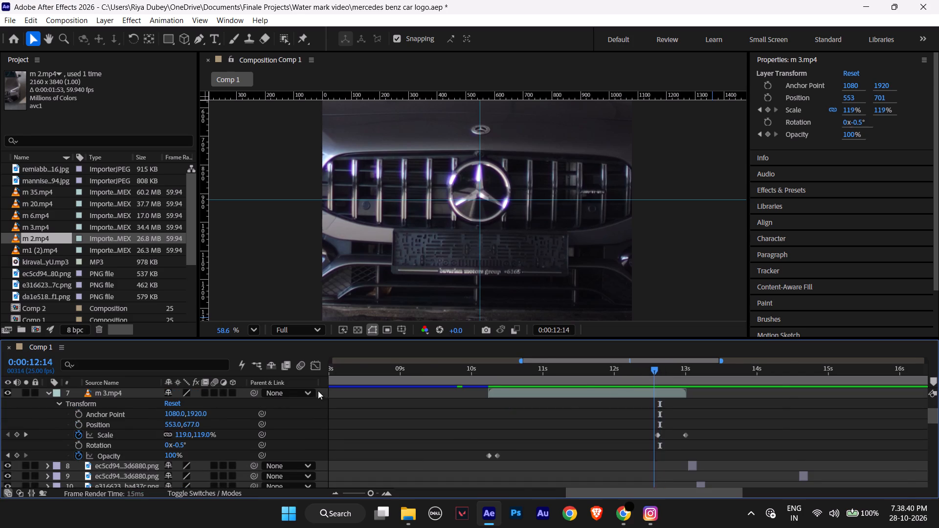
{"action": "left_click_drag", "start_coordinate": [318, 391], "coordinate": [12, 402]}
{"action": "left_click_drag", "start_coordinate": [531, 360], "coordinate": [893, 372]}
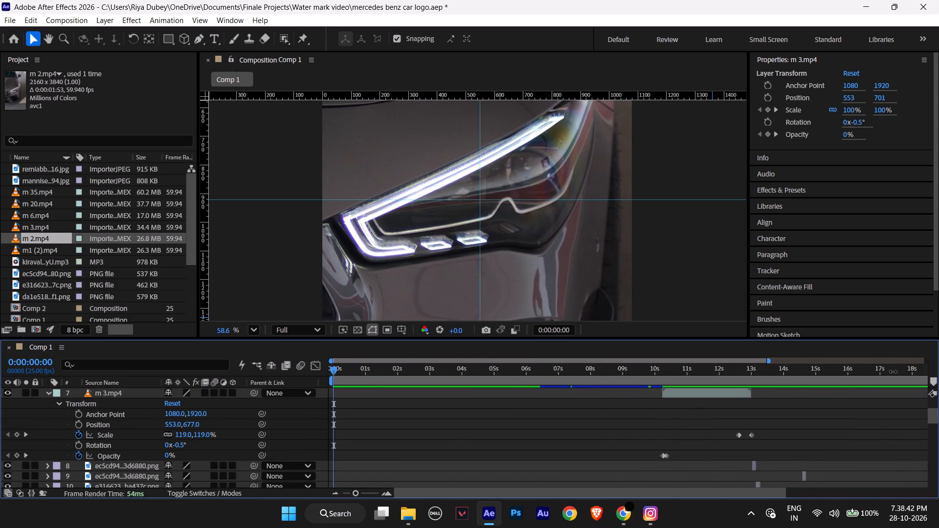
{"action": "left_click_drag", "start_coordinate": [893, 372], "coordinate": [938, 349]}
{"action": "key", "text": "space"}
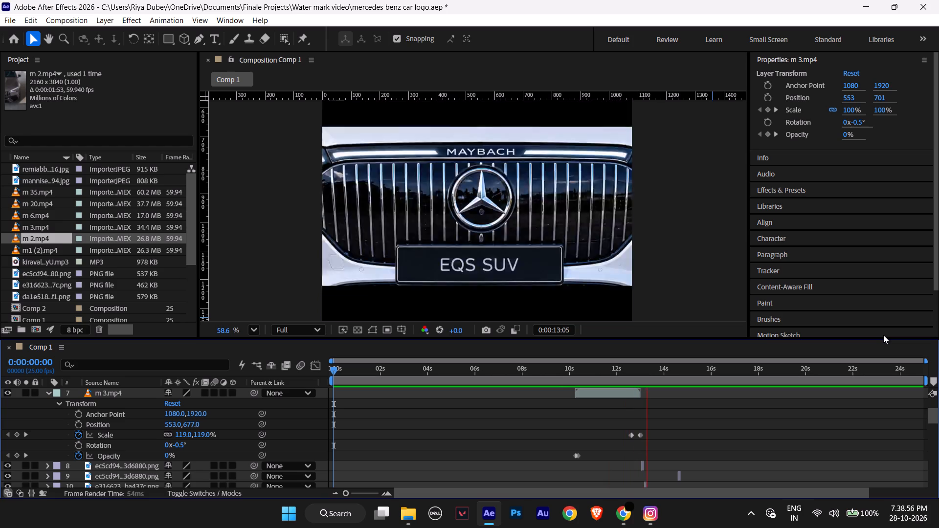
{"action": "key", "text": "space"}
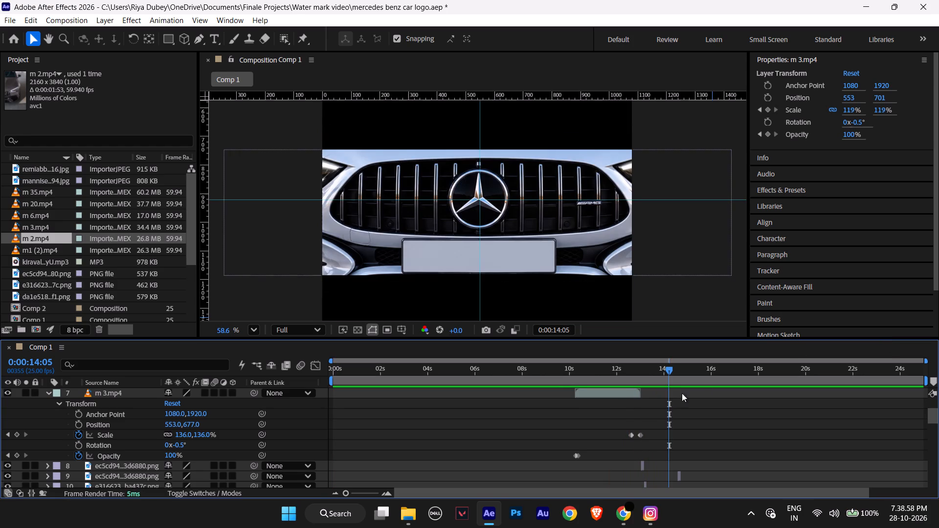
Scrub between 0:00:11:23 and 0:00:12:21 to recheck the emblem around the cut, stopping at 0:00:12:15.
{"action": "left_click_drag", "start_coordinate": [673, 369], "coordinate": [608, 374]}
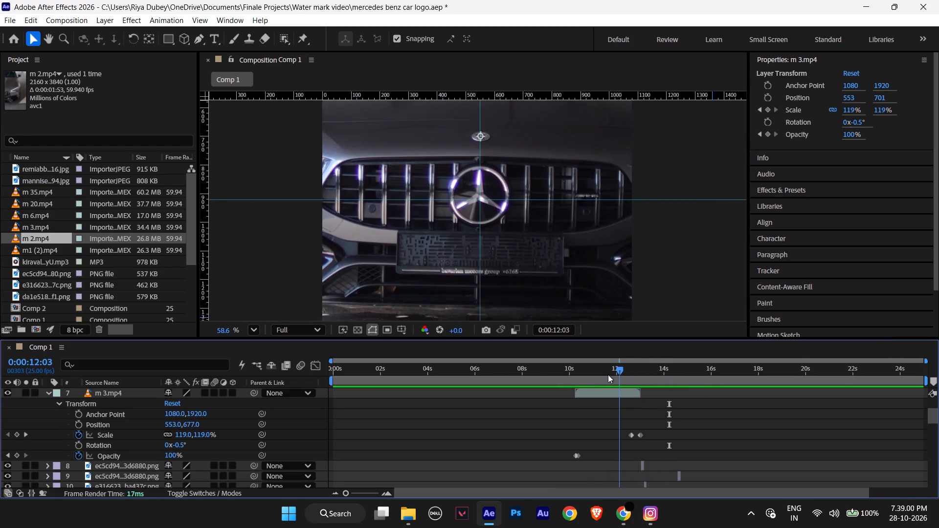
{"action": "left_click_drag", "start_coordinate": [608, 374], "coordinate": [629, 375]}
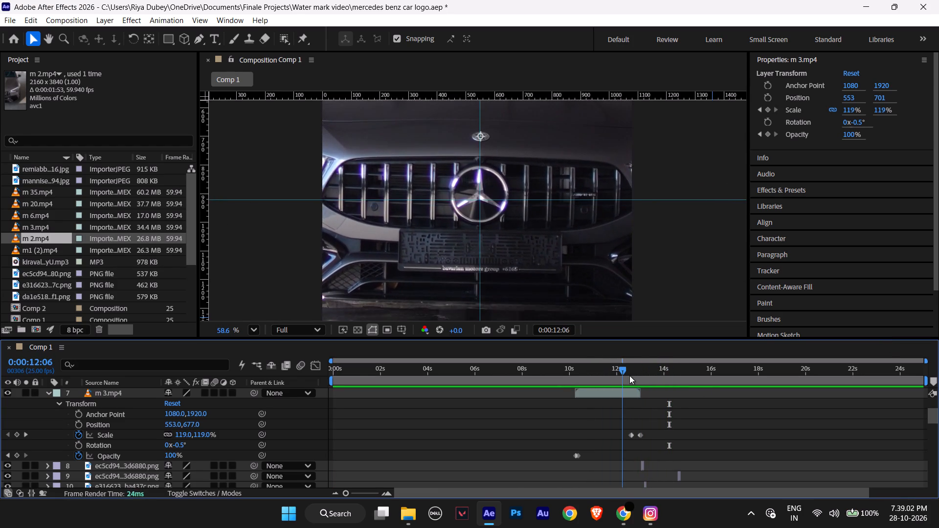
{"action": "left_click_drag", "start_coordinate": [629, 375], "coordinate": [623, 380]}
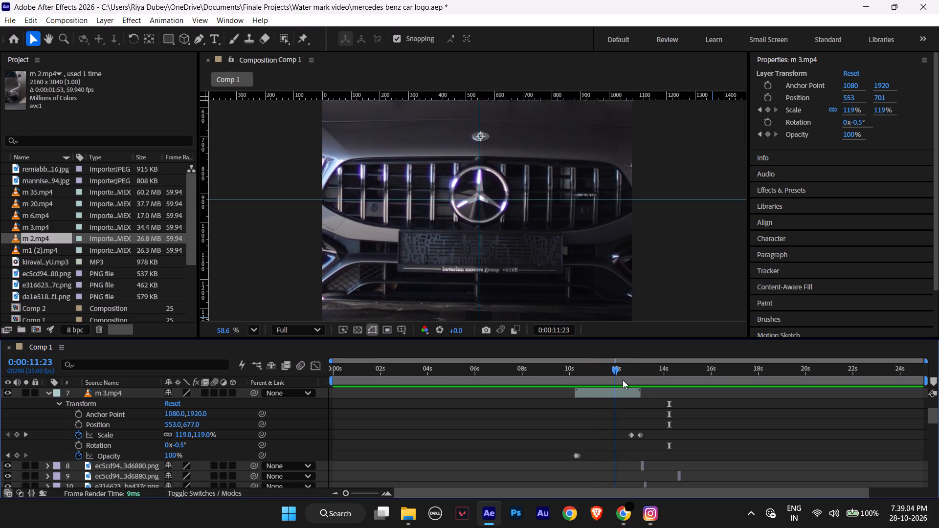
{"action": "left_click_drag", "start_coordinate": [623, 380], "coordinate": [630, 380]}
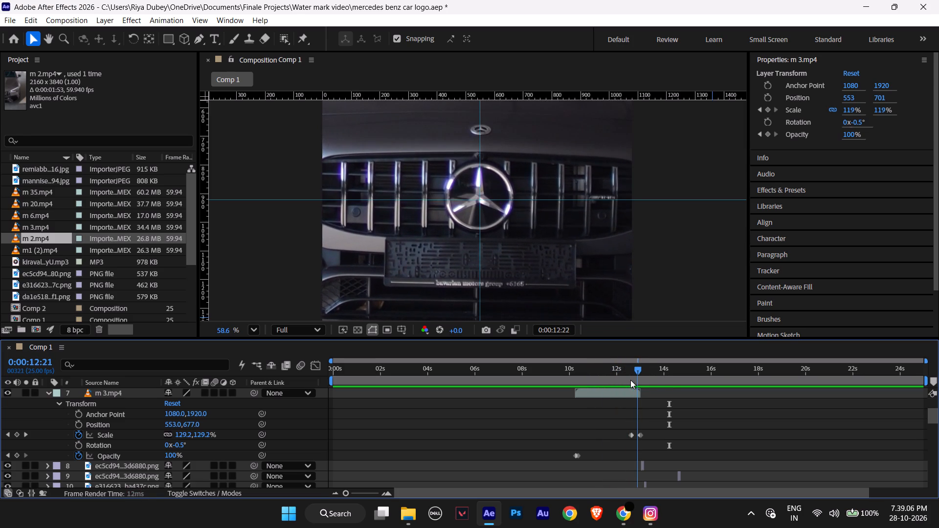
{"action": "left_click_drag", "start_coordinate": [630, 380], "coordinate": [629, 381]}
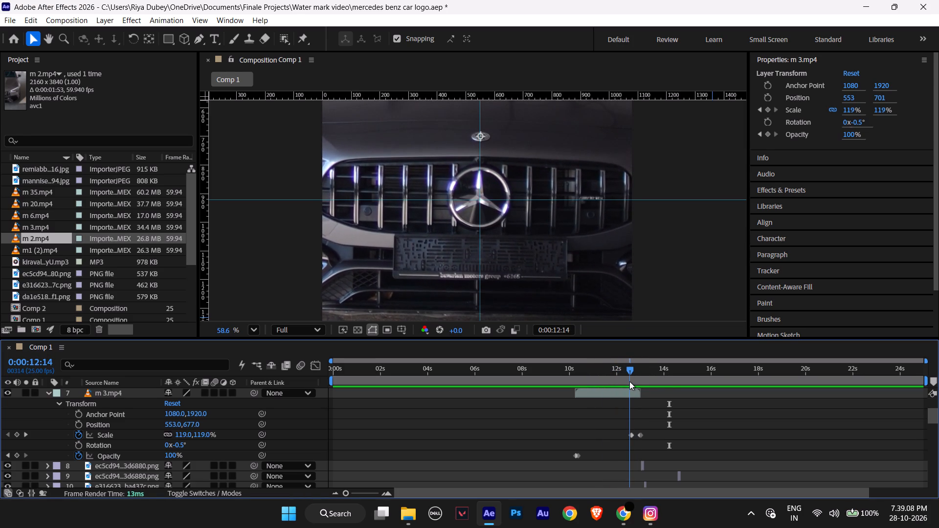
{"action": "left_click_drag", "start_coordinate": [629, 381], "coordinate": [632, 381]}
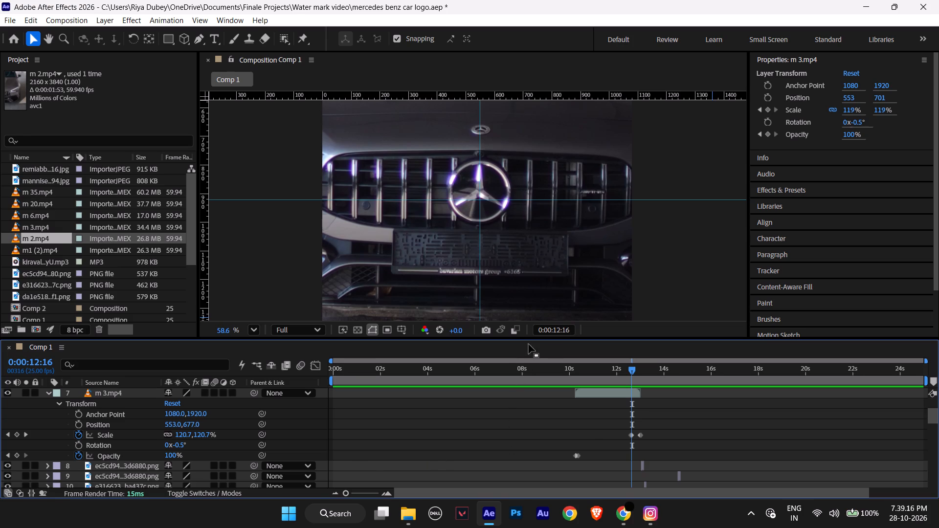
{"action": "left_click", "coordinate": [631, 369]}
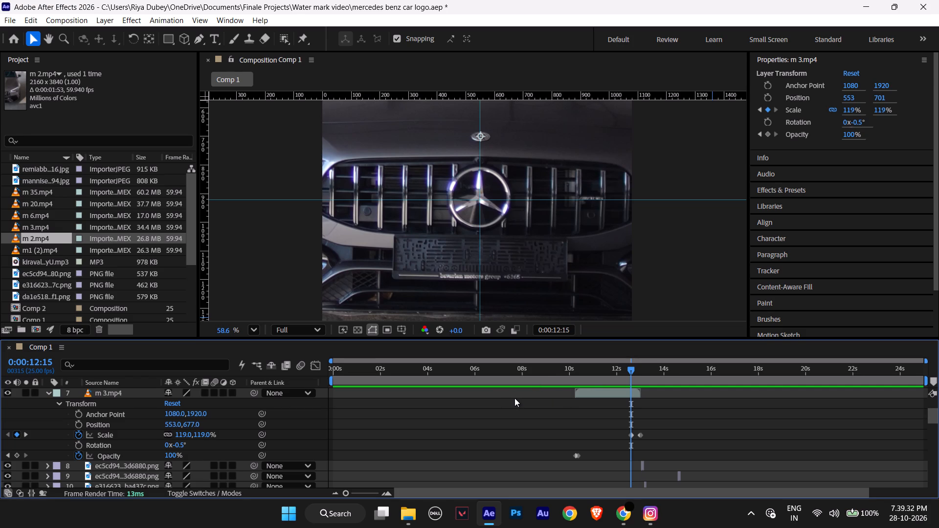
Select the second m 3.mp4 layer and compare its Transform values with the first m 3.mp4 layer's at 0:00:12:15.
{"action": "scroll", "coordinate": [103, 440], "scroll_direction": "up", "scroll_amount": 1}
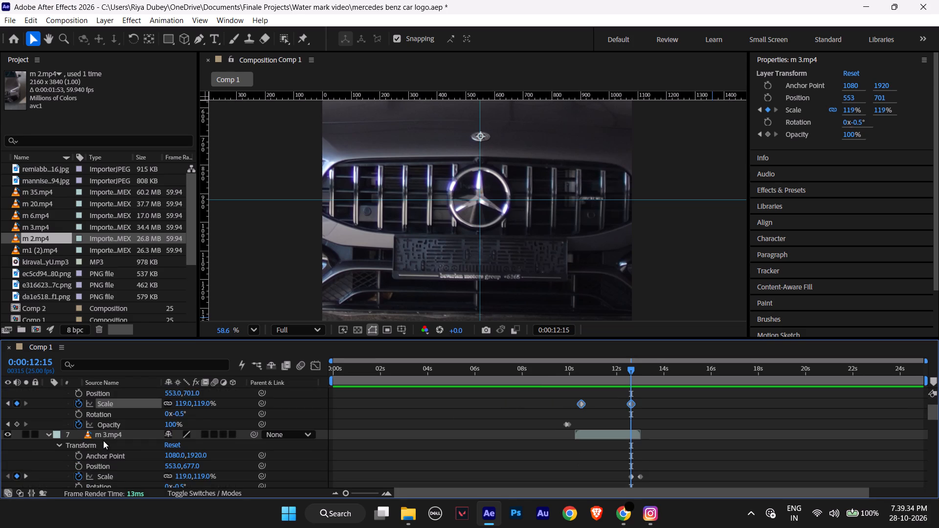
{"action": "scroll", "coordinate": [112, 424], "scroll_direction": "up", "scroll_amount": 1}
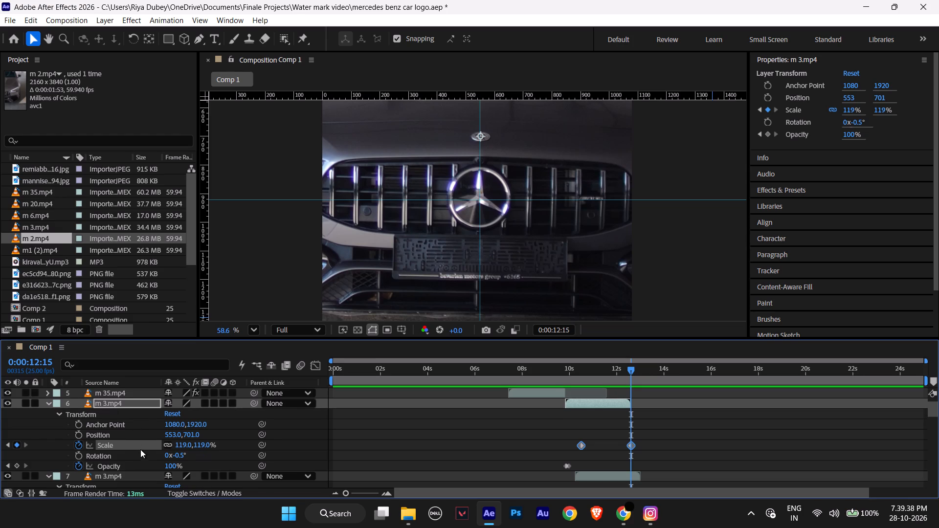
{"action": "scroll", "coordinate": [140, 449], "scroll_direction": "down", "scroll_amount": 1}
{"action": "left_click", "coordinate": [118, 436]}
{"action": "scroll", "coordinate": [144, 437], "scroll_direction": "up", "scroll_amount": 1}
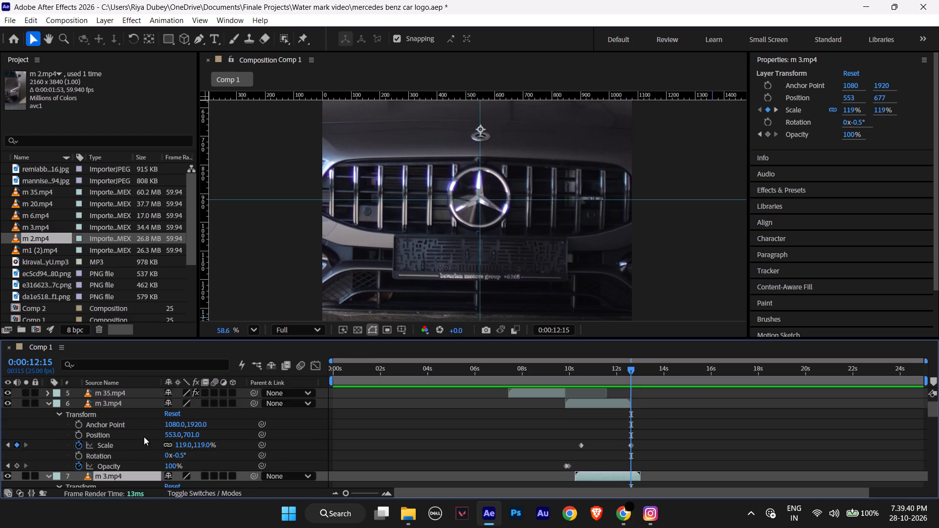
{"action": "scroll", "coordinate": [157, 437], "scroll_direction": "down", "scroll_amount": 1}
{"action": "scroll", "coordinate": [158, 437], "scroll_direction": "up", "scroll_amount": 1}
Alternate between frames 0:00:12:15 and 0:00:12:16 with the second m 3.mp4 layer selected to check the emblem's shift, ending on 0:00:12:15.
{"action": "left_click", "coordinate": [630, 369]}
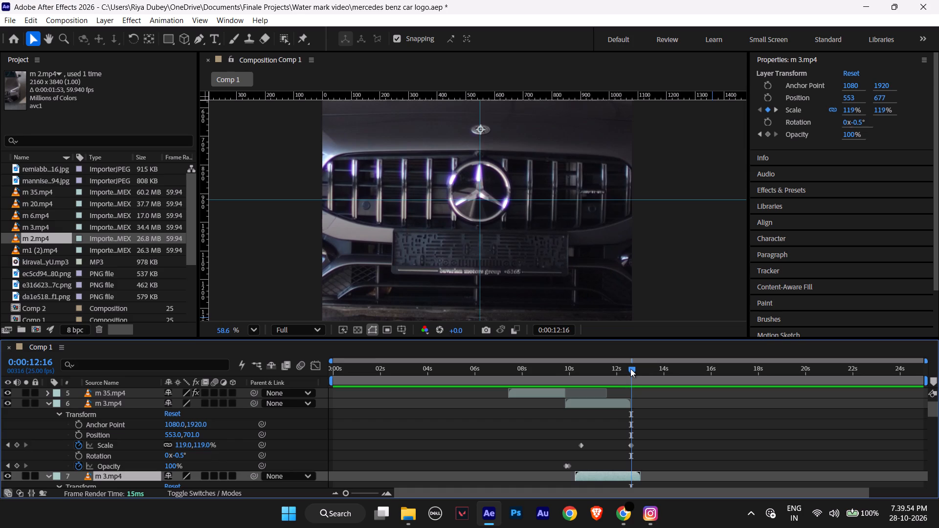
{"action": "key", "text": "ctrl+Left"}
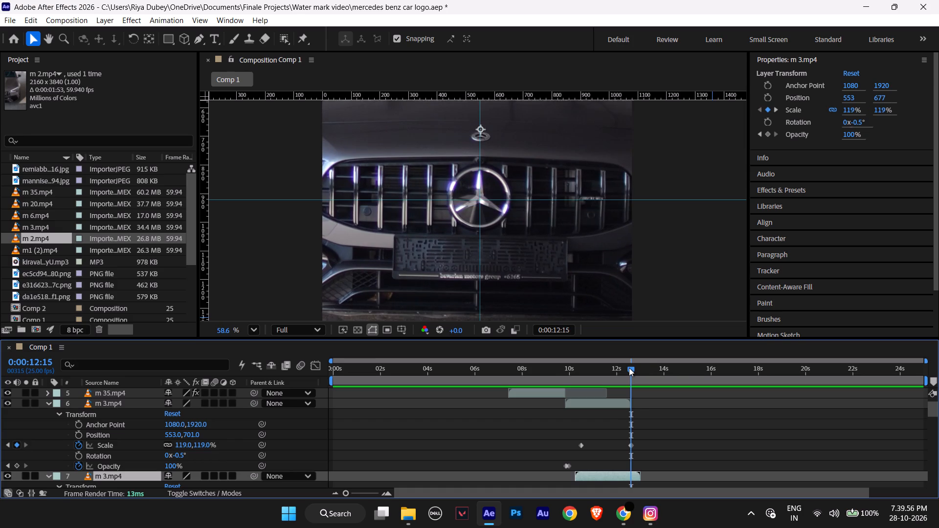
{"action": "key", "text": "ctrl+Right"}
{"action": "key", "text": "ctrl+Left"}
{"action": "key", "text": "ctrl+Right"}
{"action": "key", "text": "ctrl+Left"}
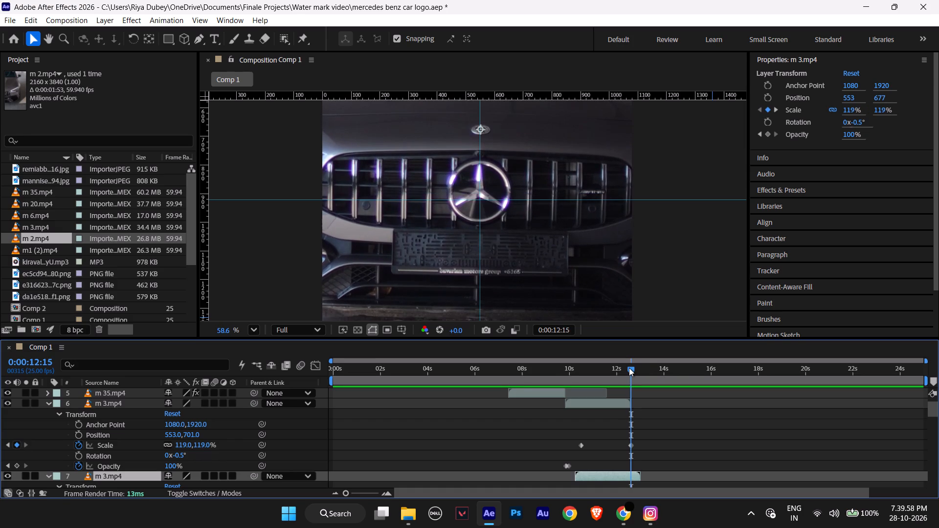
{"action": "key", "text": "ctrl+Right"}
{"action": "key", "text": "ctrl+Left"}
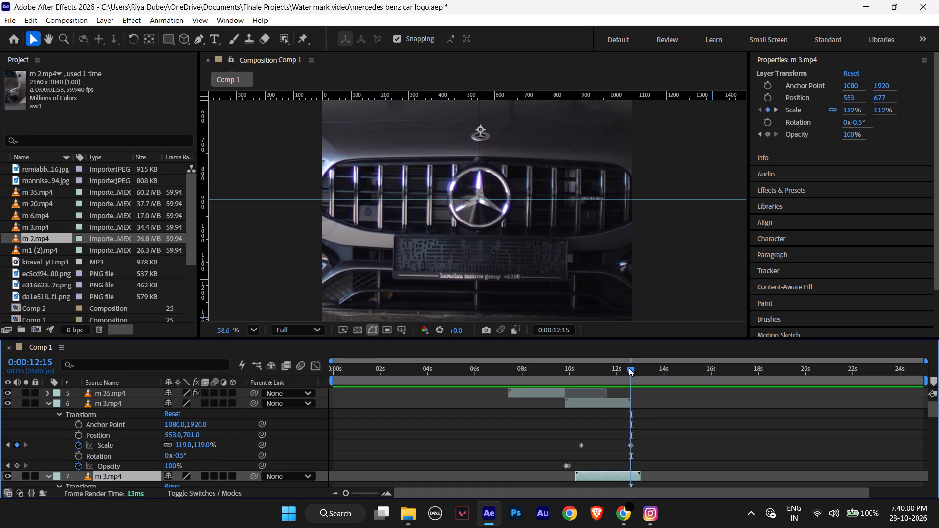
Set the second m 3.mp4 layer's Scale to 120% at 0:00:12:16.
{"action": "key", "text": "ctrl+Right"}
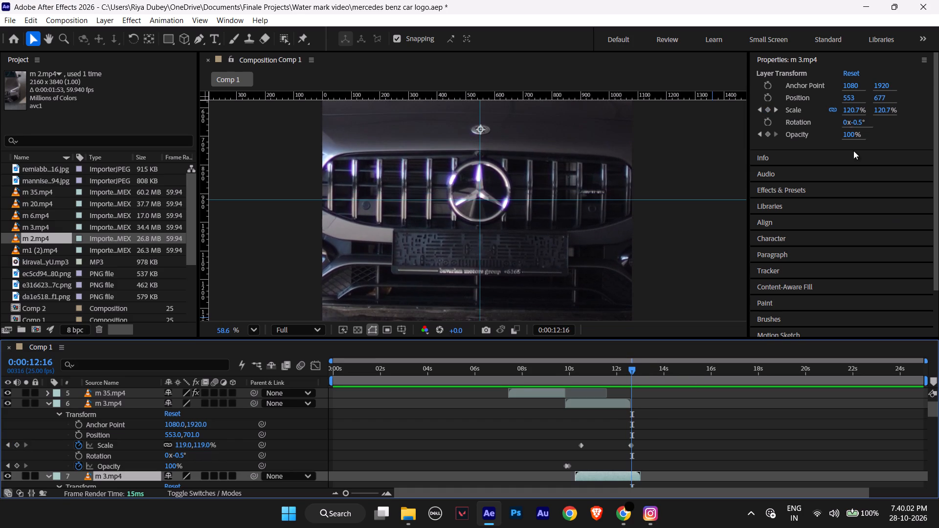
{"action": "left_click", "coordinate": [855, 111]}
{"action": "type", "text": "12"}
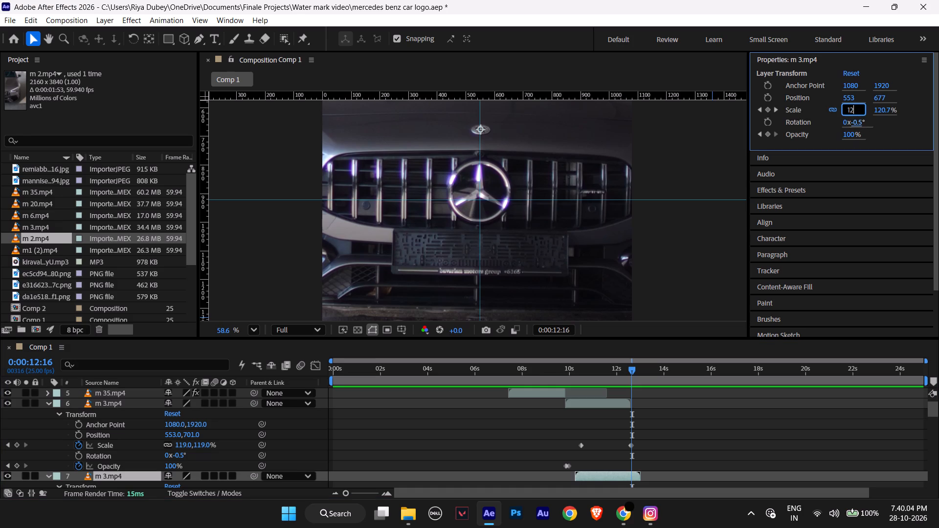
{"action": "key", "text": "0"}
{"action": "key", "text": "Return"}
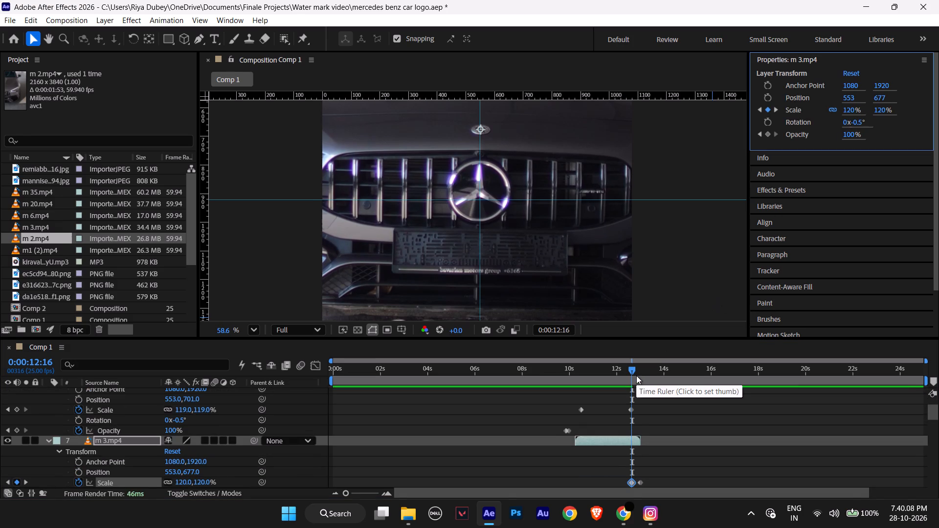
Step frame by frame between 0:00:12:14 and 0:00:12:18 to compare the emblem's size and position across the cut, ending on 0:00:12:16.
{"action": "key", "text": "ctrl+Left"}
{"action": "key", "text": "ctrl+Right"}
{"action": "key", "text": "ctrl+Left"}
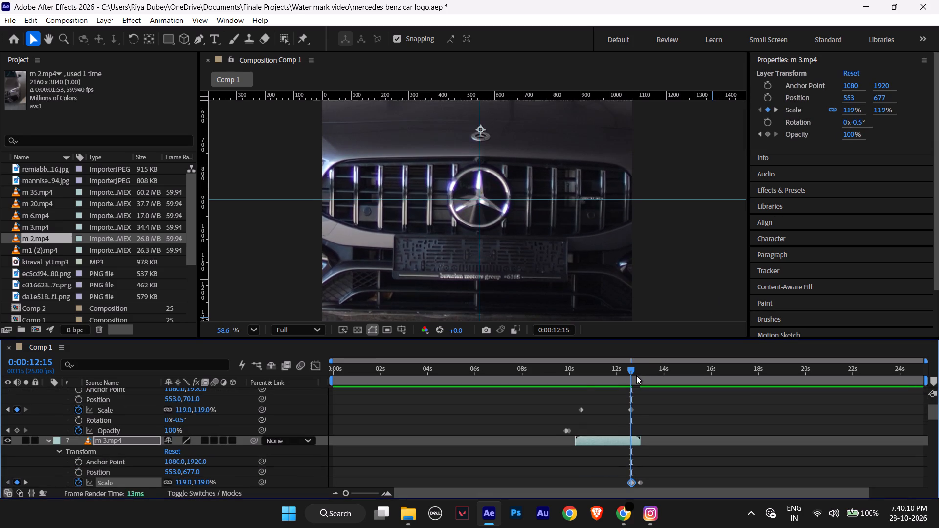
{"action": "key", "text": "ctrl+Right"}
{"action": "key", "text": "ctrl+Left"}
{"action": "key", "text": "ctrl+Left"}
{"action": "key", "text": "ctrl+Right"}
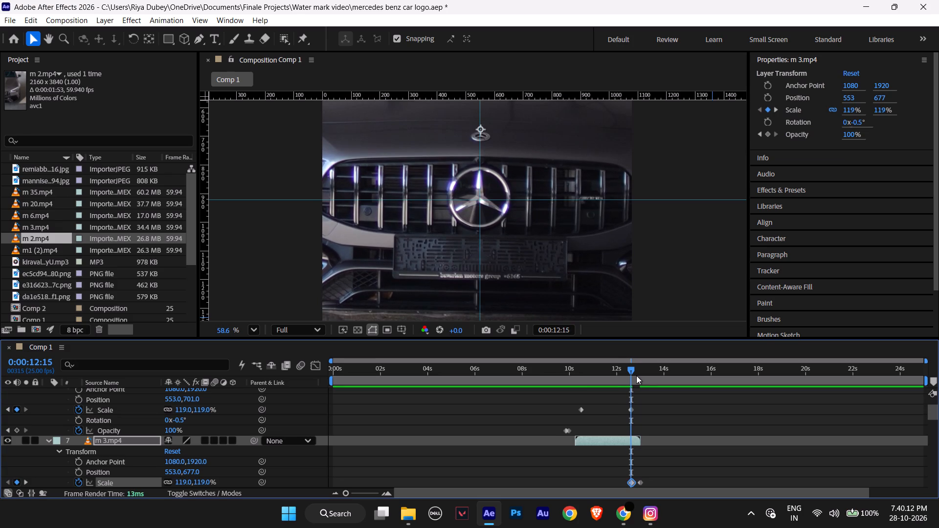
{"action": "key", "text": "ctrl+Right"}
{"action": "key", "text": "ctrl+Right"}
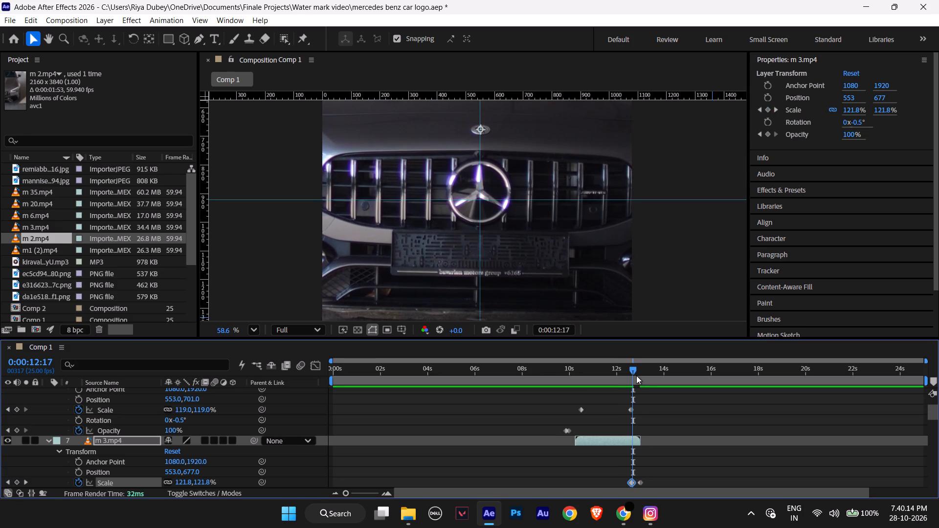
{"action": "key", "text": "ctrl+Right"}
{"action": "key", "text": "ctrl+Left"}
{"action": "key", "text": "ctrl+Left"}
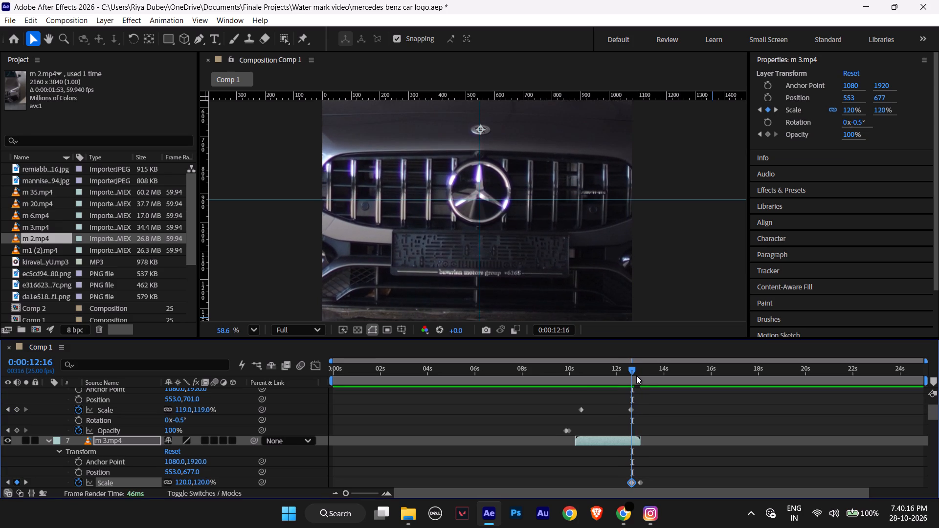
{"action": "key", "text": "ctrl+Left"}
{"action": "key", "text": "ctrl+Right"}
{"action": "key", "text": "ctrl+Left"}
{"action": "key", "text": "ctrl+Left"}
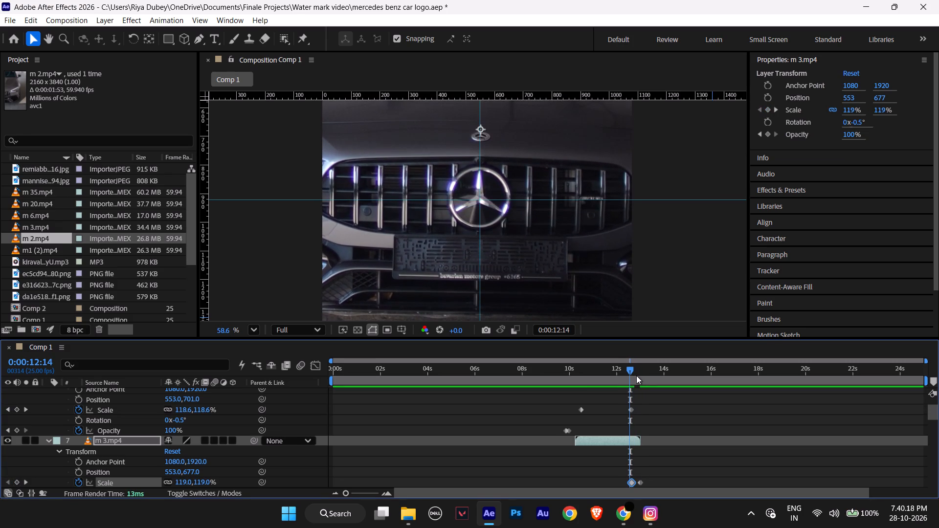
{"action": "key", "text": "ctrl+Right"}
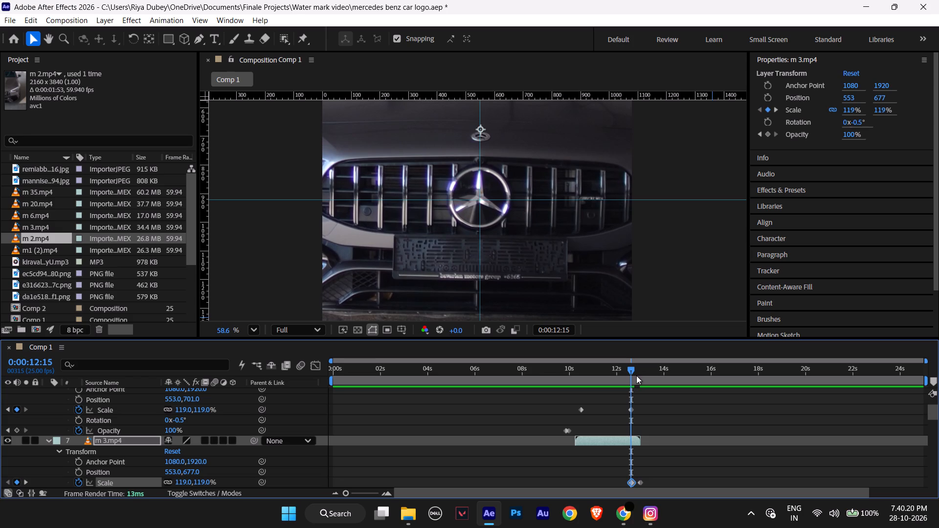
{"action": "key", "text": "ctrl+Right"}
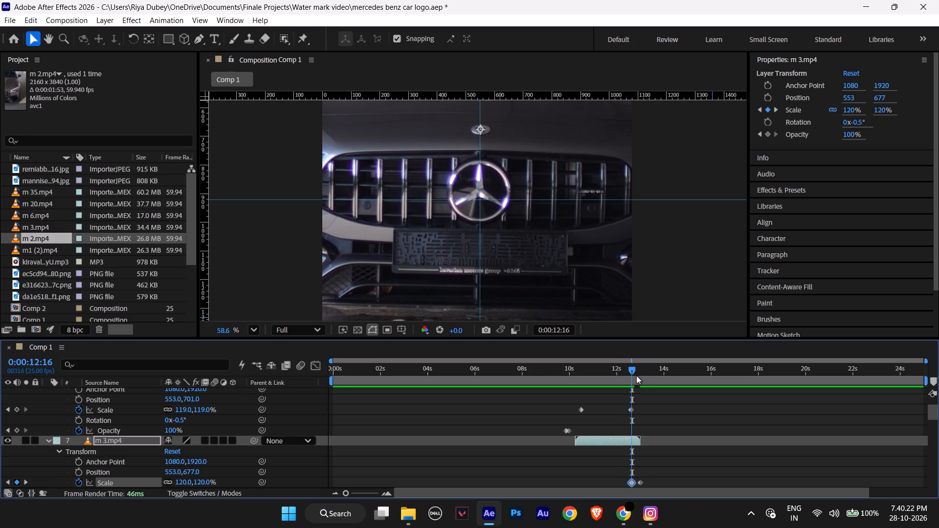
{"action": "key", "text": "ctrl+Left"}
{"action": "key", "text": "ctrl+Right"}
{"action": "key", "text": "ctrl+Right"}
{"action": "key", "text": "ctrl+Left"}
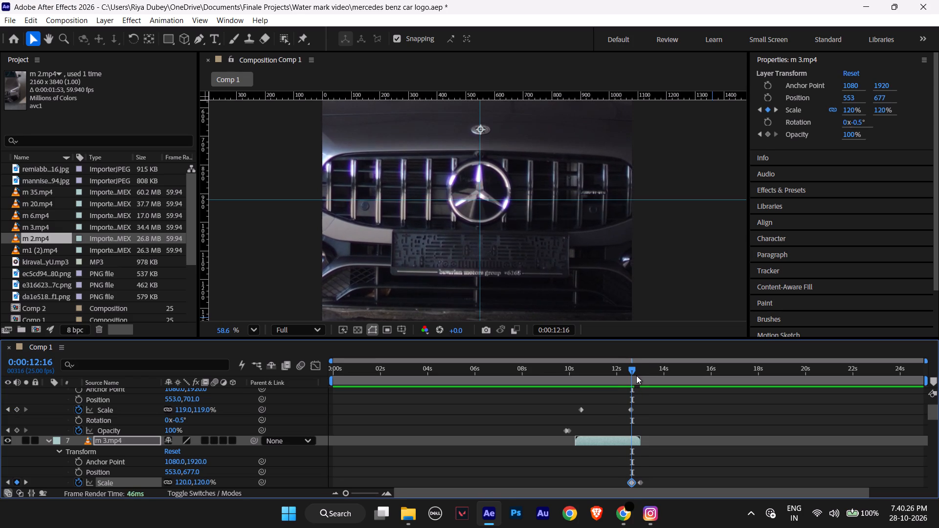
{"action": "key", "text": "ctrl+Left"}
{"action": "key", "text": "ctrl+Right"}
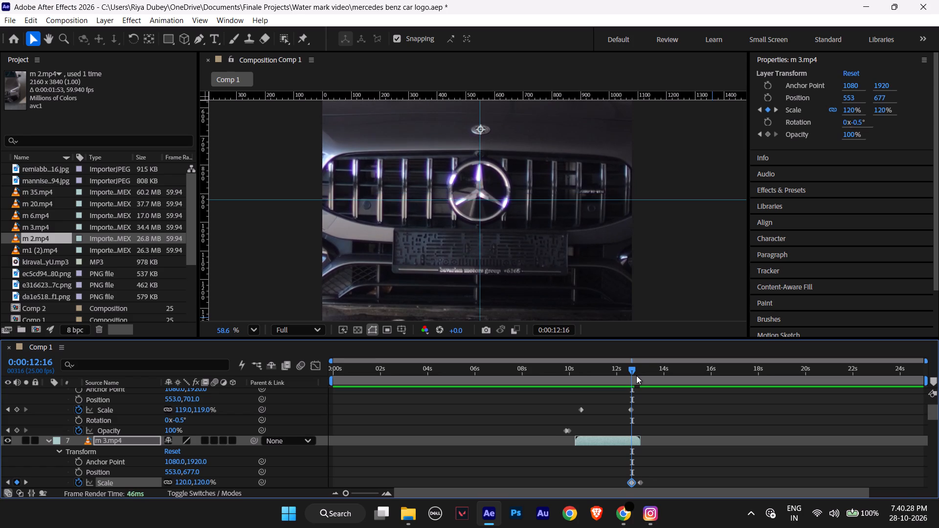
Step through frames 0:00:12:13 to 0:00:12:19 to recheck the emblem's motion across the cut, ending on 0:00:12:15.
{"action": "key", "text": "ctrl+Left"}
{"action": "key", "text": "ctrl+Left"}
{"action": "key", "text": "ctrl+Left"}
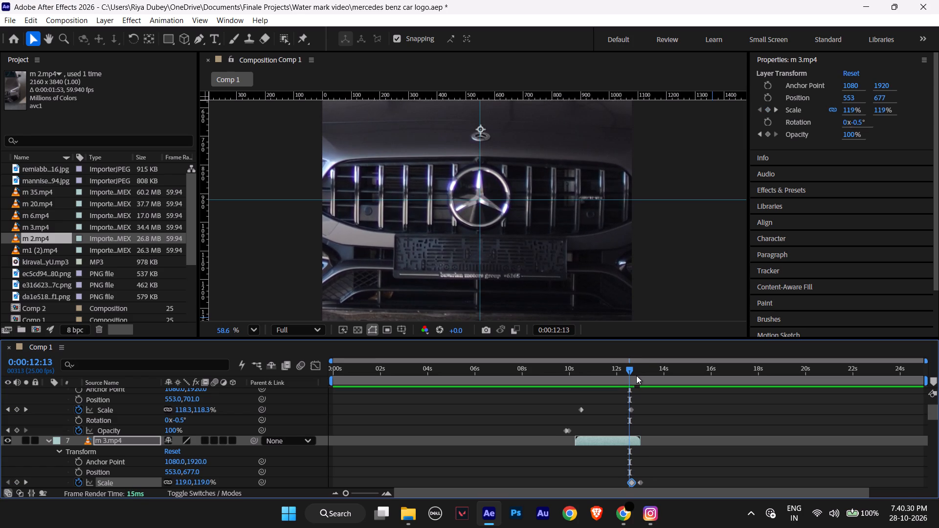
{"action": "key", "text": "ctrl+Right"}
{"action": "key", "text": "ctrl+Right"}
{"action": "key", "text": "ctrl+Right"}
{"action": "key", "text": "ctrl+Right"}
{"action": "key", "text": "ctrl+Right"}
{"action": "key", "text": "ctrl+Right"}
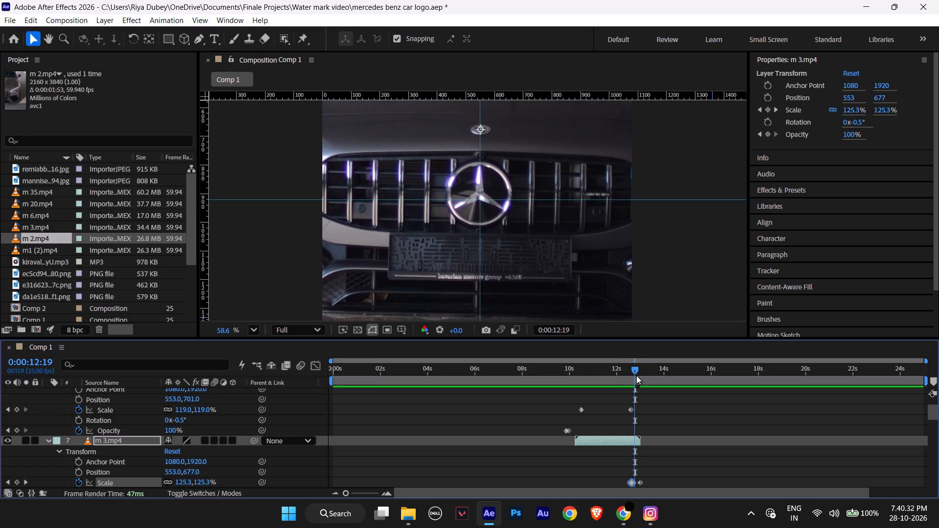
{"action": "key", "text": "ctrl+Left"}
{"action": "key", "text": "ctrl+Left"}
{"action": "key", "text": "ctrl+Left"}
{"action": "key", "text": "ctrl+Left"}
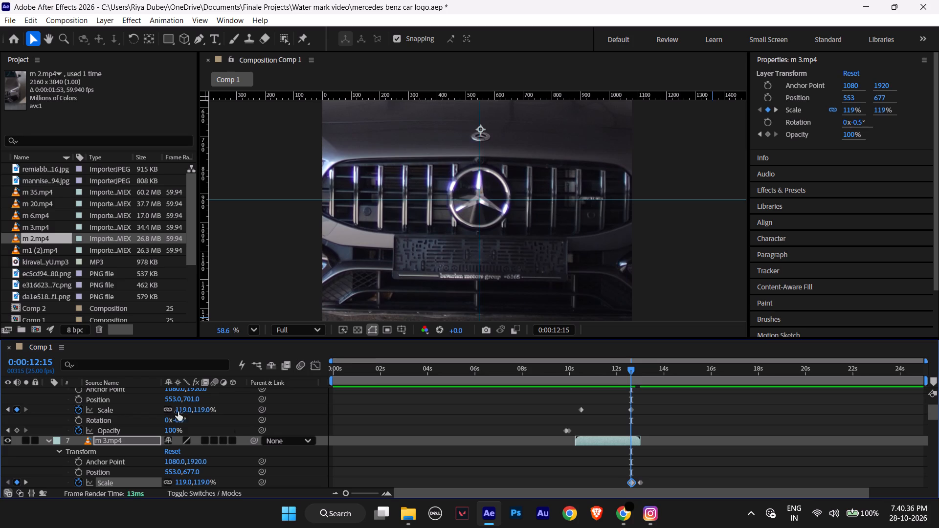
Collapse the expanded properties of both m 3.mp4 layers in the timeline and return to the top of the layer stack.
{"action": "left_click", "coordinate": [58, 450]}
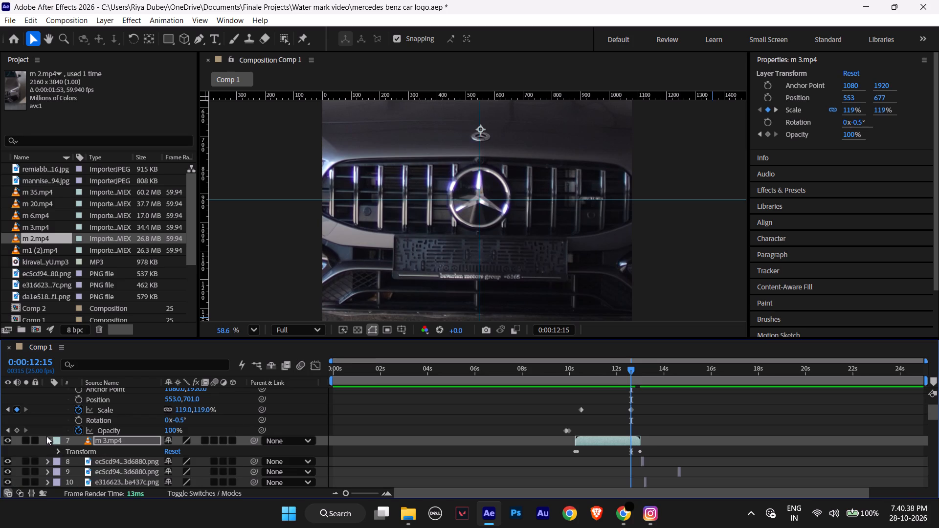
{"action": "left_click", "coordinate": [60, 451]}
{"action": "left_click", "coordinate": [45, 441]}
{"action": "left_click", "coordinate": [51, 423]}
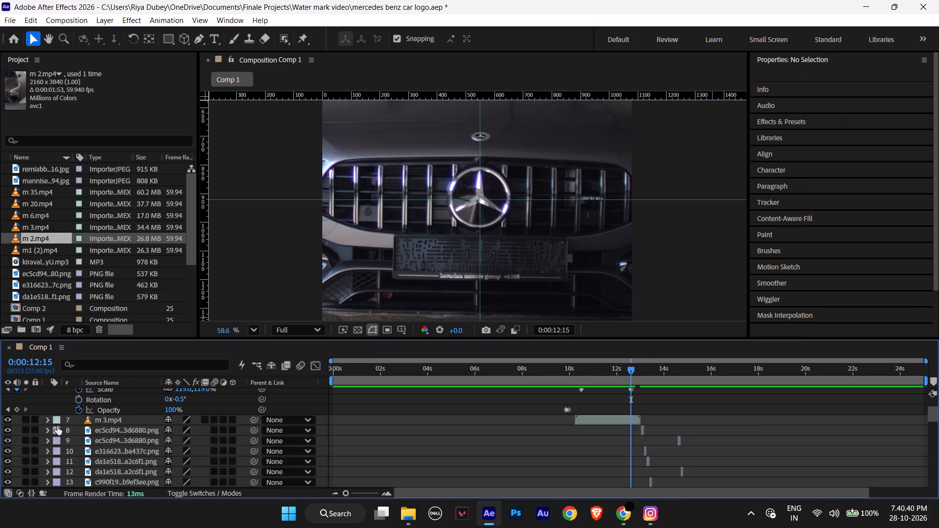
{"action": "scroll", "coordinate": [57, 425], "scroll_direction": "up", "scroll_amount": 1}
{"action": "scroll", "coordinate": [57, 425], "scroll_direction": "down", "scroll_amount": 1}
{"action": "scroll", "coordinate": [57, 425], "scroll_direction": "up", "scroll_amount": 3}
{"action": "left_click", "coordinate": [48, 444]}
{"action": "scroll", "coordinate": [466, 382], "scroll_direction": "up", "scroll_amount": 4}
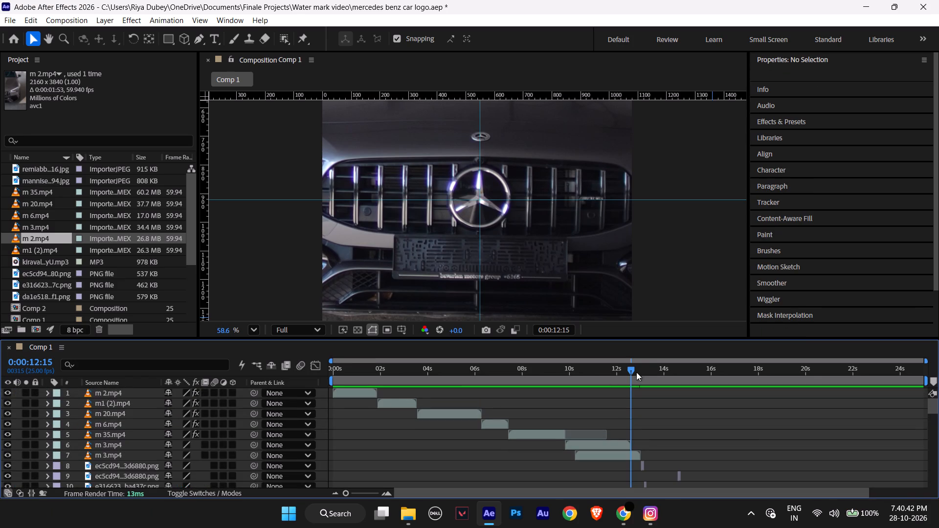
Fit the whole composition frame in the viewer and preview the edit from 0:00:00:00.
{"action": "left_click_drag", "start_coordinate": [628, 368], "coordinate": [0, 396]}
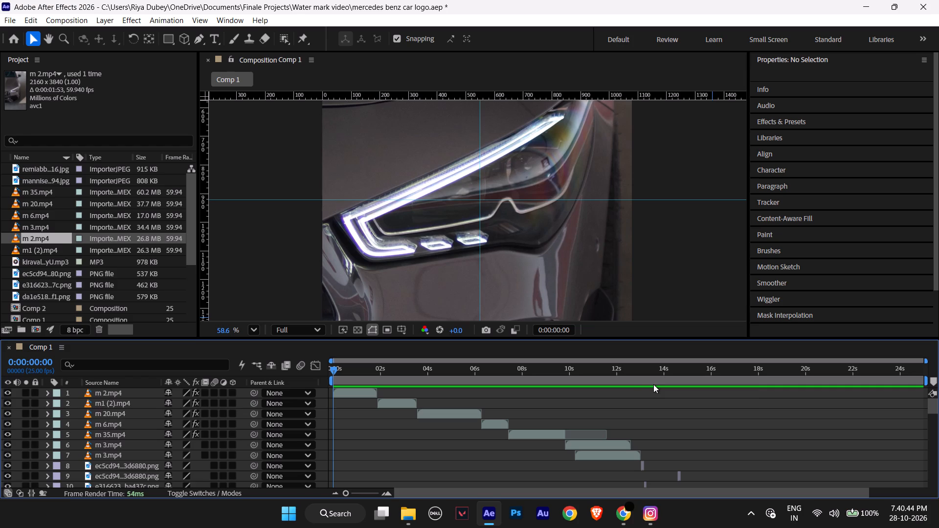
{"action": "left_click", "coordinate": [248, 333]}
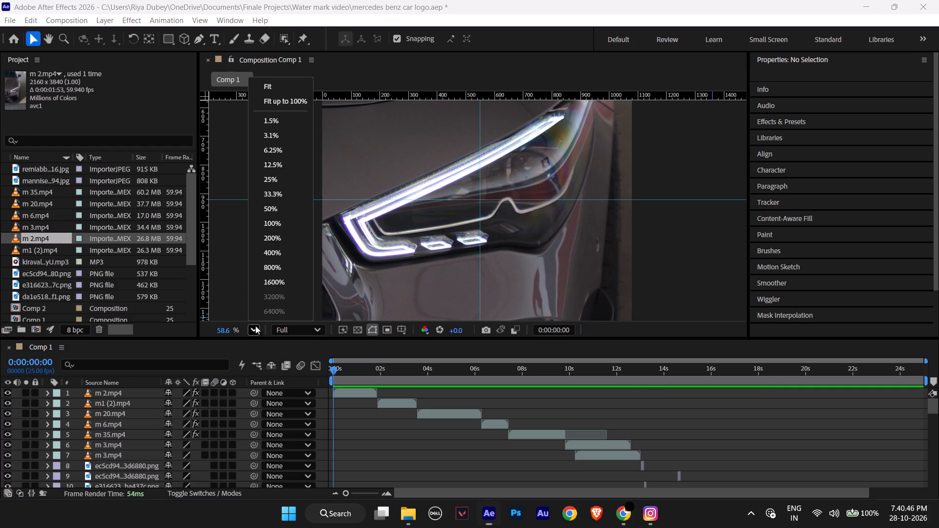
{"action": "left_click", "coordinate": [275, 106]}
{"action": "key", "text": "space"}
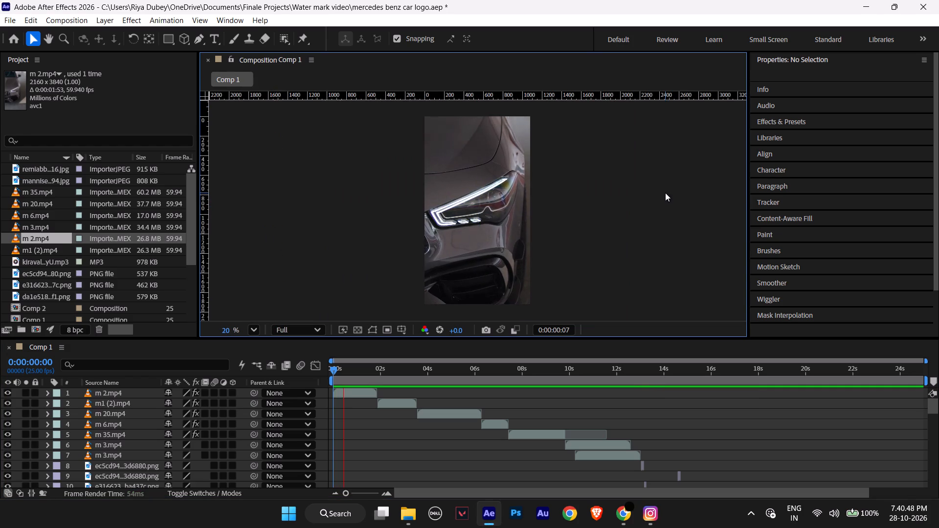
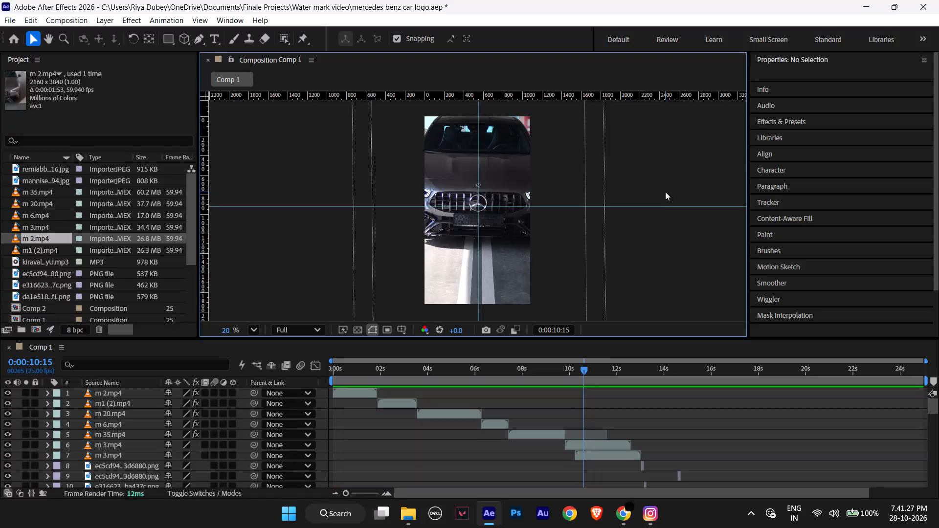
Preview Comp 1 from 0:00:00:00 through the car clips and logo stills, stopping at 0:00:17:01.
{"action": "left_click_drag", "start_coordinate": [584, 371], "coordinate": [153, 395]}
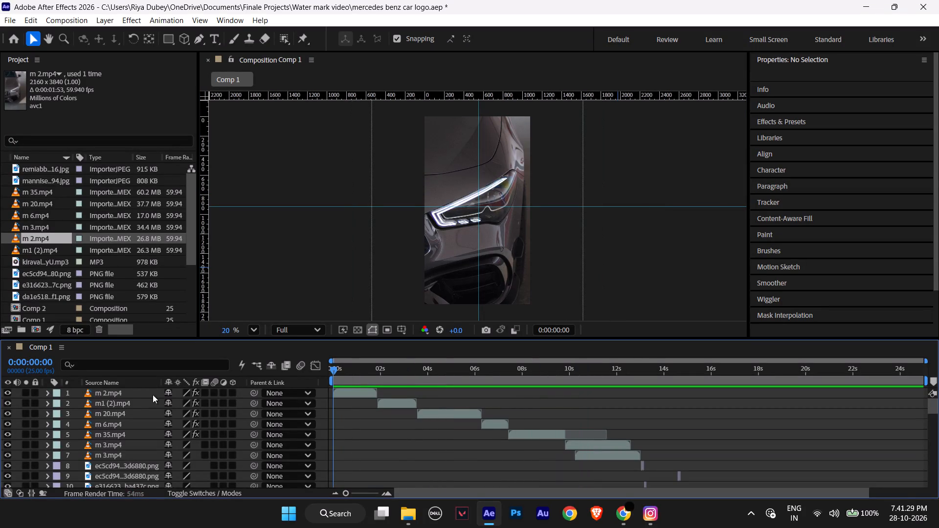
{"action": "left_click_drag", "start_coordinate": [153, 395], "coordinate": [139, 395]}
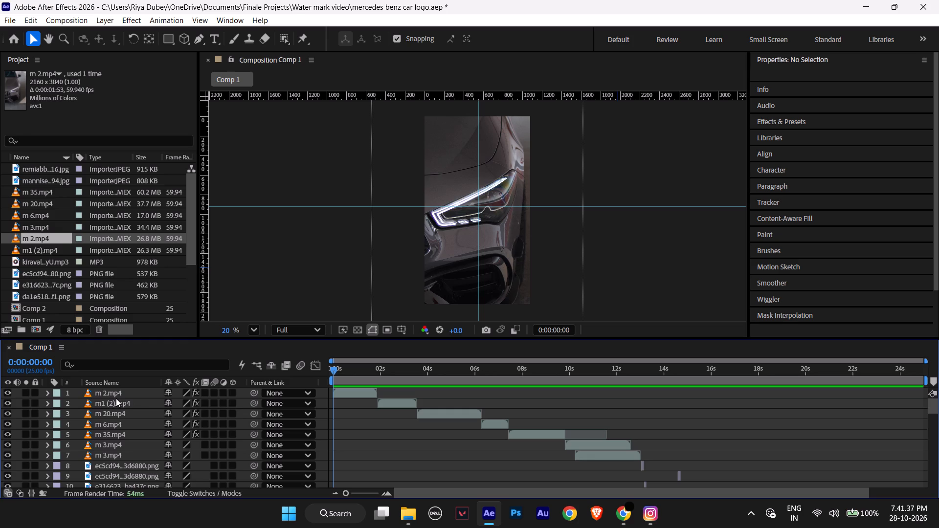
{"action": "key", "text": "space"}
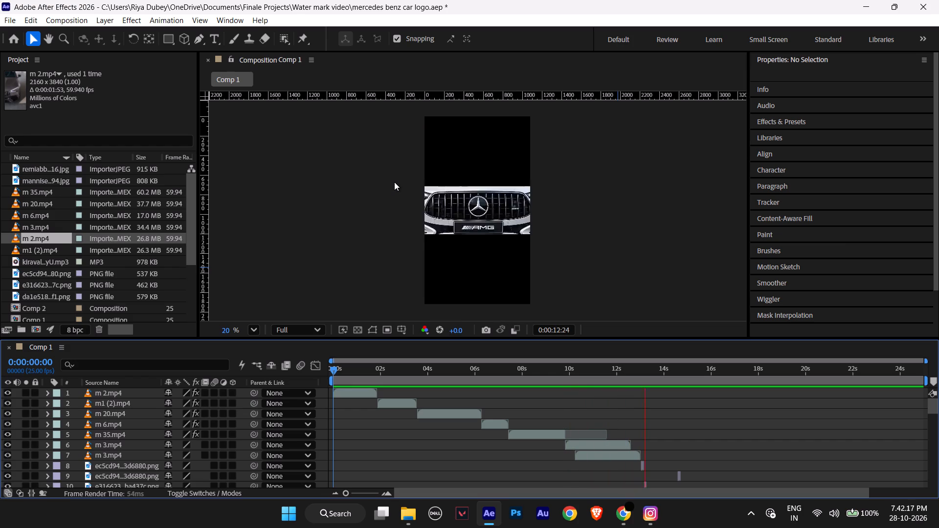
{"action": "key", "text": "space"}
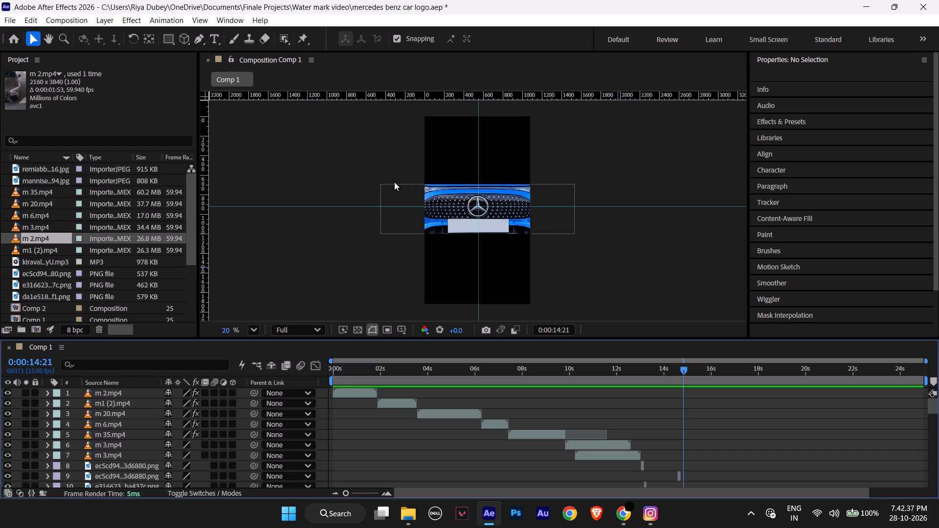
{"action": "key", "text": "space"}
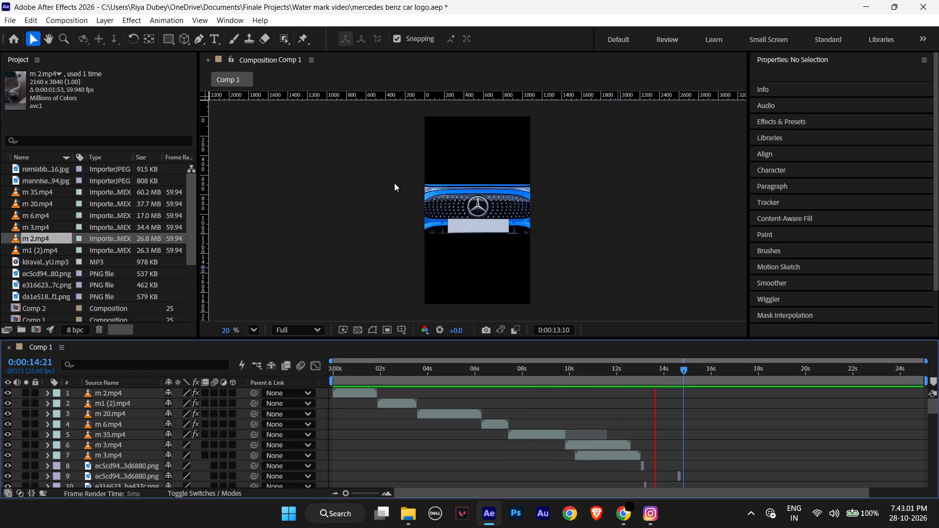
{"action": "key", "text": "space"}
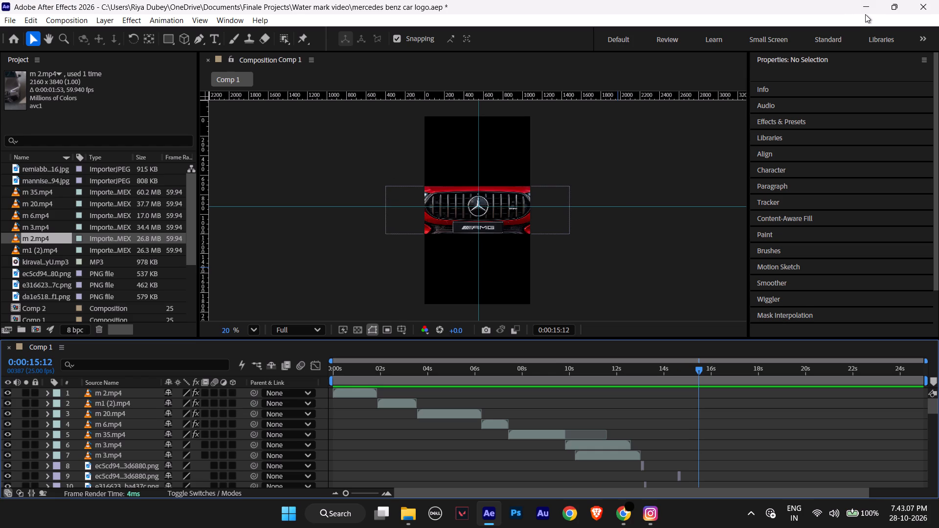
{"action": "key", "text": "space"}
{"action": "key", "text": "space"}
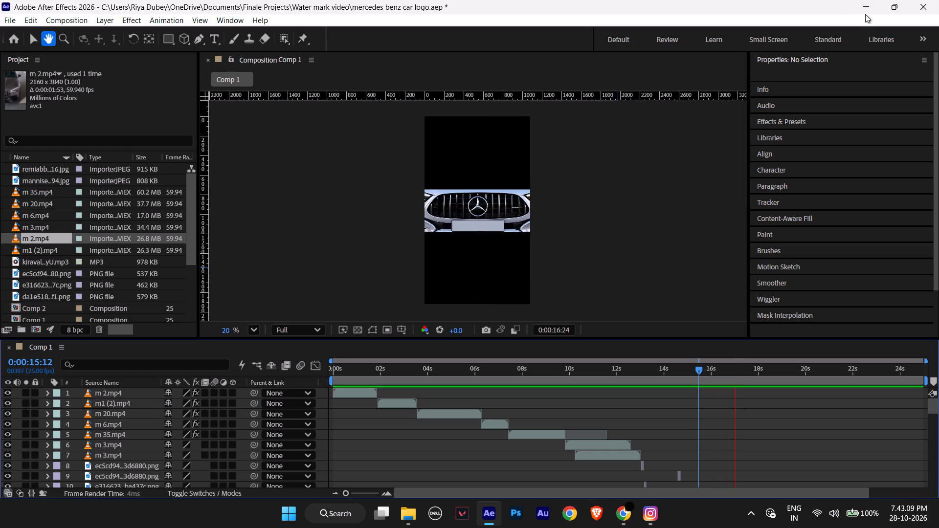
{"action": "key", "text": "Left"}
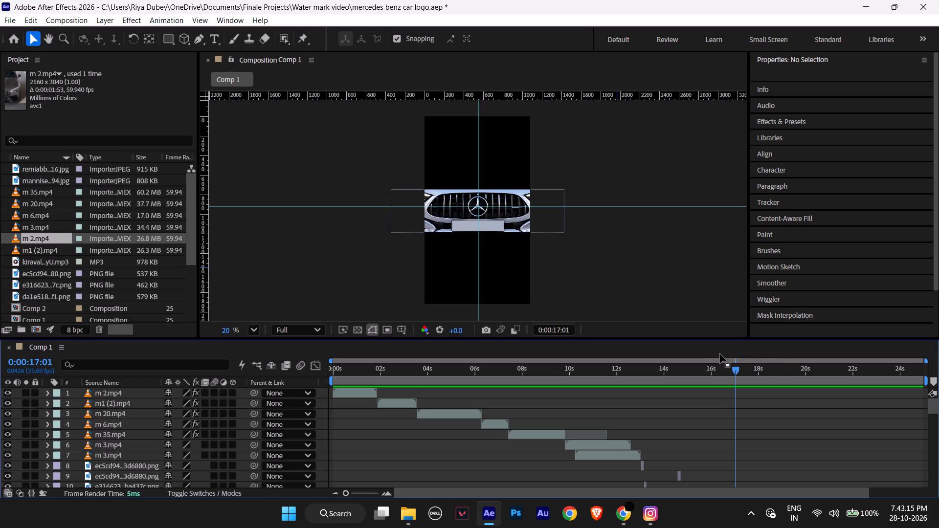
Switch to the Instagram new reel draft and play the uploaded video to compare it with the edit.
{"action": "left_click", "coordinate": [647, 524]}
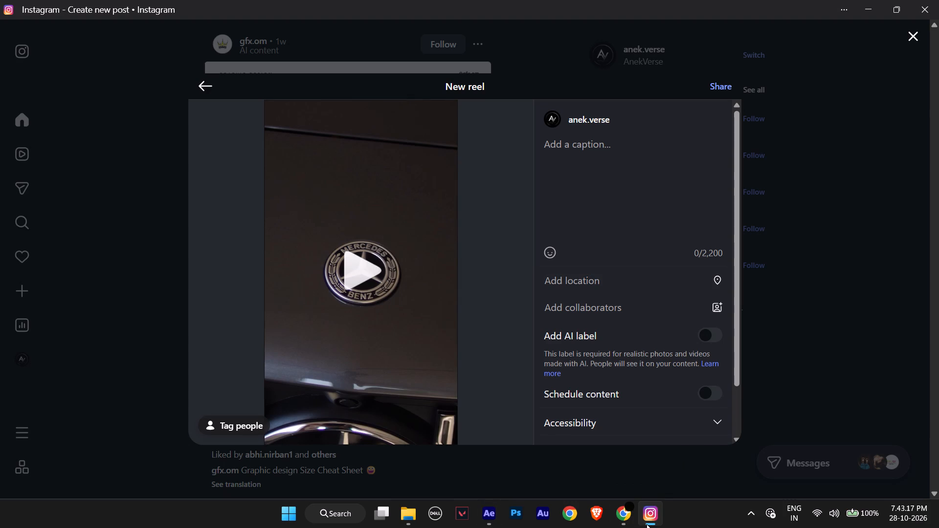
{"action": "left_click", "coordinate": [352, 275]}
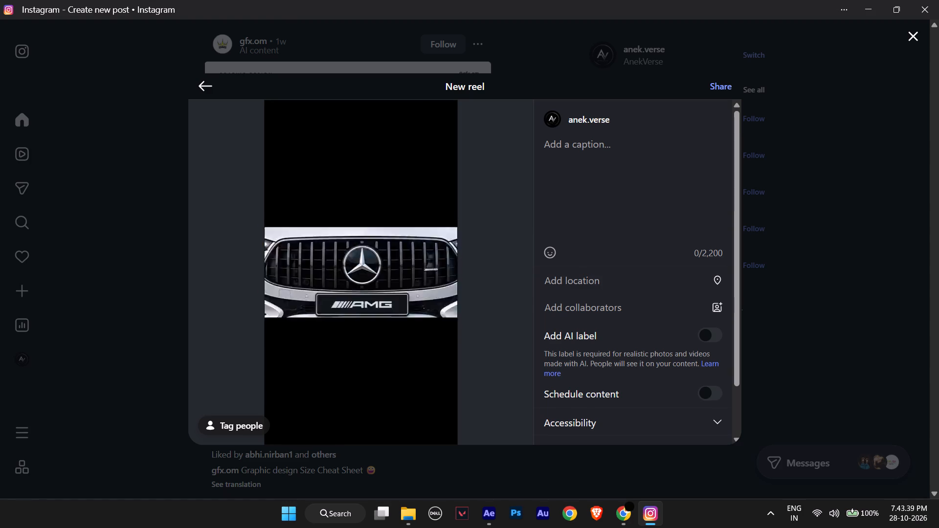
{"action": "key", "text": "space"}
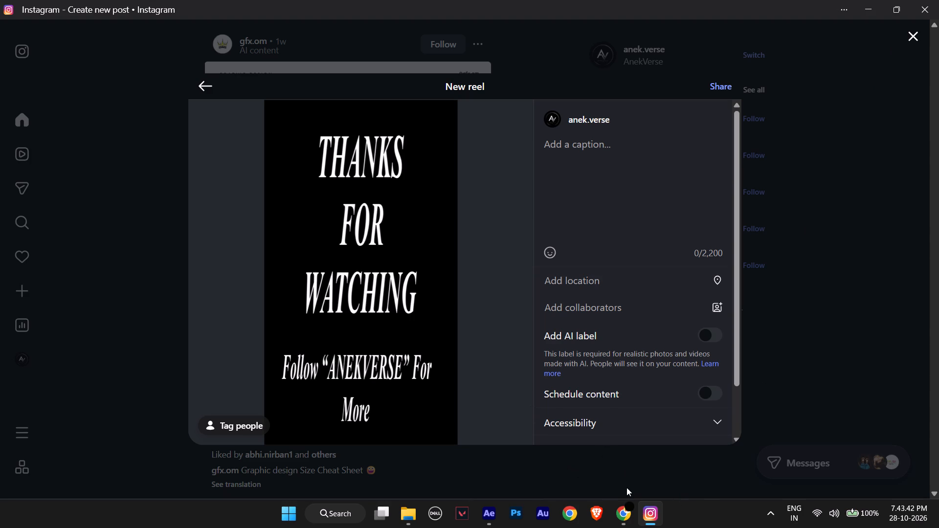
{"action": "left_click", "coordinate": [629, 511]}
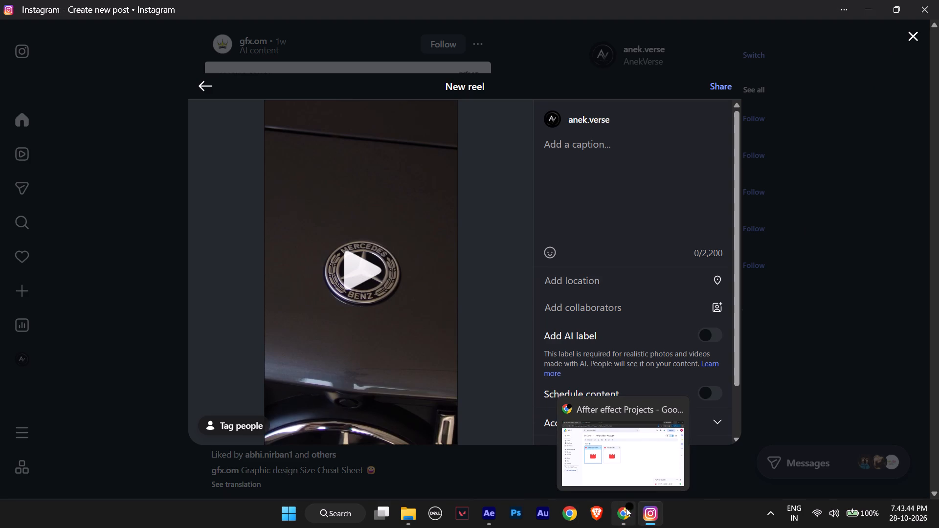
{"action": "left_click", "coordinate": [626, 508]}
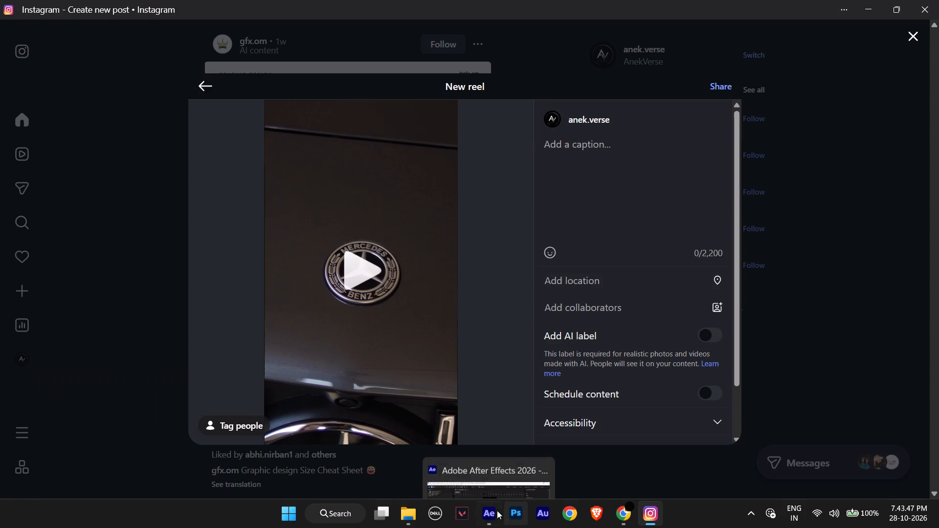
Switch back to After Effects and scrub between 0:00:12:12 and 0:00:12:18 to recheck the cut between the m 3.mp4 layers, ending on 0:00:12:16.
{"action": "left_click", "coordinate": [491, 510]}
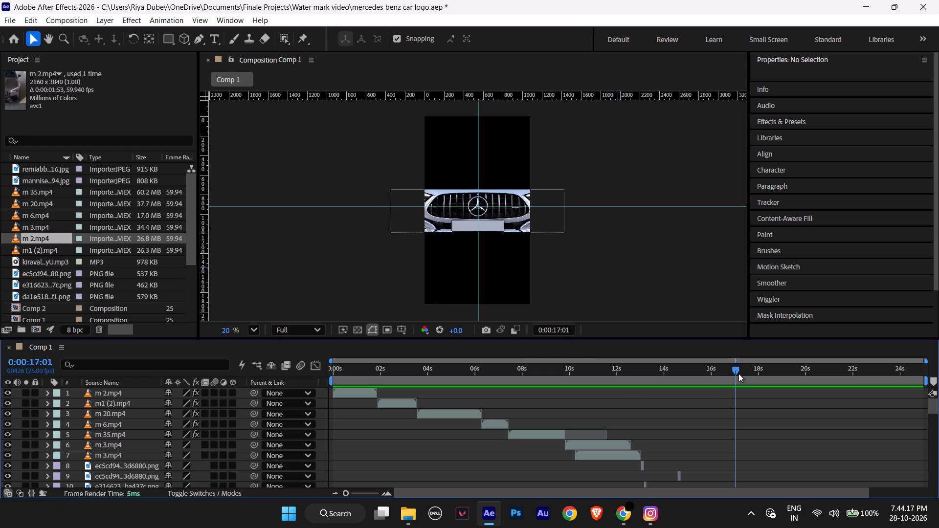
{"action": "left_click_drag", "start_coordinate": [737, 374], "coordinate": [632, 363]}
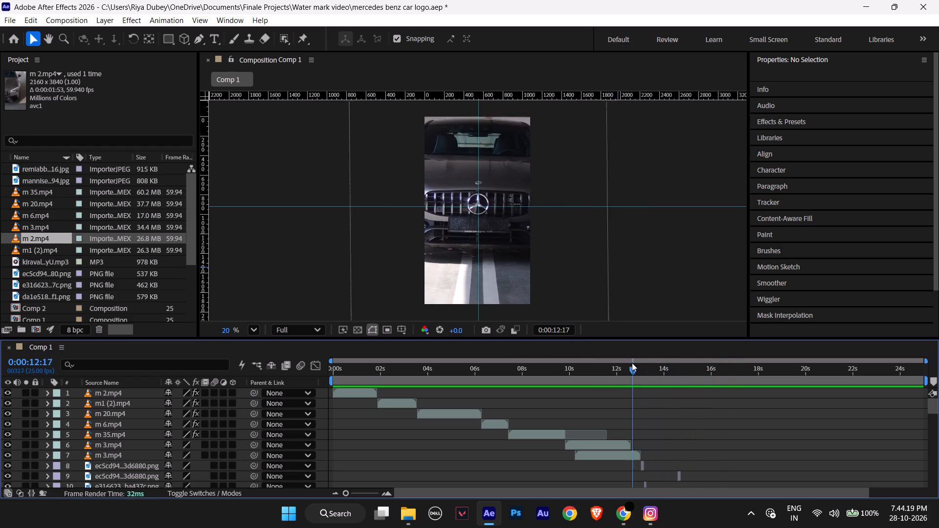
{"action": "left_click_drag", "start_coordinate": [632, 363], "coordinate": [637, 362]}
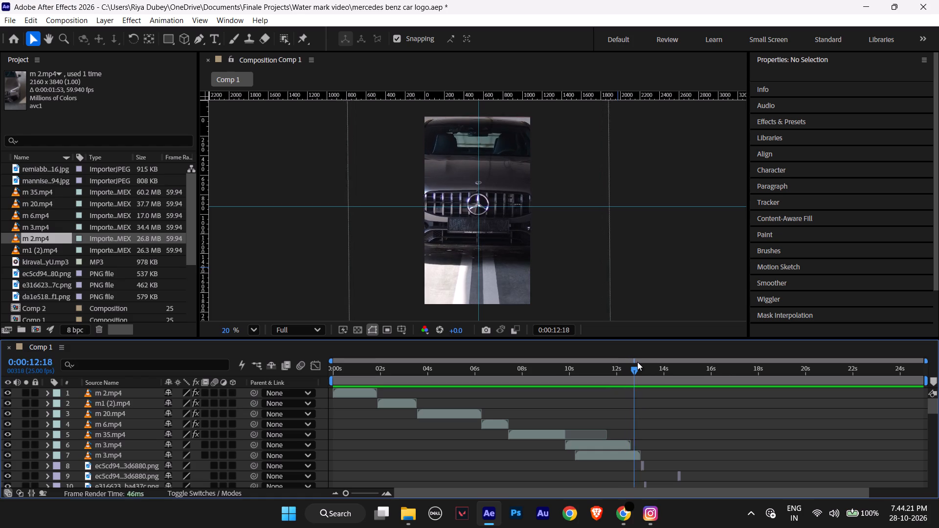
{"action": "left_click_drag", "start_coordinate": [637, 362], "coordinate": [629, 362]}
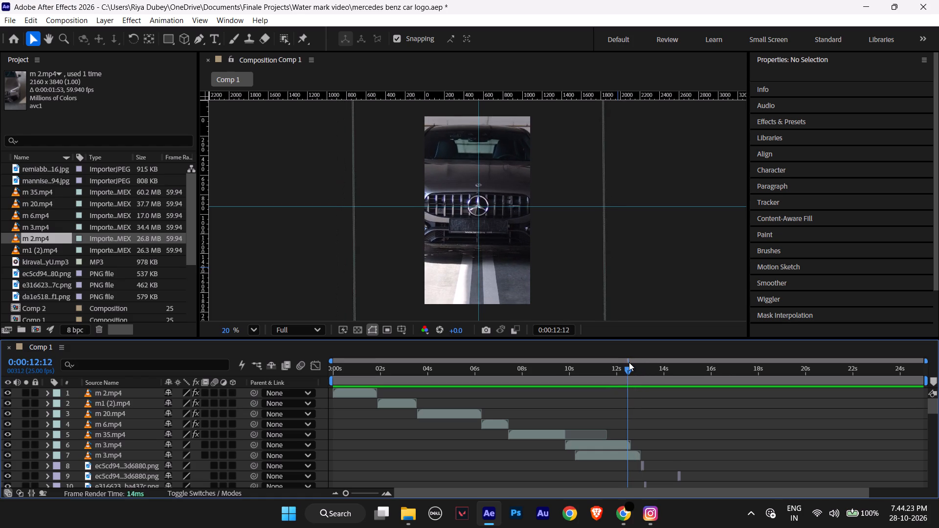
{"action": "left_click_drag", "start_coordinate": [629, 362], "coordinate": [635, 362]}
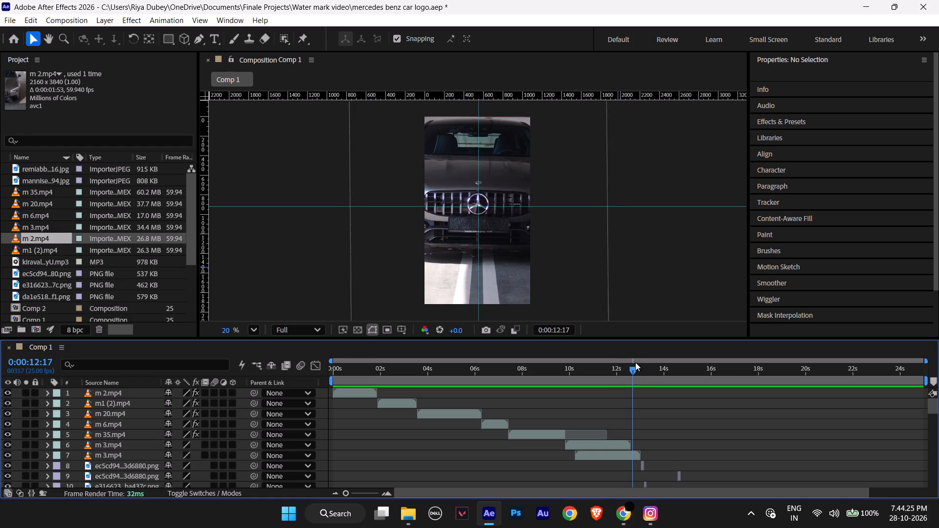
{"action": "left_click_drag", "start_coordinate": [635, 362], "coordinate": [632, 362]}
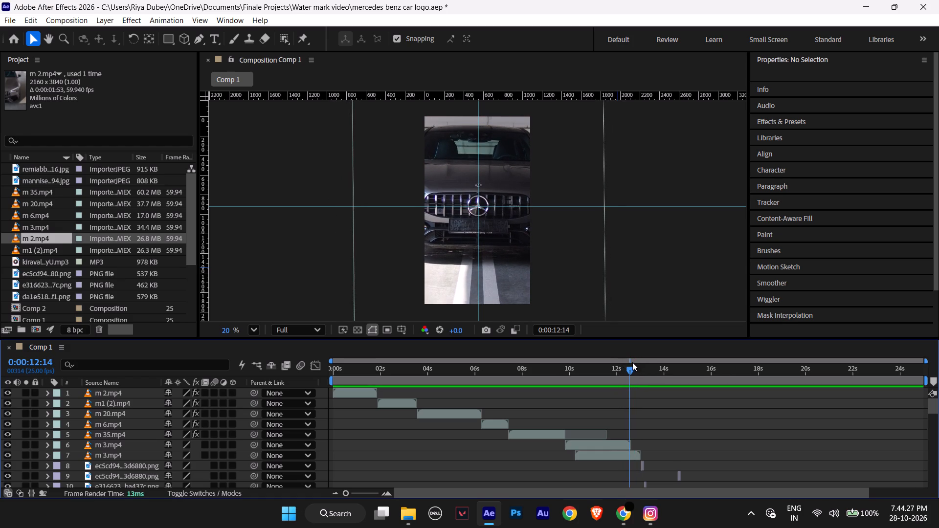
{"action": "left_click_drag", "start_coordinate": [632, 362], "coordinate": [633, 362]}
At 0:00:12:16, nudge the second m 3.mp4 layer (layer 7) down to a Y position of 692.
{"action": "key", "text": "ctrl+Right"}
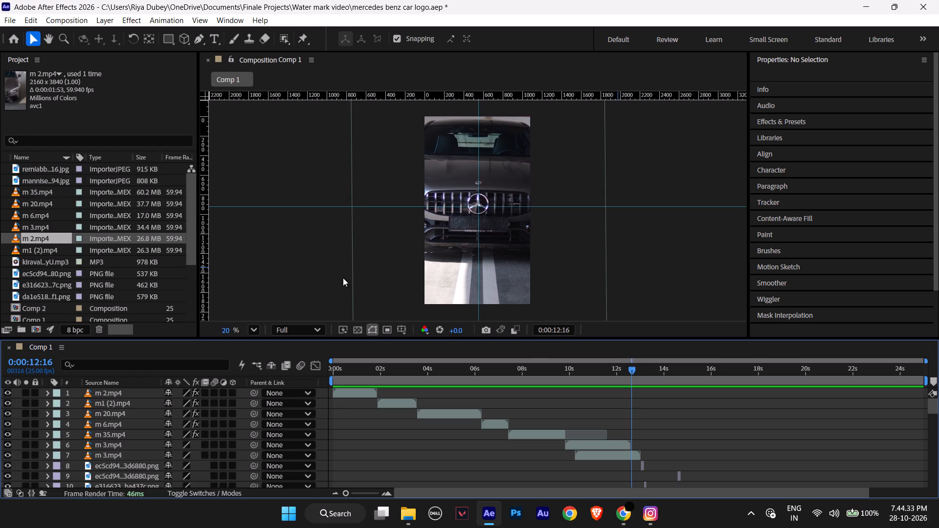
{"action": "key", "text": "Down"}
{"action": "key", "text": "Down"}
{"action": "left_click", "coordinate": [125, 451]}
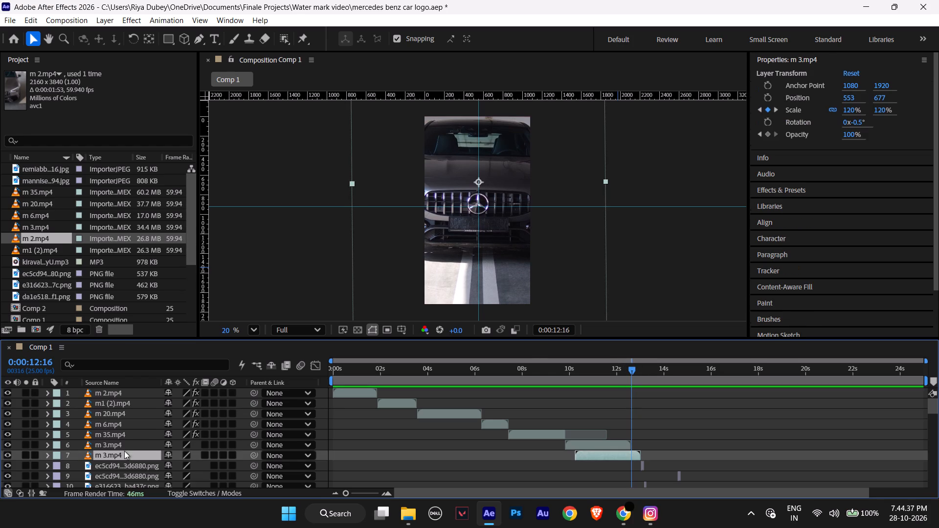
{"action": "left_click", "coordinate": [122, 440]}
{"action": "left_click", "coordinate": [591, 162]}
{"action": "left_click", "coordinate": [522, 162]}
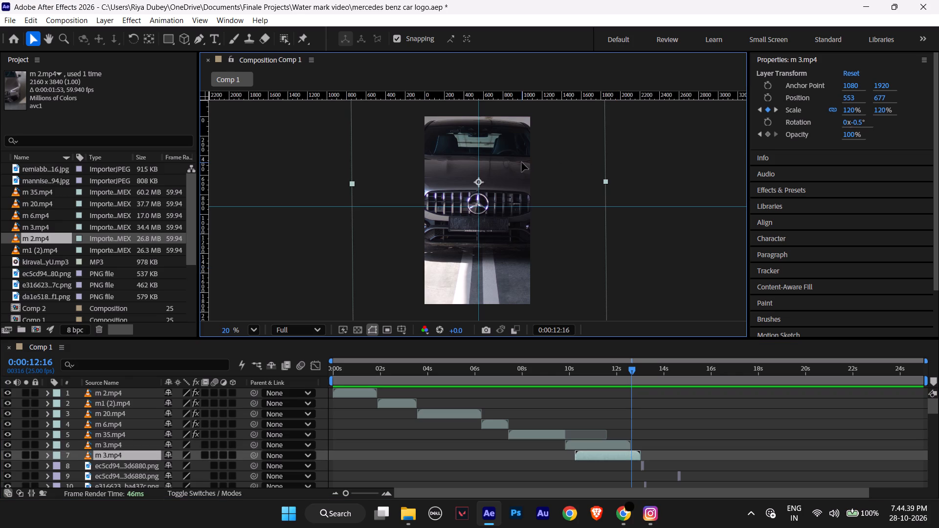
{"action": "left_click", "coordinate": [507, 164]}
{"action": "key", "text": "Down"}
{"action": "key", "text": "Down"}
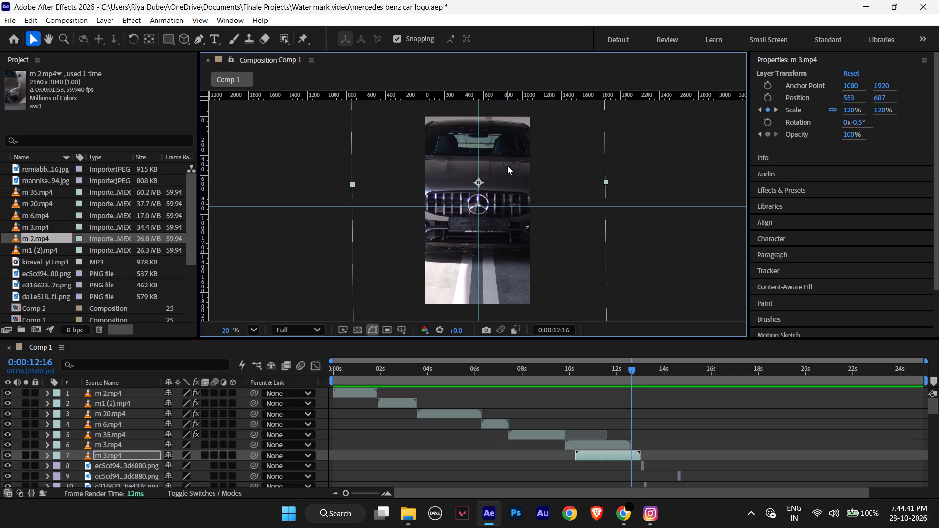
{"action": "key", "text": "Down"}
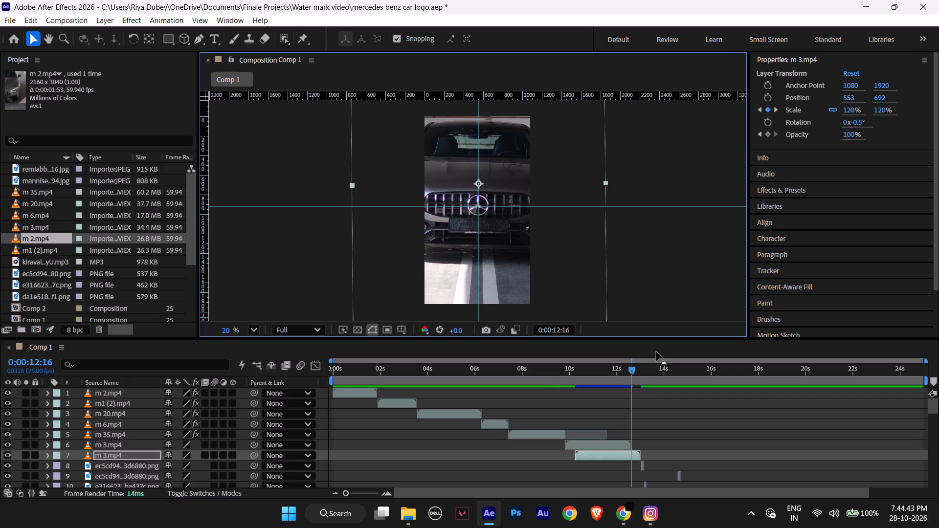
Compare the emblem across 0:00:12:15 and 0:00:12:16 while nudging layer 7 to a Y position of 707.
{"action": "key", "text": "ctrl+Left"}
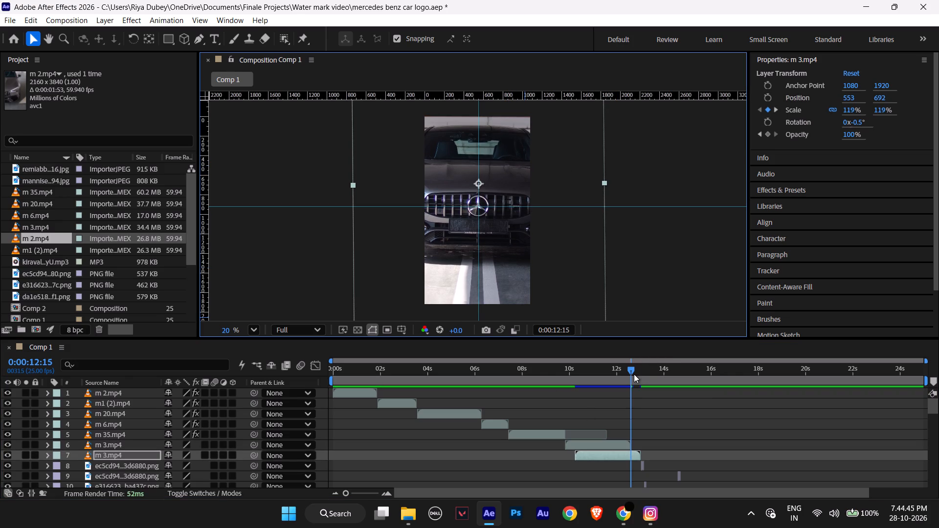
{"action": "key", "text": "ctrl+Right"}
{"action": "key", "text": "ctrl+Left"}
{"action": "key", "text": "ctrl+Left"}
{"action": "key", "text": "ctrl+Right"}
{"action": "key", "text": "ctrl+Right"}
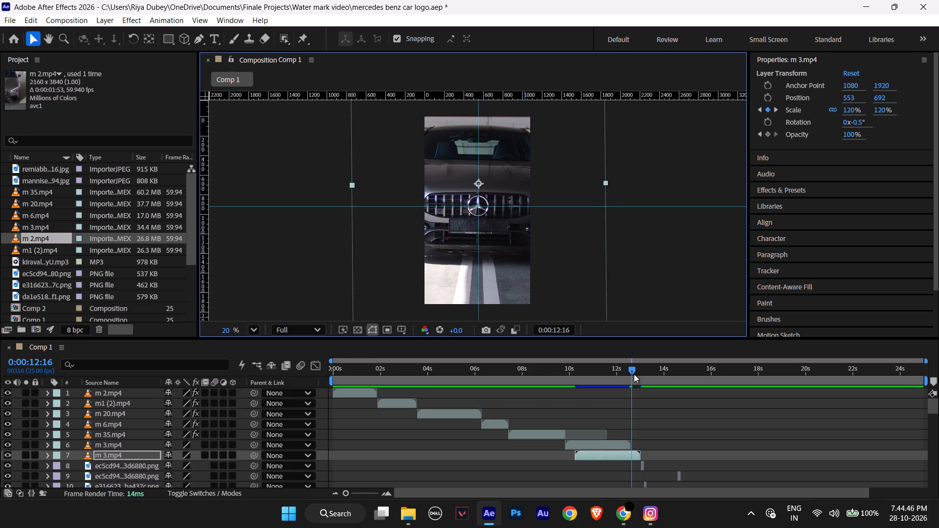
{"action": "key", "text": "Down"}
{"action": "key", "text": "Down"}
{"action": "key", "text": "Down"}
{"action": "key", "text": "Down"}
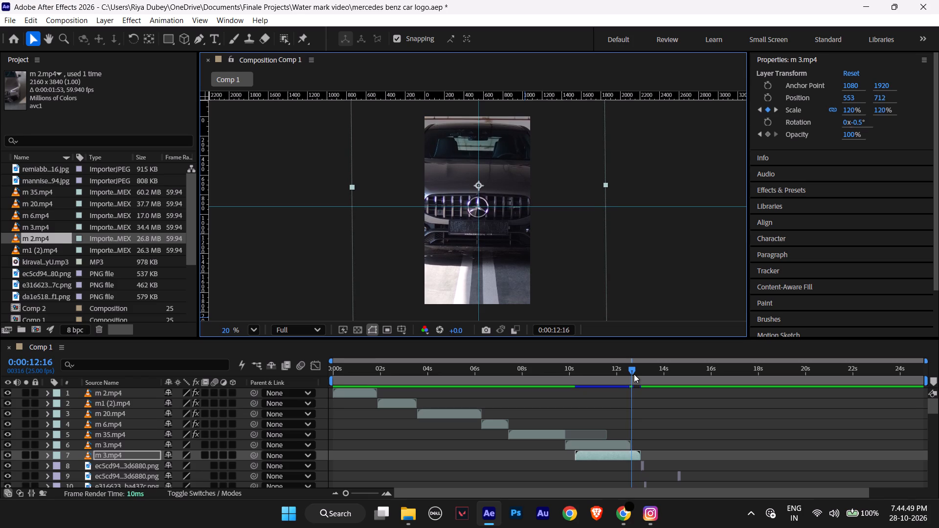
{"action": "key", "text": "ctrl+Left"}
{"action": "key", "text": "ctrl+Left"}
{"action": "key", "text": "ctrl+Right"}
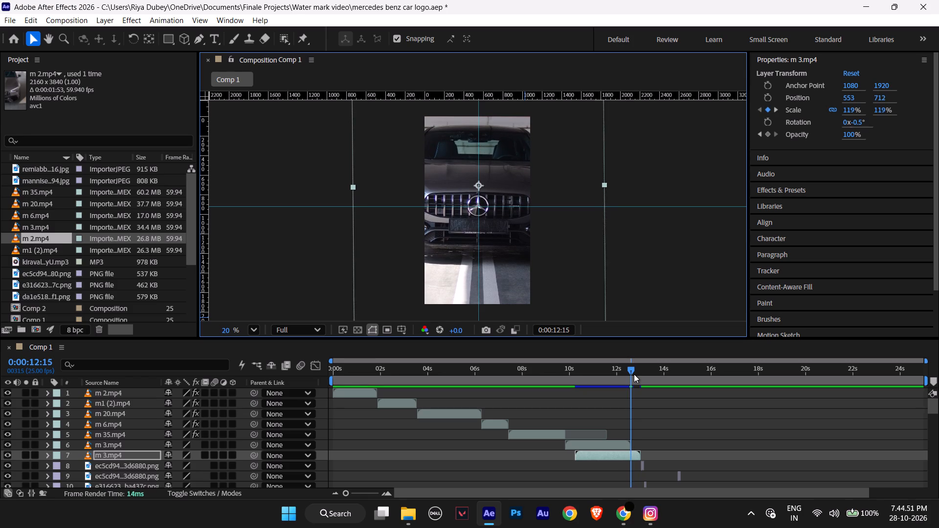
{"action": "key", "text": "ctrl+Right"}
{"action": "key", "text": "Up"}
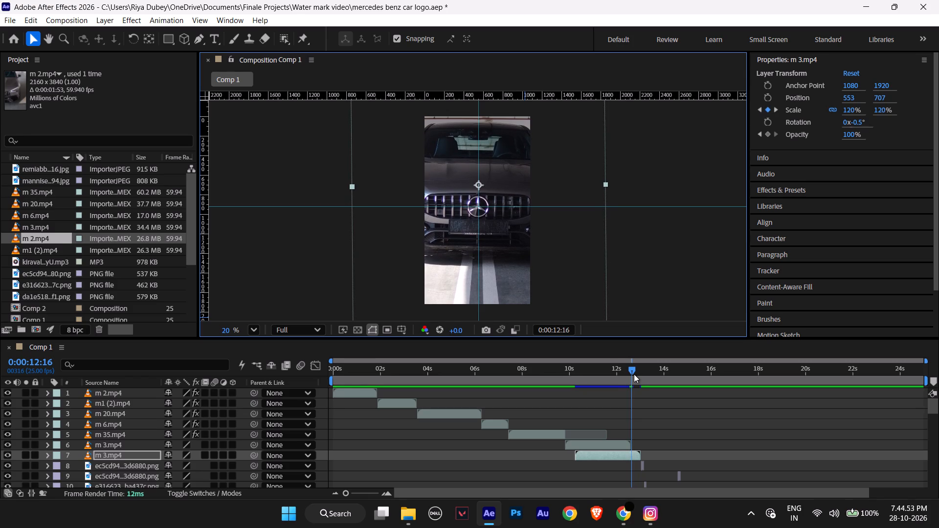
Alternate repeatedly between frames 0:00:12:15 and 0:00:12:16 to compare the emblem's alignment across the cut, ending on 0:00:12:15.
{"action": "key", "text": "ctrl+Left"}
{"action": "key", "text": "ctrl+Right"}
{"action": "key", "text": "ctrl+Left"}
{"action": "key", "text": "ctrl+Right"}
{"action": "key", "text": "ctrl+Left"}
{"action": "key", "text": "ctrl+Right"}
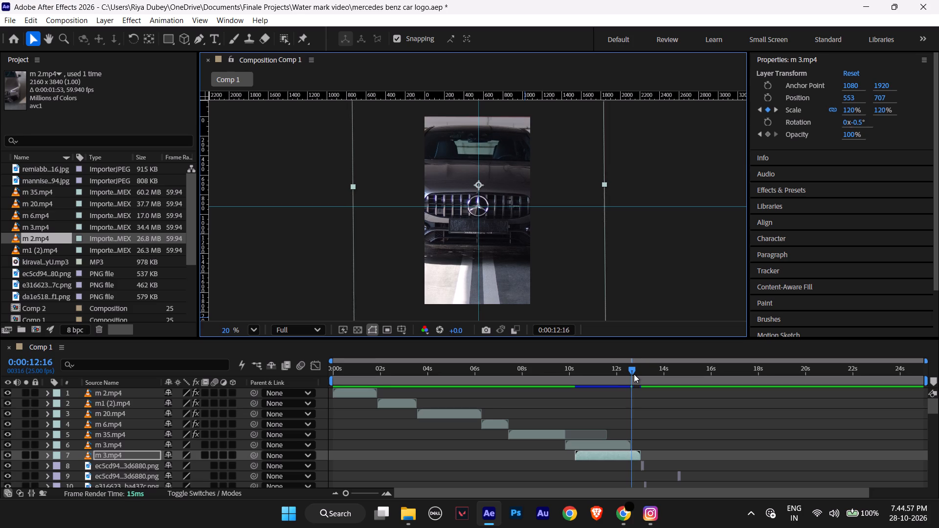
{"action": "key", "text": "ctrl+Left"}
{"action": "key", "text": "ctrl+Right"}
{"action": "key", "text": "ctrl+Left"}
{"action": "key", "text": "ctrl+Right"}
{"action": "key", "text": "ctrl+Left"}
{"action": "key", "text": "ctrl+Right"}
{"action": "key", "text": "ctrl+Left"}
{"action": "key", "text": "ctrl+Right"}
{"action": "key", "text": "ctrl+Left"}
{"action": "key", "text": "ctrl+Right"}
{"action": "key", "text": "ctrl+Left"}
{"action": "key", "text": "ctrl+Right"}
{"action": "key", "text": "ctrl+Left"}
{"action": "key", "text": "ctrl+Right"}
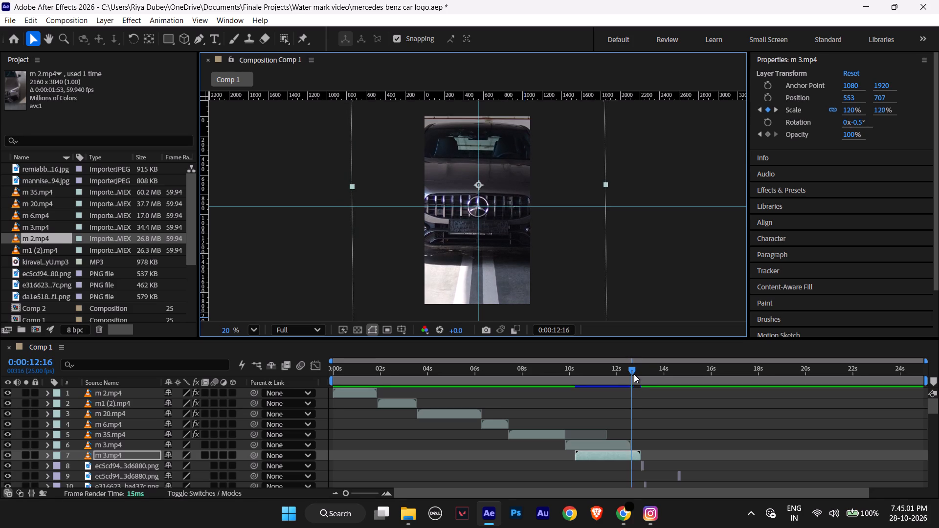
{"action": "key", "text": "ctrl+Left"}
{"action": "key", "text": "ctrl+Right"}
{"action": "key", "text": "ctrl+Left"}
{"action": "key", "text": "ctrl+Right"}
{"action": "key", "text": "ctrl+Left"}
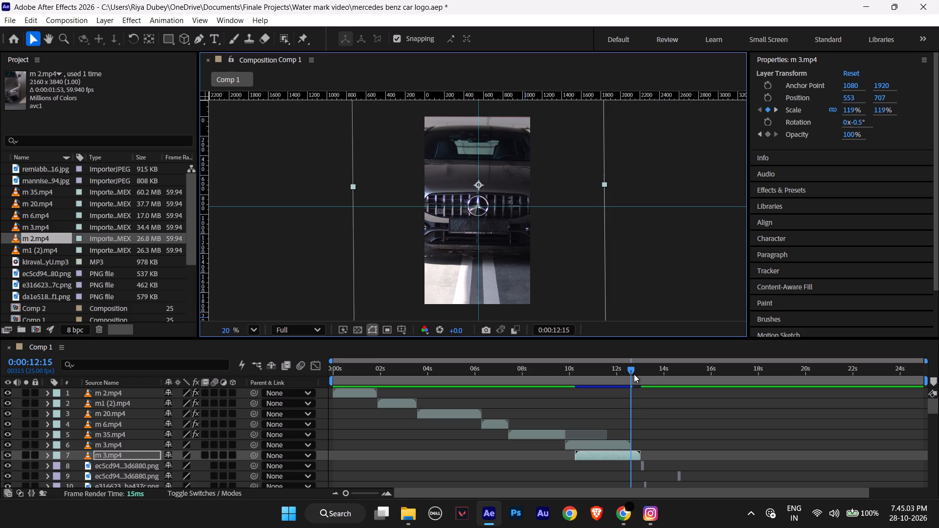
{"action": "key", "text": "ctrl+Right"}
{"action": "key", "text": "ctrl+Left"}
Hide layer 7 temporarily while stepping through 0:00:12:14 to 0:00:12:18 to check where the upper m 3.mp4 clip ends.
{"action": "left_click", "coordinate": [8, 453]}
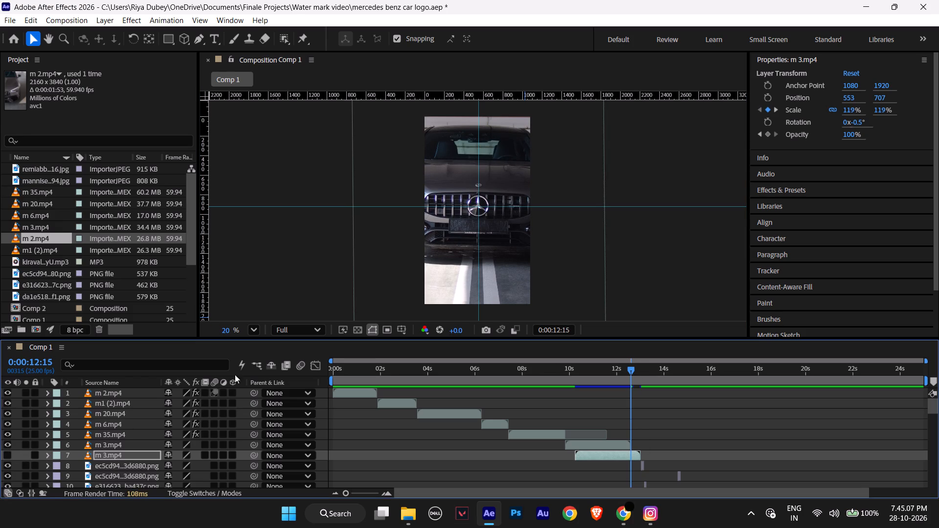
{"action": "key", "text": "ctrl+Left"}
{"action": "key", "text": "ctrl+Right"}
{"action": "key", "text": "ctrl+Right"}
{"action": "key", "text": "ctrl+Right"}
{"action": "key", "text": "ctrl+Right"}
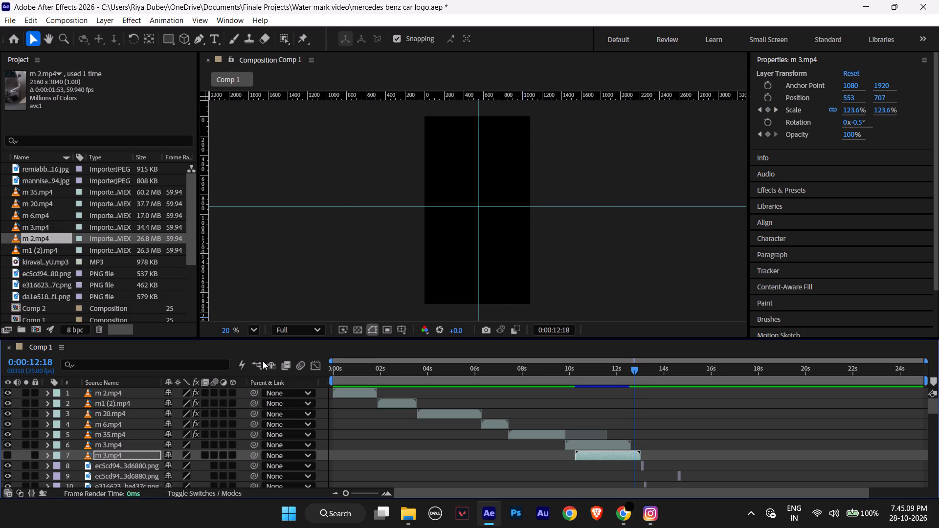
{"action": "key", "text": "ctrl+Left"}
{"action": "key", "text": "ctrl+Left"}
{"action": "key", "text": "ctrl+Left"}
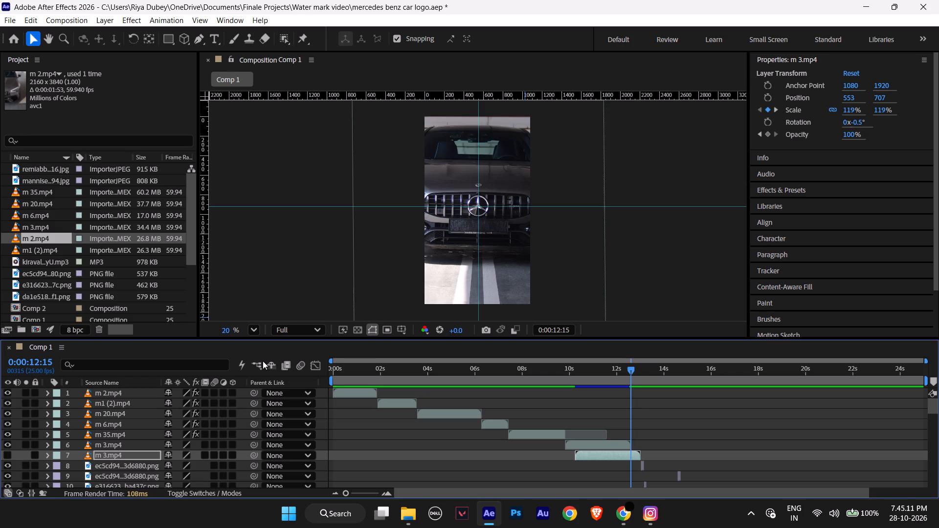
{"action": "left_click", "coordinate": [7, 457]}
With both m 3.mp4 layers visible, step through 0:00:12:14 to 0:00:12:17 to recheck the emblem's alignment across the cut.
{"action": "key", "text": "ctrl+Right"}
{"action": "key", "text": "ctrl+Right"}
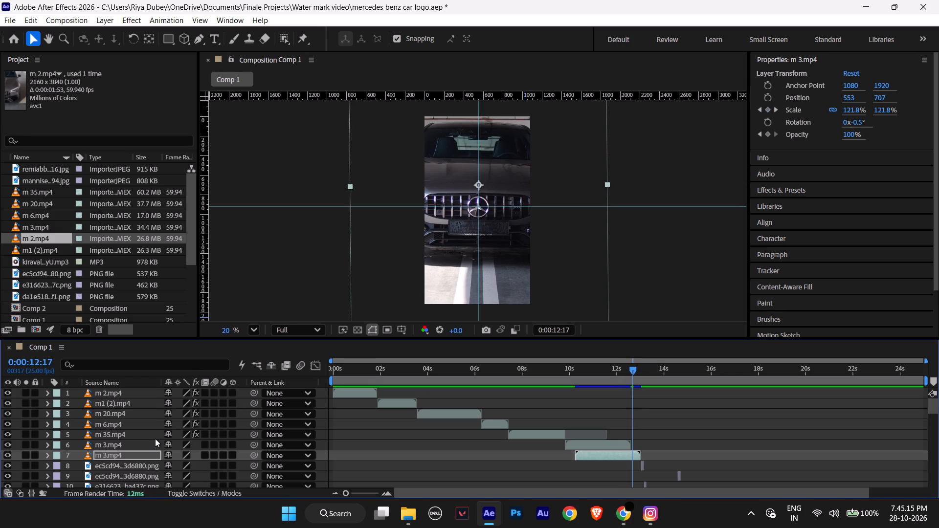
{"action": "key", "text": "ctrl+Left"}
{"action": "key", "text": "ctrl+Left"}
{"action": "key", "text": "ctrl+Left"}
{"action": "key", "text": "ctrl+Right"}
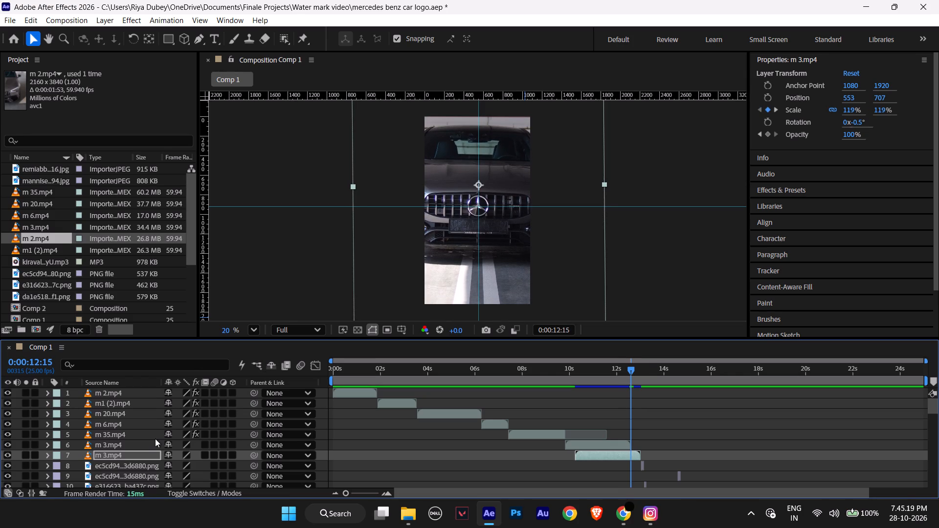
{"action": "key", "text": "ctrl+Right"}
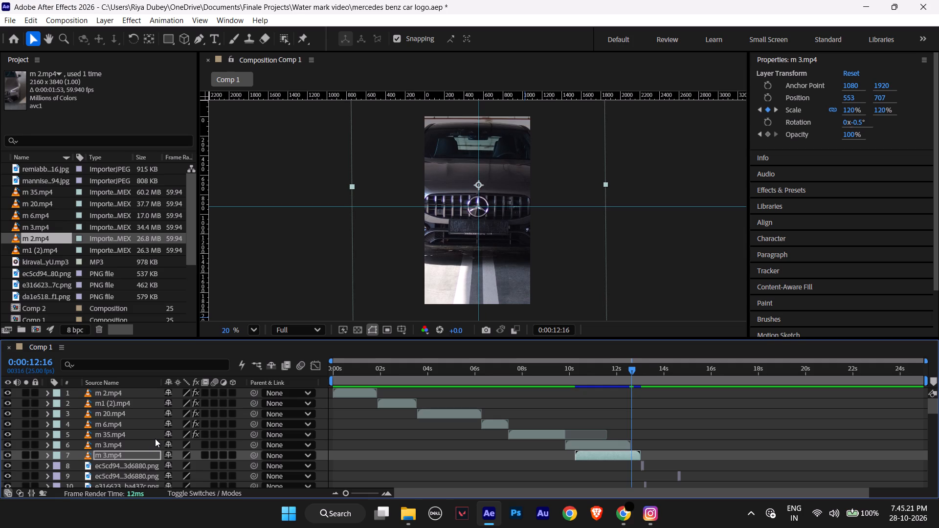
{"action": "key", "text": "ctrl+Left"}
{"action": "key", "text": "ctrl+Right"}
{"action": "key", "text": "ctrl+Left"}
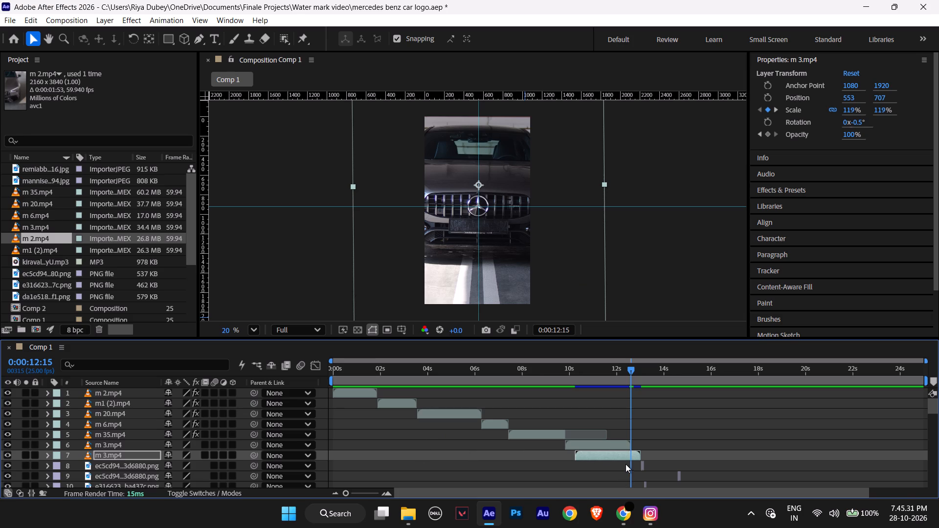
{"action": "left_click", "coordinate": [628, 367]}
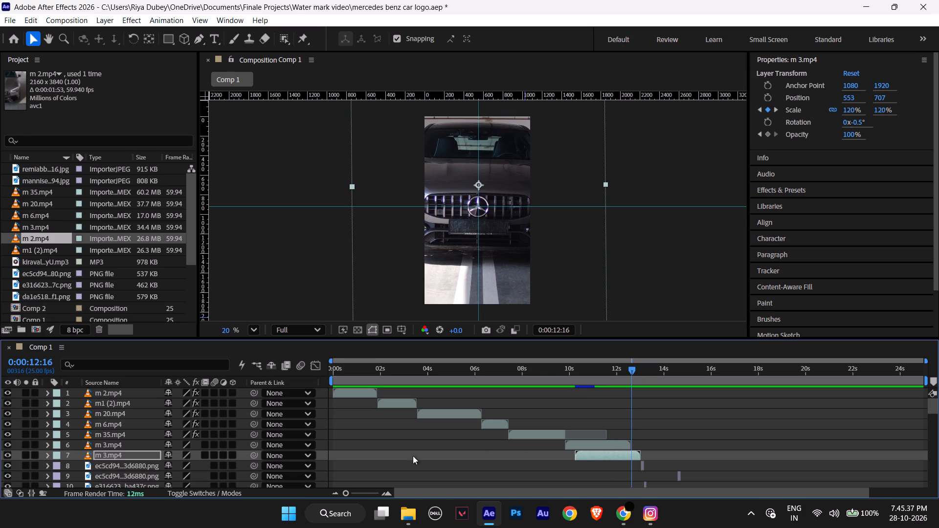
Delete the lower m 3.mp4 clip on layer 7 and check frame 0:00:12:15 of the remaining clip.
{"action": "left_click", "coordinate": [145, 454]}
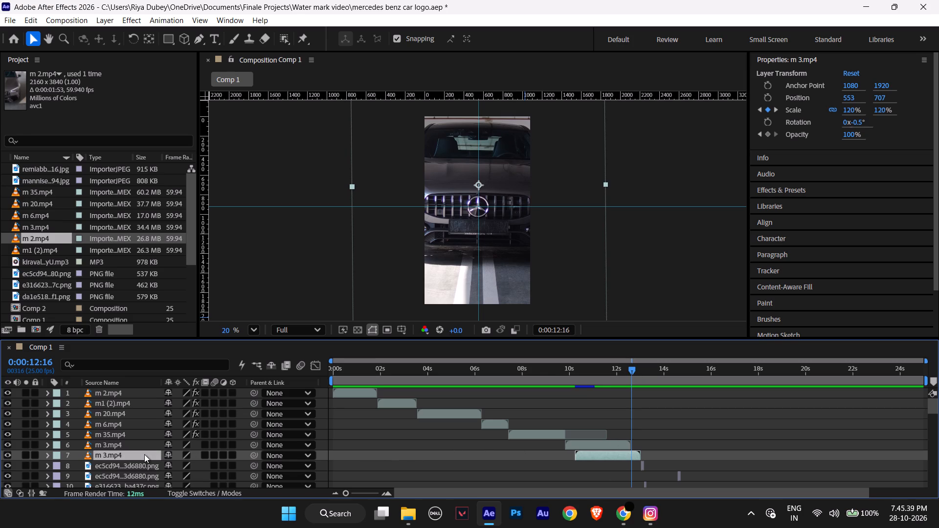
{"action": "key", "text": "Delete"}
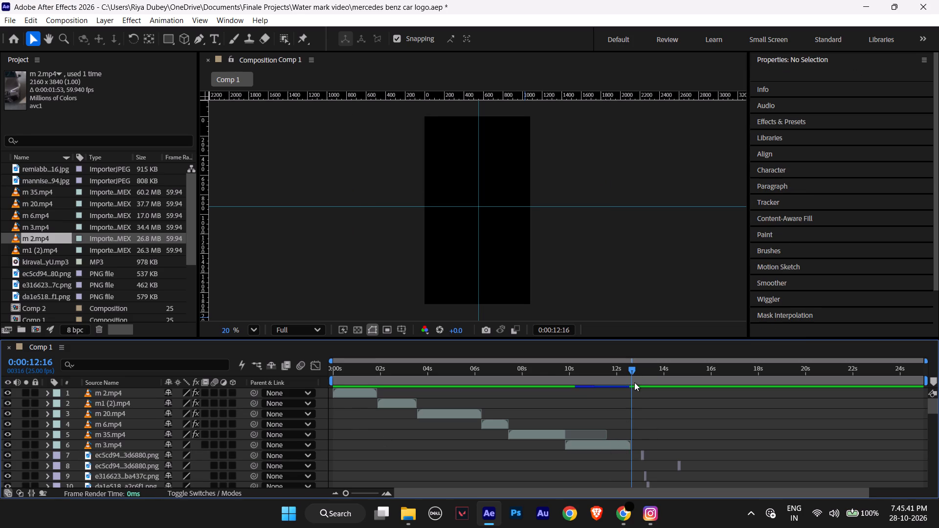
{"action": "key", "text": "ctrl+Left"}
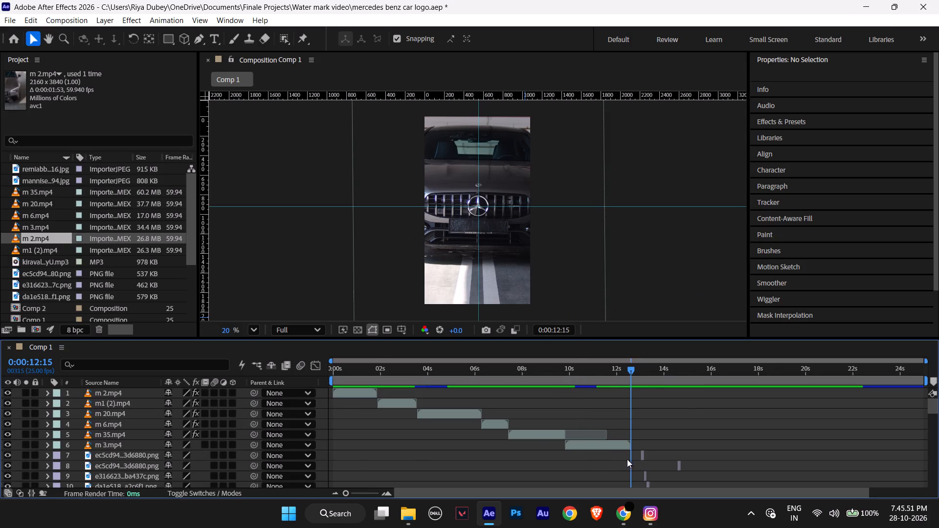
Switch to File Explorer to look over the source m clips in the Telegram Desktop folder under Downloads, returning to After Effects.
{"action": "left_click", "coordinate": [415, 518]}
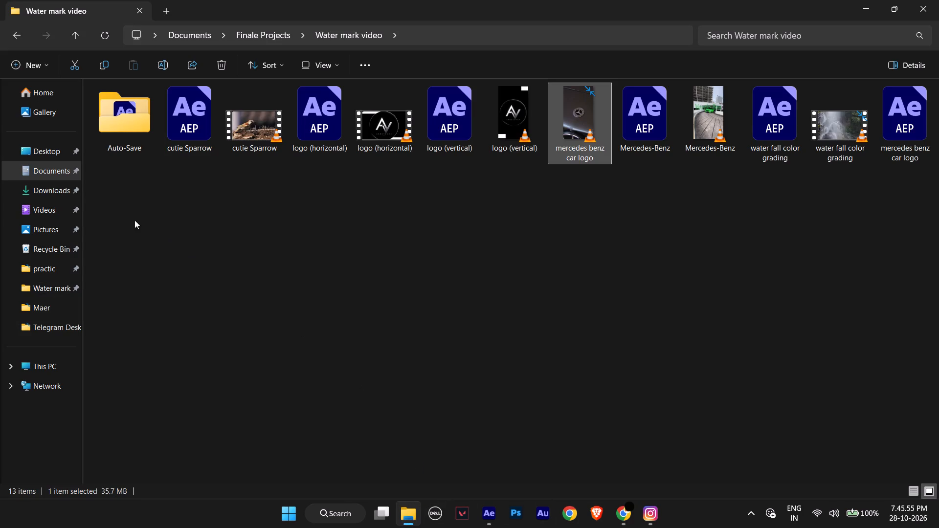
{"action": "left_click", "coordinate": [38, 176]}
{"action": "left_click", "coordinate": [46, 189]}
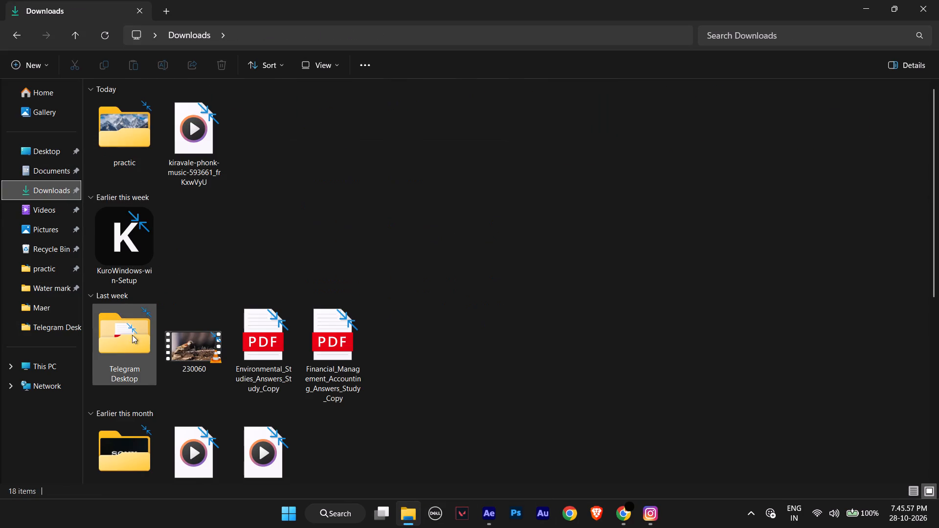
{"action": "double_click", "coordinate": [134, 349]}
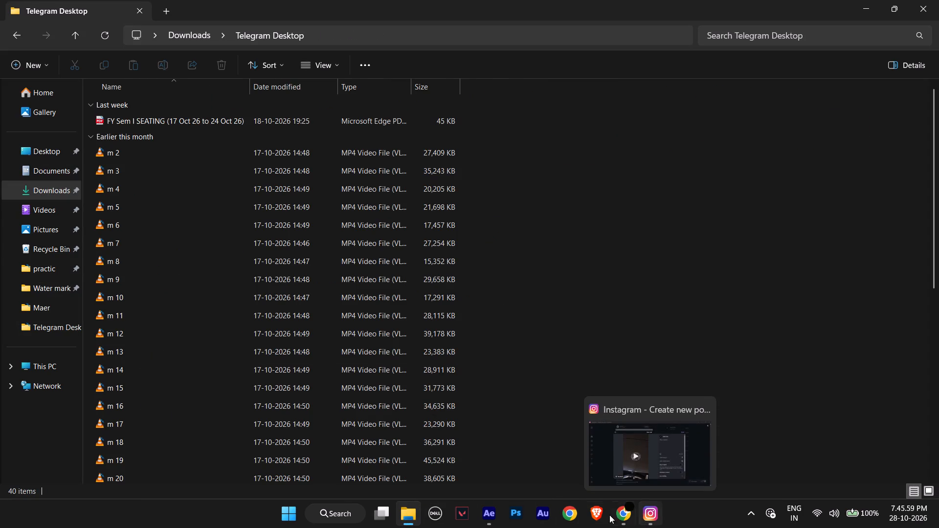
{"action": "left_click", "coordinate": [482, 515]}
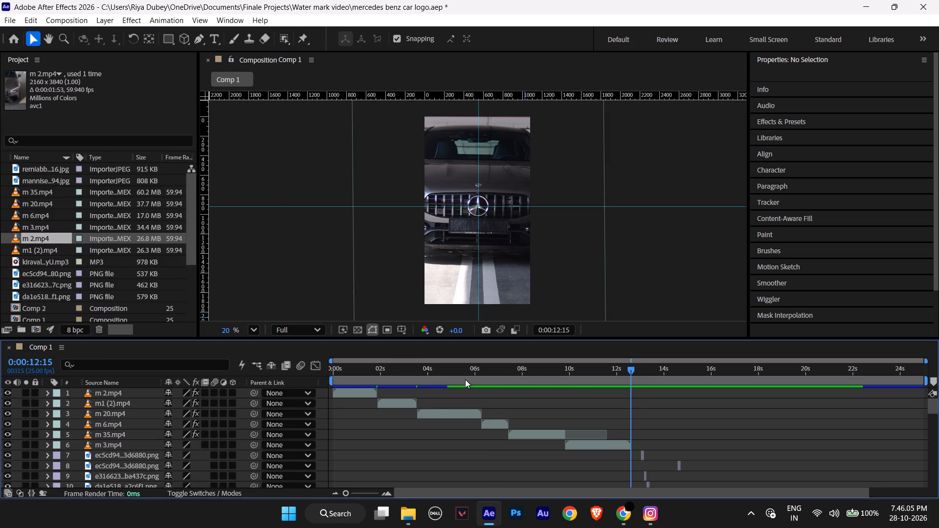
Select the remaining m 3.mp4 clip on layer 6.
{"action": "left_click", "coordinate": [599, 446]}
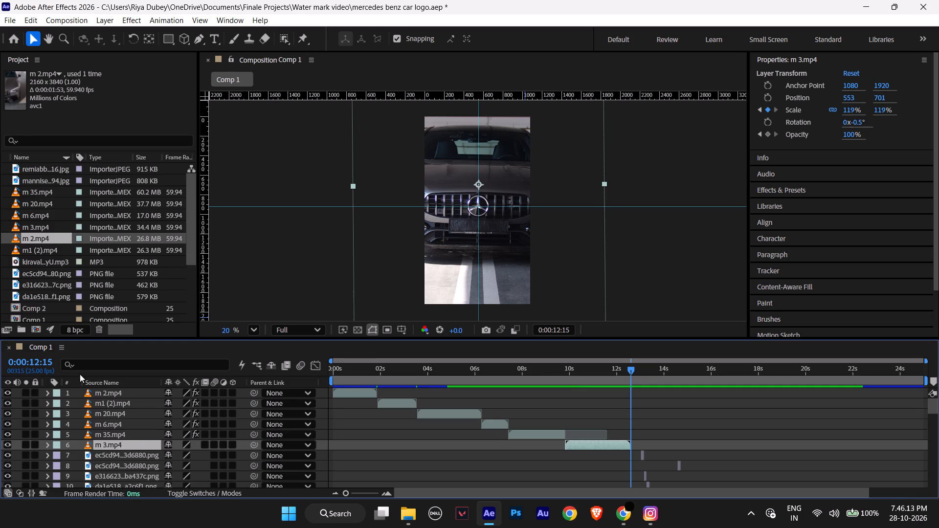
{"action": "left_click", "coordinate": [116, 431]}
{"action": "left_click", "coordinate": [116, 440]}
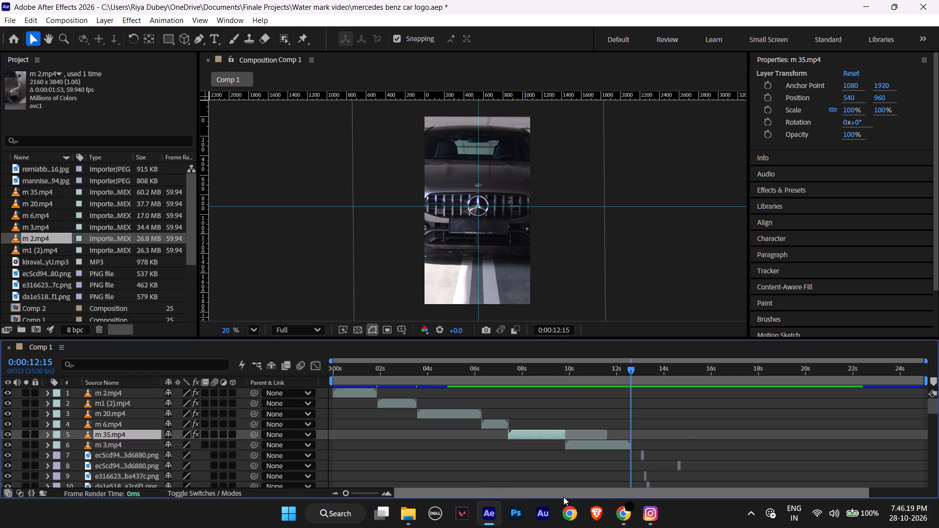
Open the source clip m 3 from the Telegram Desktop folder in VLC and scrub through it to its final frames.
{"action": "left_click", "coordinate": [400, 517]}
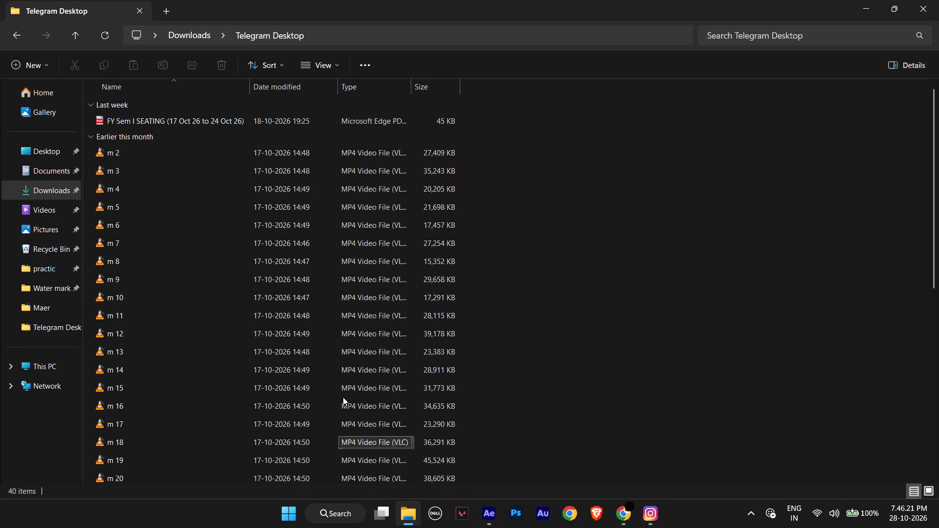
{"action": "left_click", "coordinate": [148, 167]}
{"action": "double_click", "coordinate": [148, 168]}
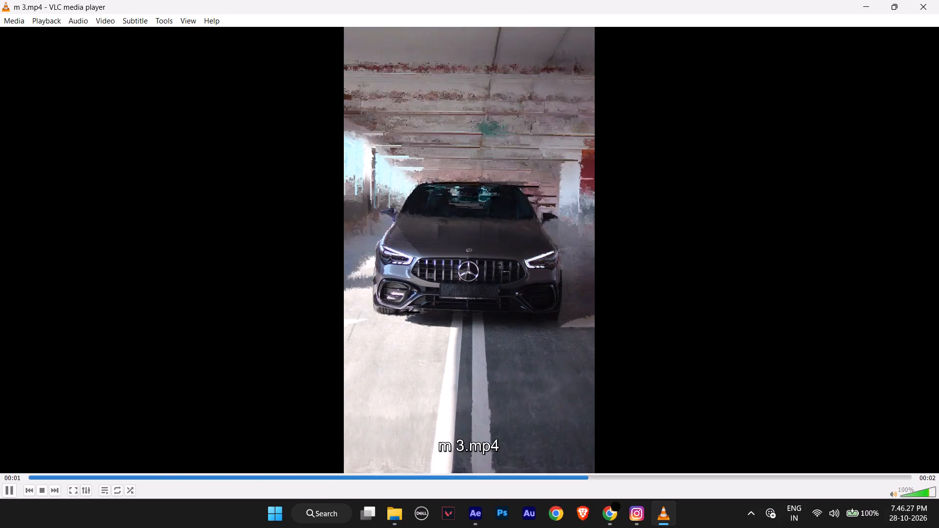
{"action": "key", "text": "space"}
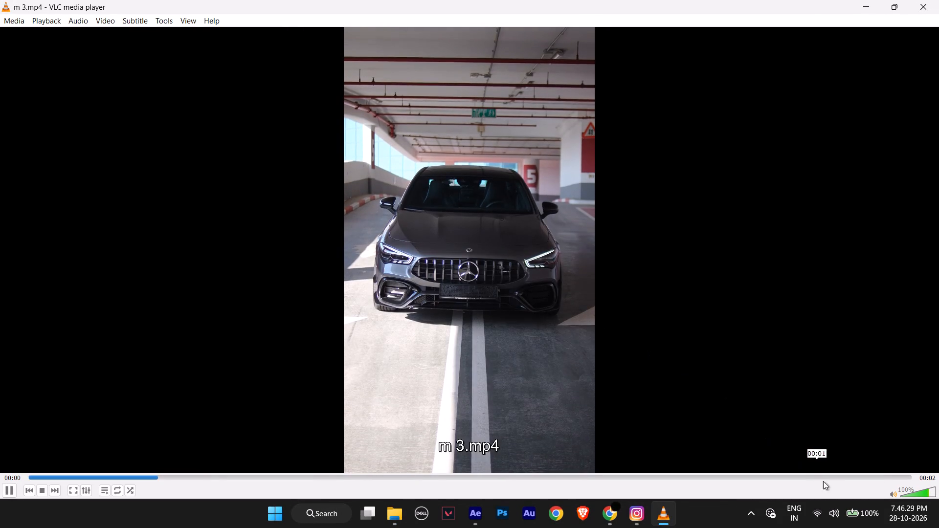
{"action": "key", "text": "space"}
{"action": "left_click_drag", "start_coordinate": [342, 474], "coordinate": [610, 495]}
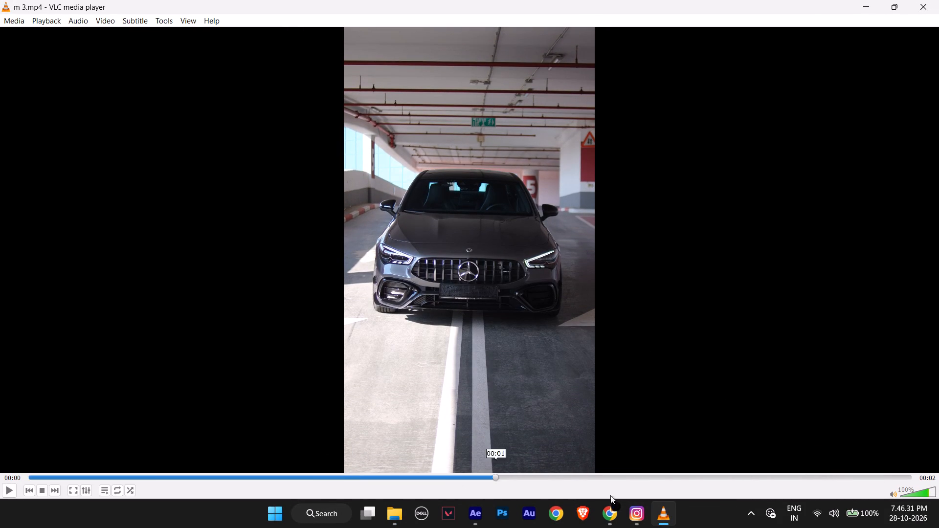
{"action": "left_click_drag", "start_coordinate": [610, 495], "coordinate": [904, 497]}
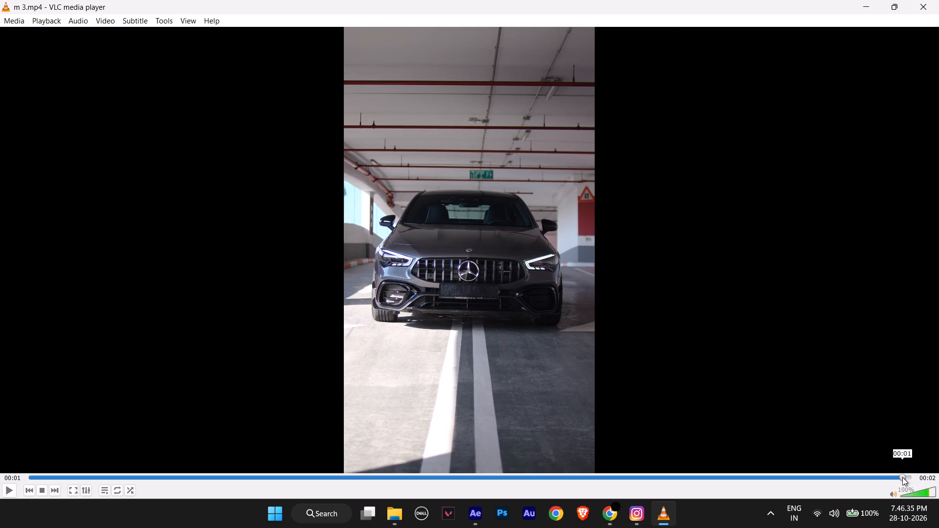
{"action": "left_click_drag", "start_coordinate": [902, 477], "coordinate": [914, 477]}
{"action": "left_click_drag", "start_coordinate": [913, 477], "coordinate": [845, 479]}
{"action": "left_click_drag", "start_coordinate": [845, 479], "coordinate": [938, 495]}
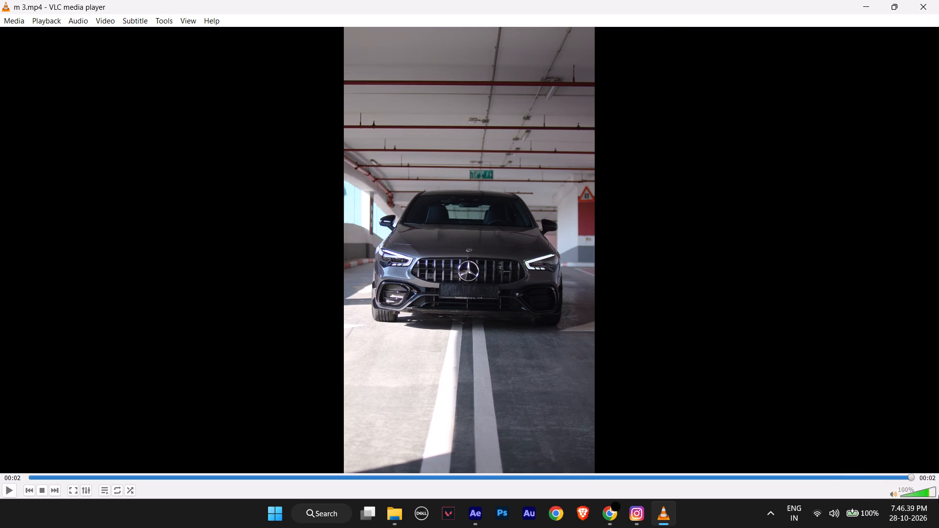
Replay m 3.mp4 and jump to its closing moments to examine how the shot ends.
{"action": "left_click", "coordinate": [745, 250]}
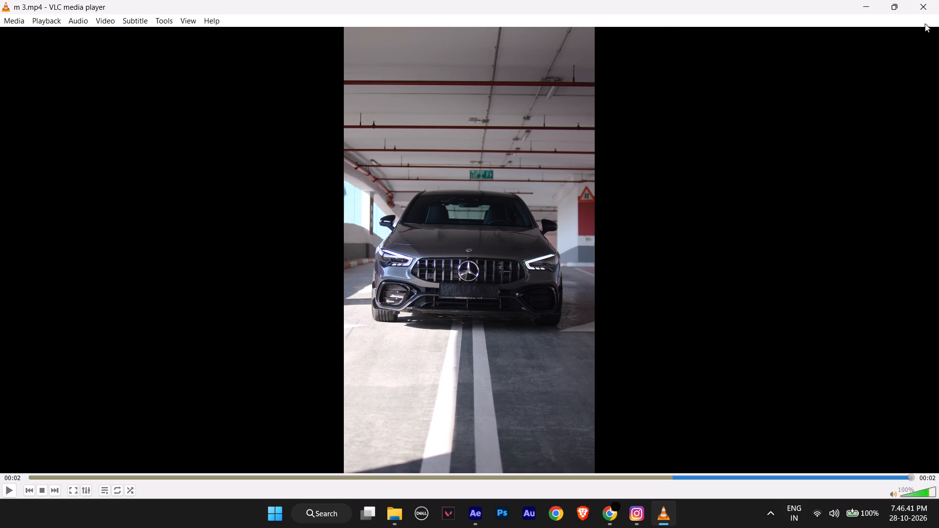
{"action": "key", "text": "space"}
{"action": "key", "text": "space"}
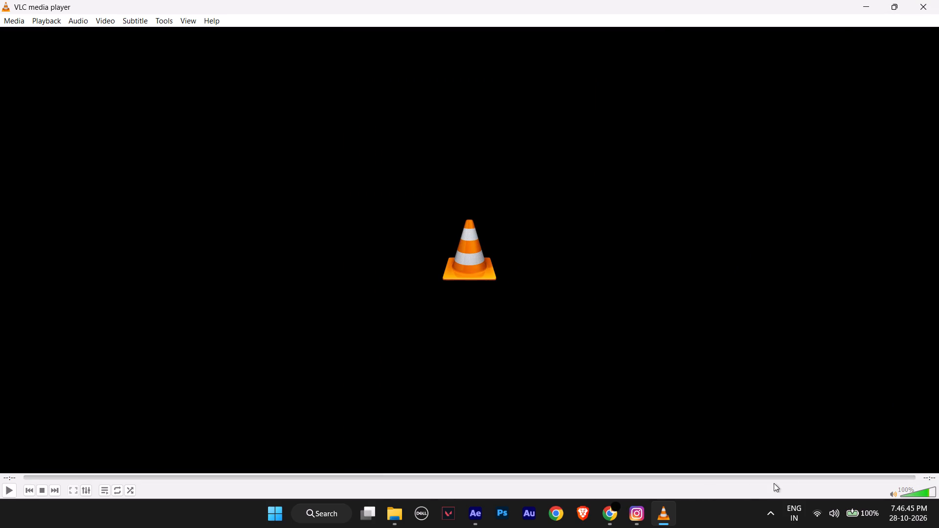
{"action": "left_click_drag", "start_coordinate": [907, 477], "coordinate": [922, 477]}
{"action": "left_click", "coordinate": [905, 477]}
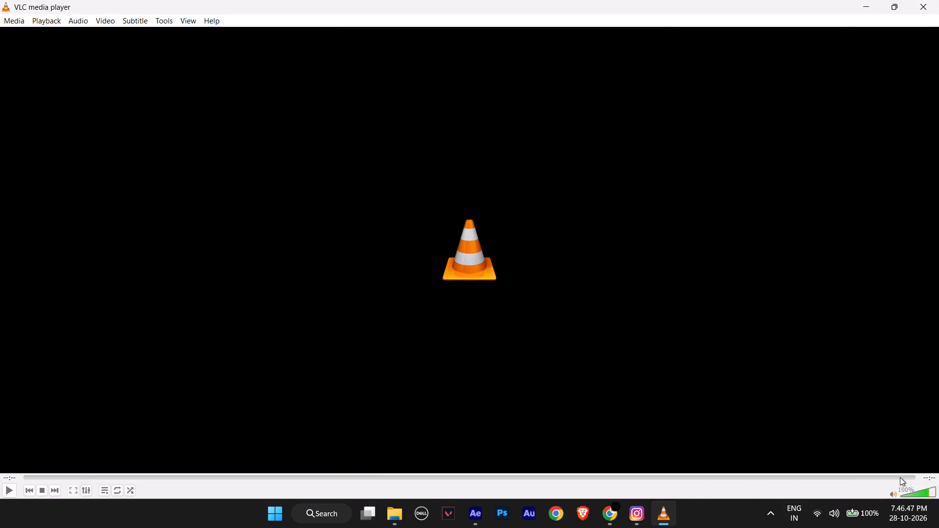
{"action": "left_click", "coordinate": [893, 477]}
{"action": "left_click", "coordinate": [893, 479]}
{"action": "key", "text": "space"}
{"action": "key", "text": "space"}
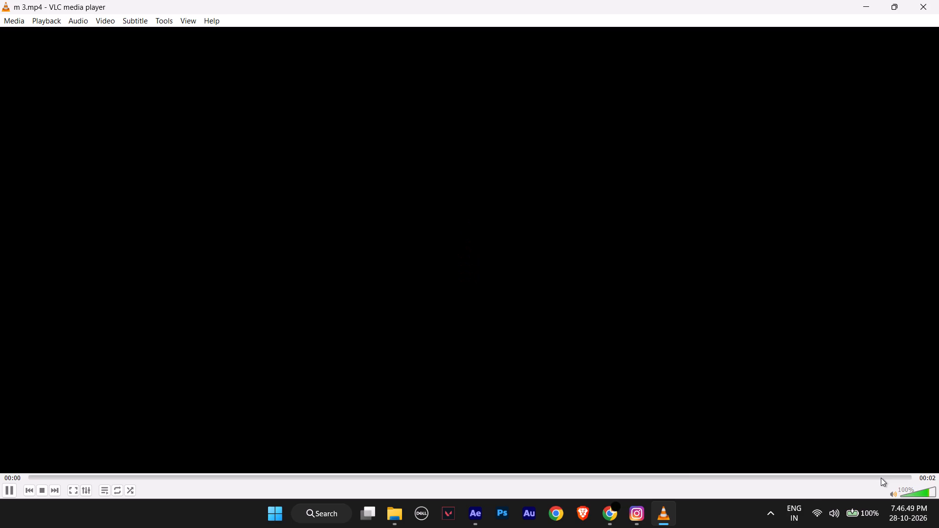
{"action": "key", "text": "space"}
{"action": "left_click_drag", "start_coordinate": [881, 478], "coordinate": [922, 480]}
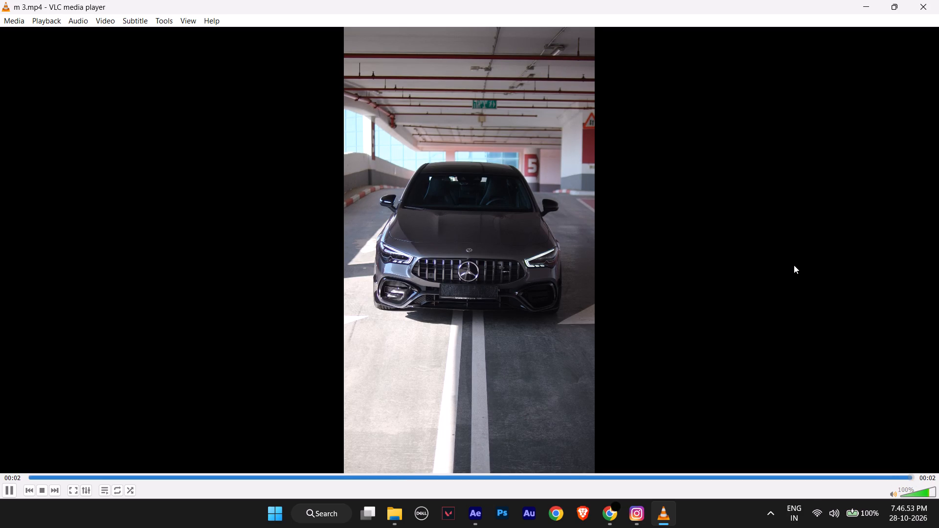
Play m 3.mp4 full screen to examine the car's front and emblem through to the end of the clip.
{"action": "left_click", "coordinate": [71, 489]}
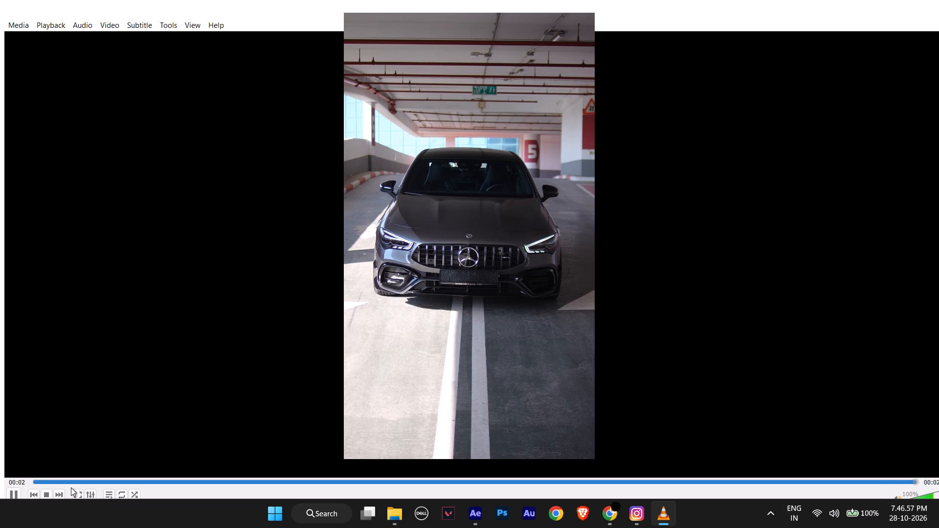
{"action": "left_click", "coordinate": [520, 360]}
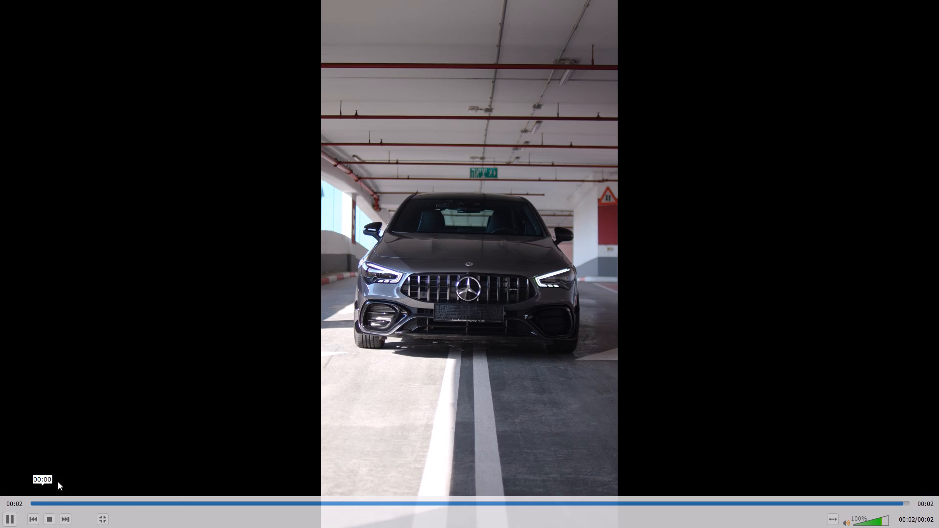
{"action": "left_click", "coordinate": [124, 392]}
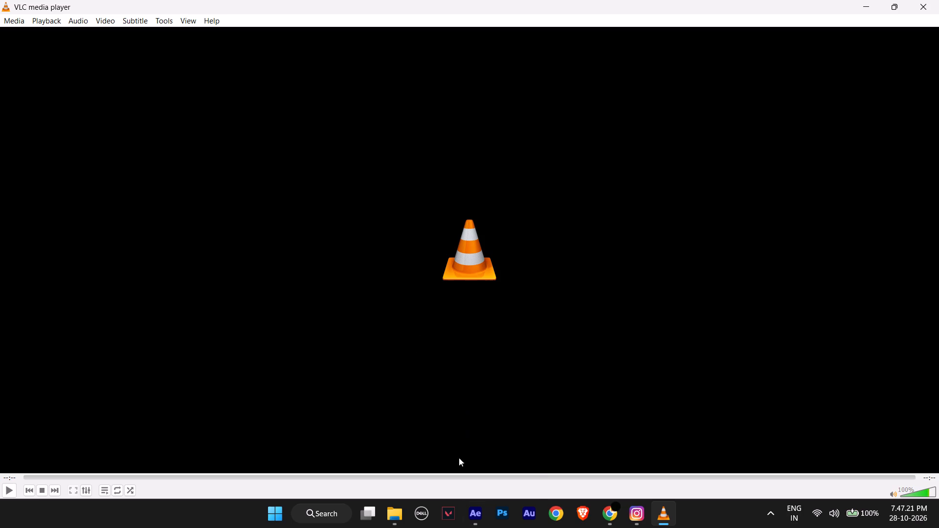
Return to After Effects and scrub Comp 1 from 0:00:12:15 to 0:00:13:23 to review the PNG images after the m 3.mp4 clip.
{"action": "left_click", "coordinate": [458, 514]}
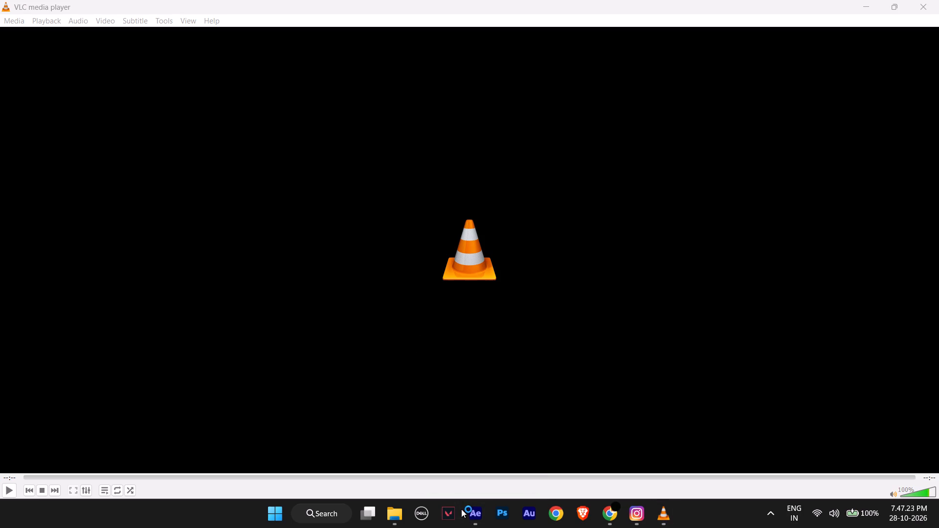
{"action": "left_click", "coordinate": [468, 509]}
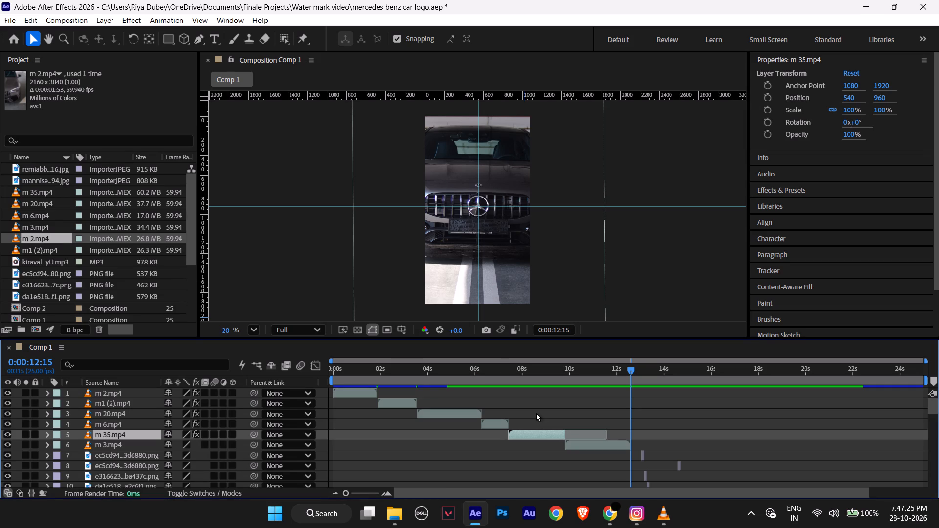
{"action": "left_click_drag", "start_coordinate": [630, 371], "coordinate": [657, 374]}
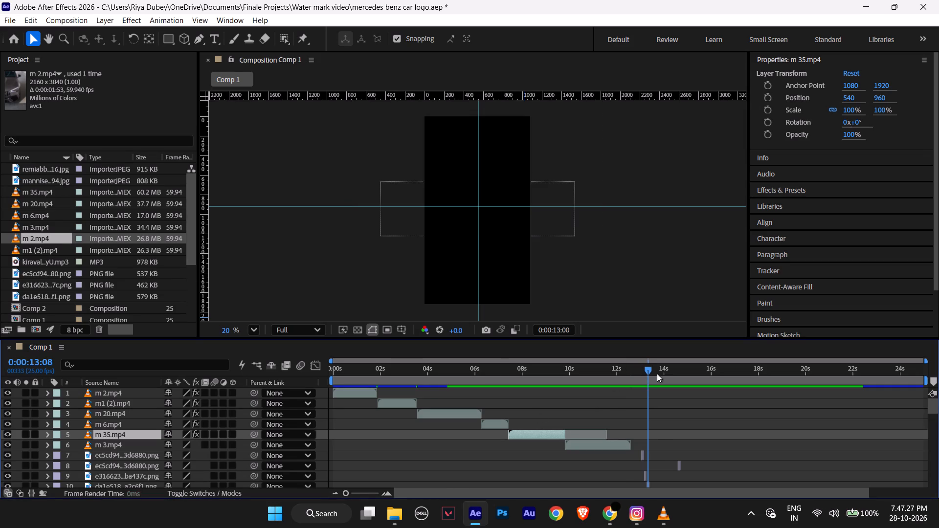
{"action": "left_click_drag", "start_coordinate": [657, 374], "coordinate": [661, 374]}
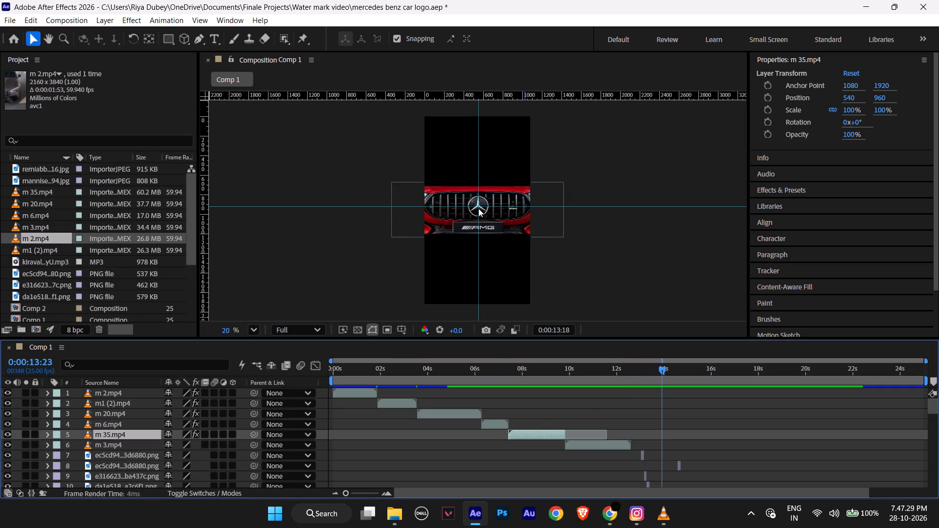
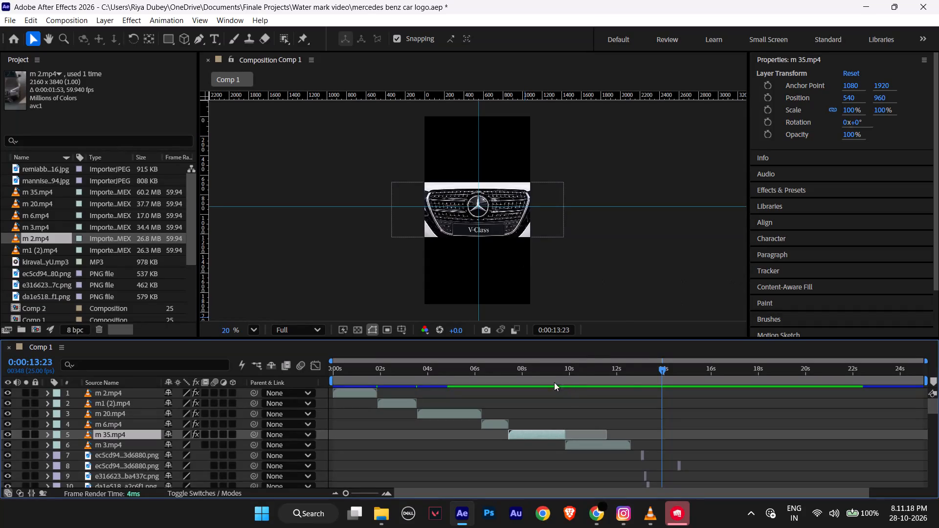
Preview Comp 1 from 0:00:00:00 to examine how the Mercedes clips play in sequence.
{"action": "left_click_drag", "start_coordinate": [666, 370], "coordinate": [482, 369]}
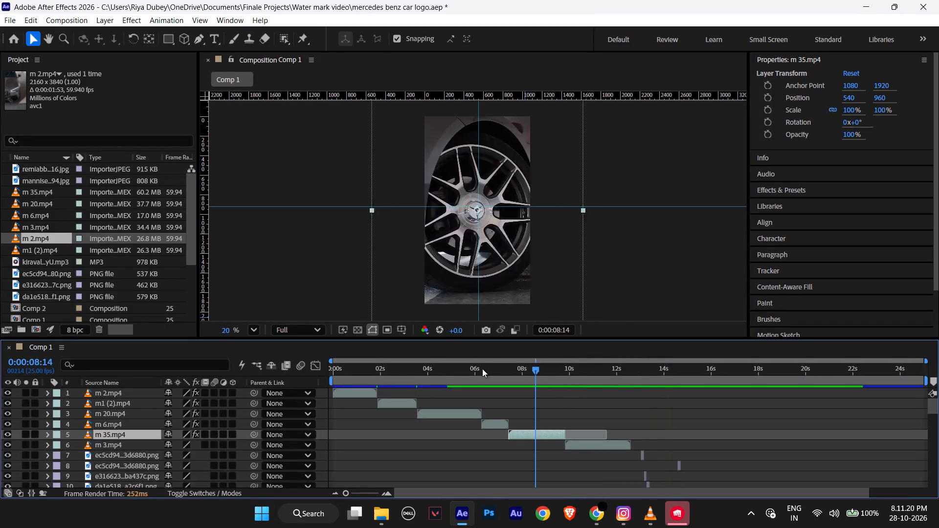
{"action": "left_click_drag", "start_coordinate": [482, 369], "coordinate": [266, 367]}
{"action": "key", "text": "space"}
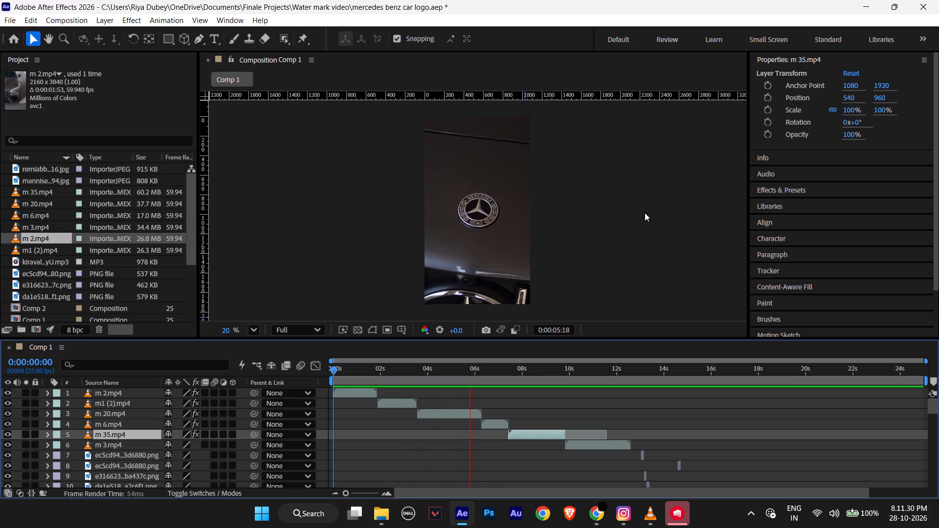
Stop the Comp 1 preview, leave After Effects and close the empty VLC media player window.
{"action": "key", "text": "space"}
{"action": "left_click", "coordinate": [864, 1]}
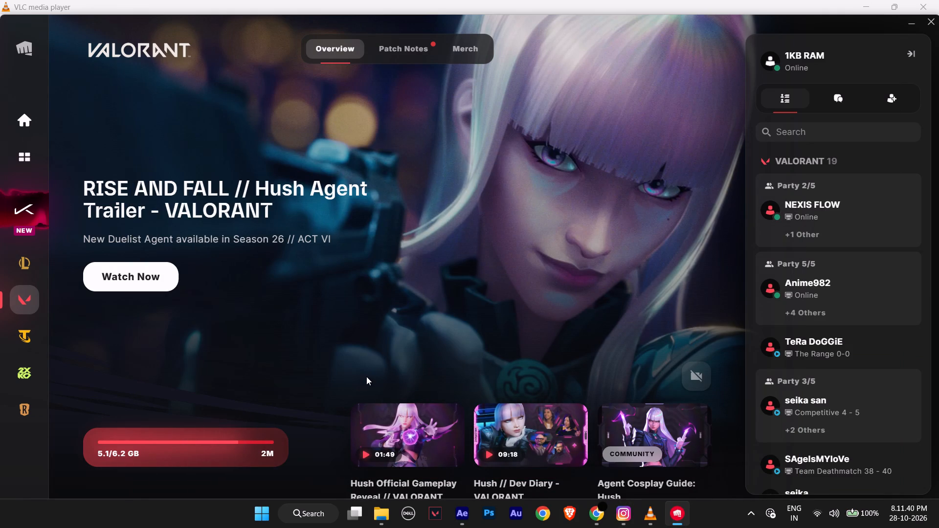
{"action": "left_click", "coordinate": [593, 513]}
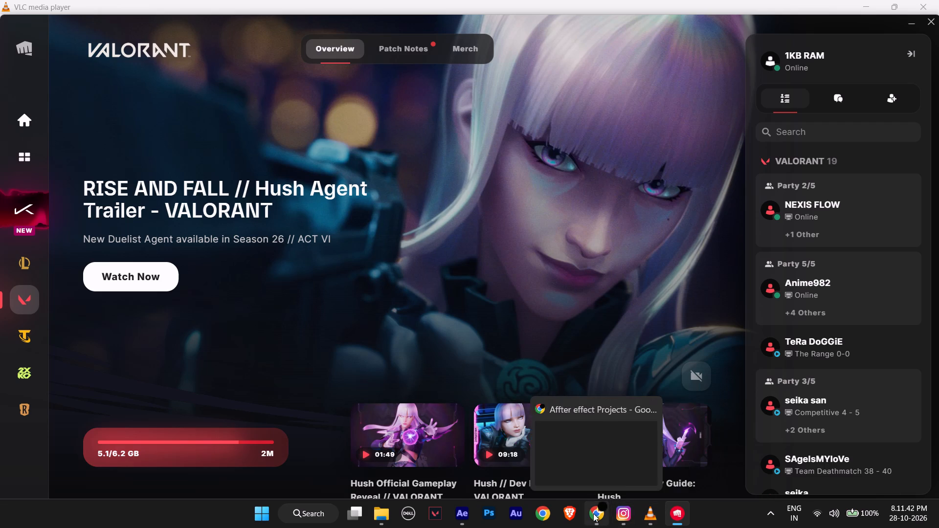
{"action": "left_click", "coordinate": [636, 506]}
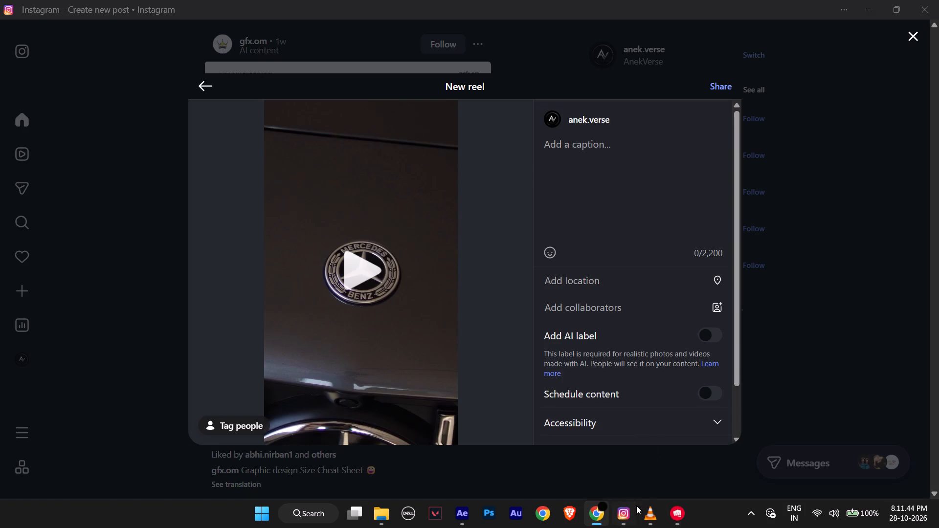
{"action": "left_click", "coordinate": [651, 506]}
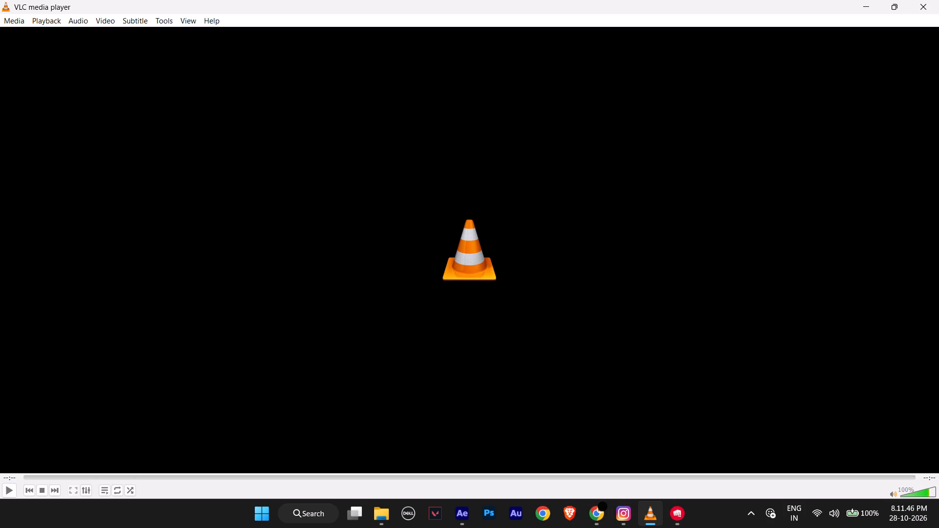
{"action": "left_click", "coordinate": [928, 0]}
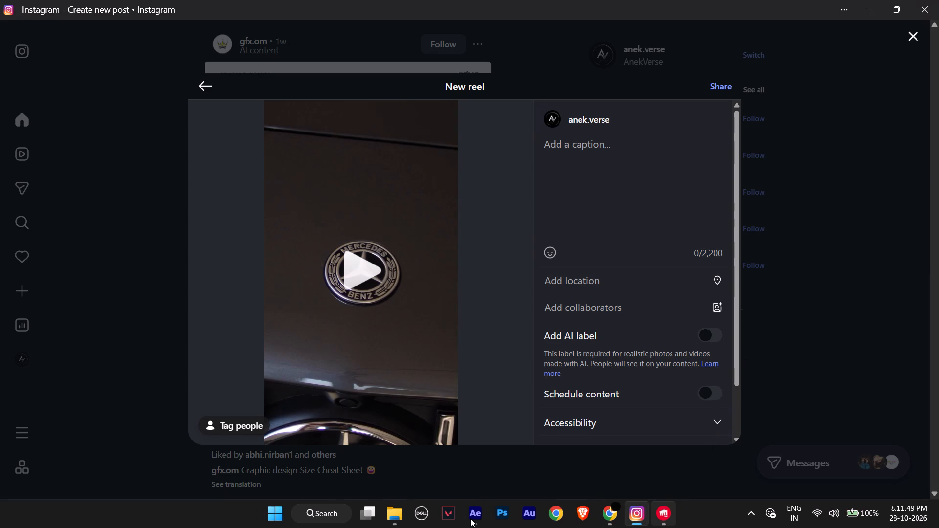
Return to After Effects, move Comp 1's current time to 0:00:00:00, and minimize the project window.
{"action": "left_click", "coordinate": [470, 517]}
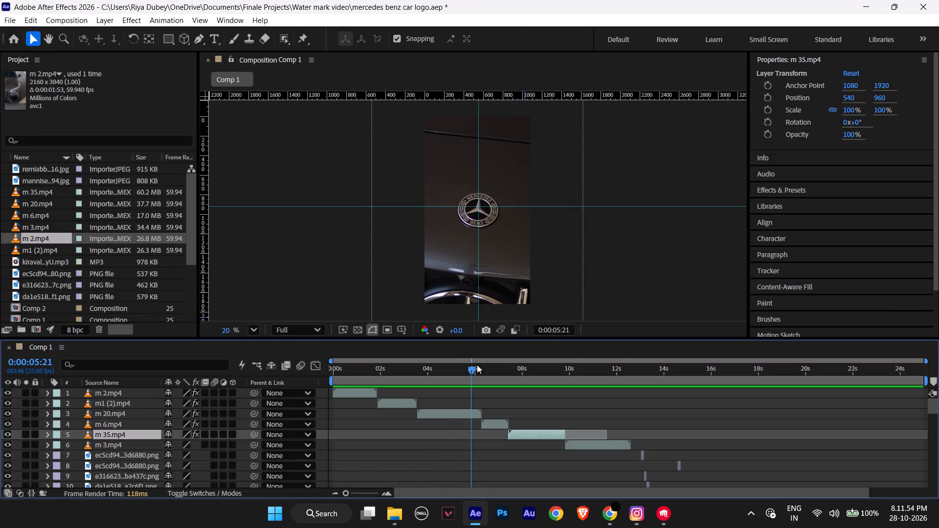
{"action": "left_click_drag", "start_coordinate": [469, 369], "coordinate": [247, 377]}
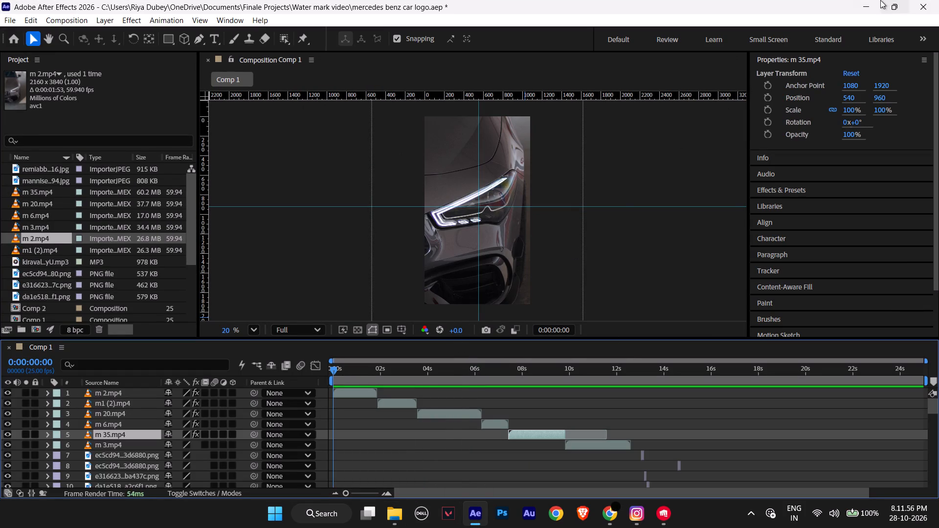
{"action": "left_click", "coordinate": [864, 0]}
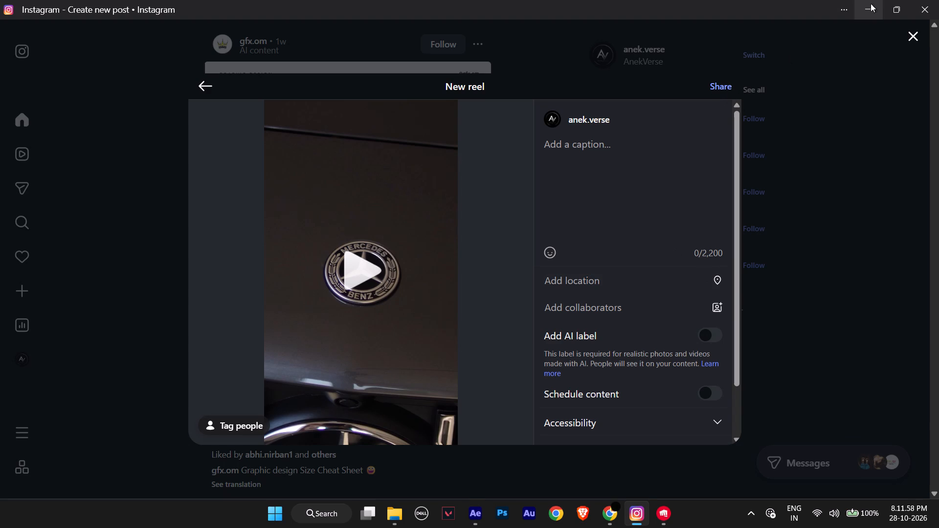
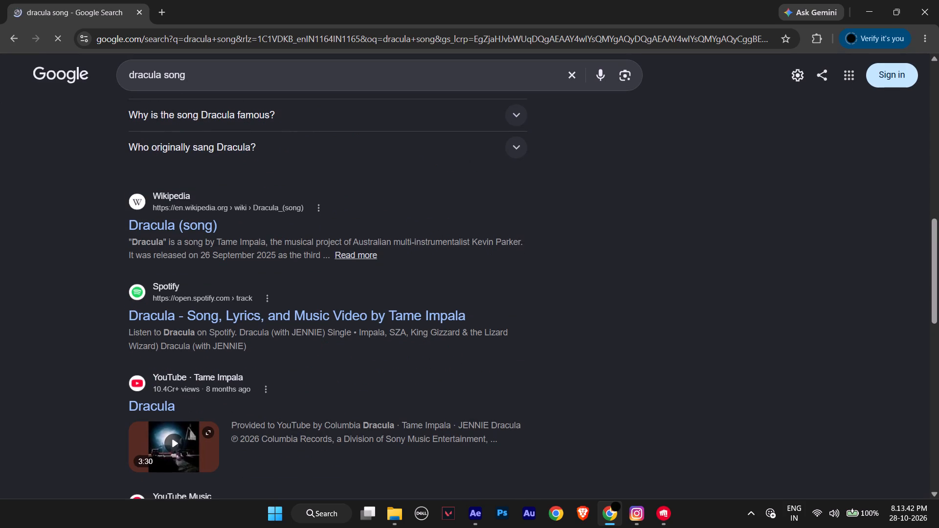
Look through the "dracula song" results in Chrome, and refine the web search to "dracula song download".
{"action": "scroll", "coordinate": [277, 255], "scroll_direction": "down", "scroll_amount": 3}
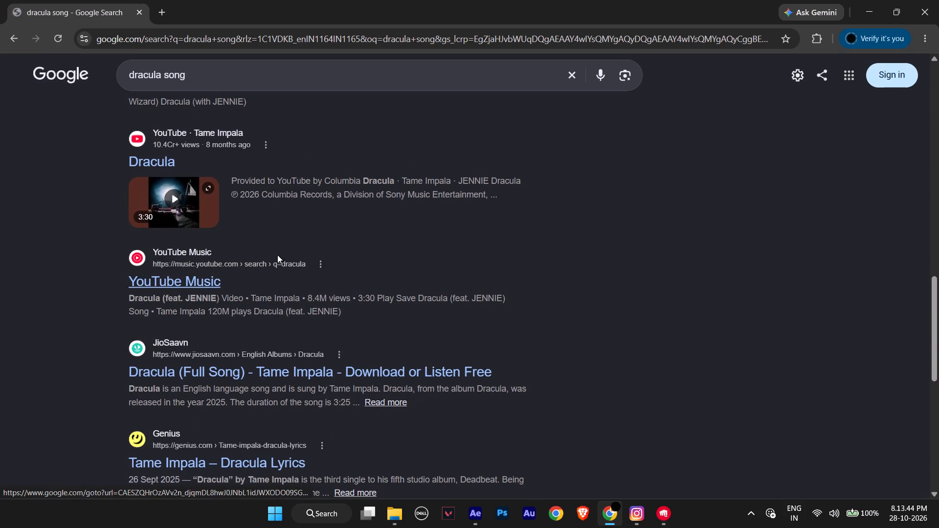
{"action": "scroll", "coordinate": [277, 255], "scroll_direction": "down", "scroll_amount": 1}
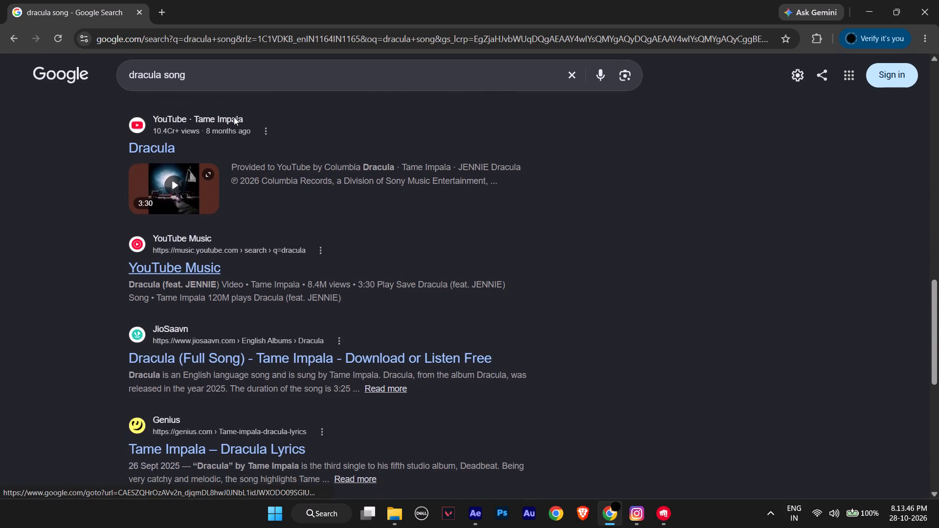
{"action": "left_click", "coordinate": [223, 78]}
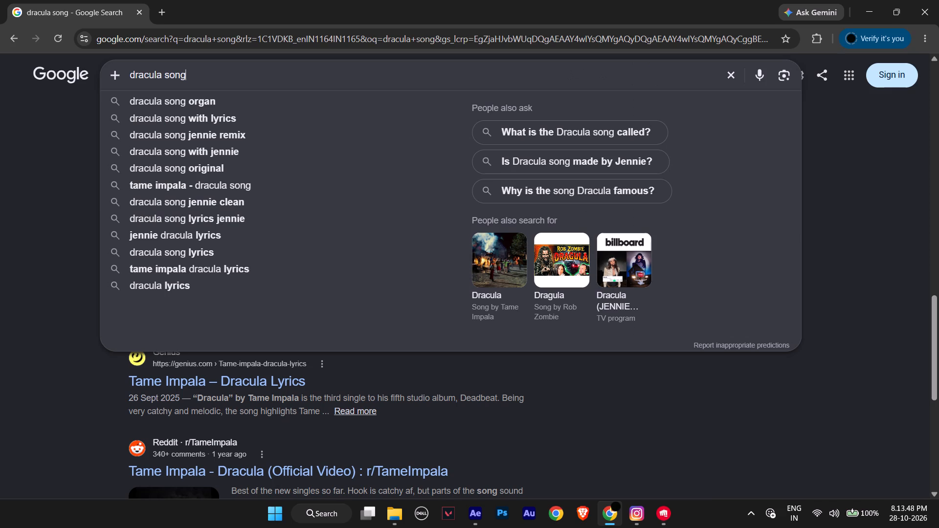
{"action": "key", "text": "space"}
{"action": "type", "text": "downlaod"}
{"action": "key", "text": "Return"}
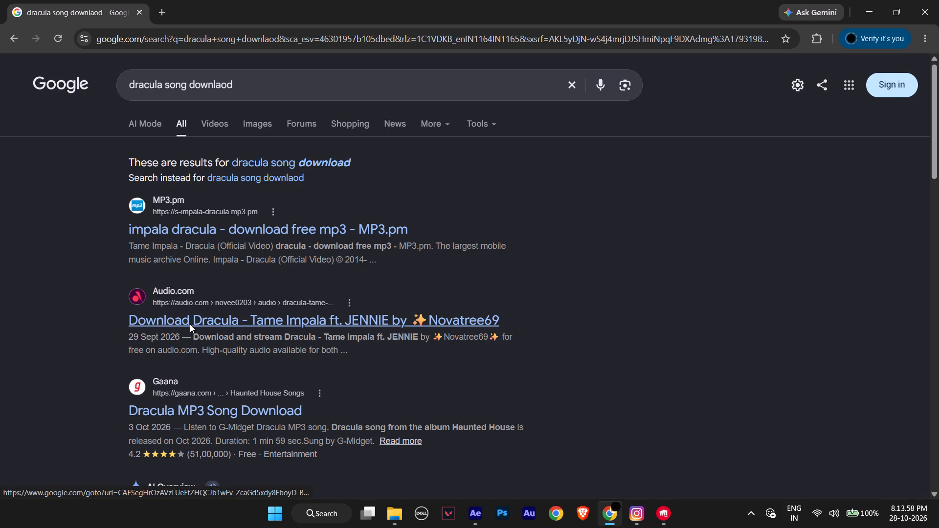
Open the MP3.pm result for impala dracula and listen to the Tame Impala "Dracula" track, closing any pop-ups and ad pages.
{"action": "left_click", "coordinate": [224, 229]}
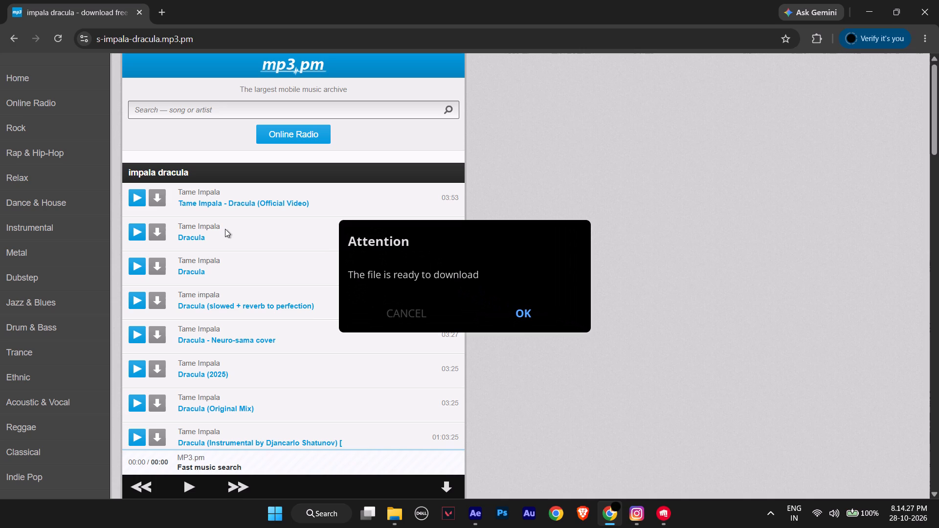
{"action": "left_click", "coordinate": [523, 310]}
{"action": "left_click", "coordinate": [285, 17]}
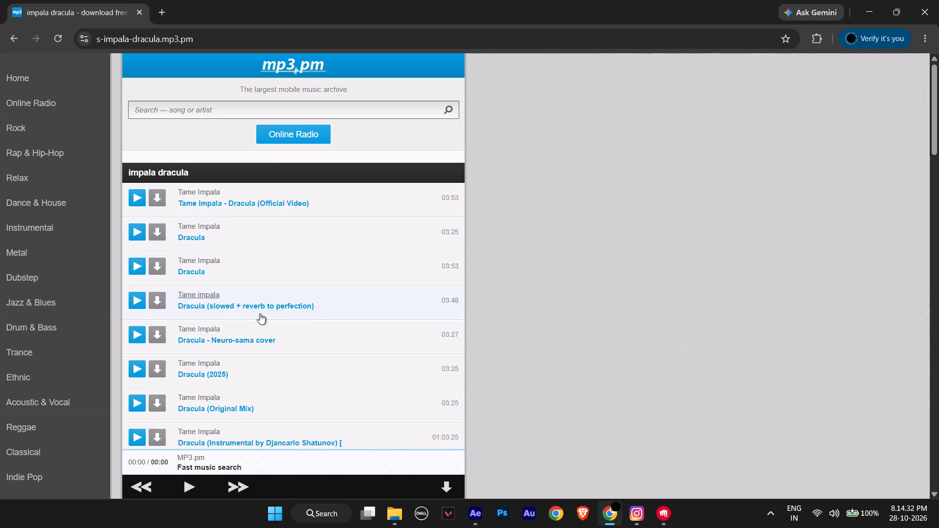
{"action": "left_click", "coordinate": [140, 200]}
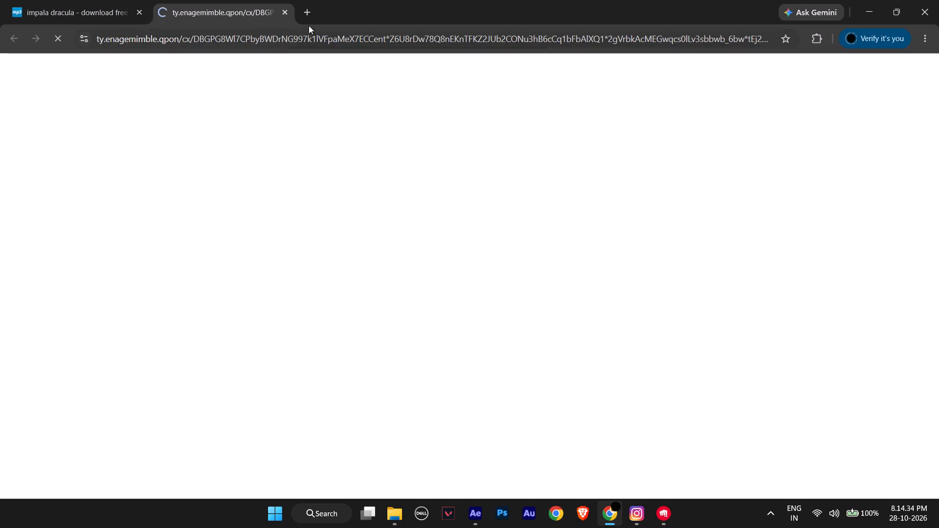
{"action": "left_click", "coordinate": [288, 10]}
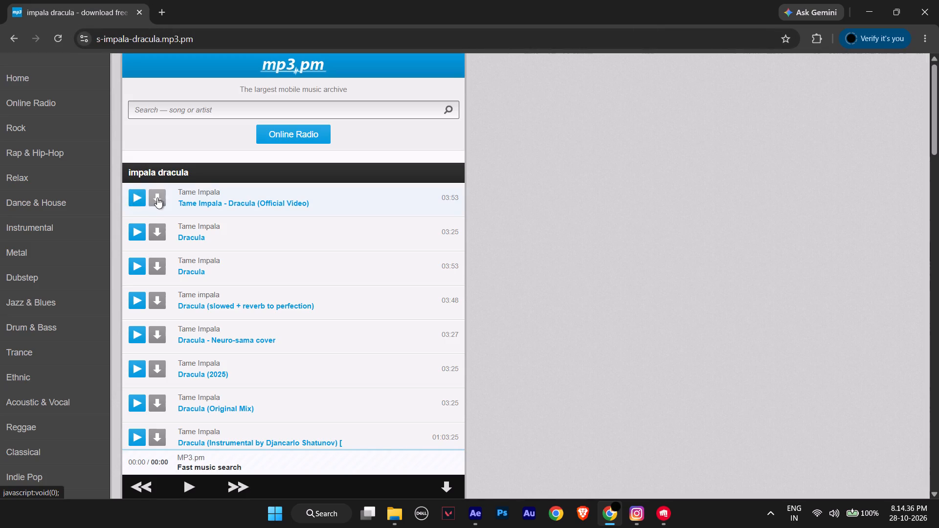
{"action": "left_click", "coordinate": [133, 197]}
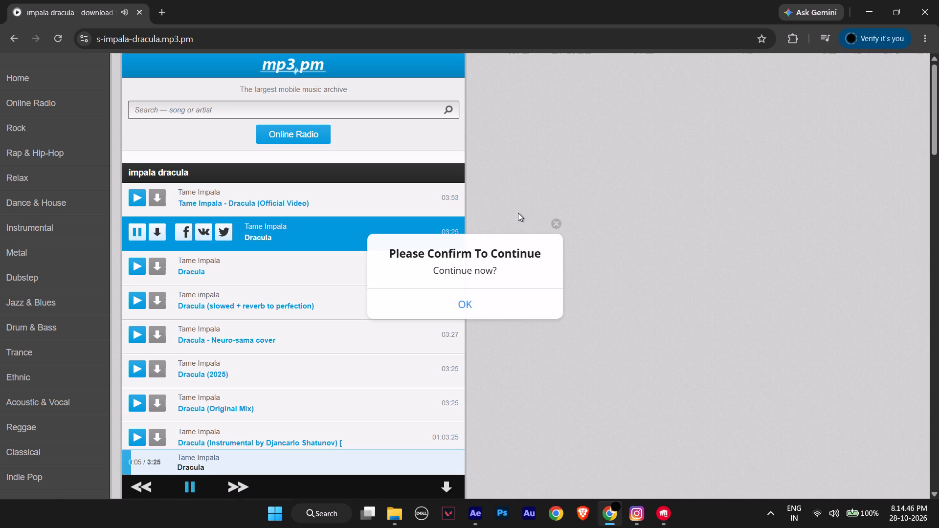
{"action": "left_click", "coordinate": [555, 225]}
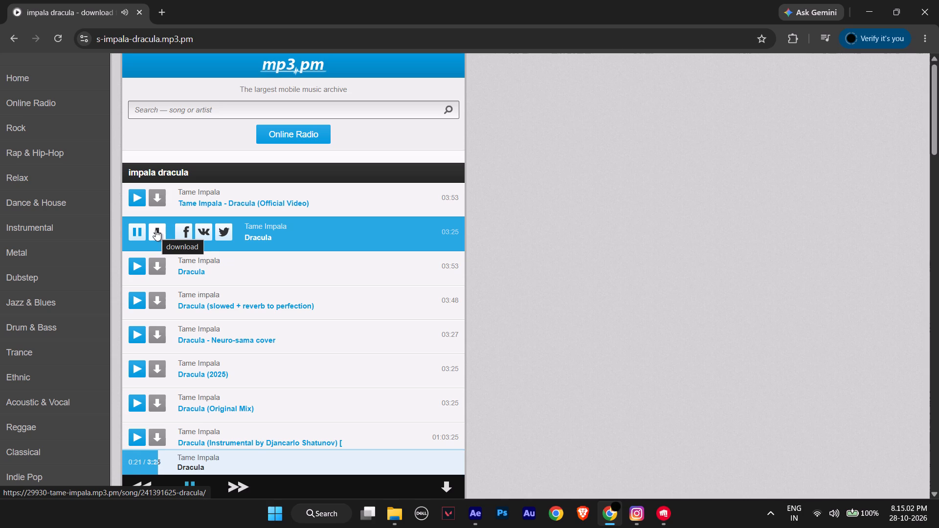
Return to the search results and open Audio.com's "Download MP3 Dracula Songs for Free" page.
{"action": "left_click", "coordinate": [14, 32]}
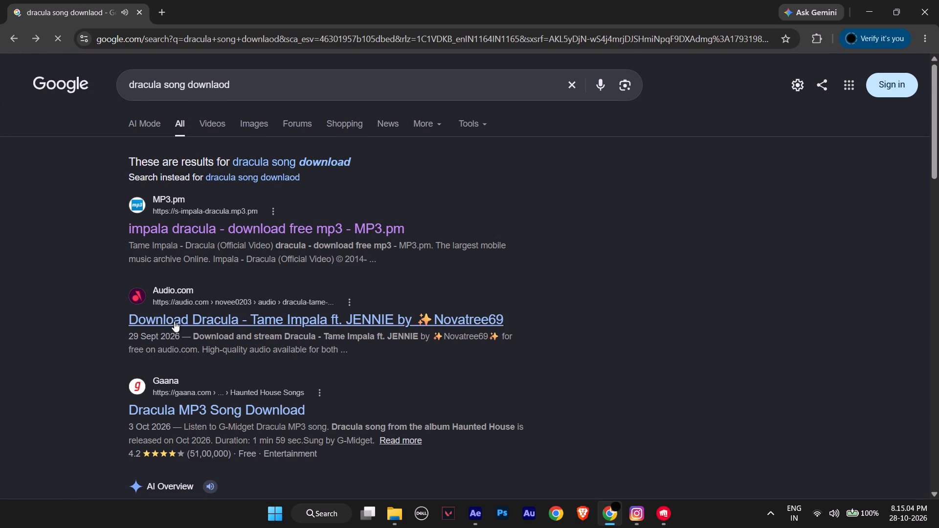
{"action": "scroll", "coordinate": [174, 321], "scroll_direction": "down", "scroll_amount": 5}
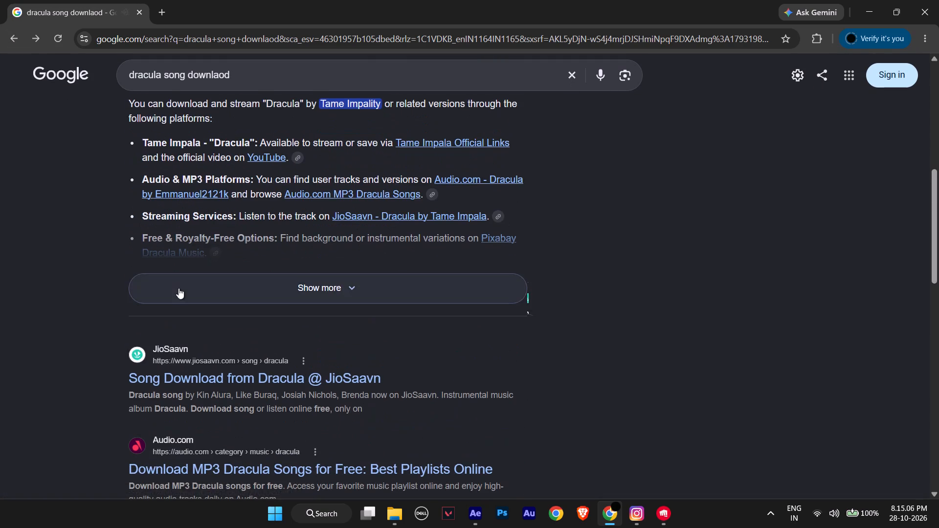
{"action": "scroll", "coordinate": [179, 288], "scroll_direction": "down", "scroll_amount": 2}
{"action": "left_click", "coordinate": [202, 310]}
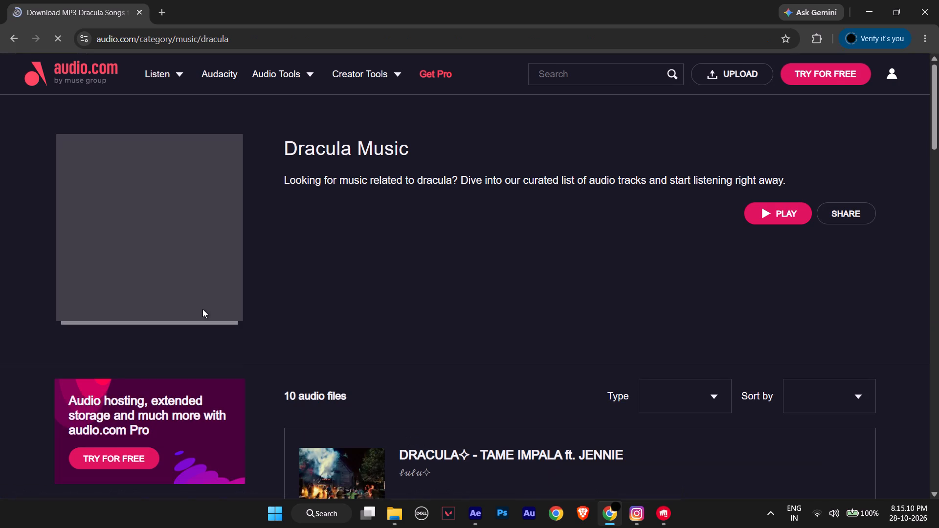
Listen to "DRACULA - TAME IMPALA ft. JENNIE" and "Dracula - Clean JENNIE - Remix" to compare the versions.
{"action": "left_click", "coordinate": [780, 222]}
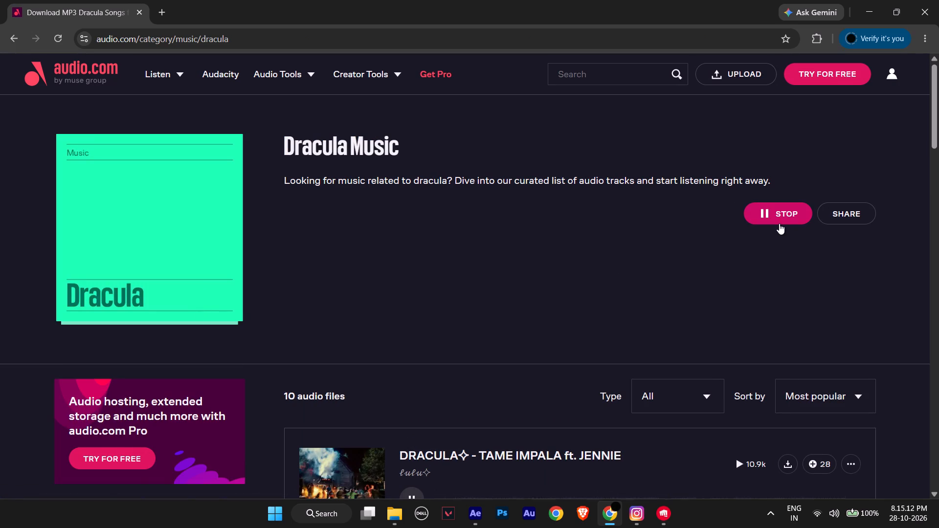
{"action": "scroll", "coordinate": [482, 271], "scroll_direction": "down", "scroll_amount": 1}
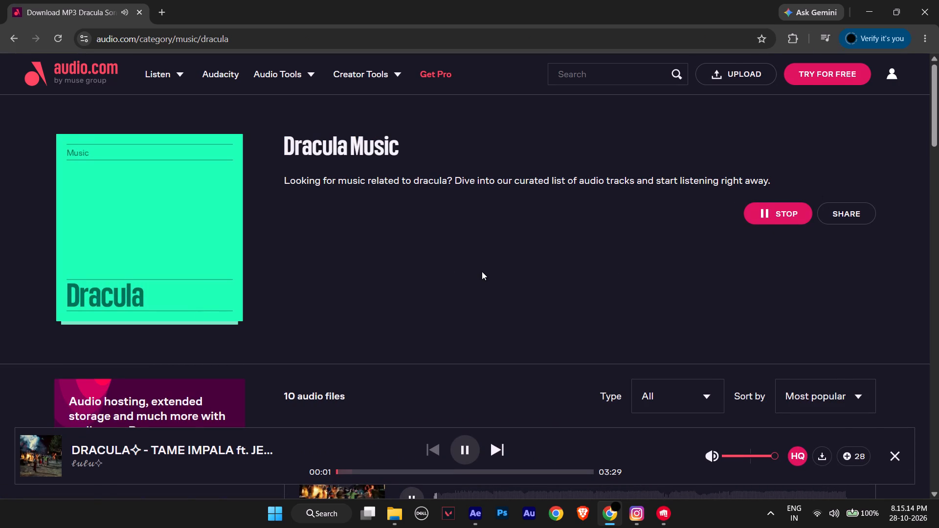
{"action": "scroll", "coordinate": [482, 271], "scroll_direction": "down", "scroll_amount": 2}
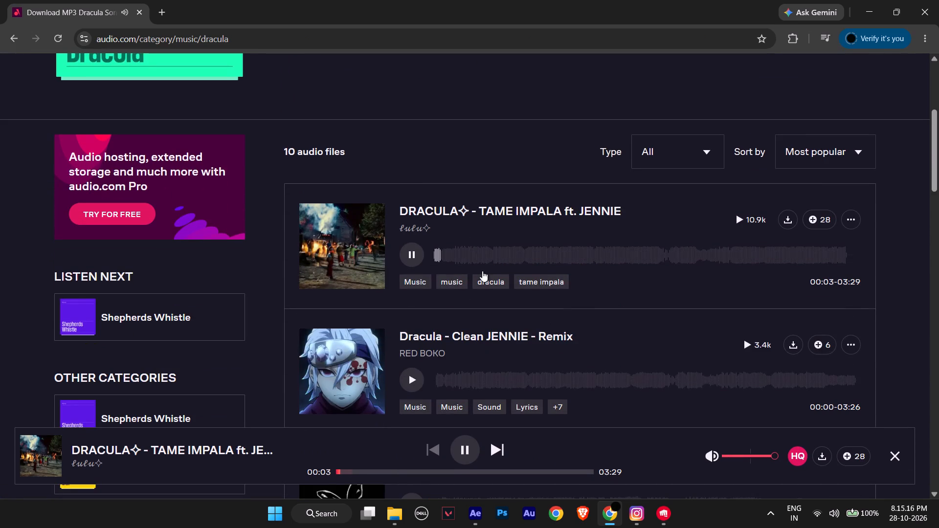
{"action": "left_click", "coordinate": [413, 383]}
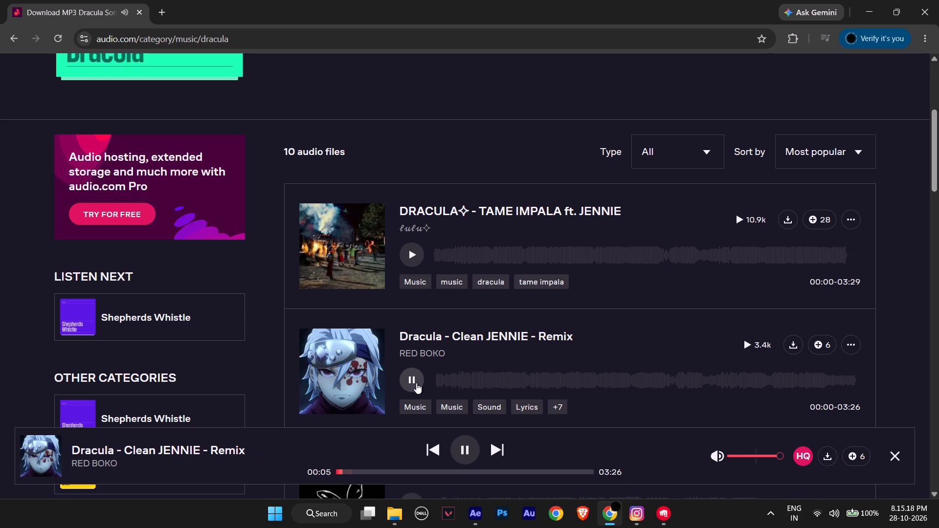
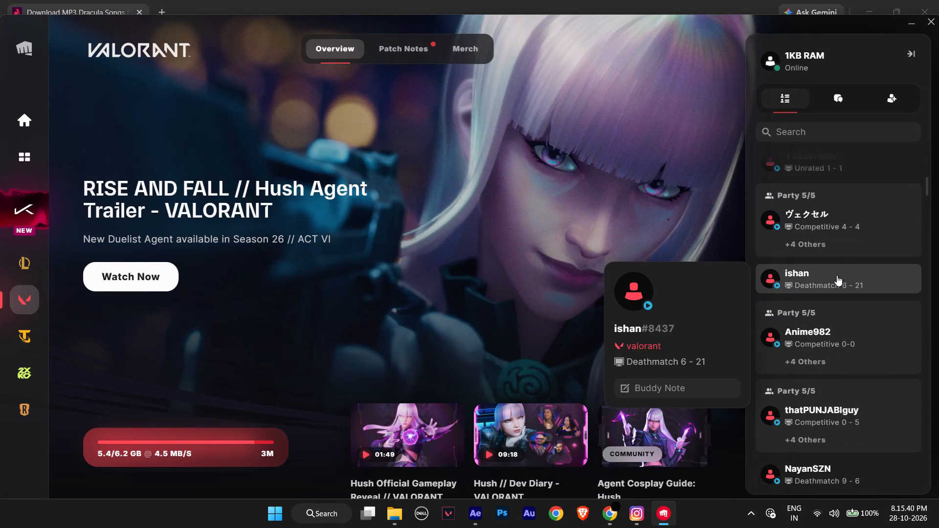
Minimise the Riot Client, play "DRACULA - TAME IMPALA ft. JENNIE" on Audio.com again, and dismiss the gift pop-up.
{"action": "left_click", "coordinate": [904, 23]}
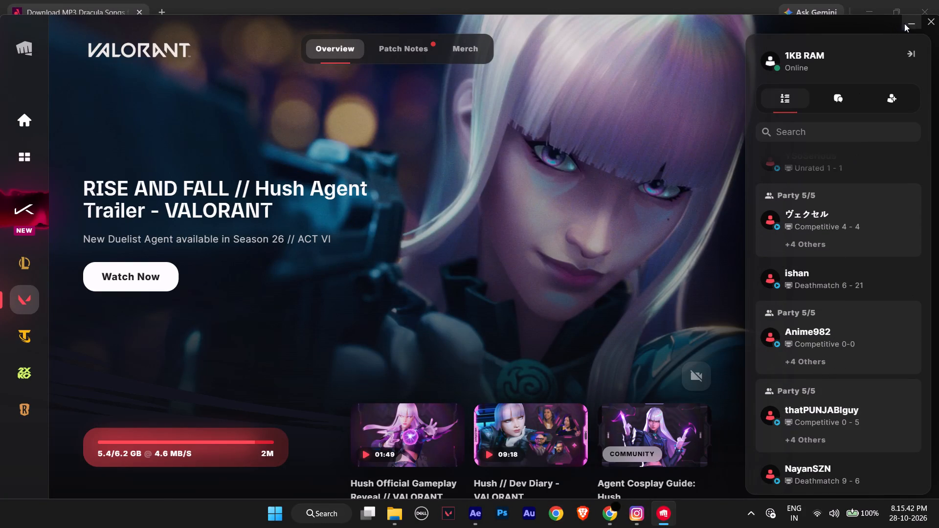
{"action": "left_click", "coordinate": [765, 207]}
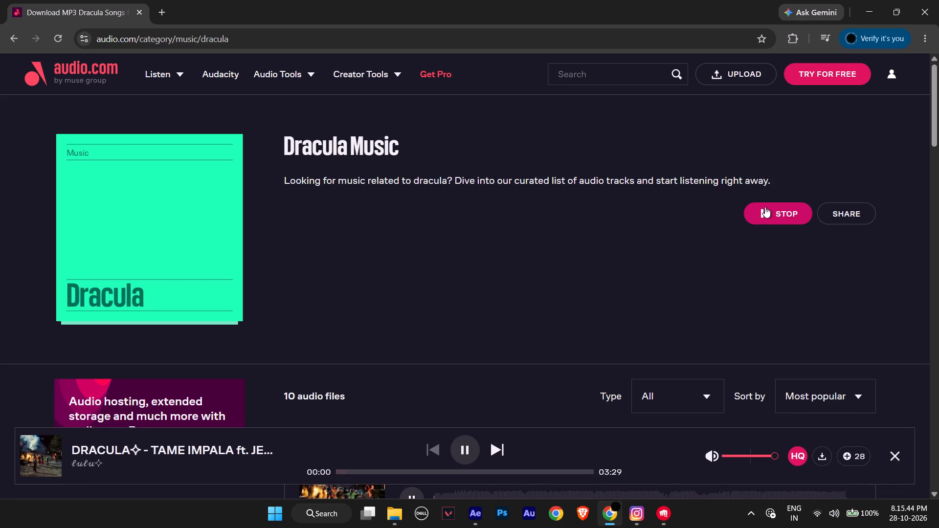
{"action": "left_click", "coordinate": [659, 90]}
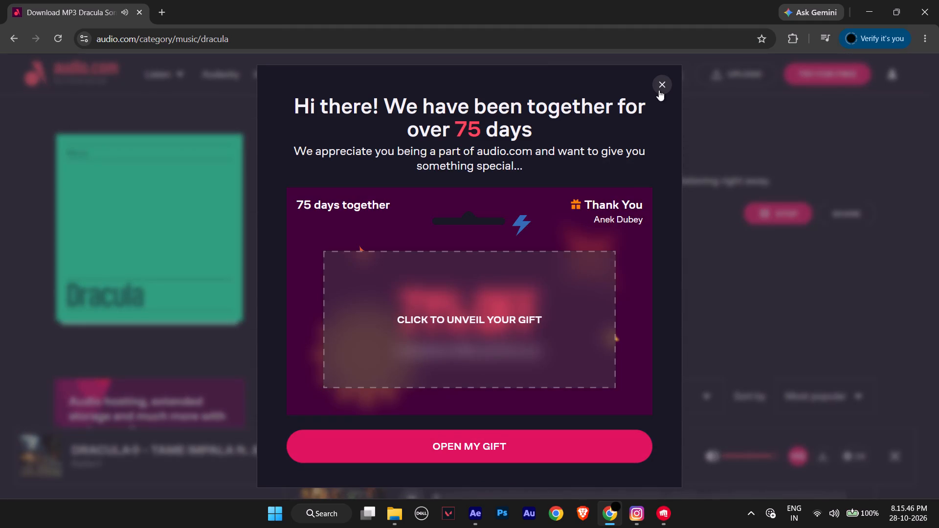
{"action": "scroll", "coordinate": [663, 300], "scroll_direction": "down", "scroll_amount": 2}
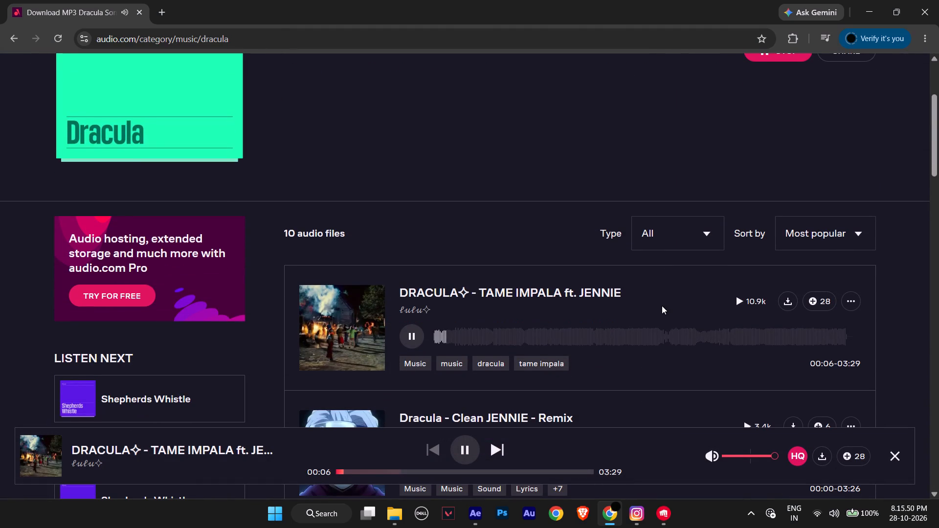
{"action": "scroll", "coordinate": [662, 306], "scroll_direction": "up", "scroll_amount": 1}
{"action": "scroll", "coordinate": [662, 306], "scroll_direction": "down", "scroll_amount": 2}
{"action": "scroll", "coordinate": [662, 306], "scroll_direction": "up", "scroll_amount": 6}
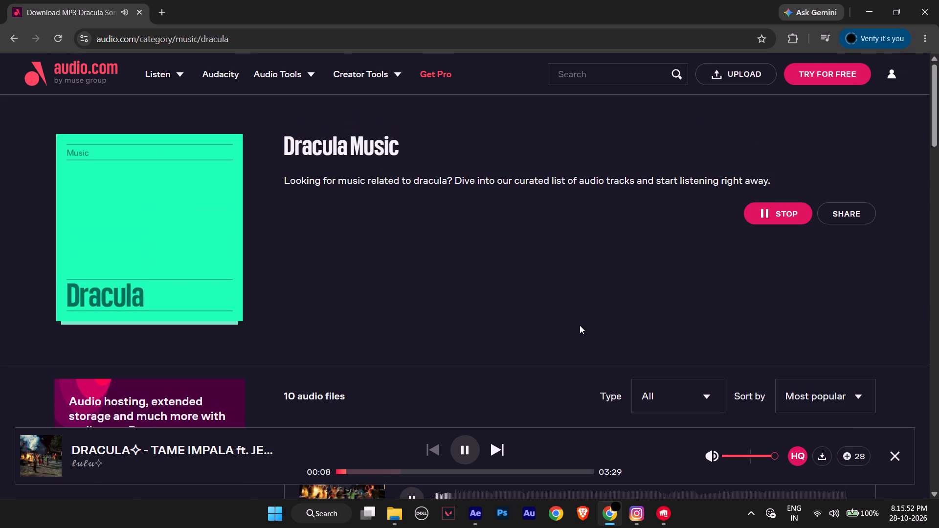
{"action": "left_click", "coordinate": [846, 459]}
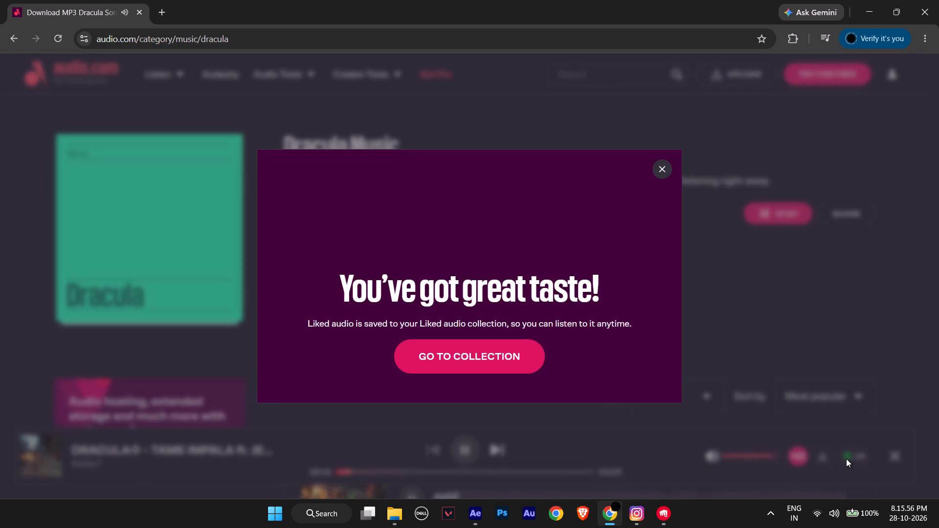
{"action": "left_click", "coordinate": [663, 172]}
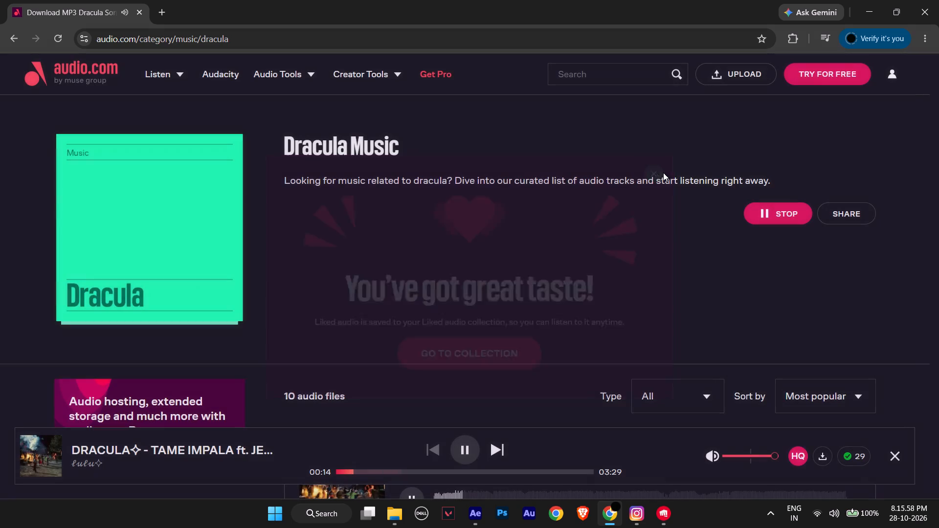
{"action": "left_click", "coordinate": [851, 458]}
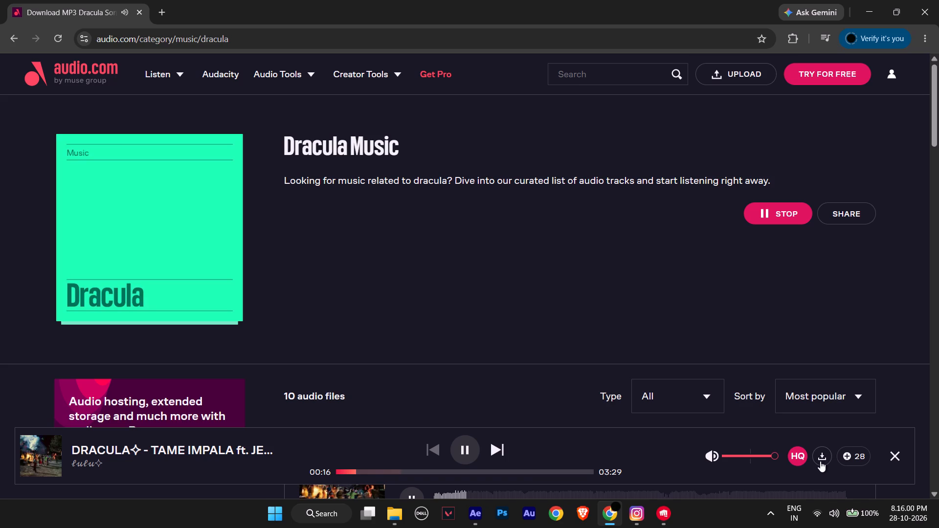
Download "DRACULA - TAME IMPALA ft. JENNIE" as M4A, dismiss the gifting pop-up, and pause playback once the file has downloaded.
{"action": "left_click", "coordinate": [820, 461]}
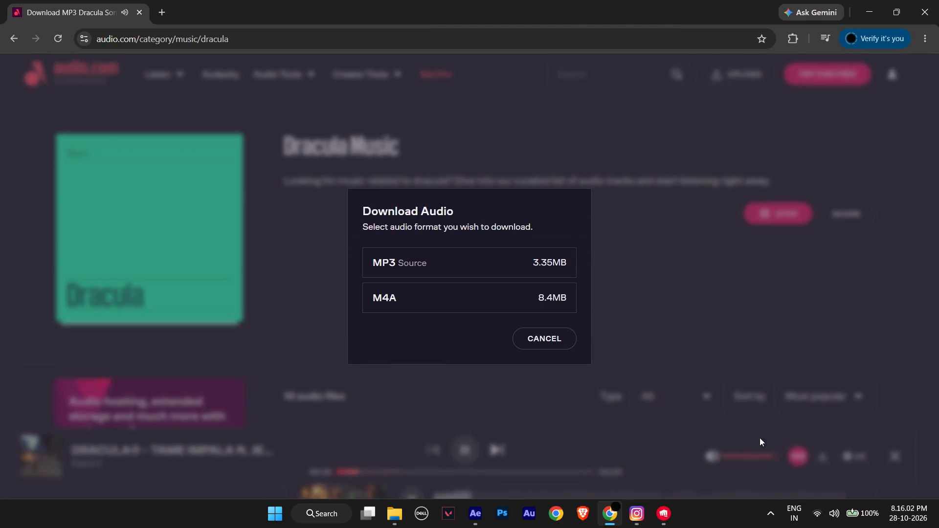
{"action": "left_click", "coordinate": [554, 302]}
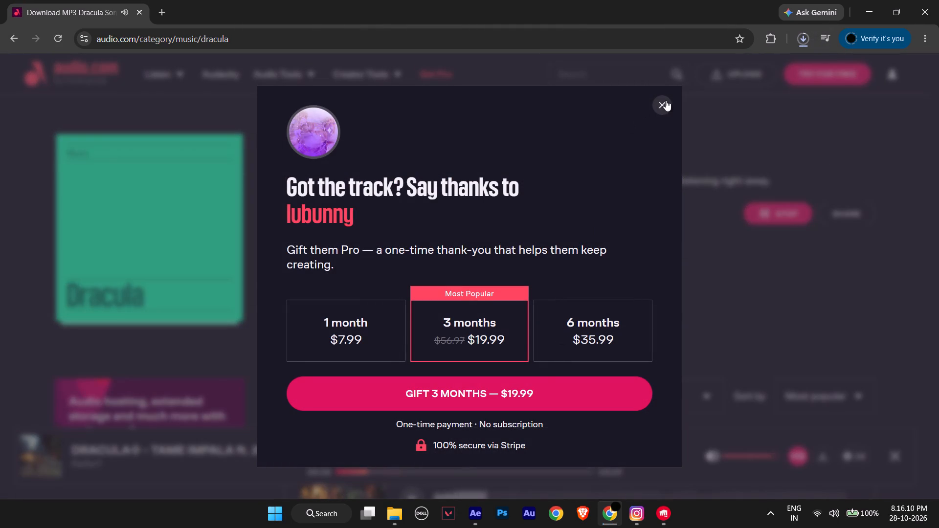
{"action": "left_click", "coordinate": [668, 100]}
{"action": "left_click", "coordinate": [802, 35]}
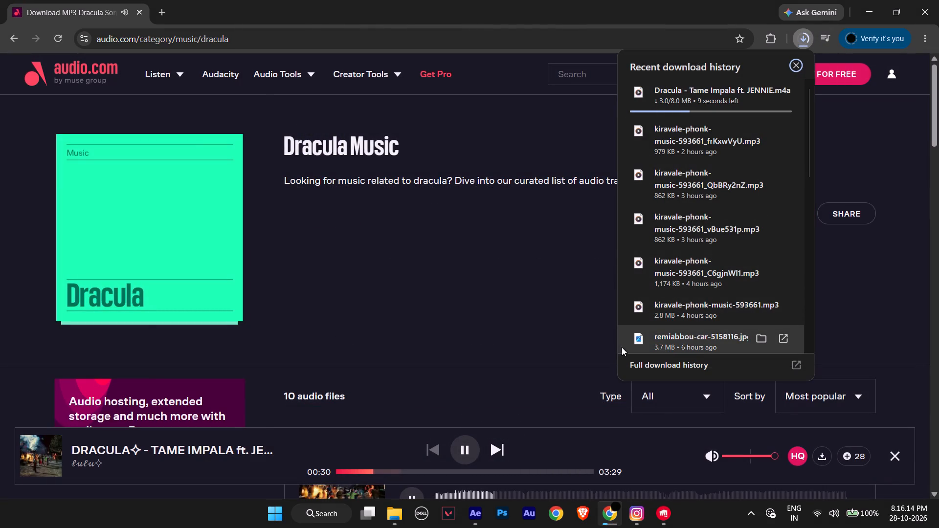
{"action": "left_click", "coordinate": [505, 274]}
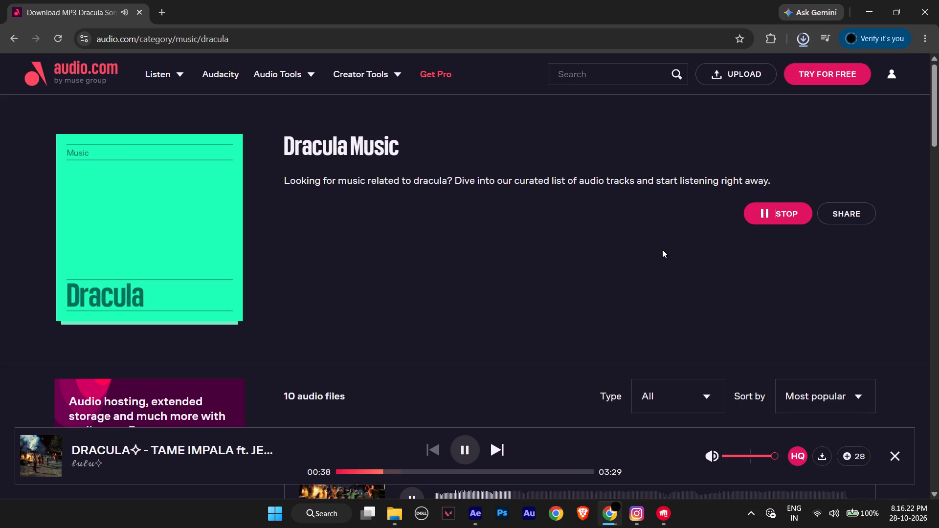
{"action": "scroll", "coordinate": [527, 350], "scroll_direction": "up", "scroll_amount": 1}
{"action": "scroll", "coordinate": [527, 350], "scroll_direction": "down", "scroll_amount": 1}
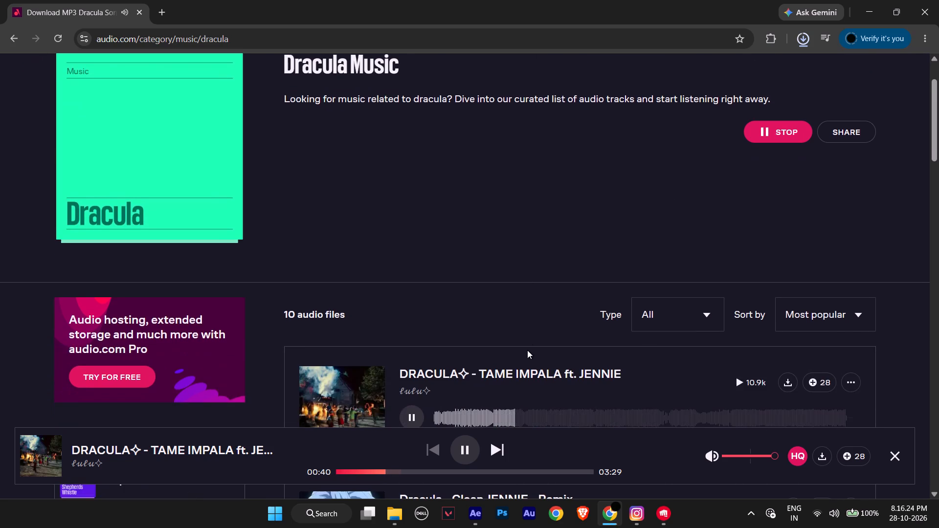
{"action": "scroll", "coordinate": [527, 350], "scroll_direction": "down", "scroll_amount": 1}
{"action": "scroll", "coordinate": [563, 330], "scroll_direction": "up", "scroll_amount": 5}
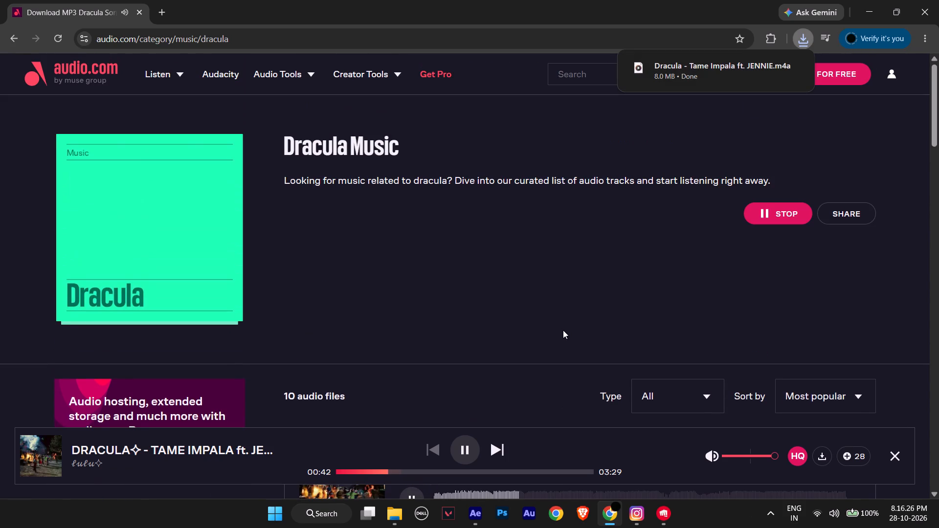
{"action": "scroll", "coordinate": [563, 330], "scroll_direction": "up", "scroll_amount": 4}
{"action": "left_click", "coordinate": [461, 446]}
Open the downloaded Dracula M4A file in VLC media player from the browser's download history.
{"action": "left_click", "coordinate": [804, 30]}
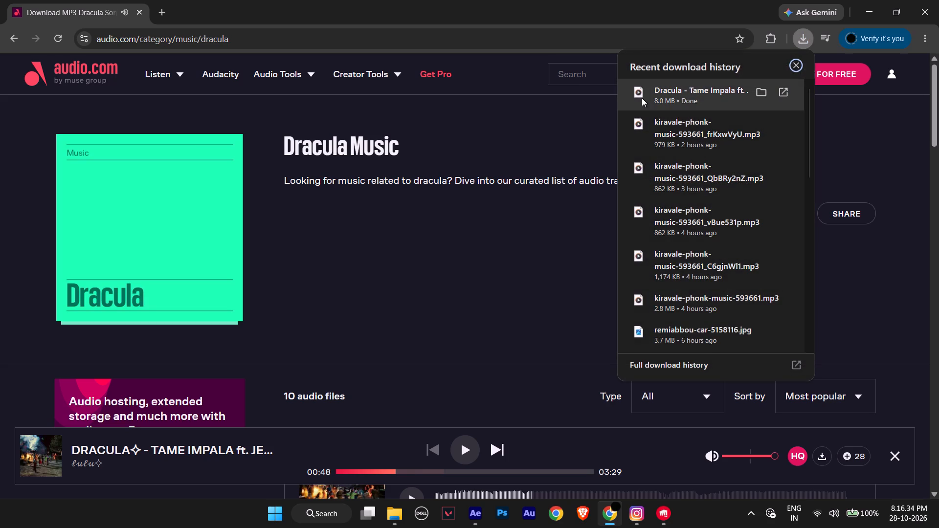
{"action": "left_click", "coordinate": [639, 98]}
{"action": "left_click", "coordinate": [639, 92]}
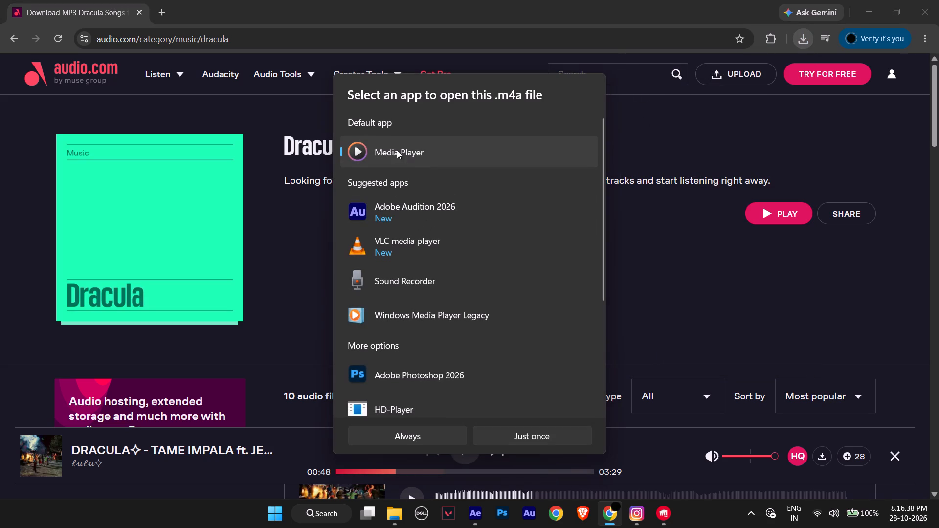
{"action": "left_click", "coordinate": [405, 239]}
{"action": "left_click", "coordinate": [475, 433]}
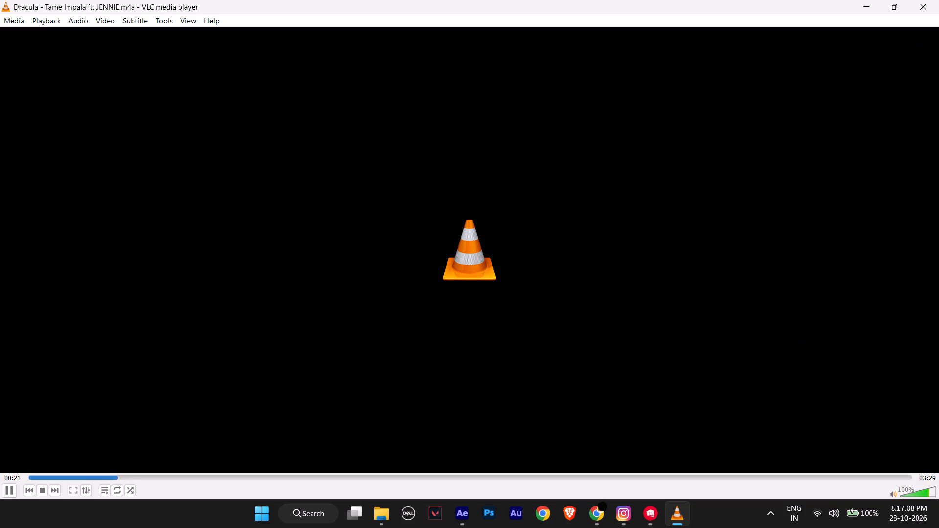
Close VLC media player, clear the browser and file windows away, and return to the mercedes benz car logo project in After Effects.
{"action": "left_click", "coordinate": [923, 0]}
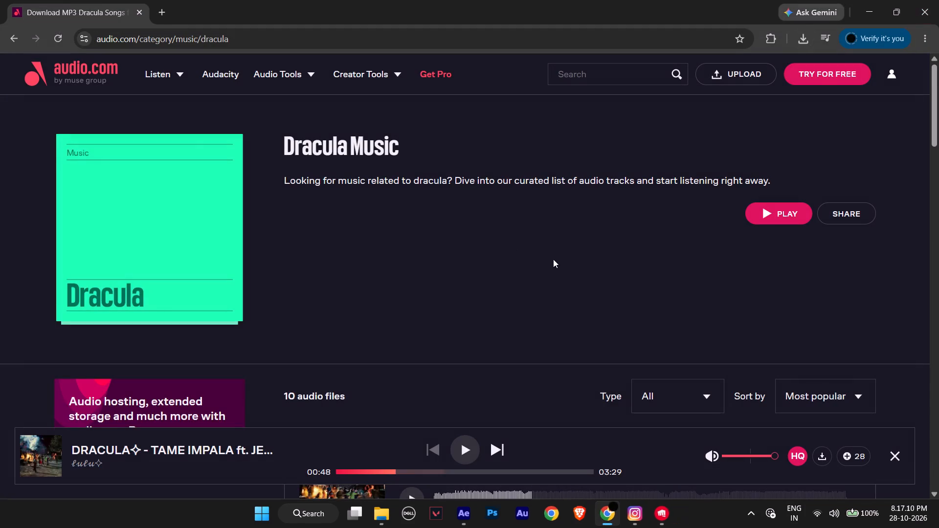
{"action": "left_click", "coordinate": [858, 1]}
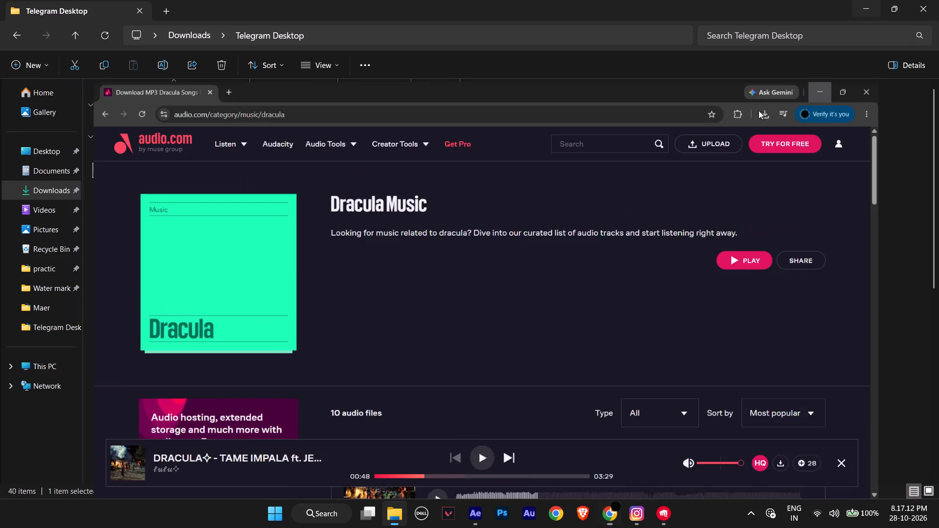
{"action": "left_click", "coordinate": [868, 6]}
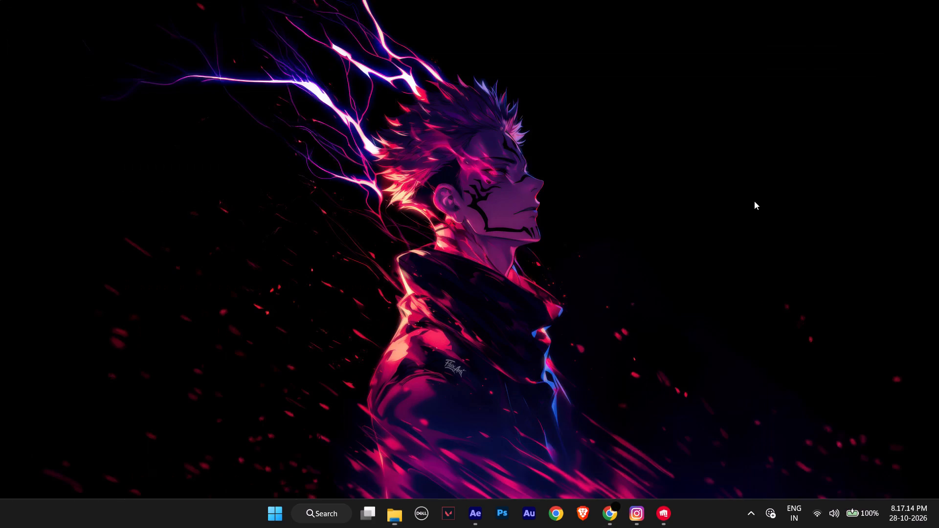
{"action": "left_click", "coordinate": [481, 517]}
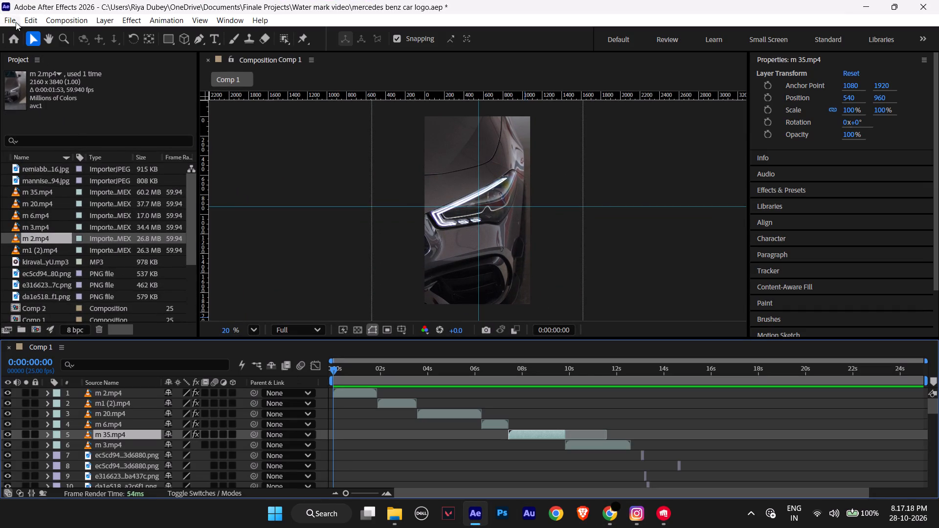
Open the Import File dialog for the mercedes benz car logo project.
{"action": "left_click", "coordinate": [7, 18]}
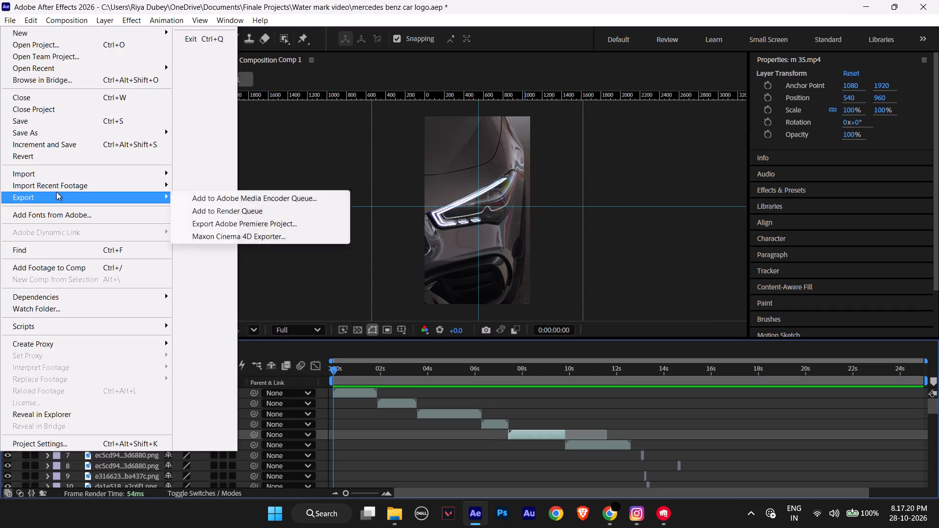
{"action": "left_click", "coordinate": [186, 174]}
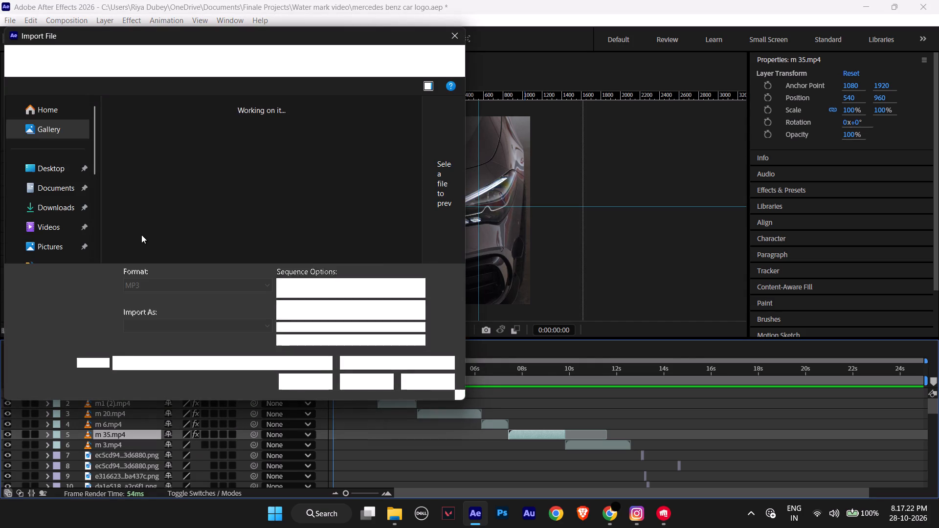
In After Effects, import "Dracula - Tame Impala ft. JENNIE" from the Downloads folder as footage.
{"action": "left_click_drag", "start_coordinate": [135, 151], "coordinate": [365, 381]}
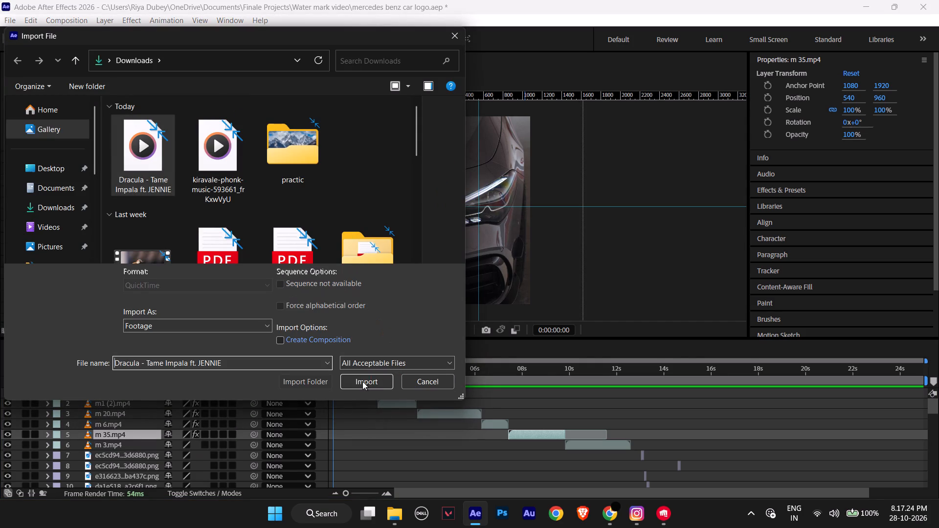
{"action": "left_click", "coordinate": [362, 381]}
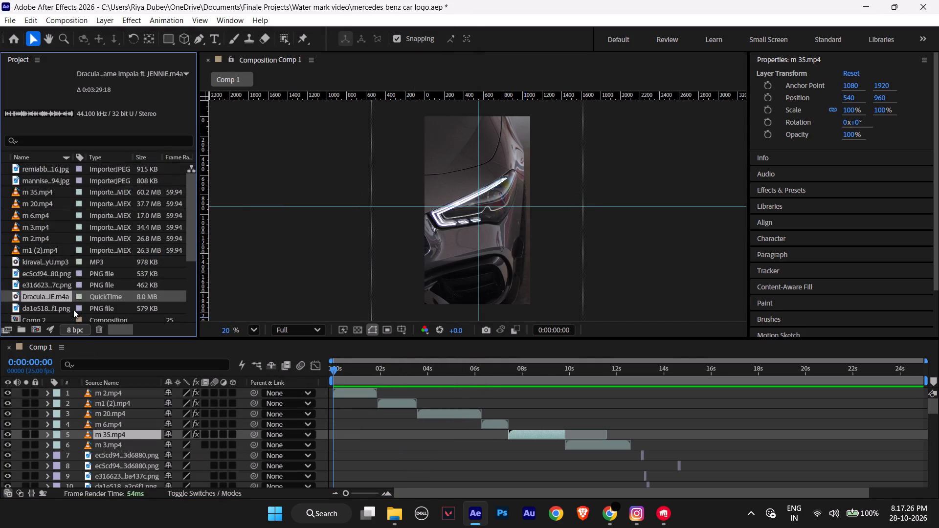
Place the Dracula audio in Comp 1 near the bottom of the layer stack, directly above the kiravale phonk MP3 layer.
{"action": "left_click_drag", "start_coordinate": [37, 295], "coordinate": [119, 495]}
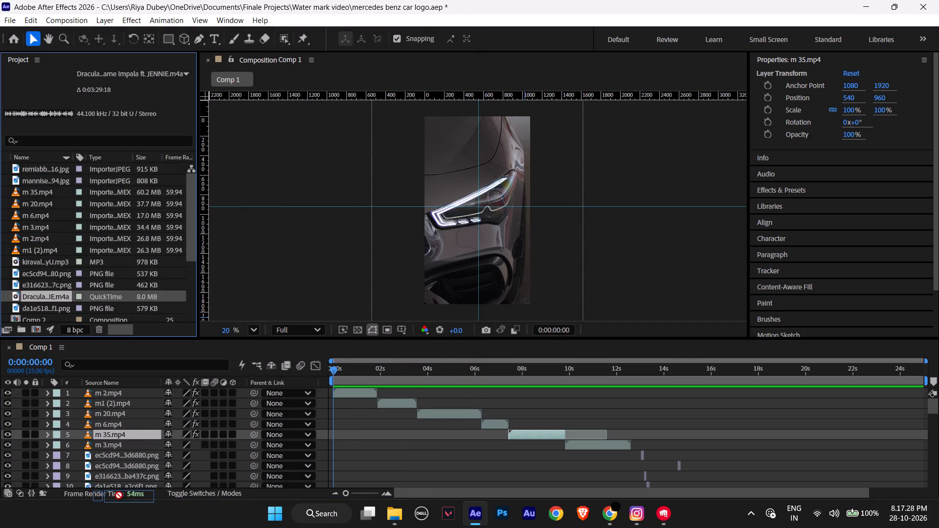
{"action": "left_click_drag", "start_coordinate": [119, 495], "coordinate": [123, 485]}
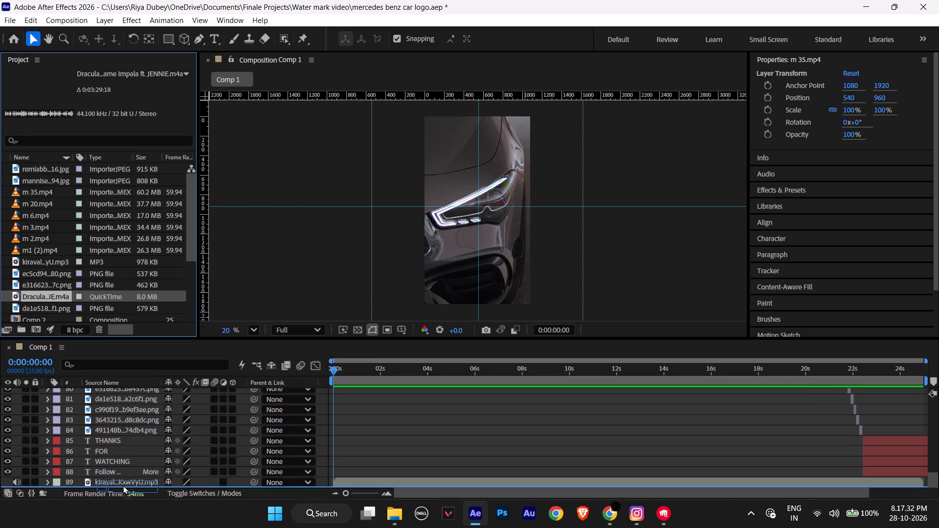
{"action": "left_click_drag", "start_coordinate": [123, 485], "coordinate": [109, 478]}
Mute the kiravale phonk MP3 layer at the bottom of Comp 1.
{"action": "scroll", "coordinate": [89, 449], "scroll_direction": "down", "scroll_amount": 3}
{"action": "scroll", "coordinate": [89, 449], "scroll_direction": "up", "scroll_amount": 1}
{"action": "scroll", "coordinate": [89, 449], "scroll_direction": "down", "scroll_amount": 1}
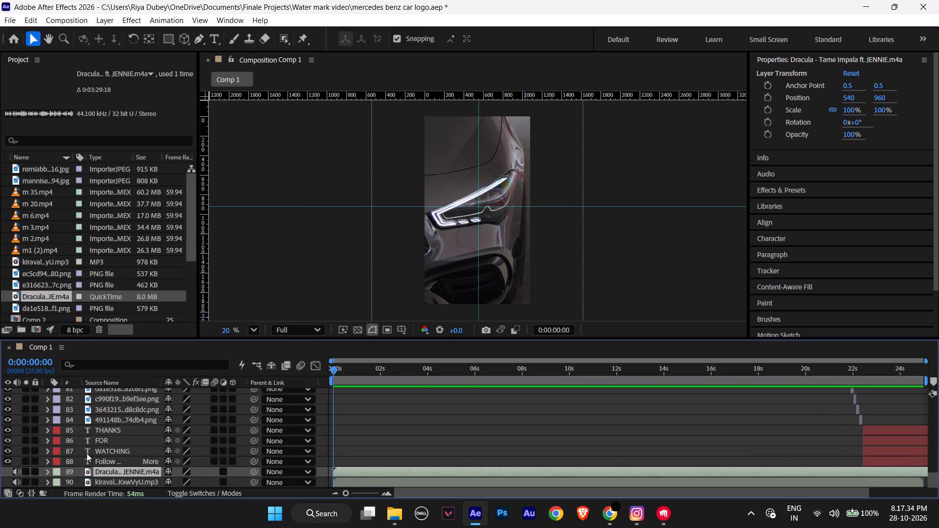
{"action": "scroll", "coordinate": [53, 462], "scroll_direction": "down", "scroll_amount": 1}
{"action": "scroll", "coordinate": [53, 462], "scroll_direction": "up", "scroll_amount": 2}
{"action": "scroll", "coordinate": [53, 462], "scroll_direction": "down", "scroll_amount": 1}
{"action": "scroll", "coordinate": [53, 462], "scroll_direction": "up", "scroll_amount": 1}
{"action": "scroll", "coordinate": [53, 462], "scroll_direction": "down", "scroll_amount": 5}
{"action": "scroll", "coordinate": [40, 474], "scroll_direction": "up", "scroll_amount": 1}
{"action": "scroll", "coordinate": [40, 473], "scroll_direction": "down", "scroll_amount": 2}
{"action": "scroll", "coordinate": [40, 473], "scroll_direction": "up", "scroll_amount": 2}
{"action": "scroll", "coordinate": [40, 473], "scroll_direction": "down", "scroll_amount": 2}
{"action": "left_click", "coordinate": [16, 481]}
Preview Comp 1 with the Dracula soundtrack through to the closing titles, and return the playhead to the start.
{"action": "key", "text": "space"}
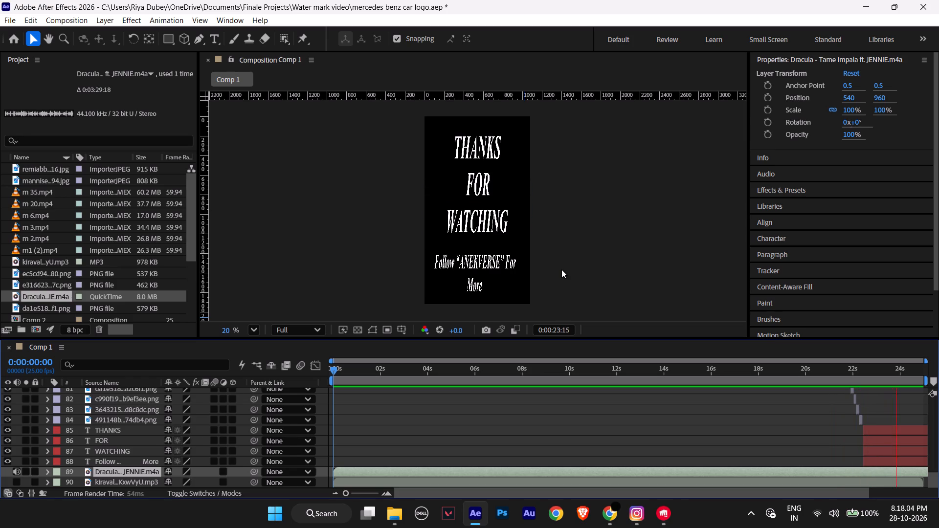
{"action": "key", "text": "space"}
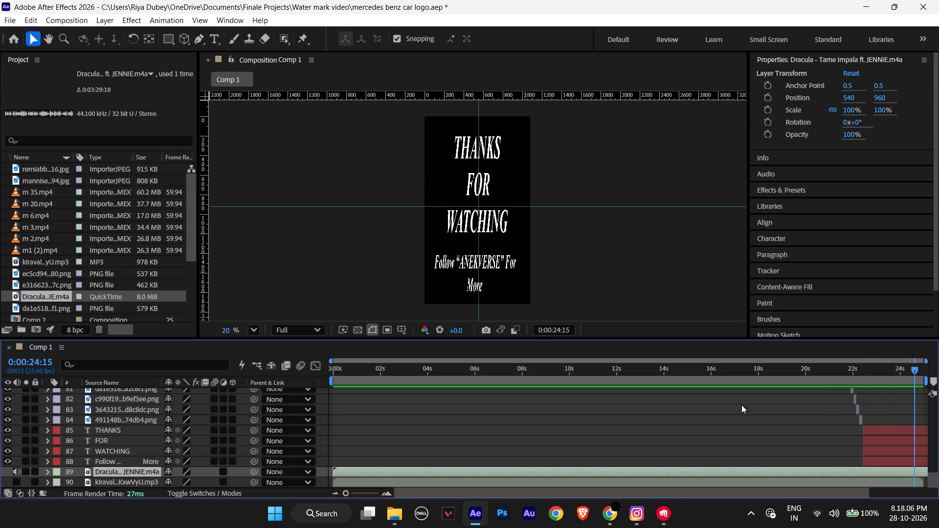
{"action": "left_click_drag", "start_coordinate": [912, 368], "coordinate": [406, 382]}
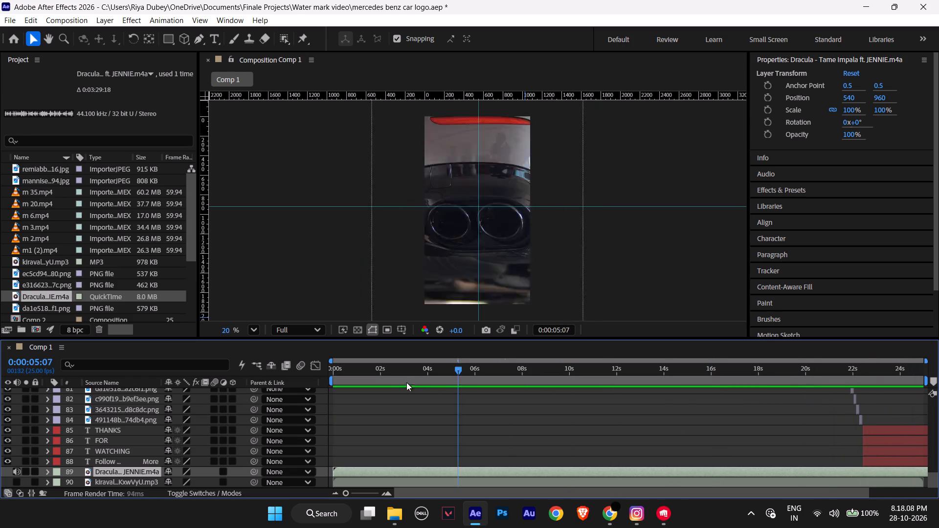
{"action": "left_click_drag", "start_coordinate": [406, 382], "coordinate": [325, 381]}
Switch to Chrome, resume the Tame Impala ft. JENNIE track, and look over the Dracula list with its sort and type options.
{"action": "left_click", "coordinate": [607, 523]}
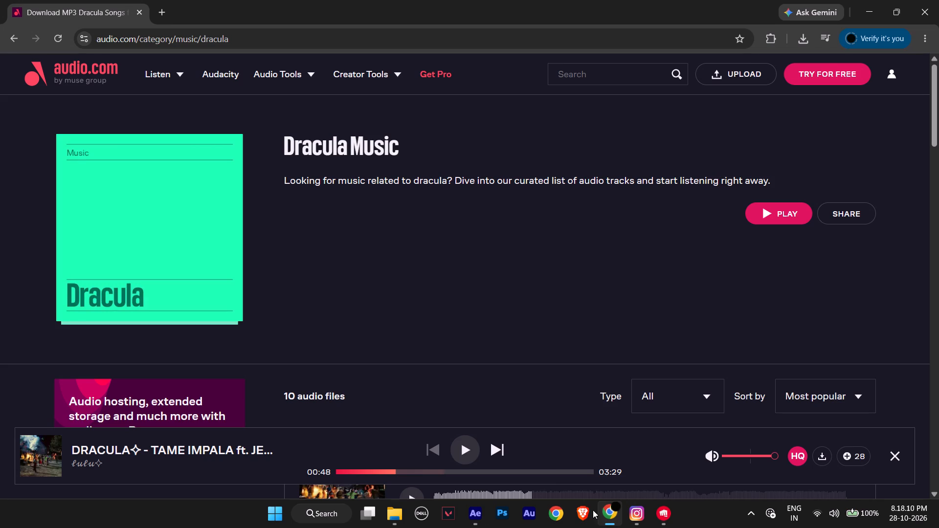
{"action": "left_click", "coordinate": [465, 445]}
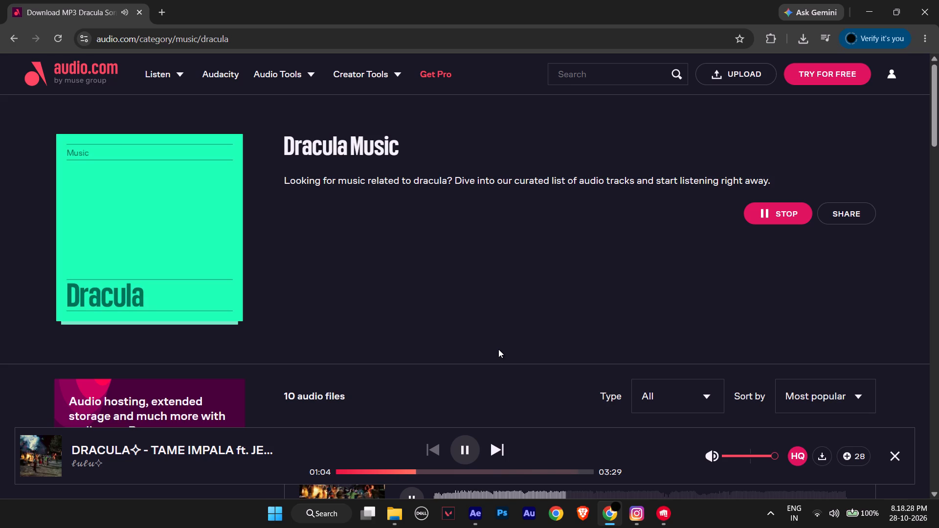
{"action": "scroll", "coordinate": [824, 323], "scroll_direction": "down", "scroll_amount": 1}
{"action": "left_click", "coordinate": [827, 305]}
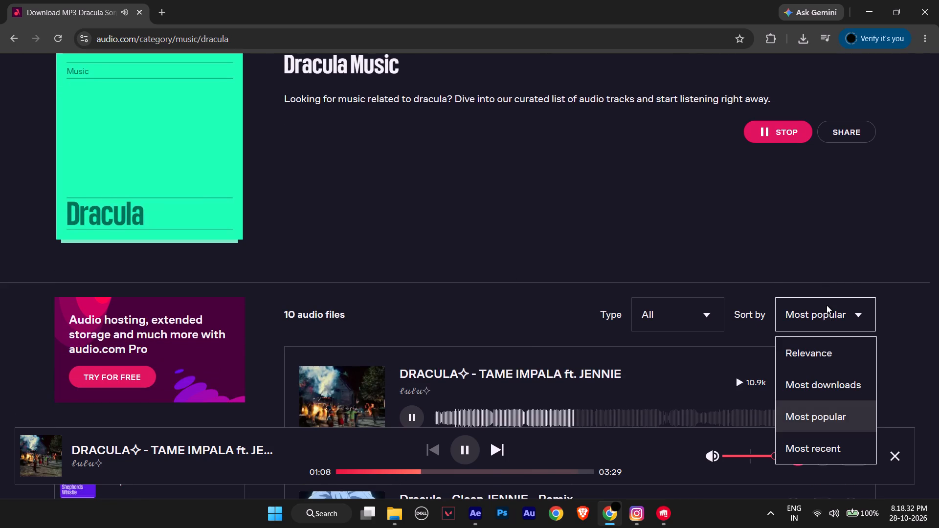
{"action": "left_click", "coordinate": [806, 262]}
{"action": "left_click", "coordinate": [609, 254]}
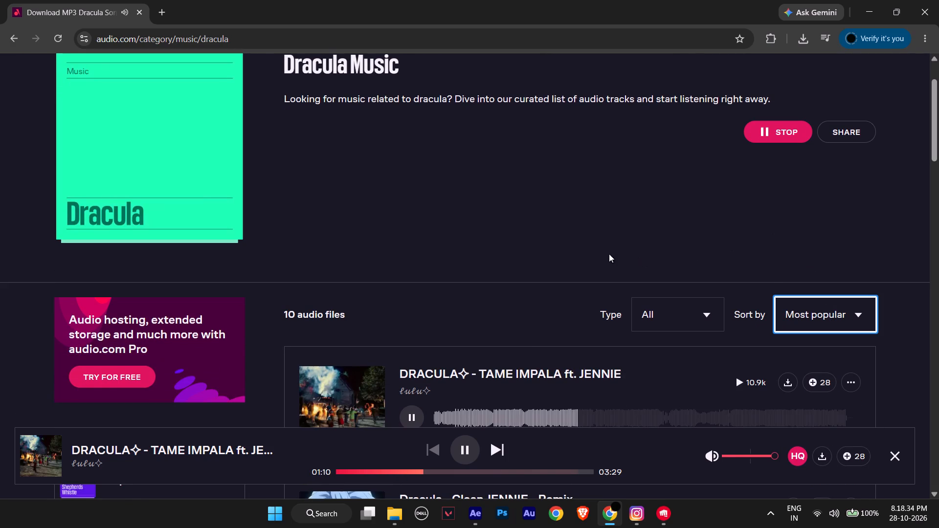
{"action": "scroll", "coordinate": [604, 253], "scroll_direction": "down", "scroll_amount": 2}
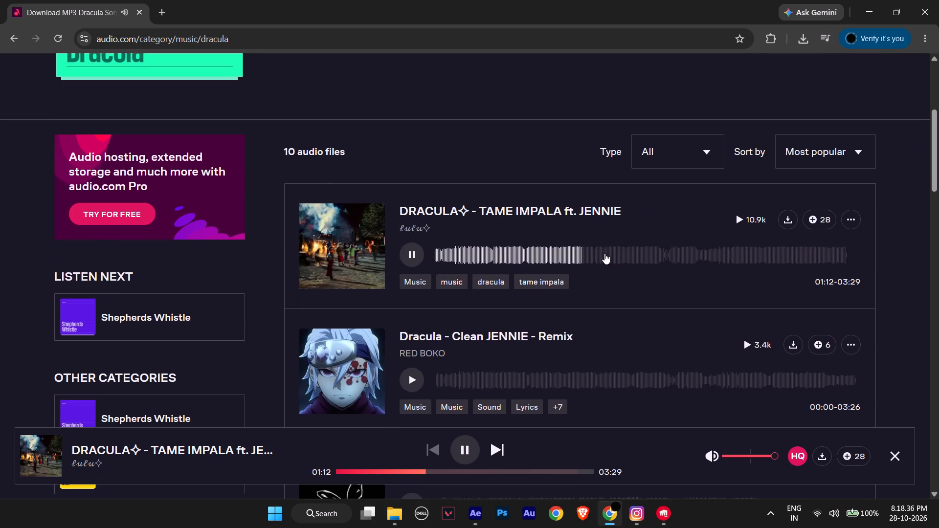
{"action": "scroll", "coordinate": [604, 253], "scroll_direction": "up", "scroll_amount": 1}
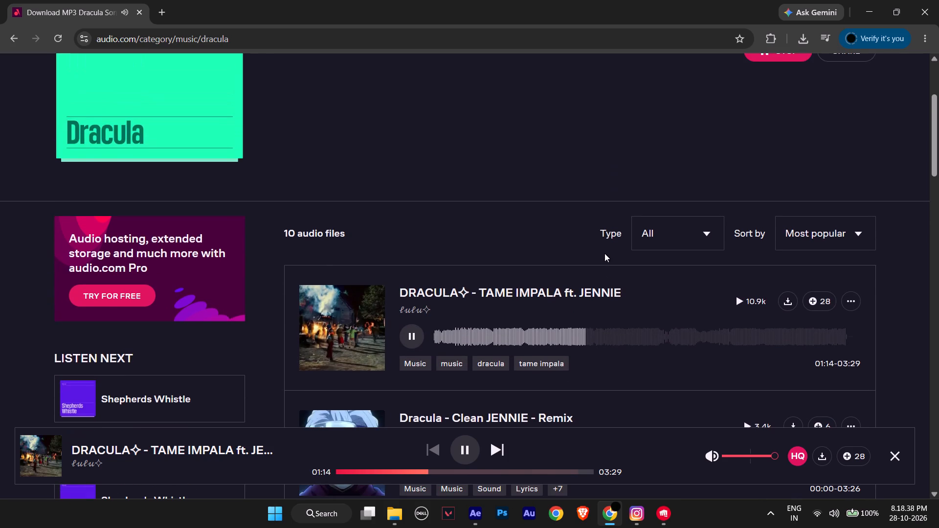
{"action": "left_click", "coordinate": [661, 237]}
{"action": "left_click", "coordinate": [656, 187]}
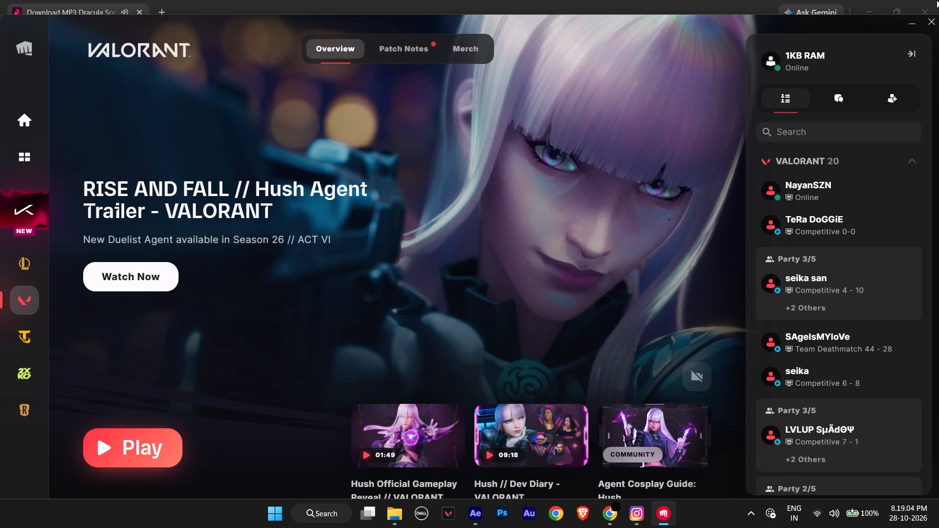
Close the Riot Client window.
{"action": "left_click", "coordinate": [936, 24]}
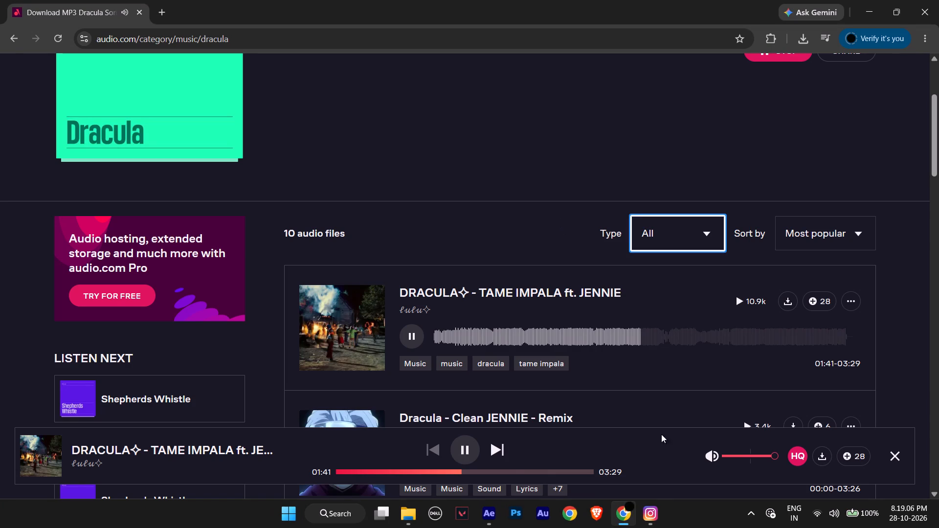
Open Task Manager, and show the hidden background apps in the system tray.
{"action": "right_click", "coordinate": [688, 526]}
{"action": "left_click", "coordinate": [705, 489]}
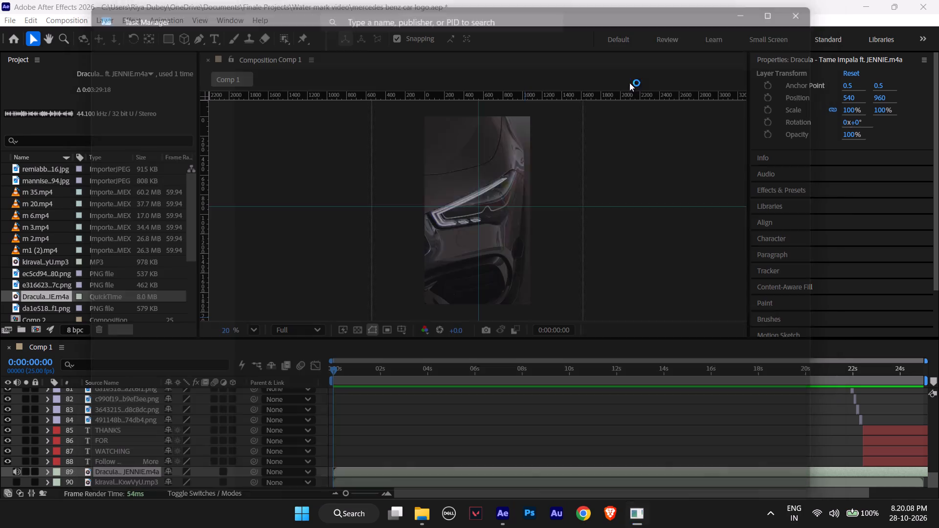
{"action": "left_click", "coordinate": [769, 519]}
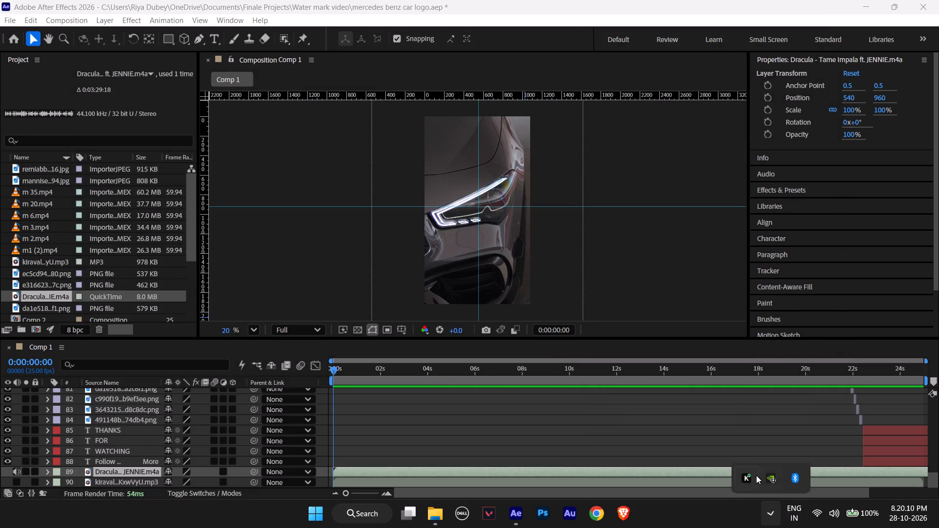